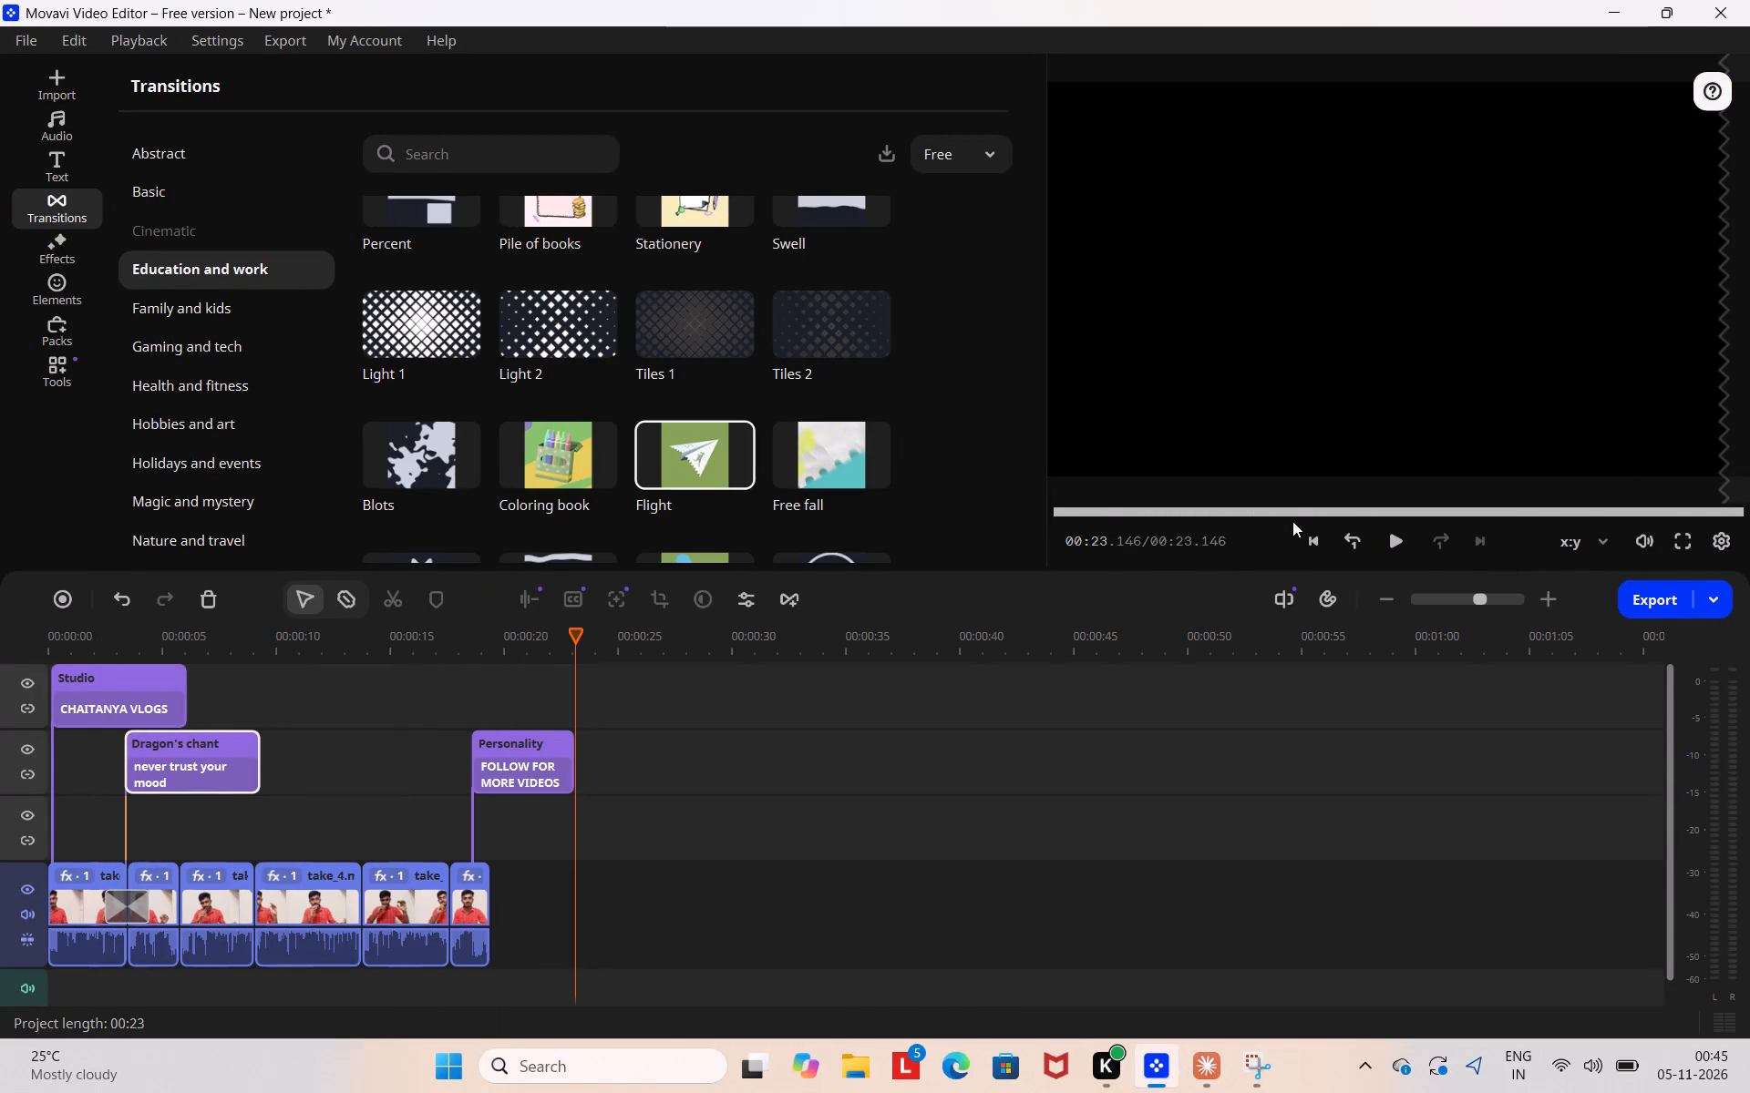
# Play the project from the beginning to review the current edit.
pyautogui.moveTo(1294, 509); pyautogui.dragTo(976, 506)
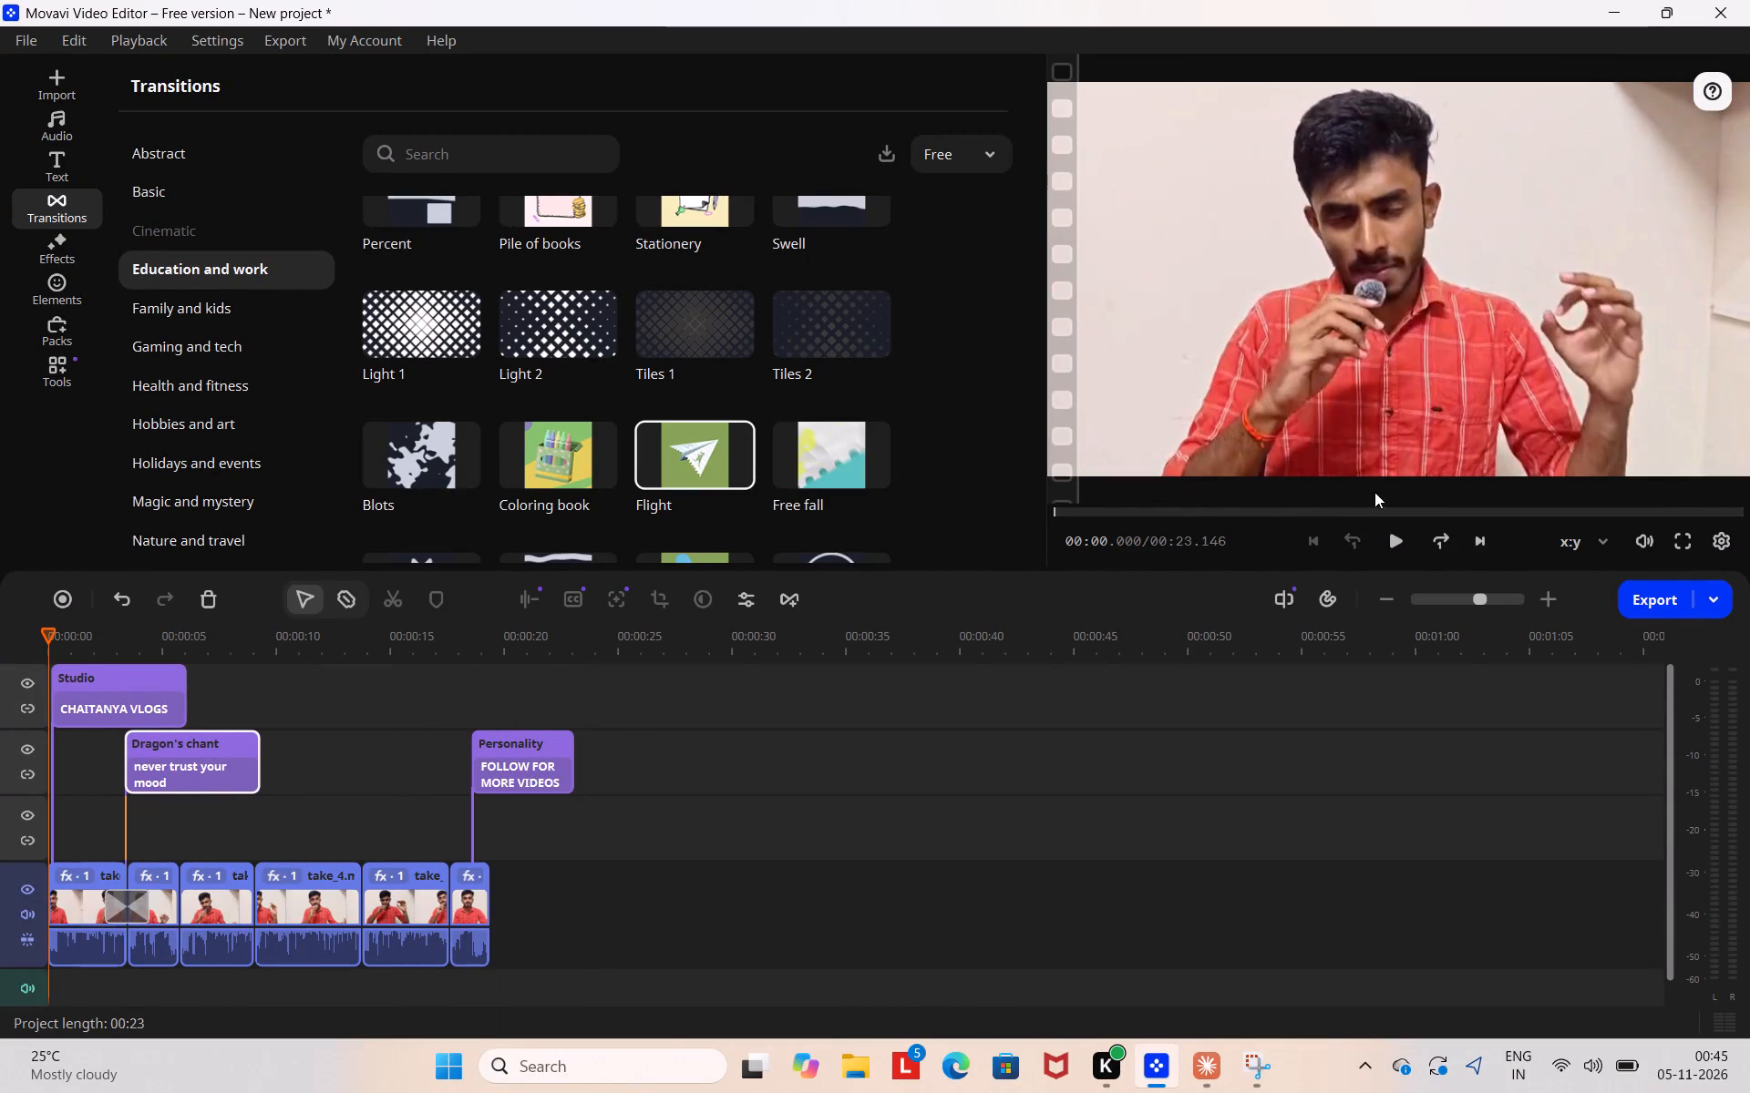
pyautogui.click(1397, 541)
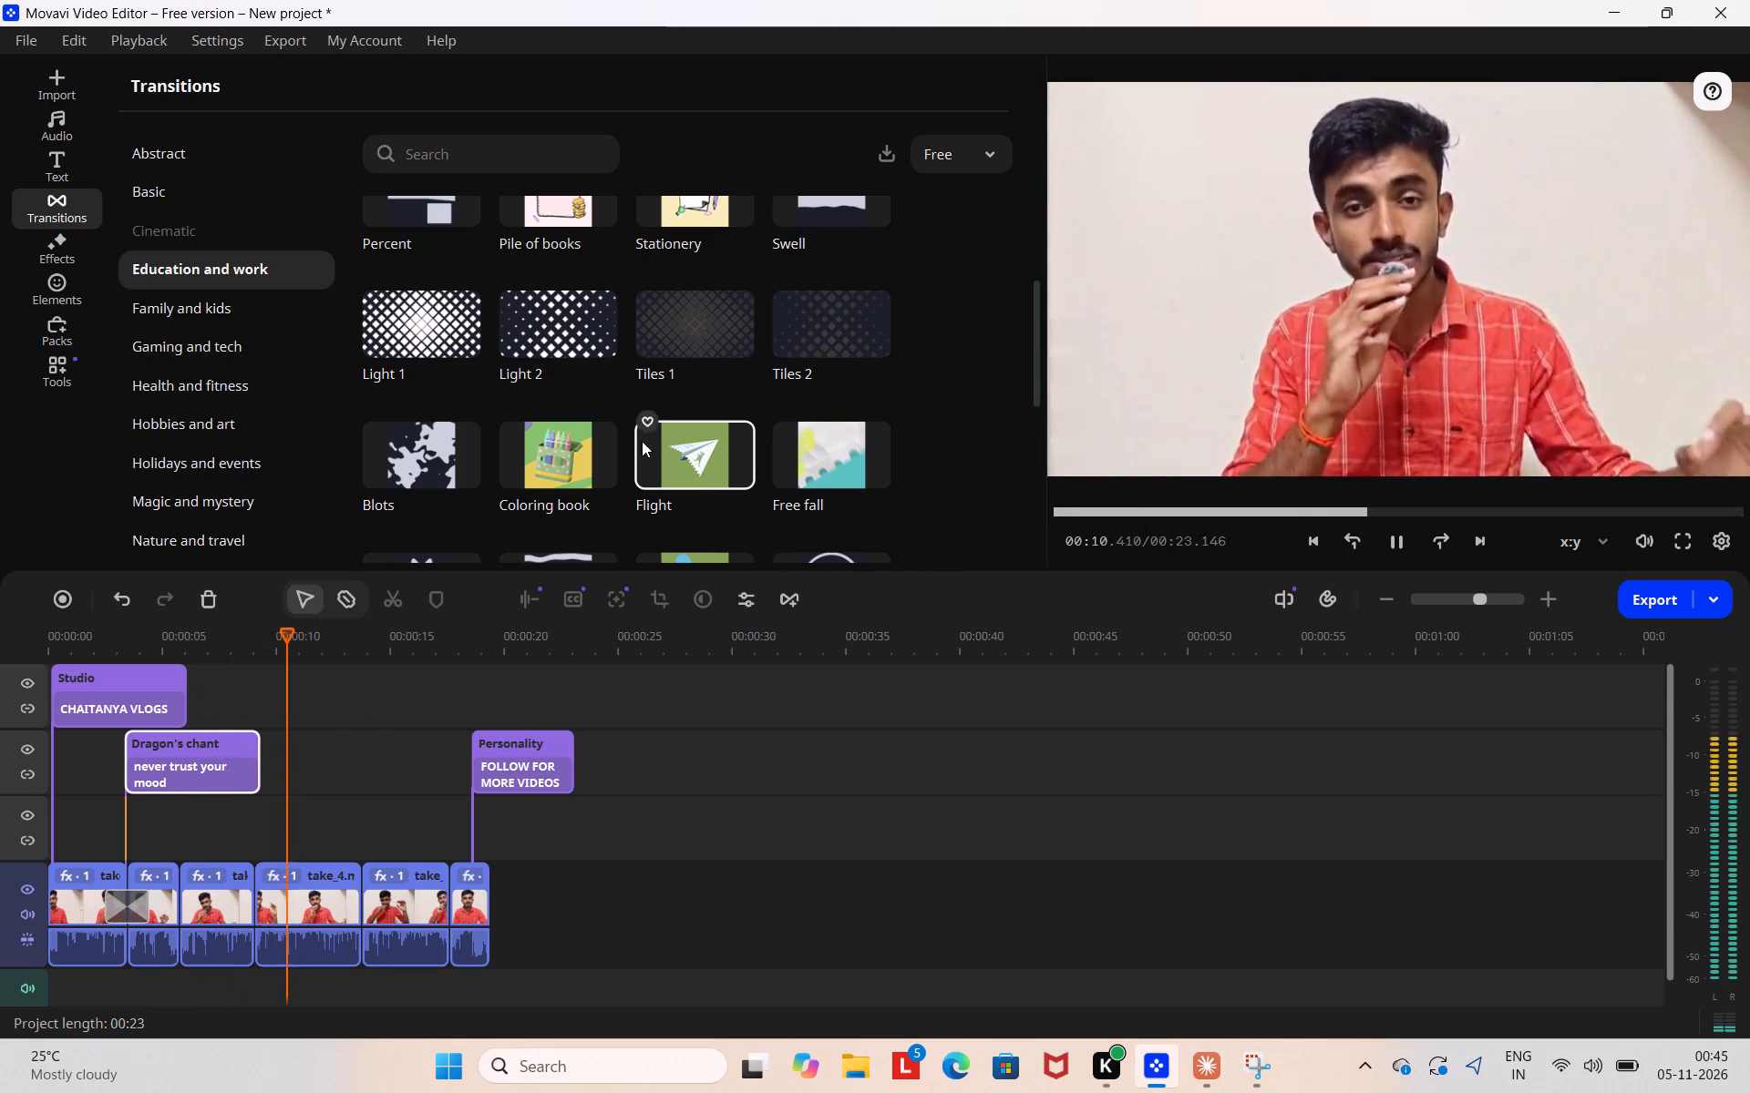
# Browse the free transitions from Education and work through Vlogging and style for suitable clip transitions.
pyautogui.scroll(-2, 633, 423)
pyautogui.scroll(1, 614, 394)
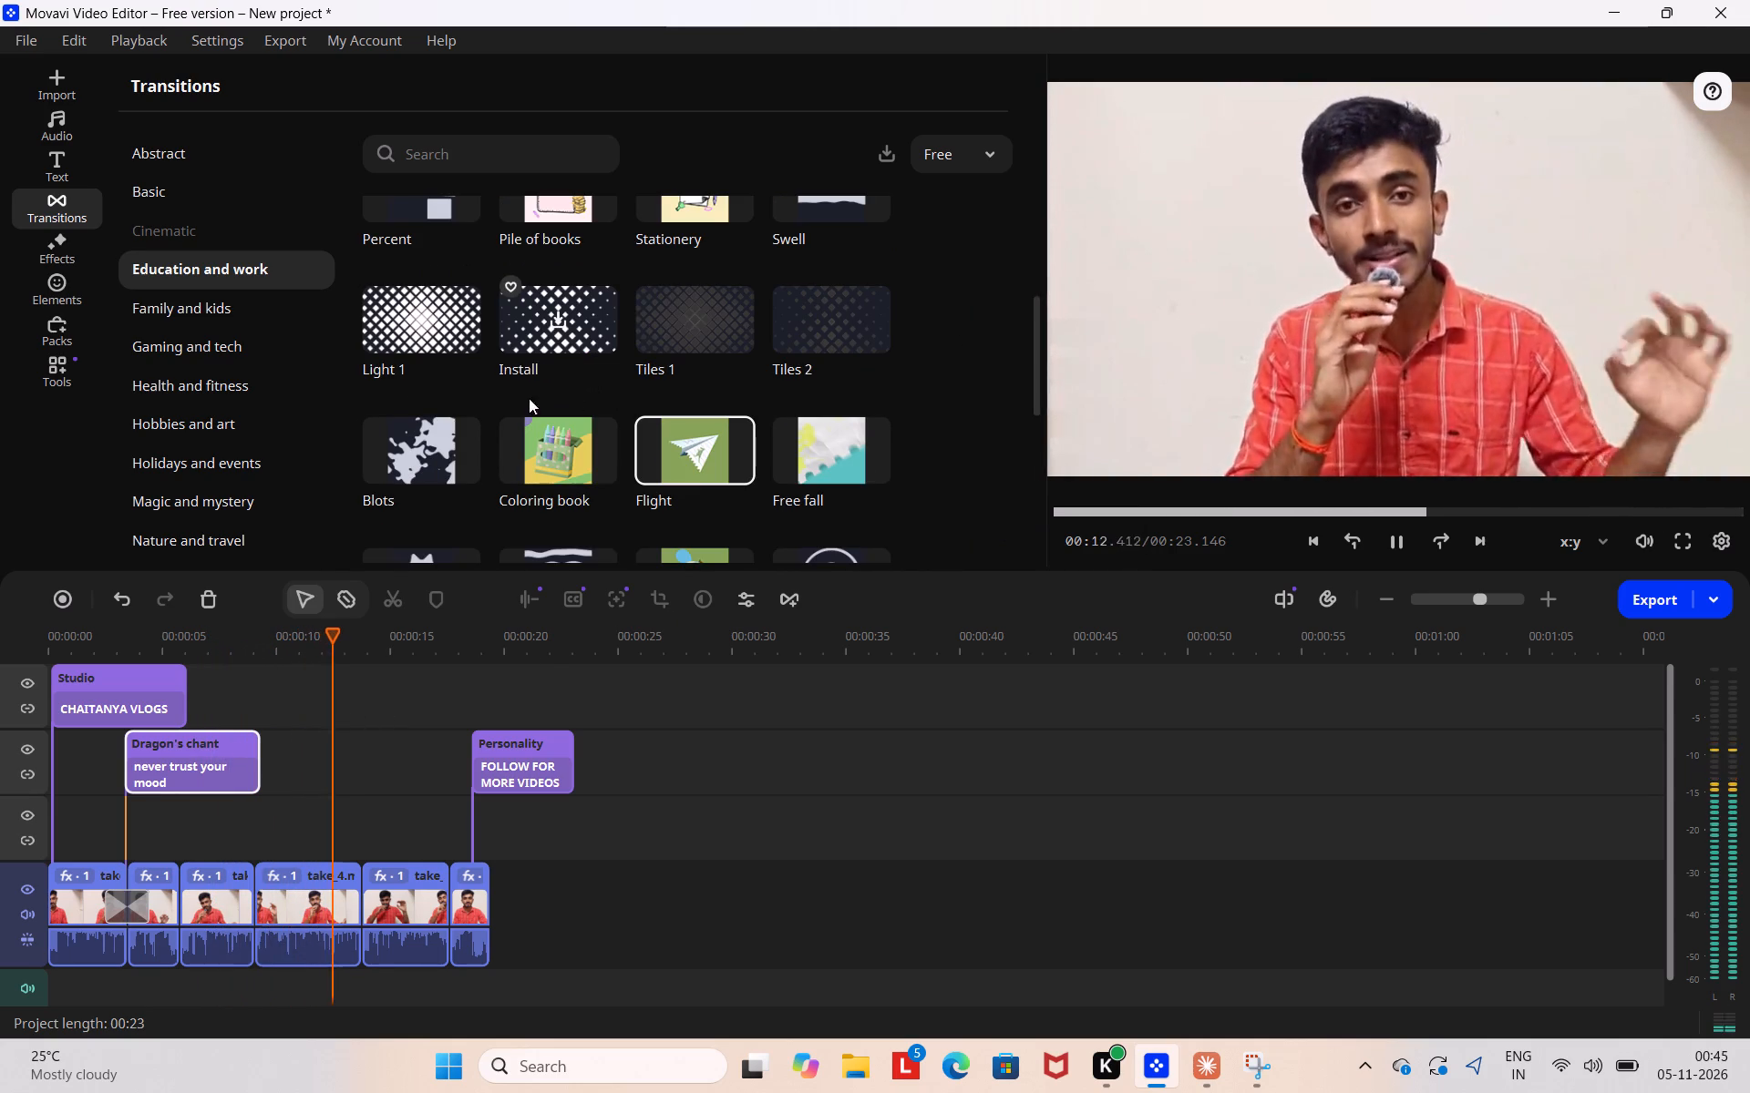
pyautogui.click(189, 317)
pyautogui.click(197, 341)
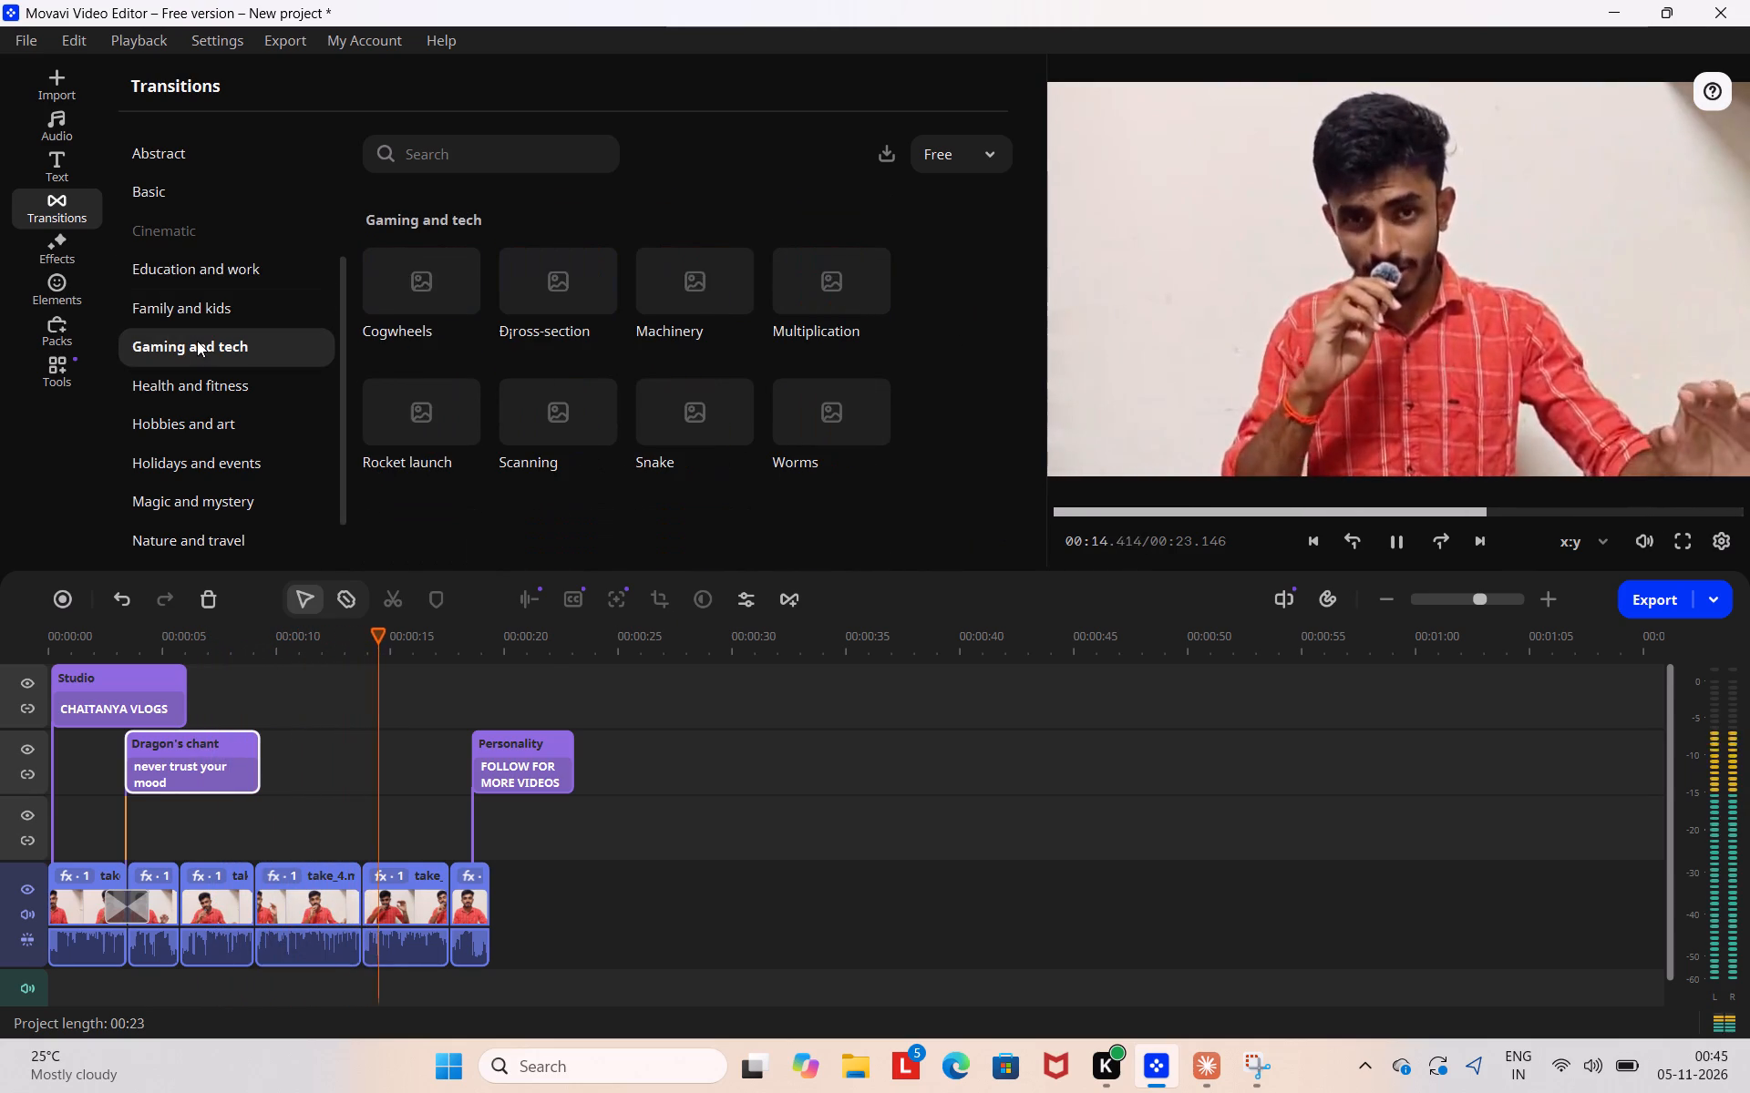
pyautogui.scroll(-4, 210, 403)
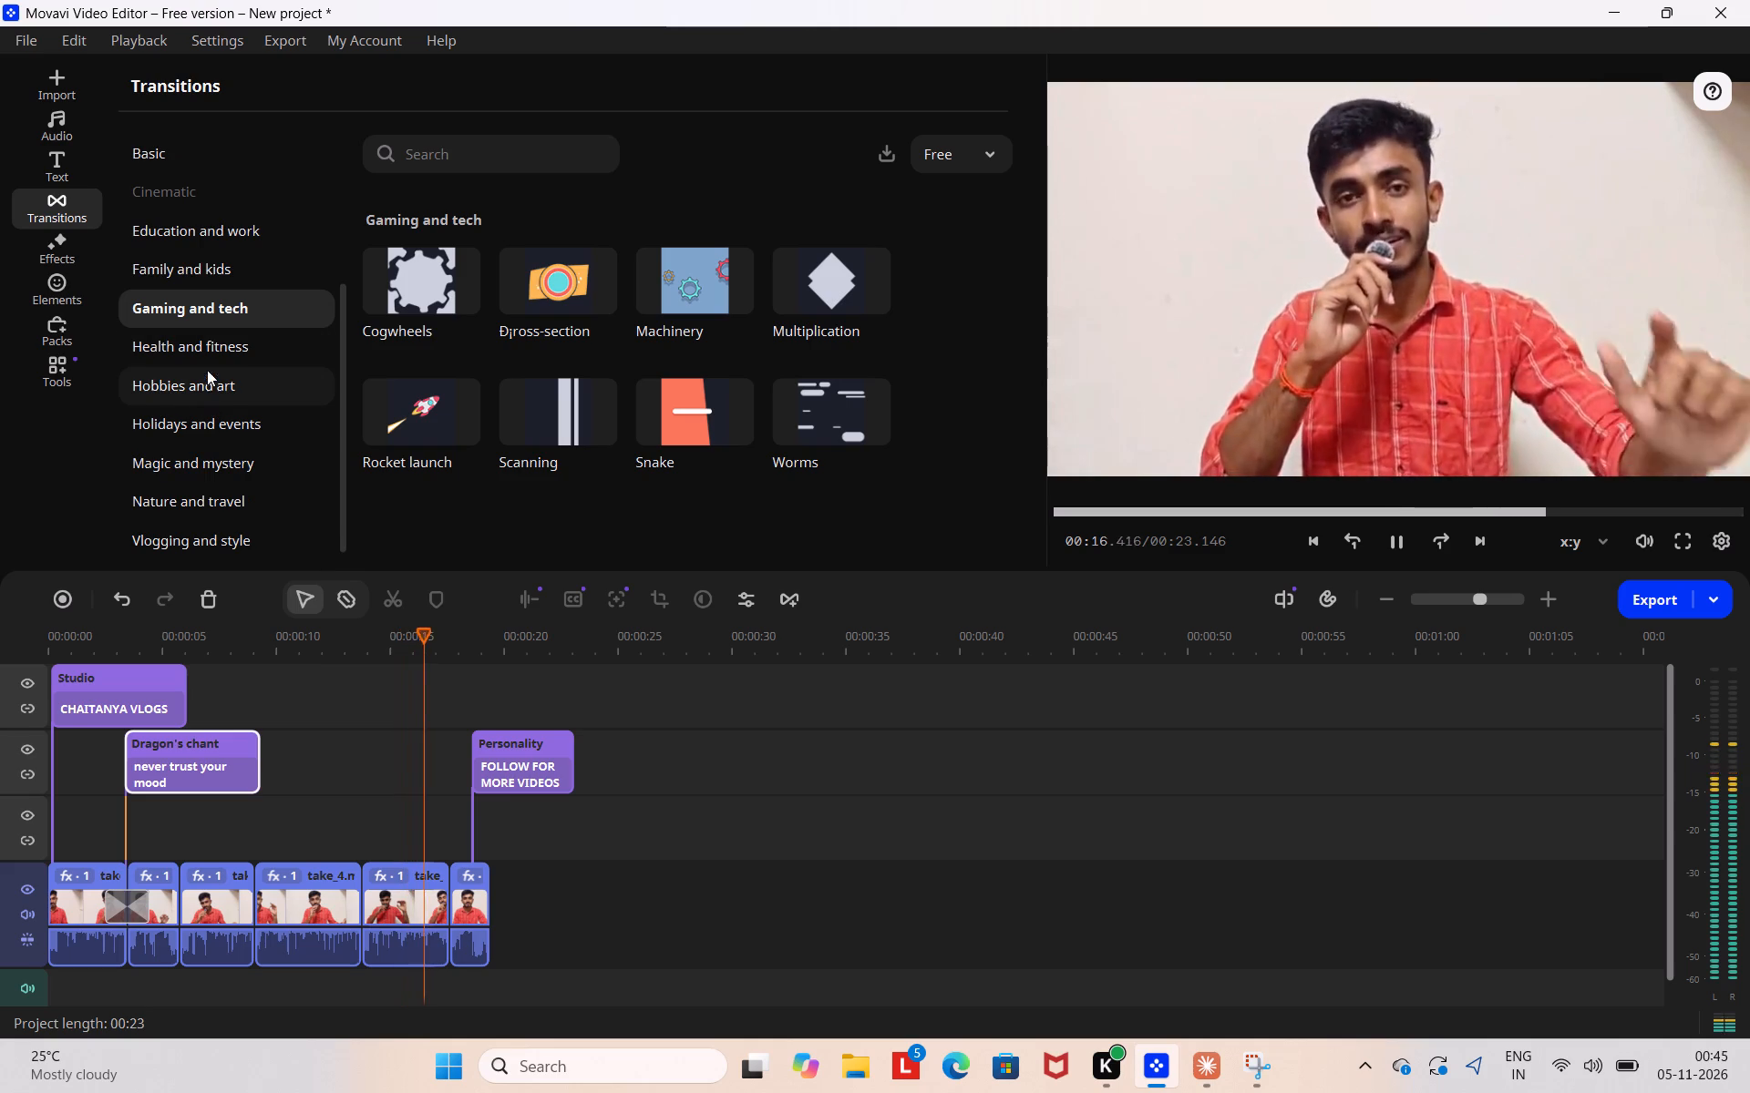
pyautogui.click(244, 340)
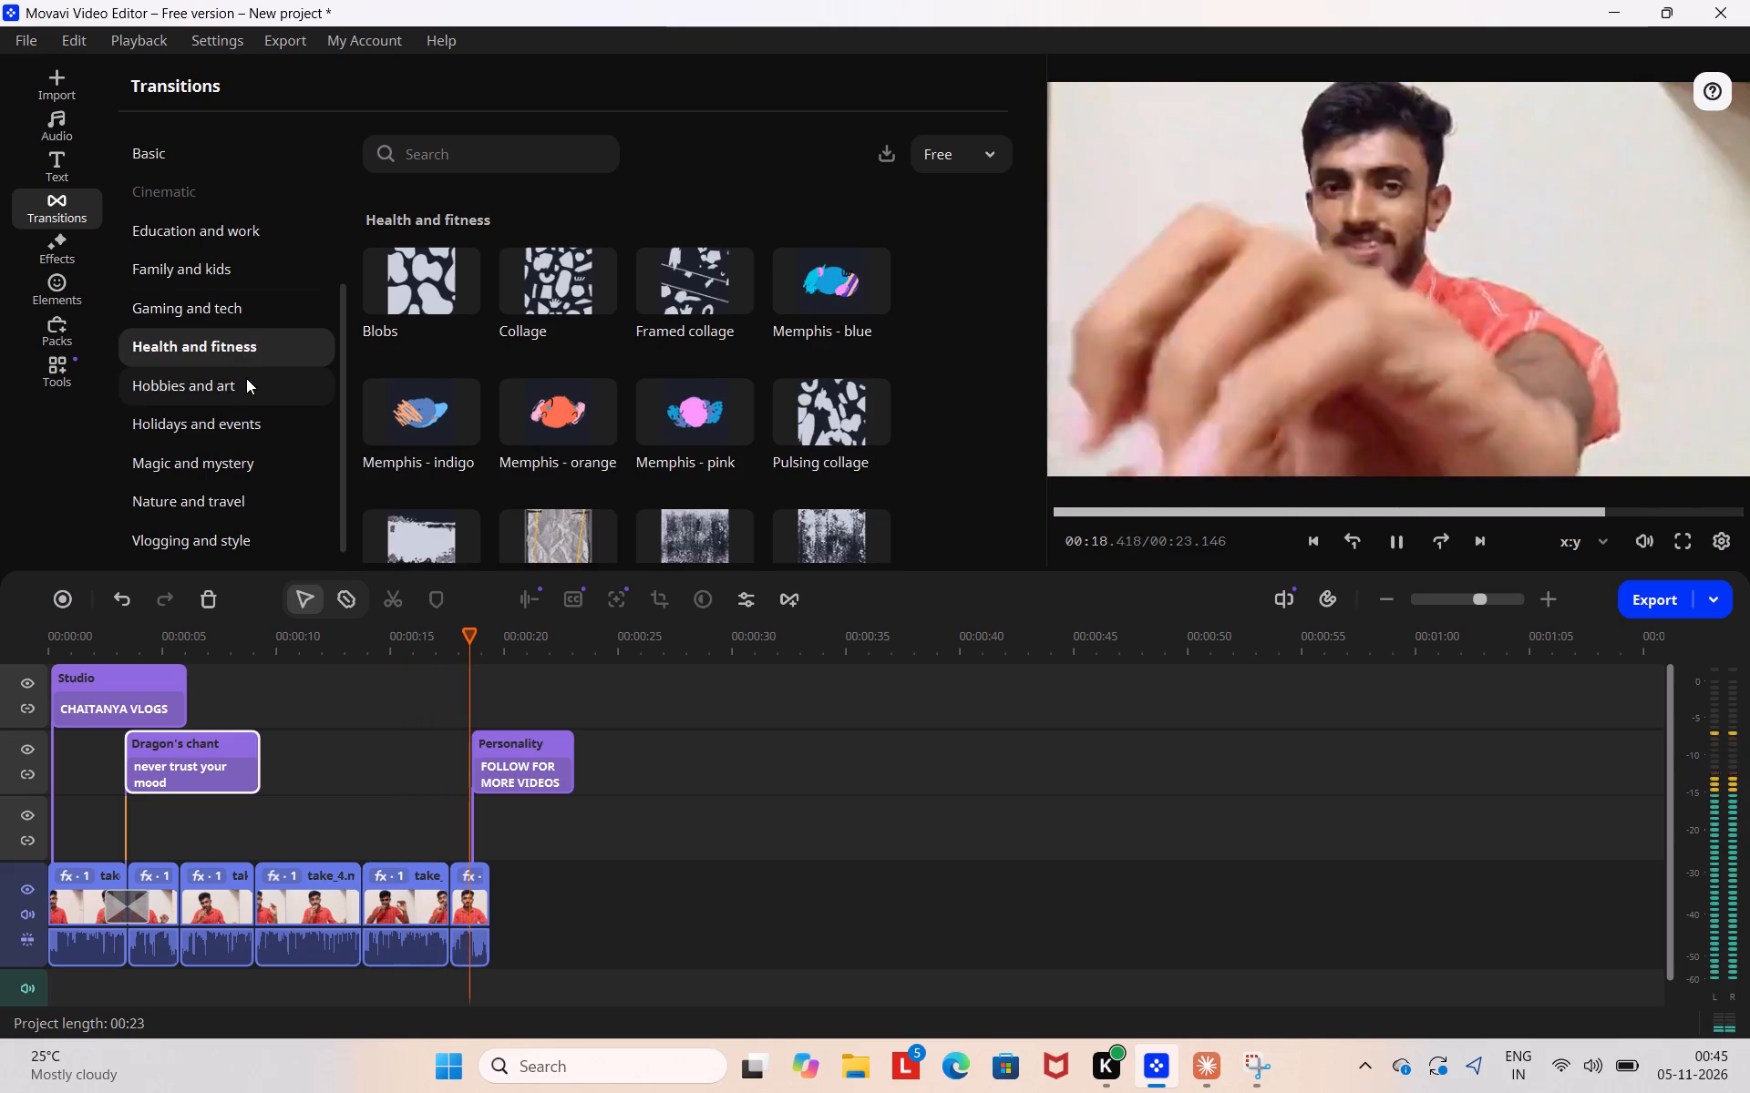
pyautogui.click(245, 378)
pyautogui.click(252, 407)
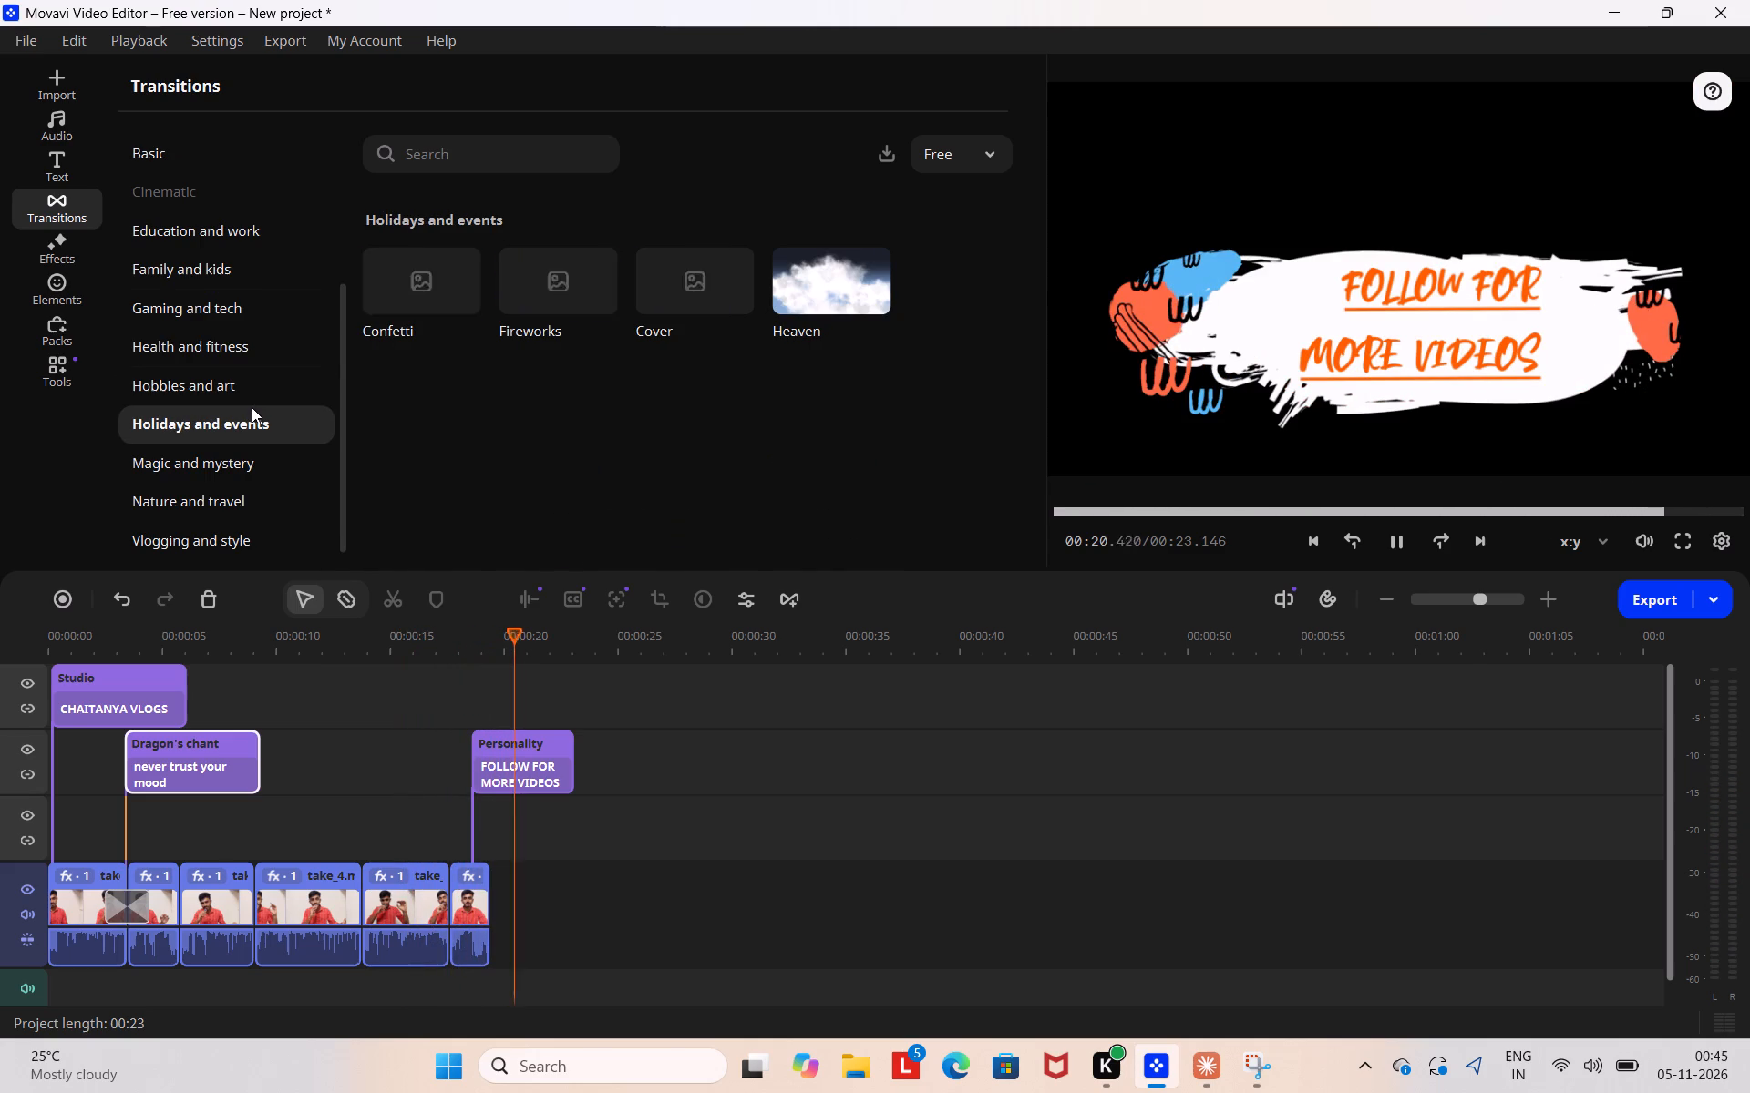
pyautogui.click(255, 443)
pyautogui.click(258, 463)
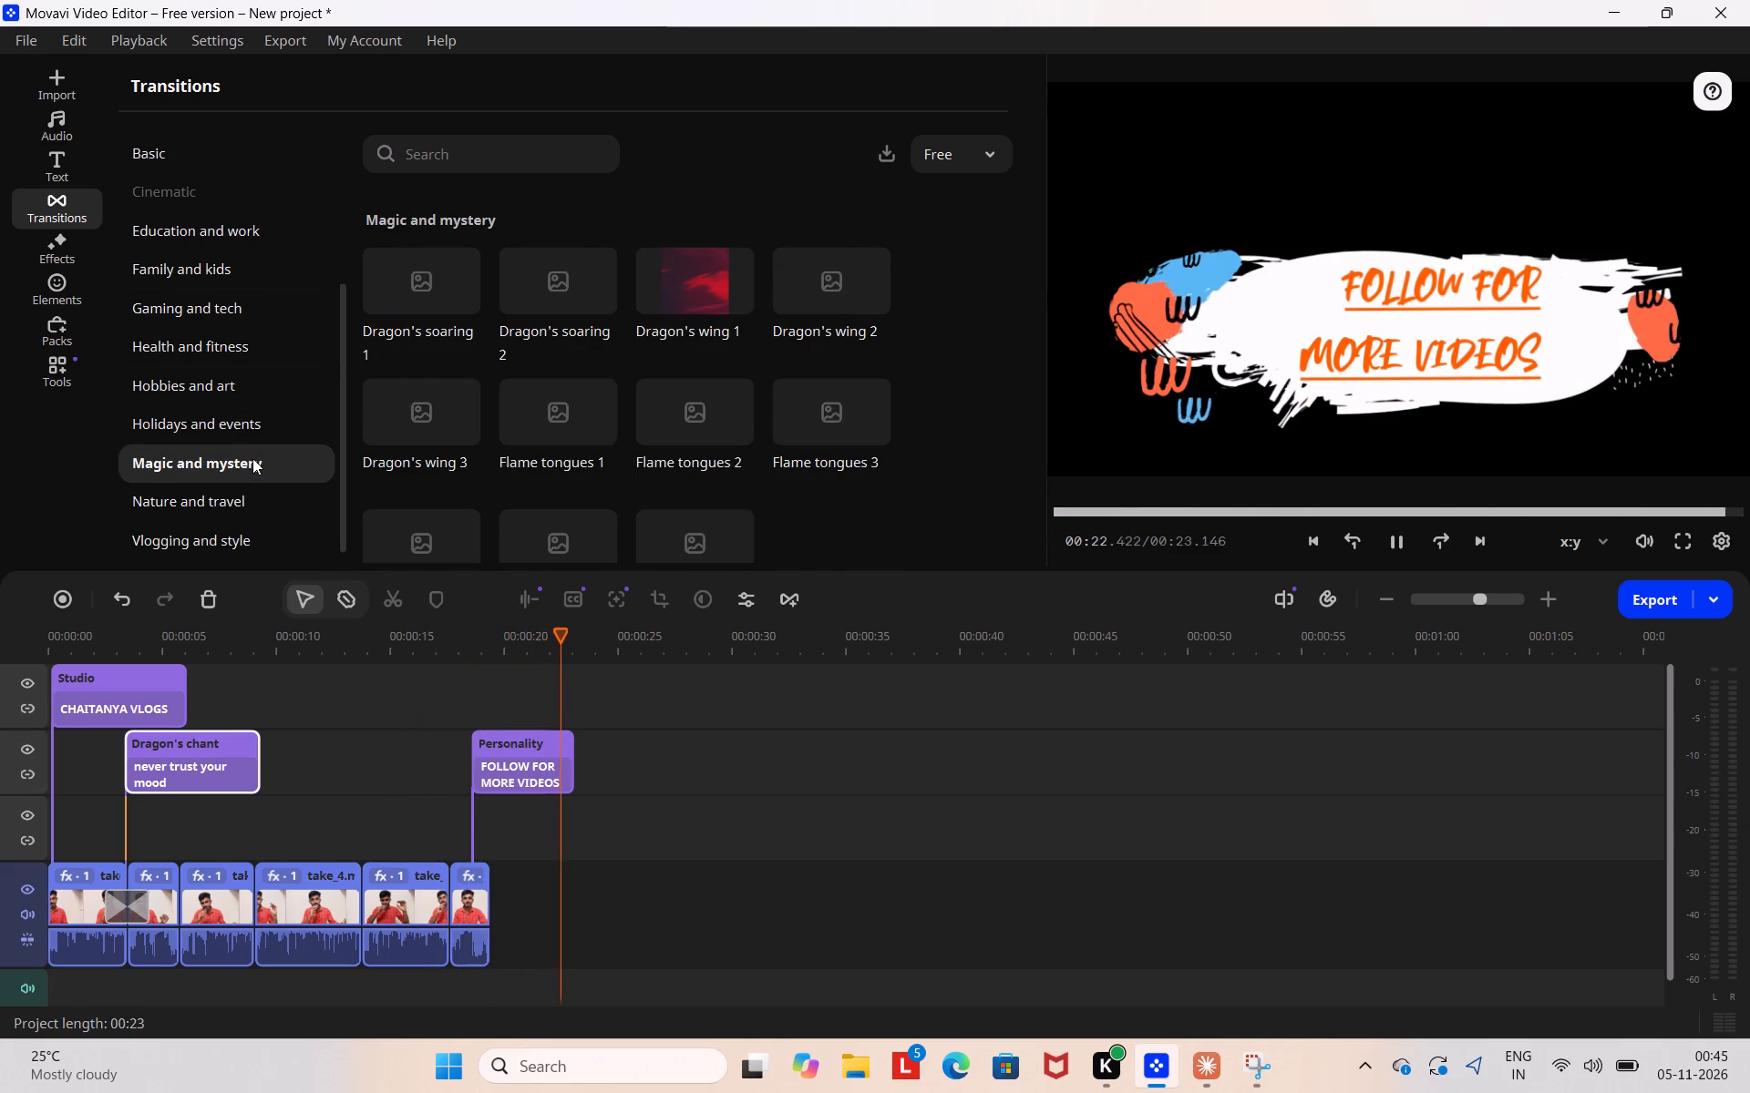
pyautogui.scroll(-3, 266, 375)
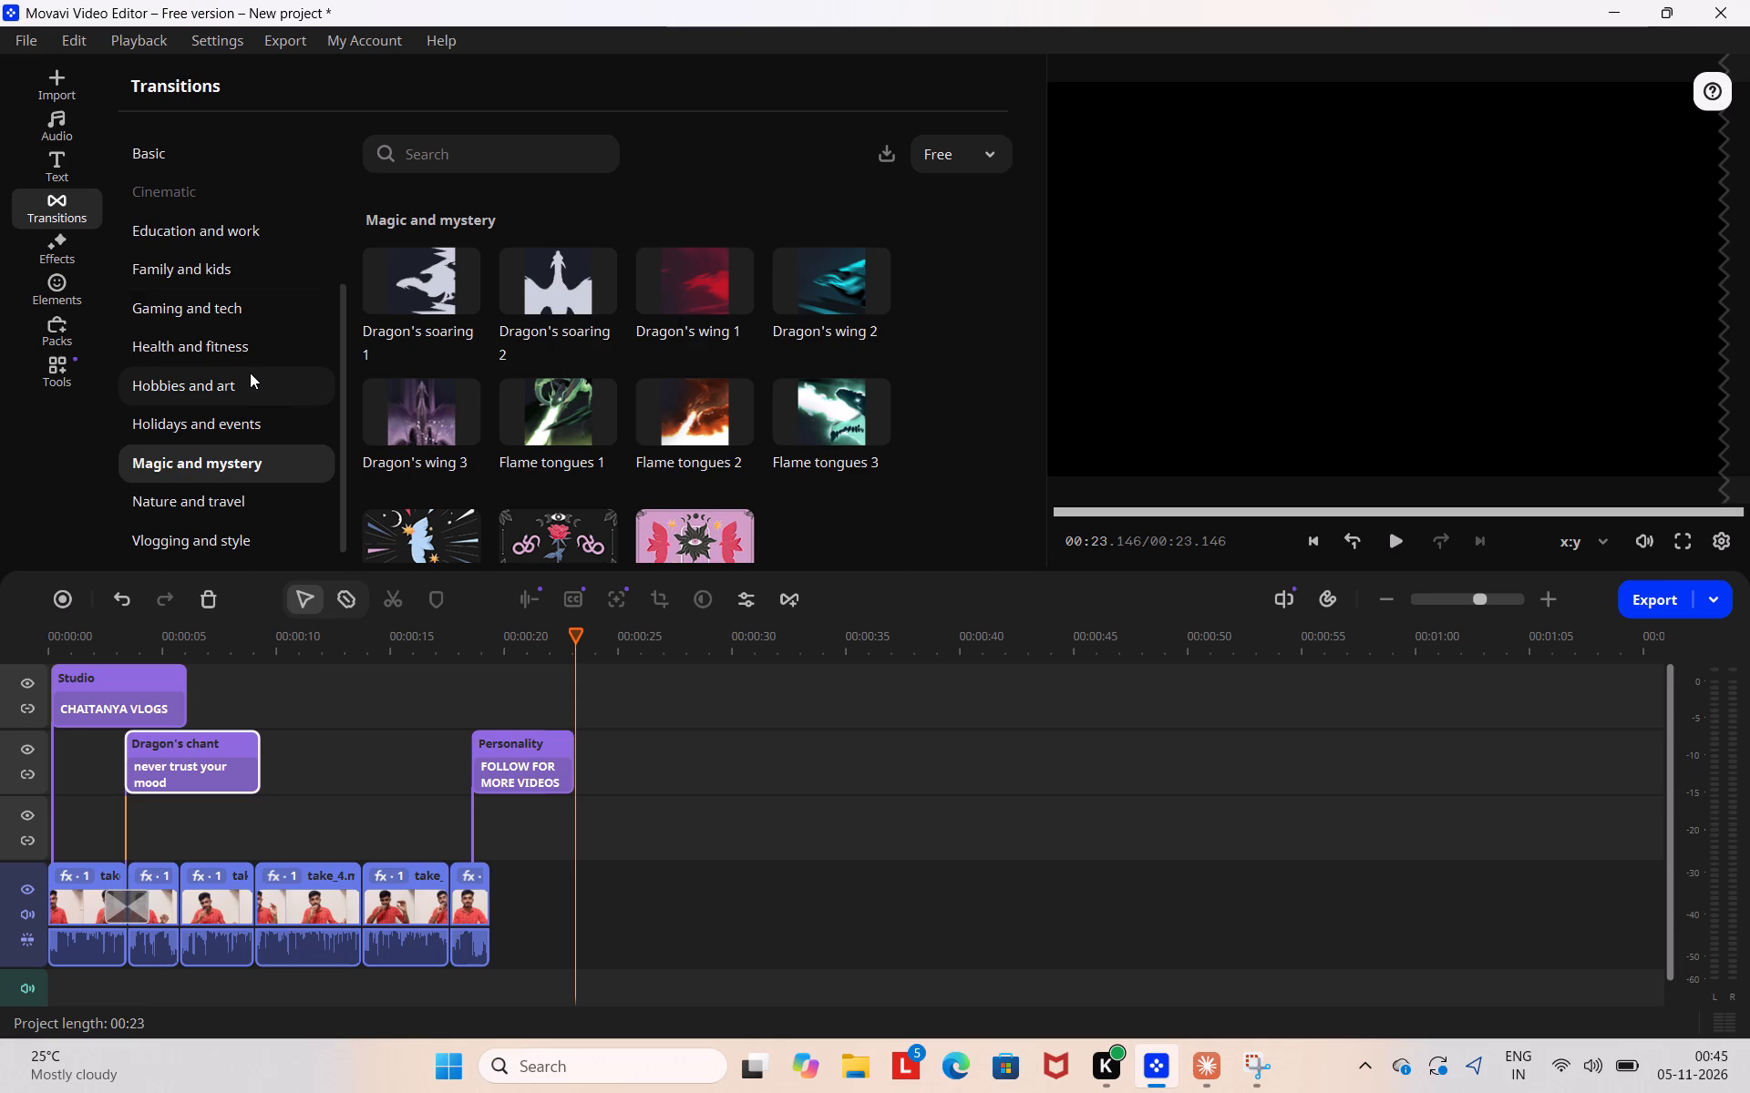
pyautogui.scroll(-5, 245, 371)
pyautogui.moveTo(276, 500); pyautogui.dragTo(268, 494)
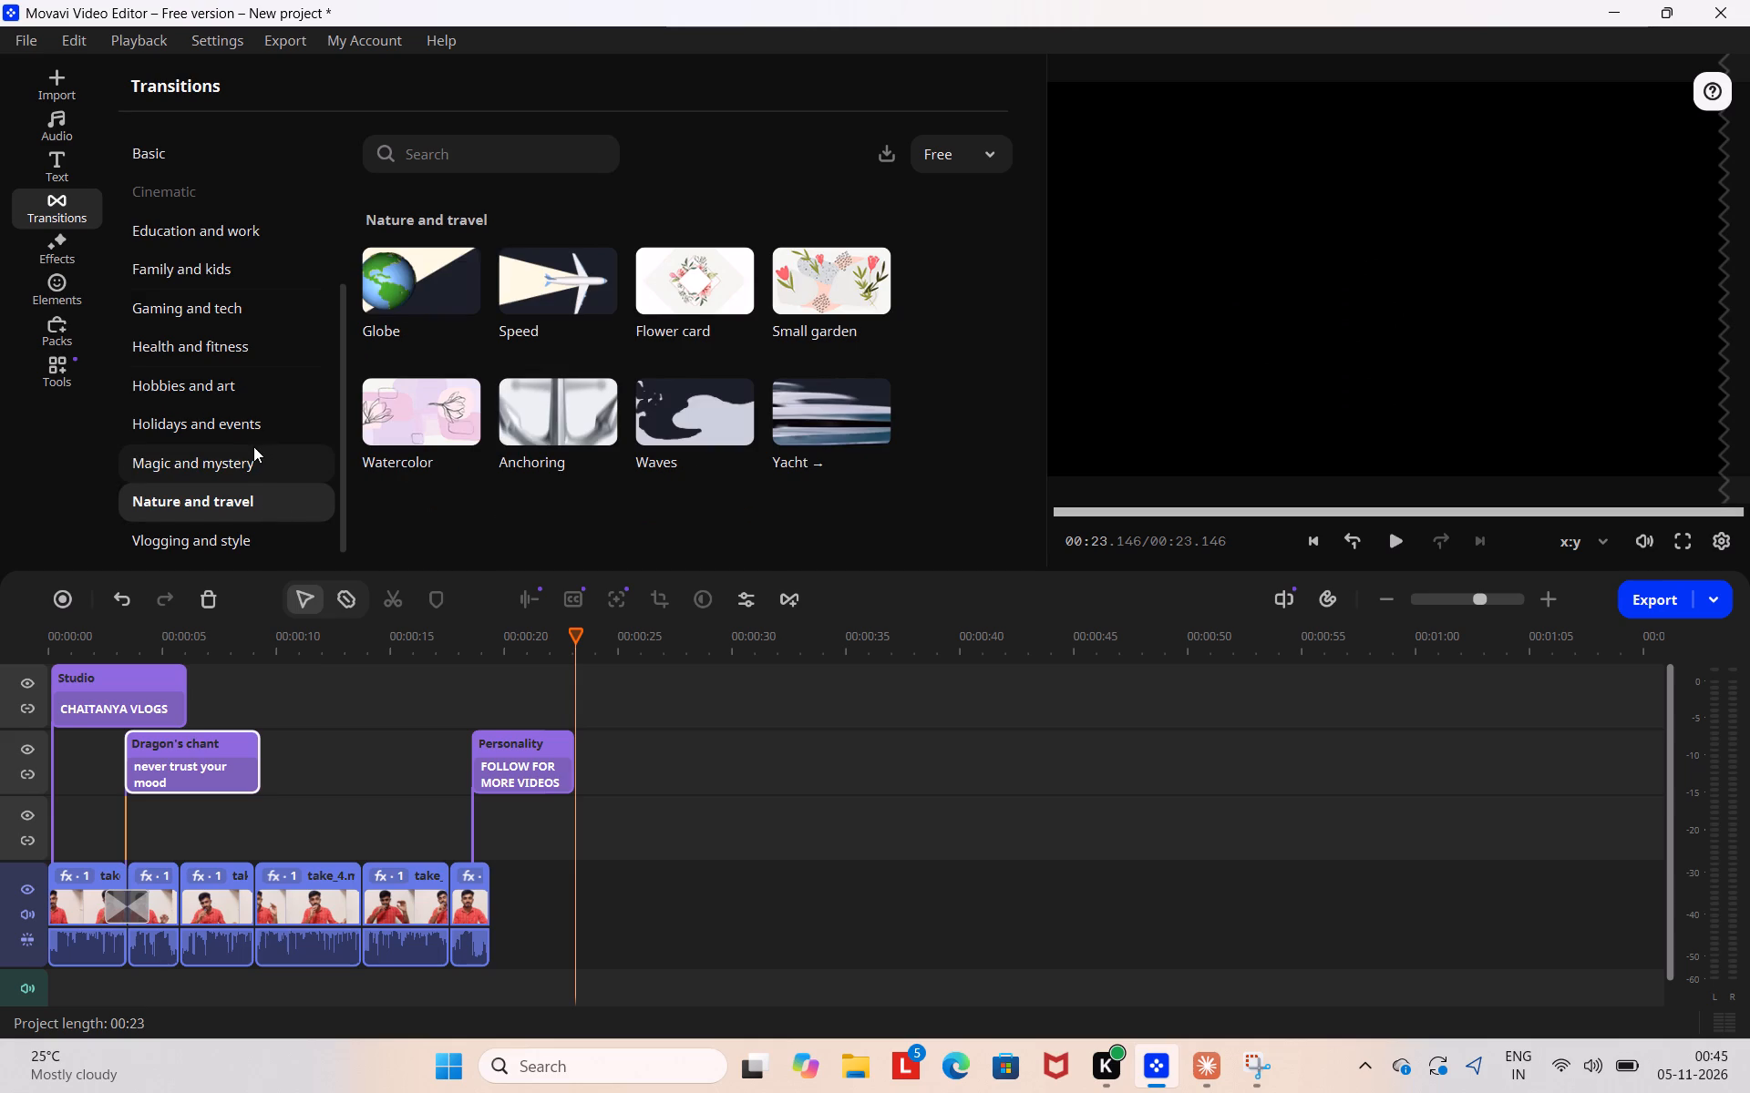
pyautogui.click(259, 465)
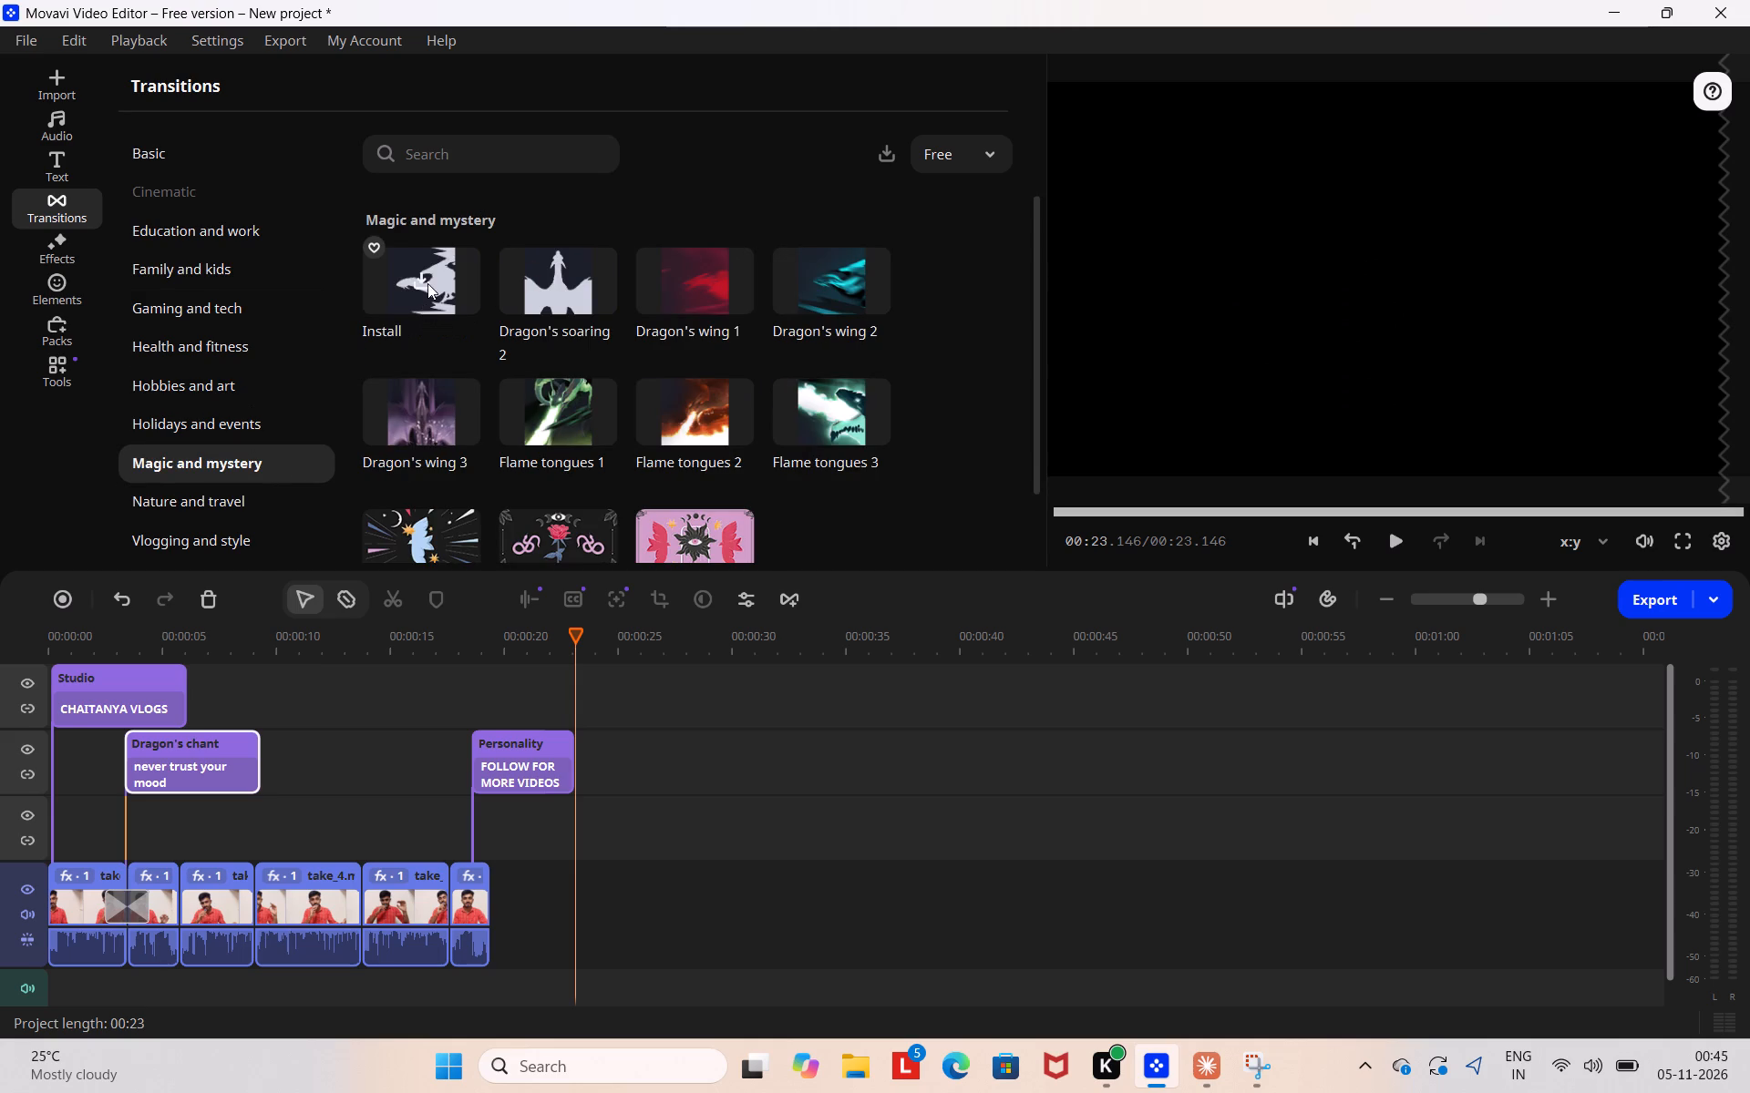
pyautogui.scroll(-4, 250, 391)
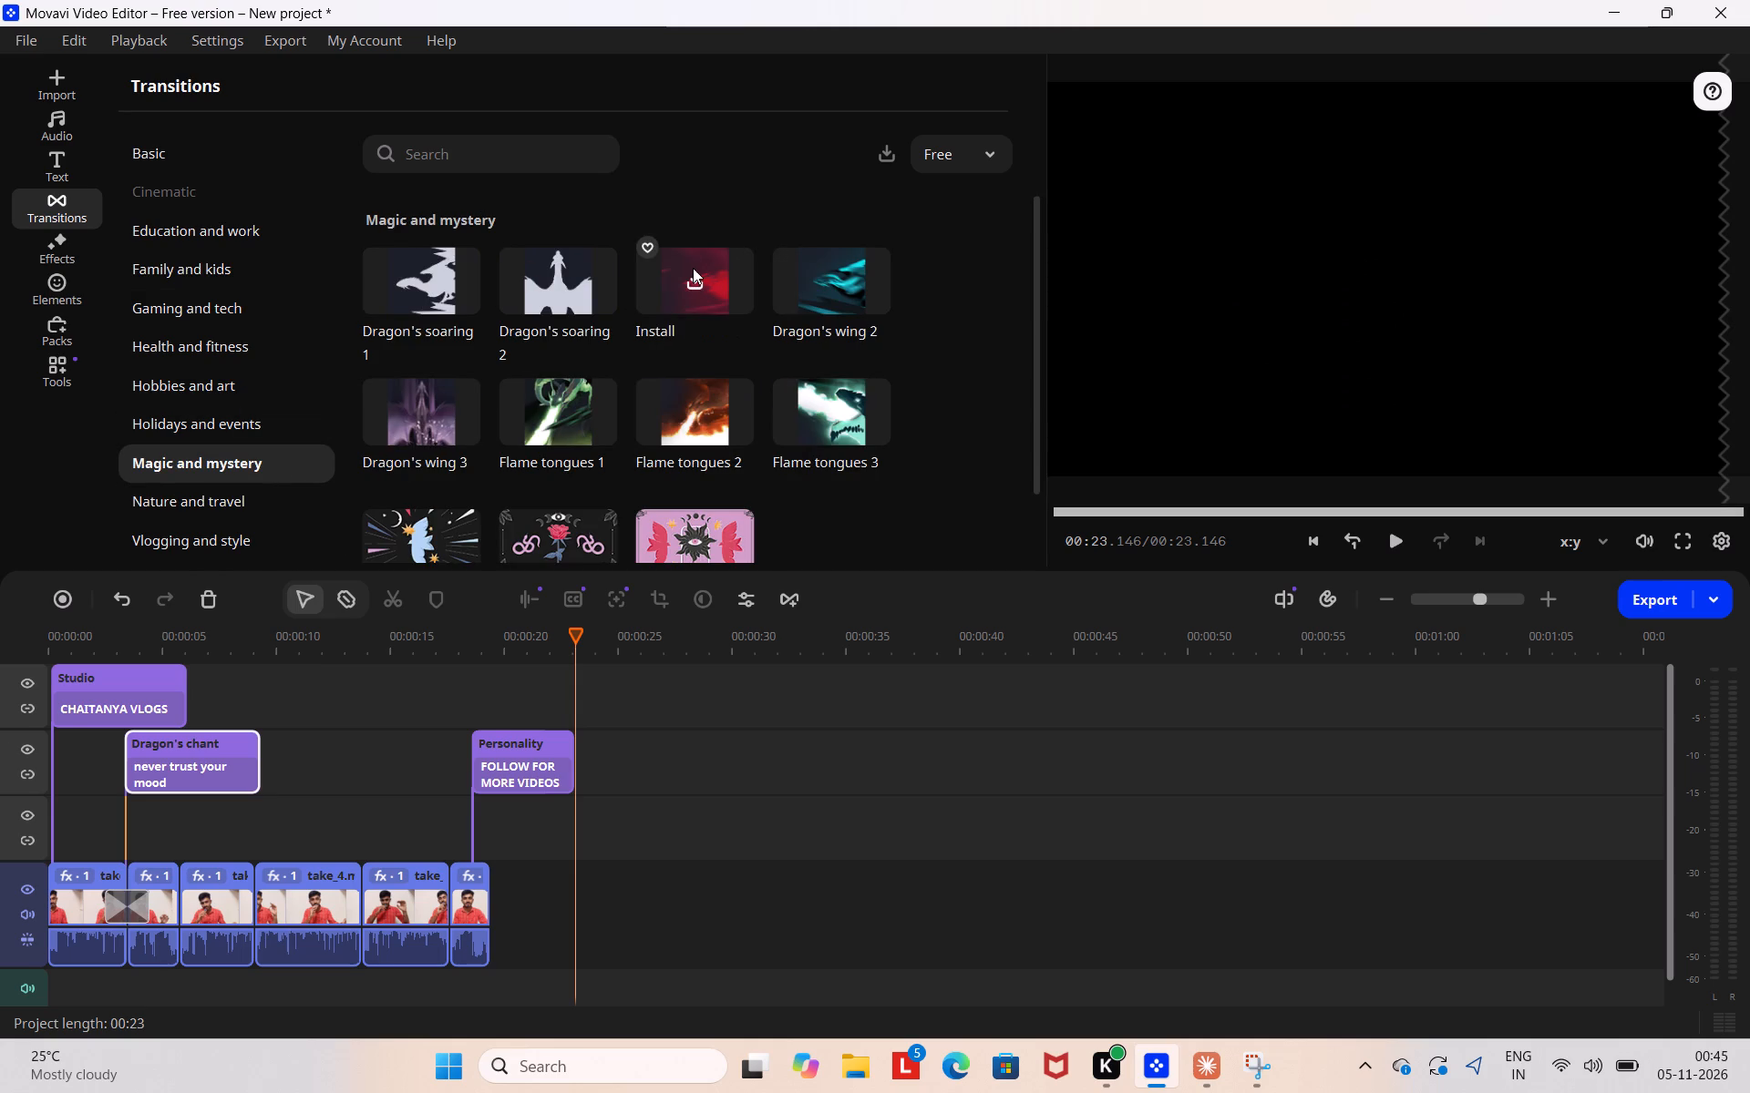
pyautogui.click(205, 533)
pyautogui.click(190, 510)
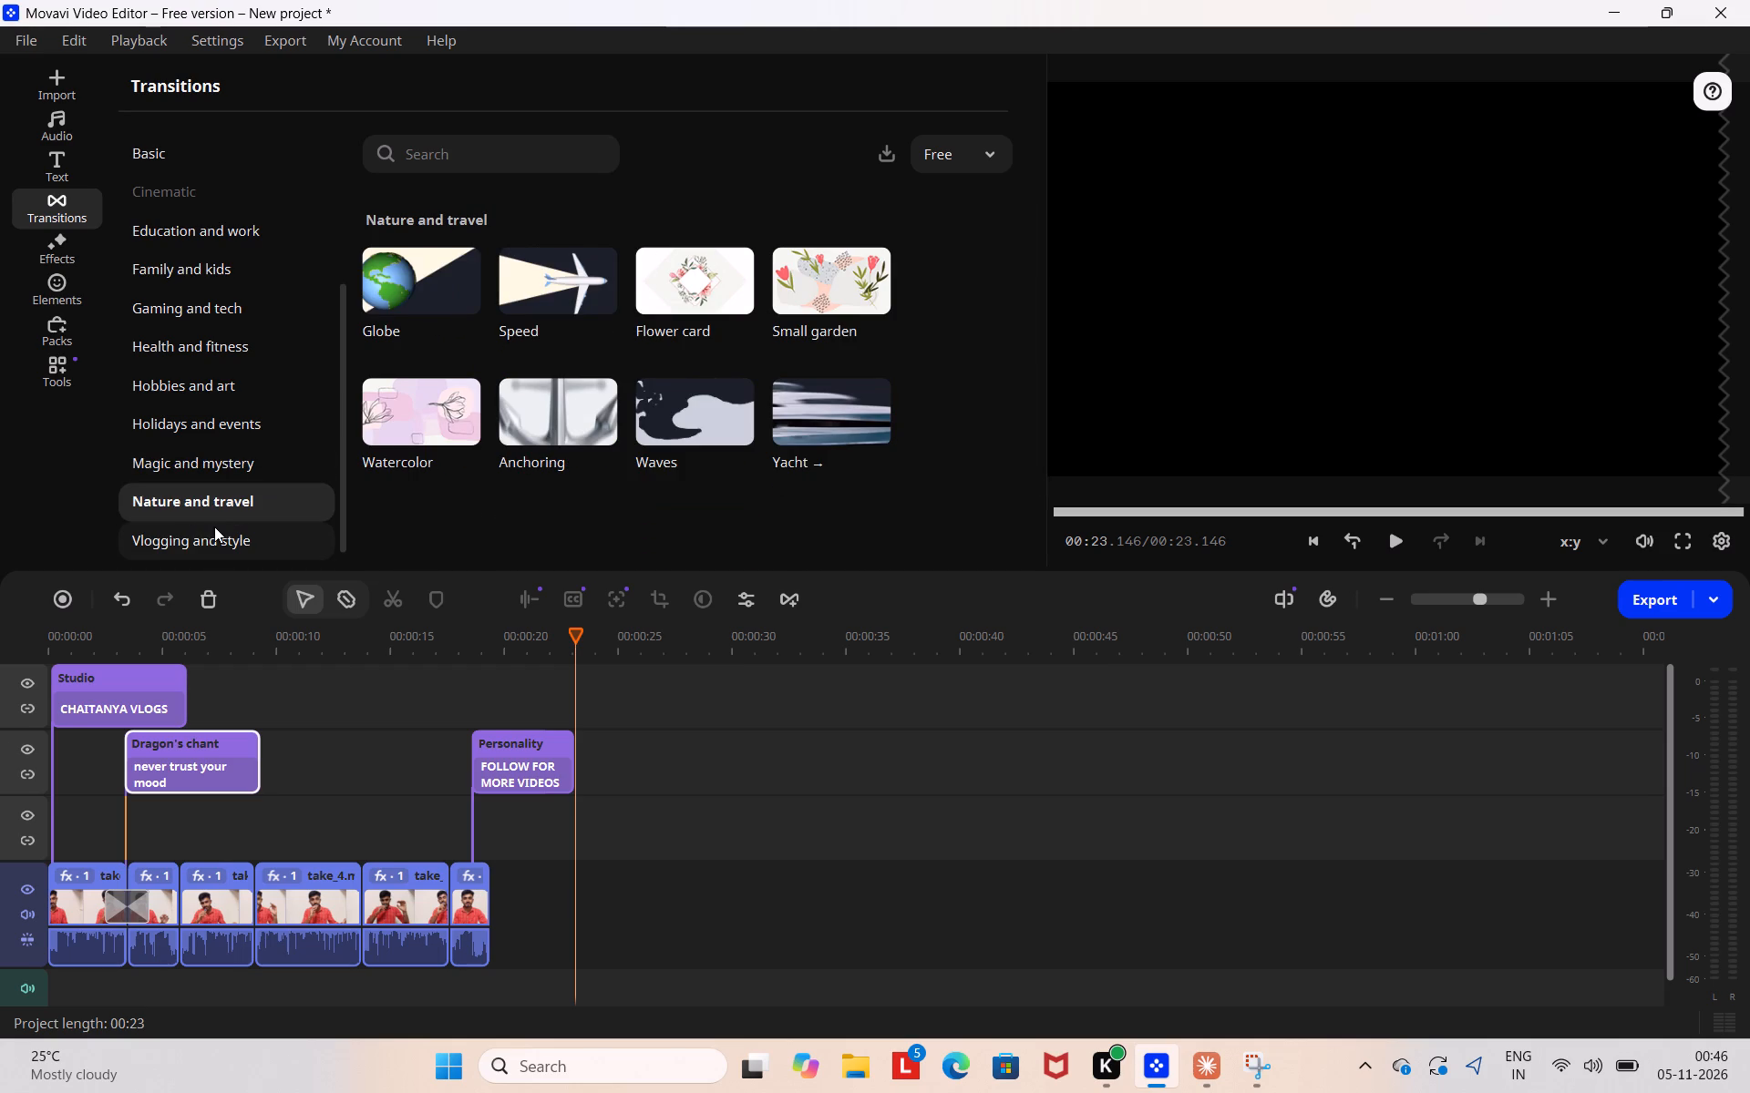
# Install the Bubble gum transition from the Vlogging and style category and preview it.
pyautogui.click(214, 526)
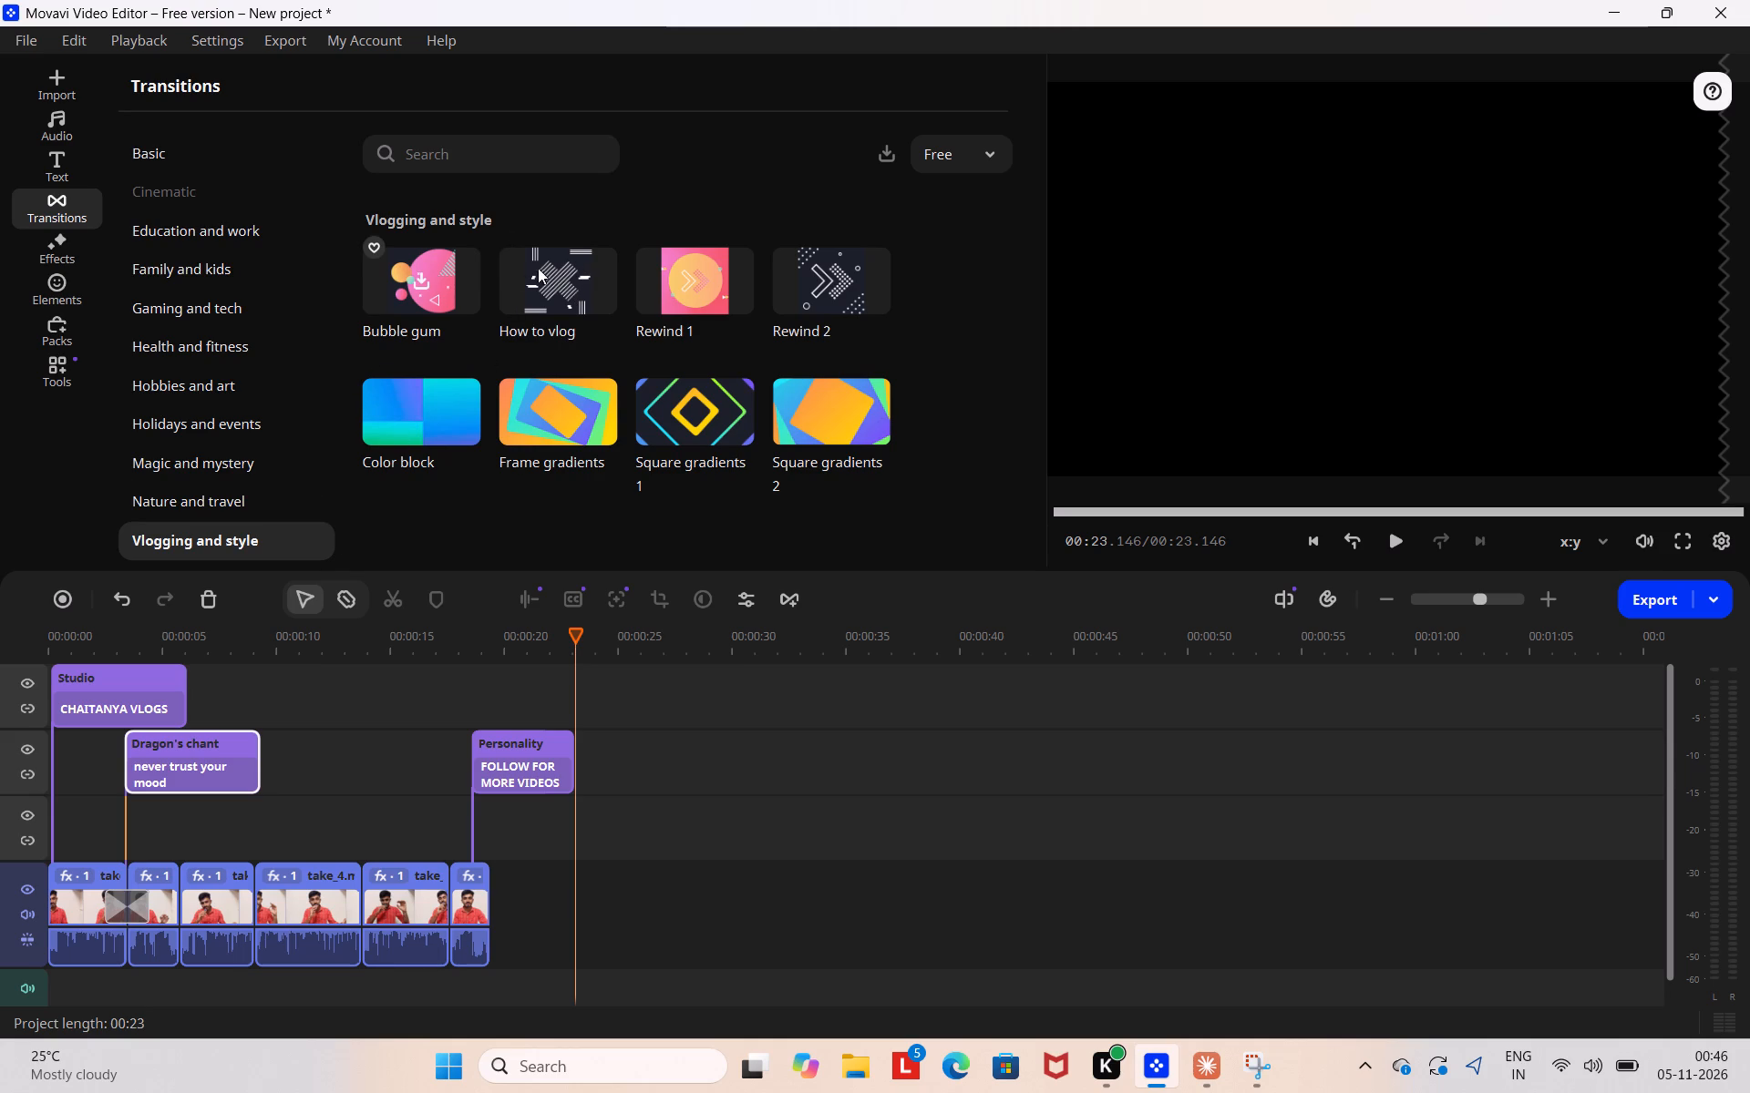
pyautogui.click(412, 271)
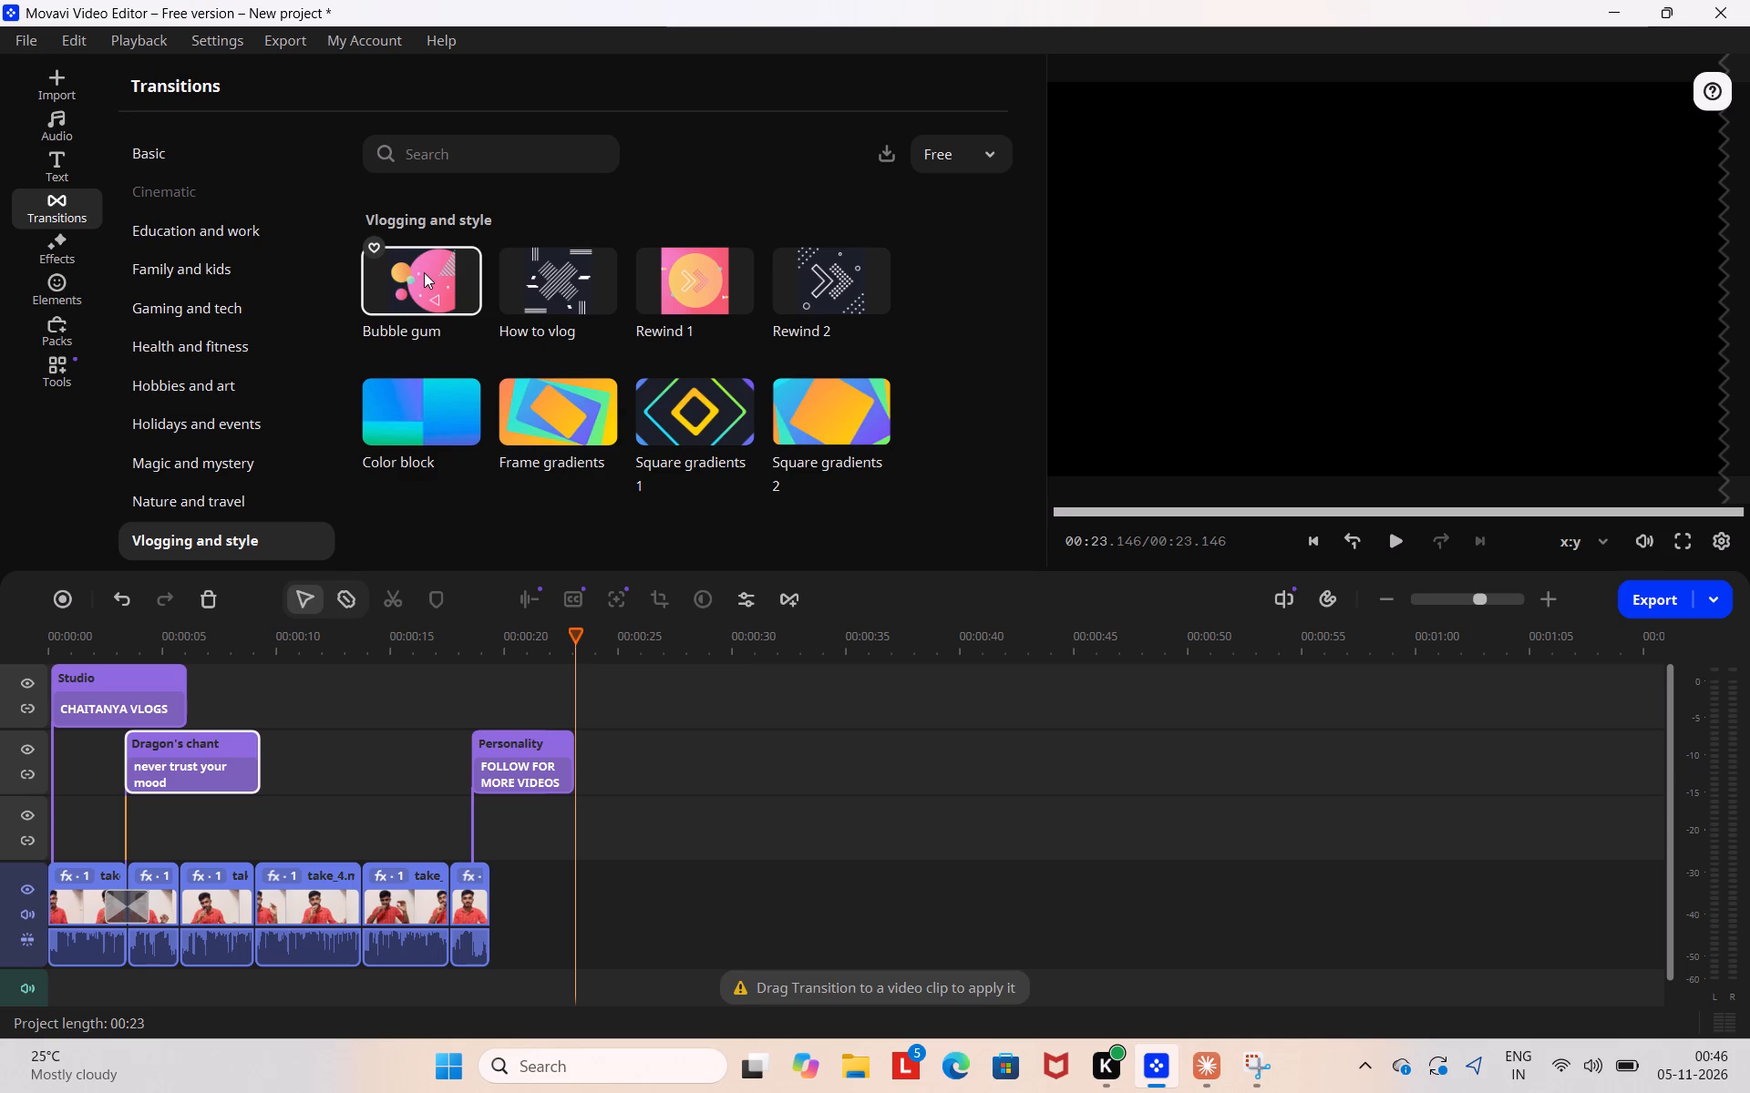
pyautogui.click(422, 271)
pyautogui.click(422, 270)
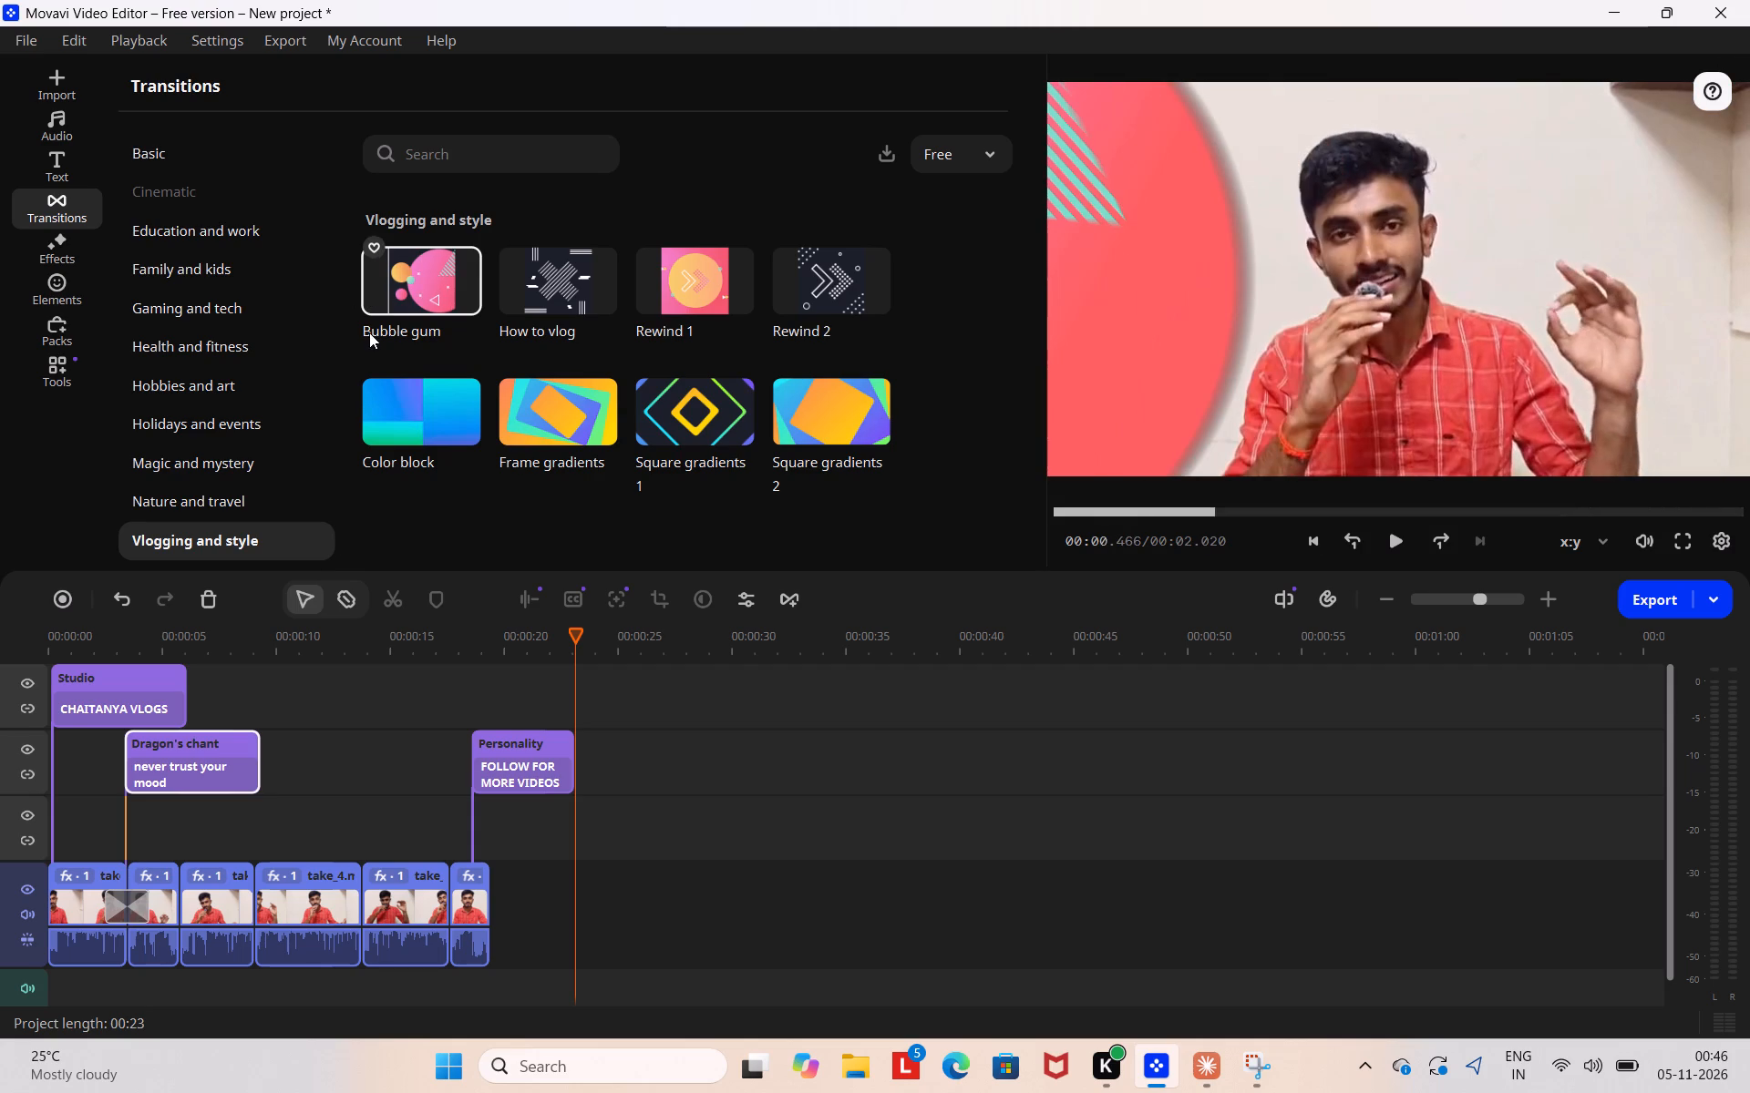
# Install the Rewind 2 transition and apply it at both the end and the start of the second clip.
pyautogui.click(819, 259)
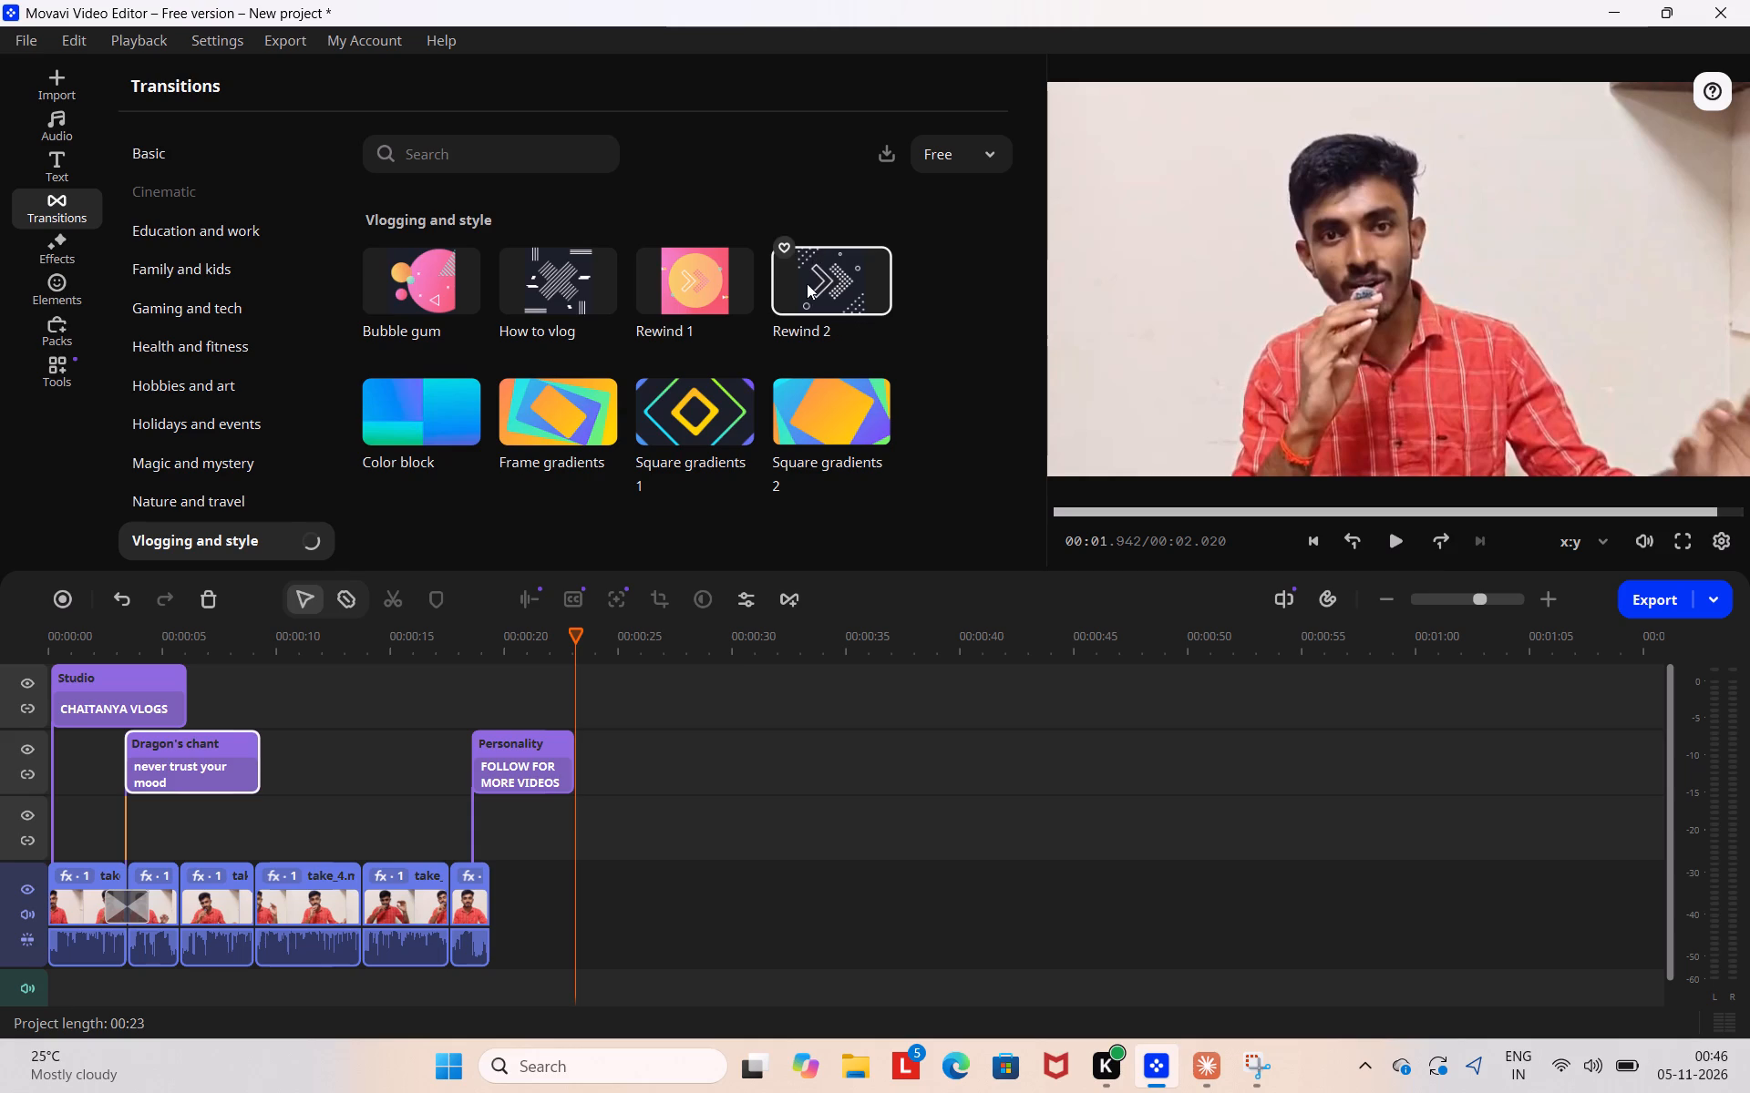
pyautogui.moveTo(808, 282); pyautogui.dragTo(165, 861)
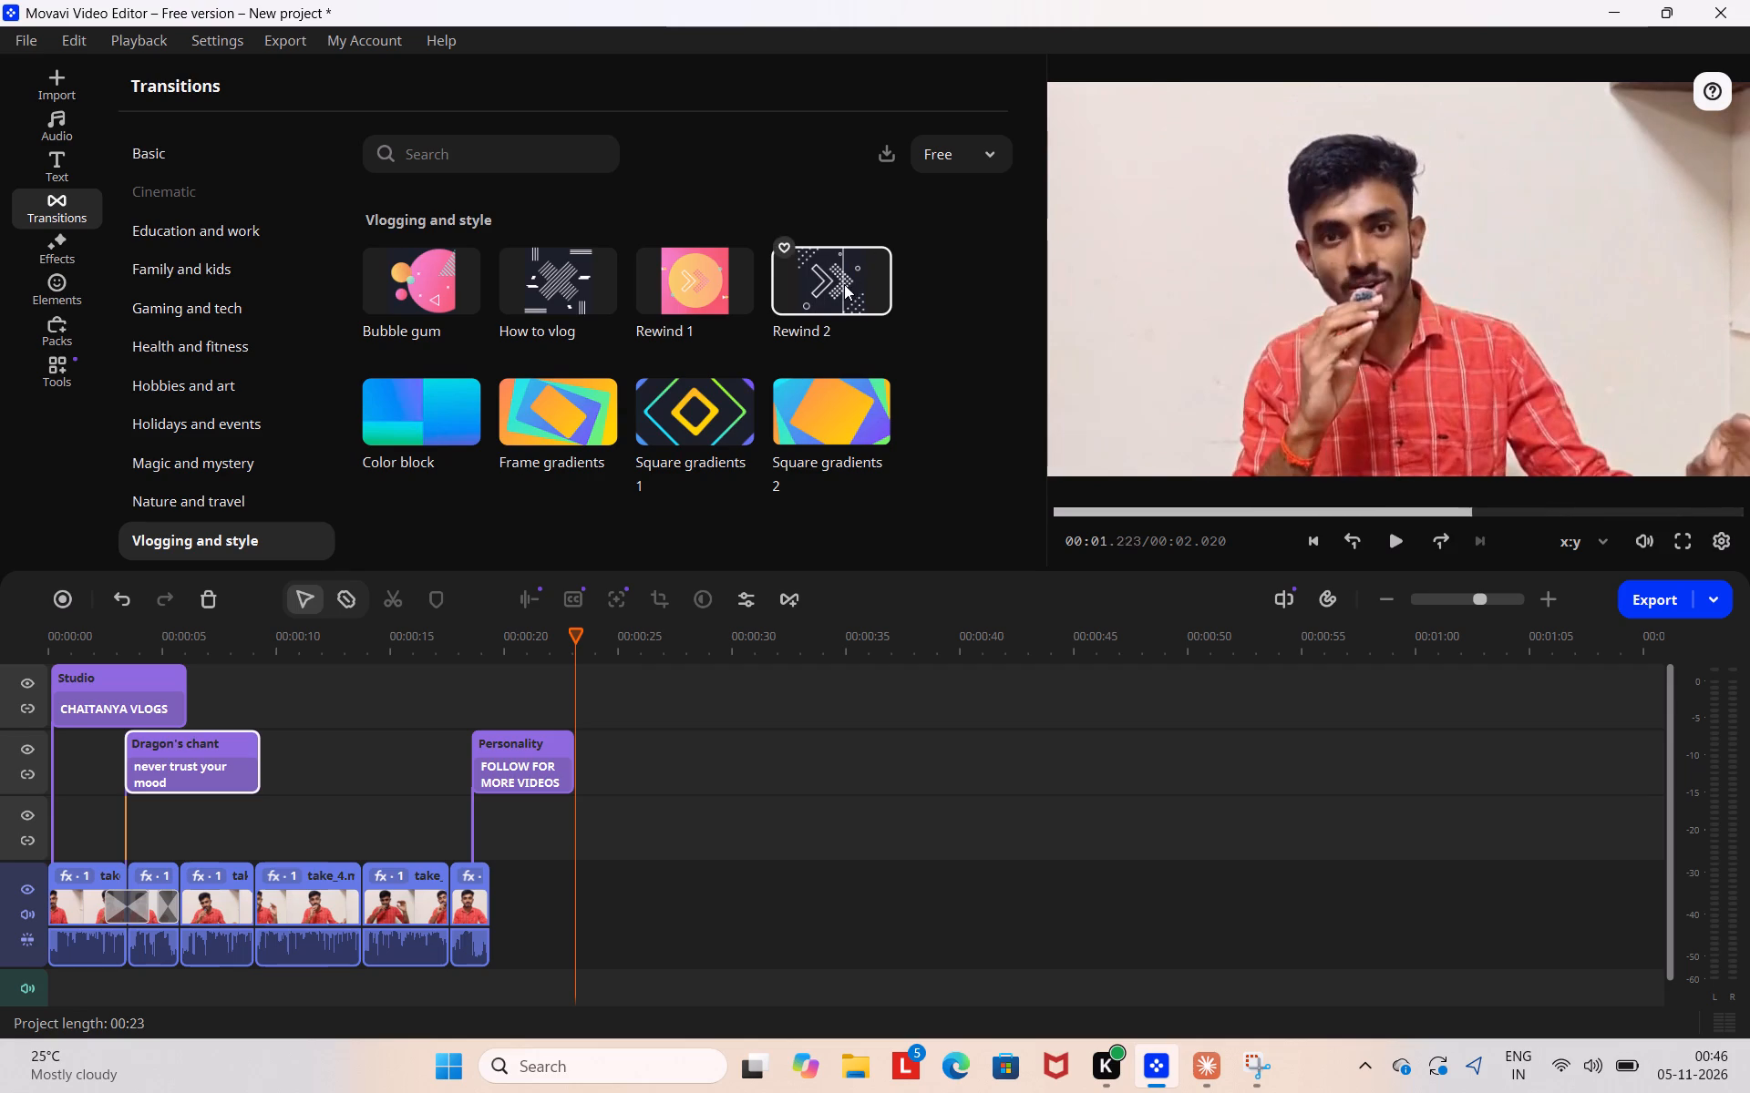
pyautogui.moveTo(842, 283); pyautogui.dragTo(145, 857)
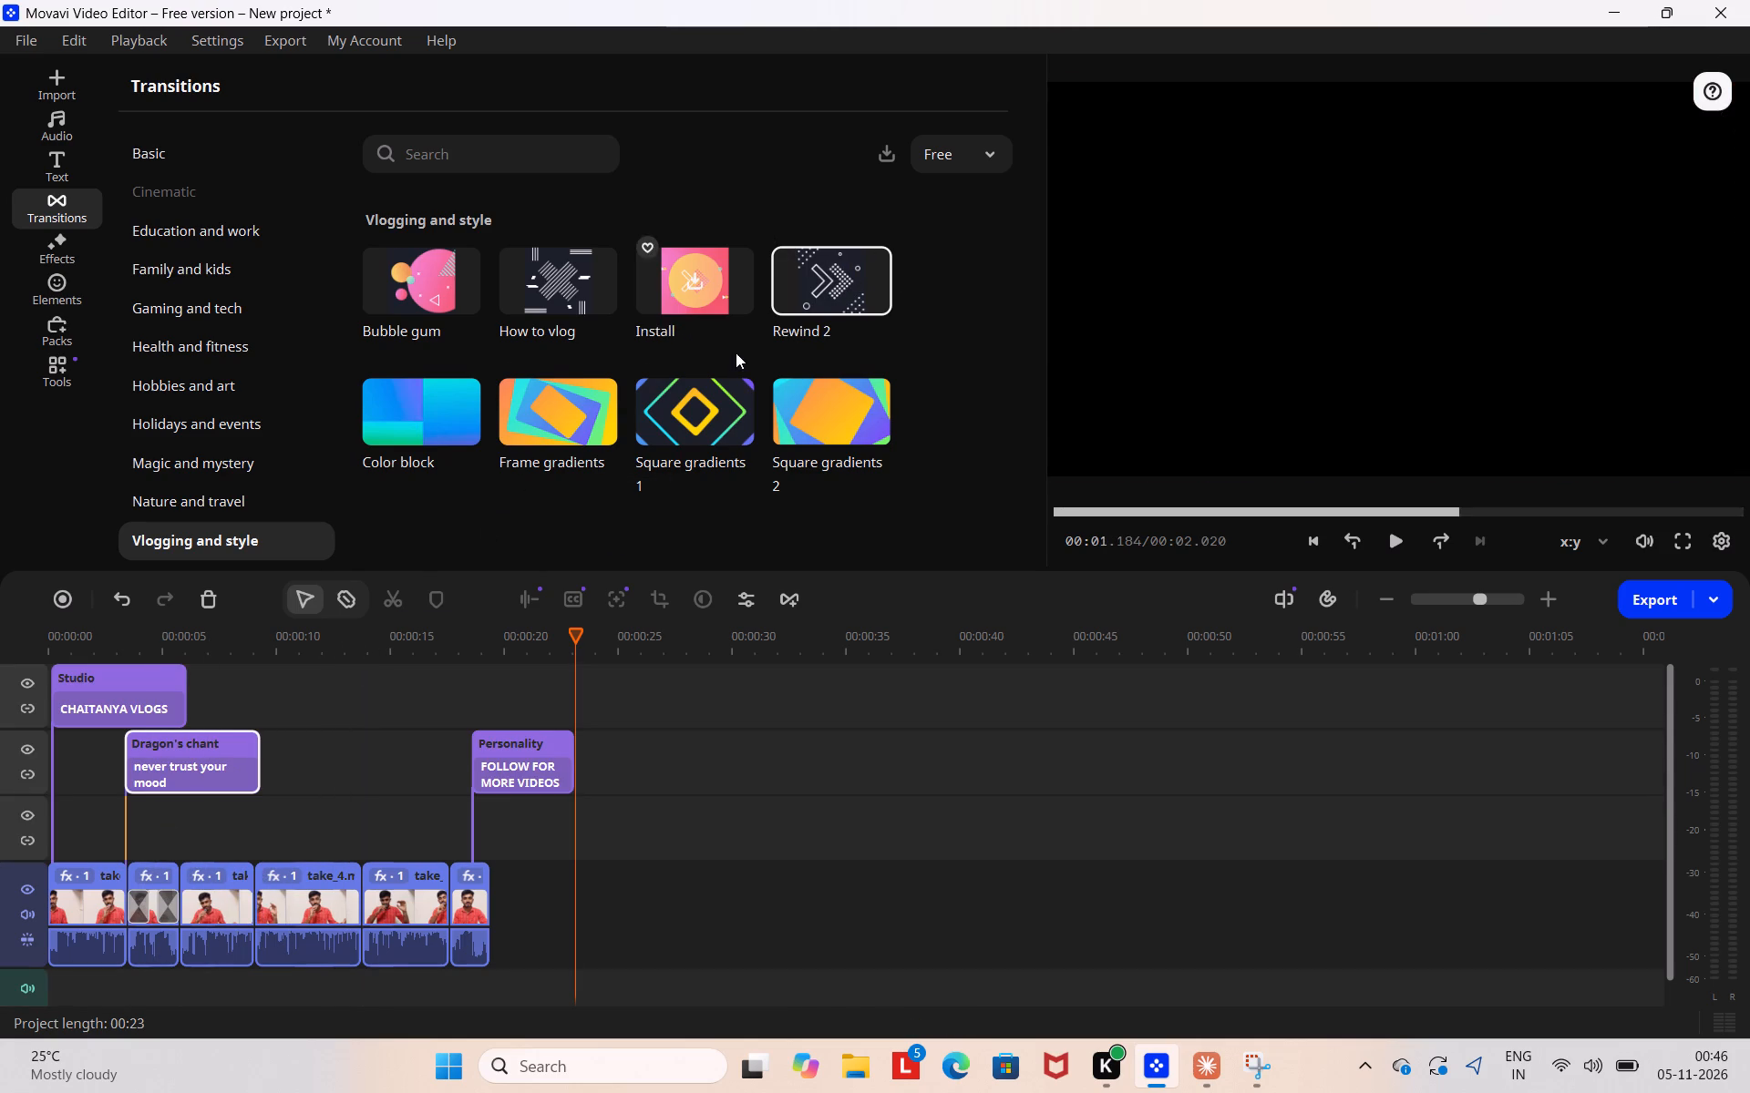
# Play the project from near the start to check the Rewind 2 transitions.
pyautogui.click(1061, 516)
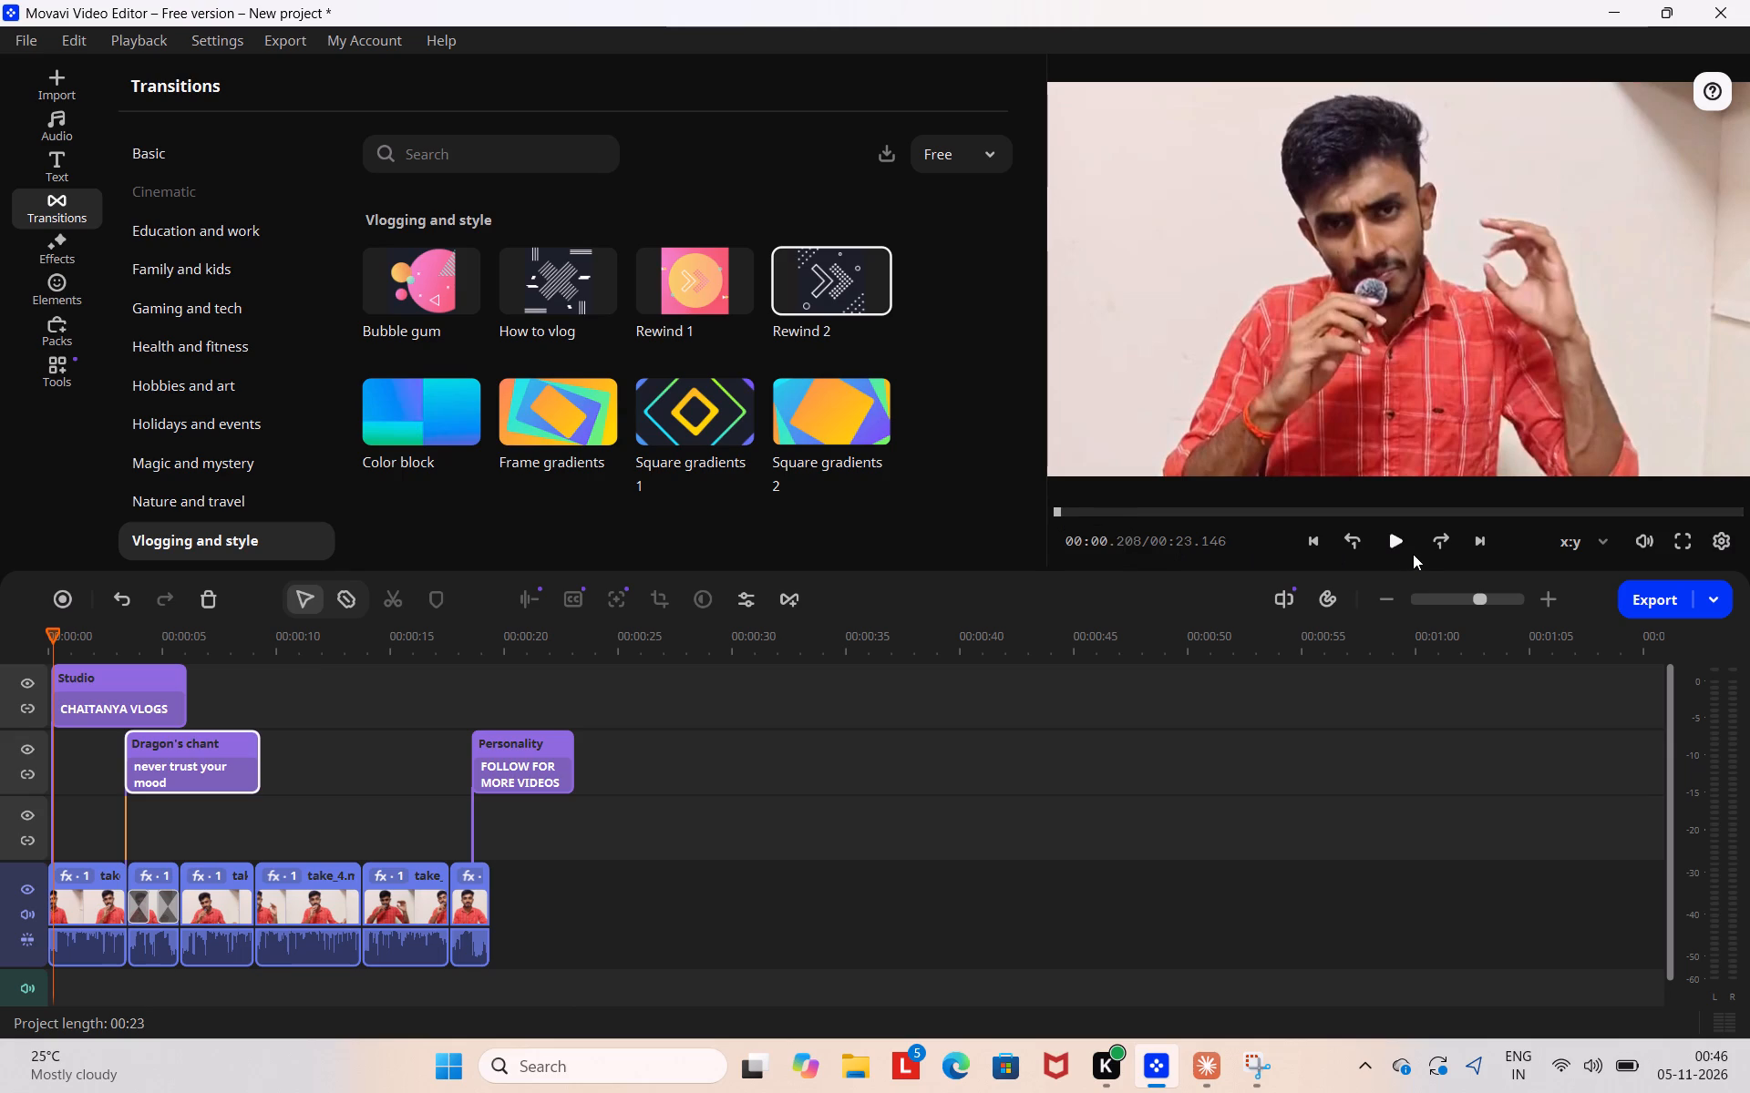
pyautogui.click(1405, 546)
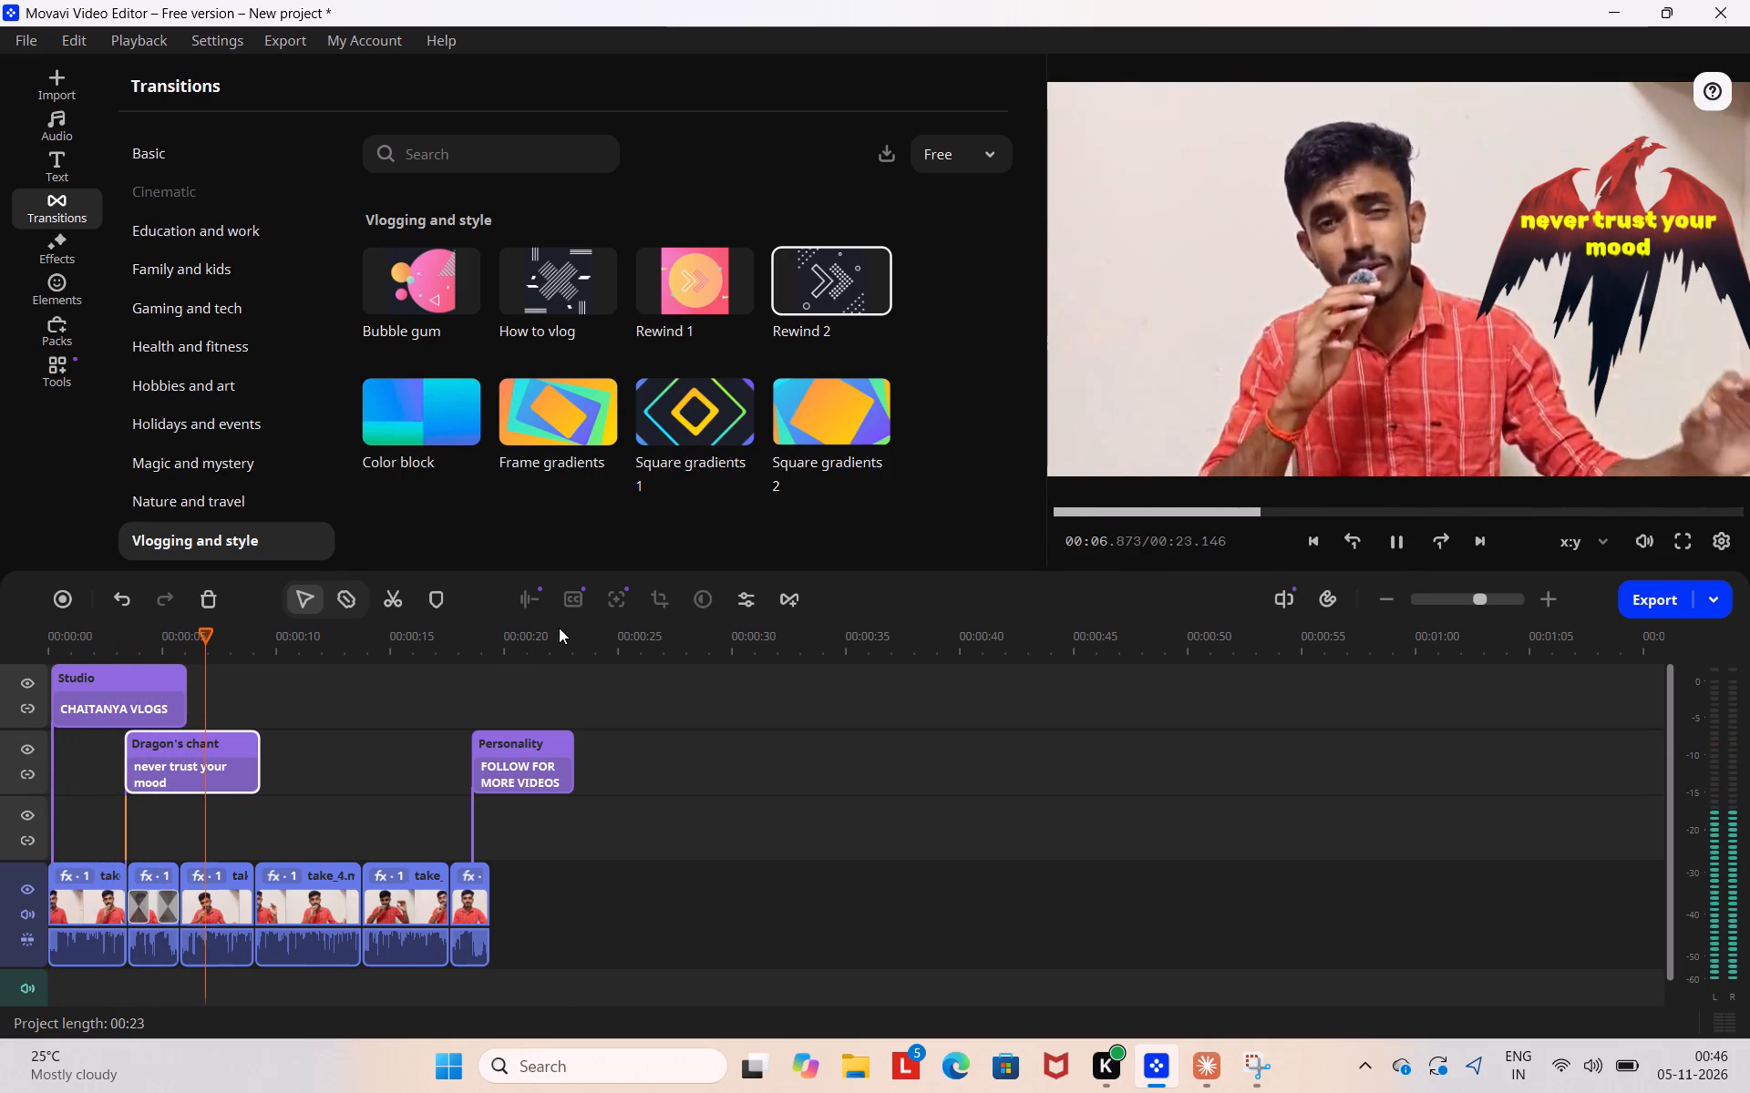
# Remove the transition at the end of the second clip.
pyautogui.click(169, 908)
pyautogui.rightClick(169, 908)
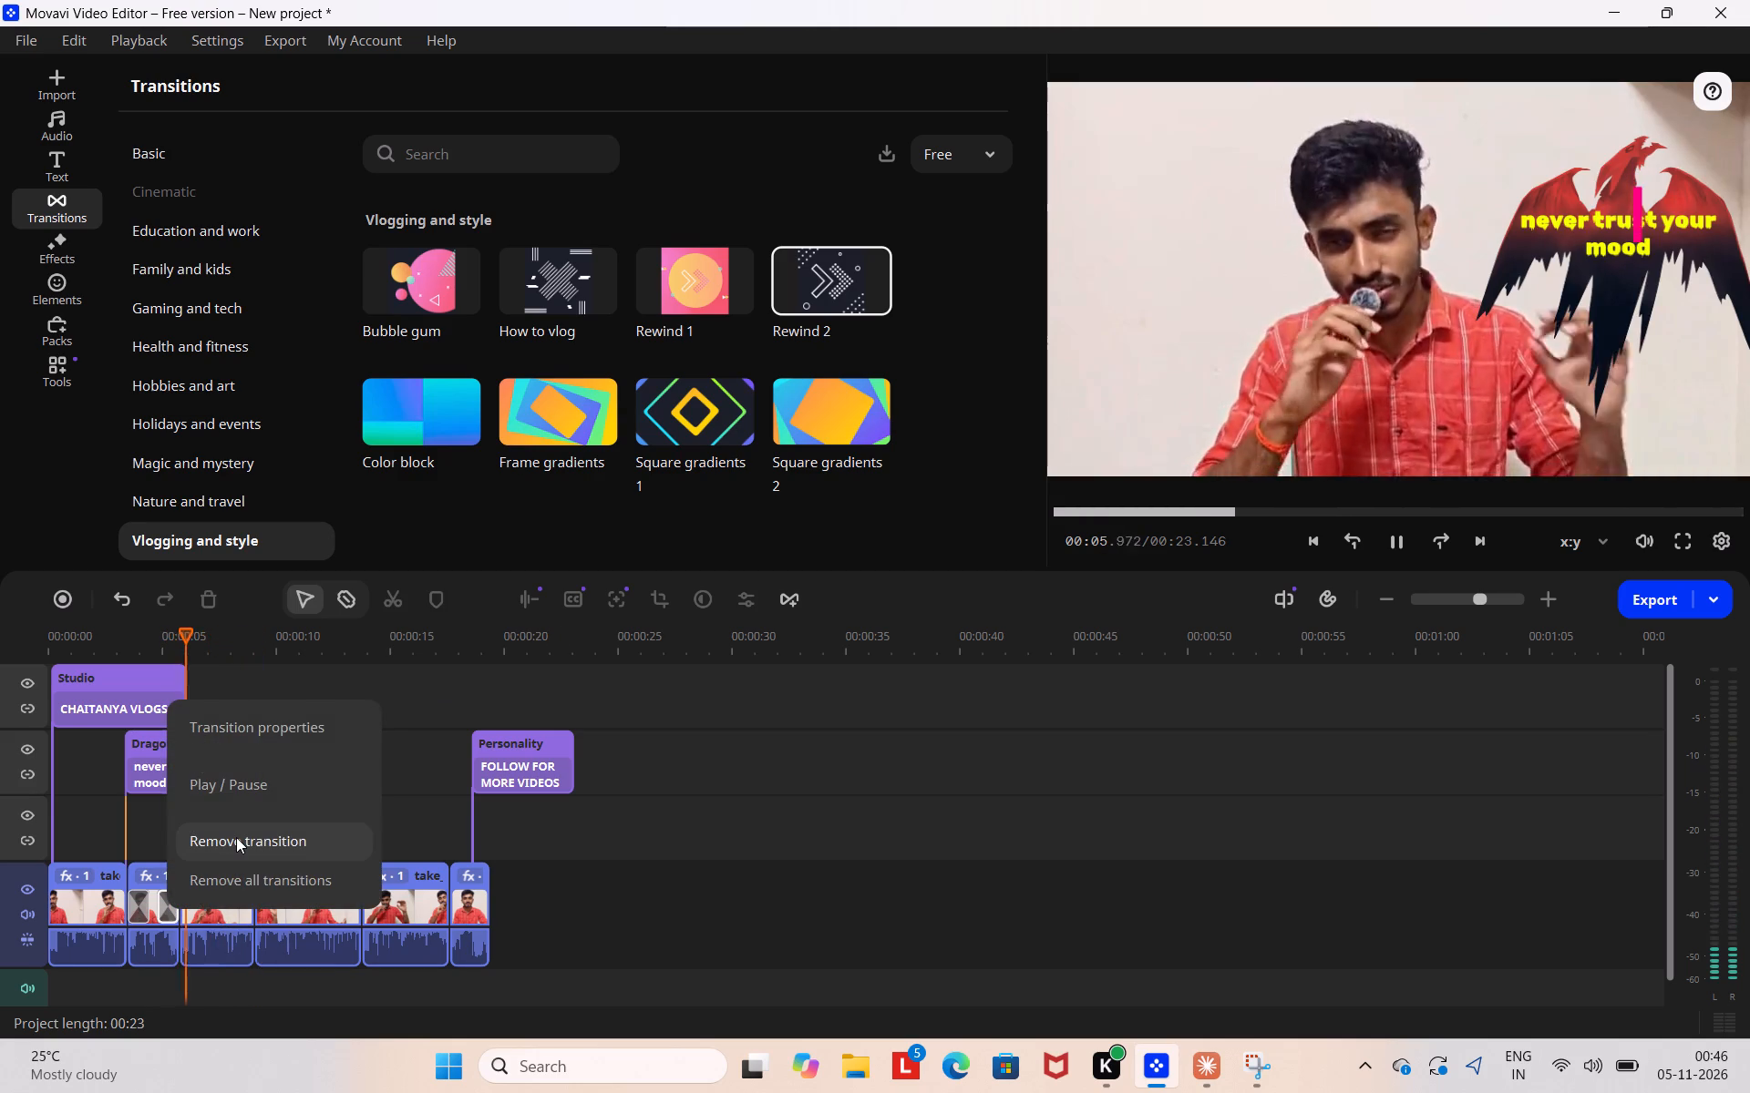
pyautogui.click(236, 837)
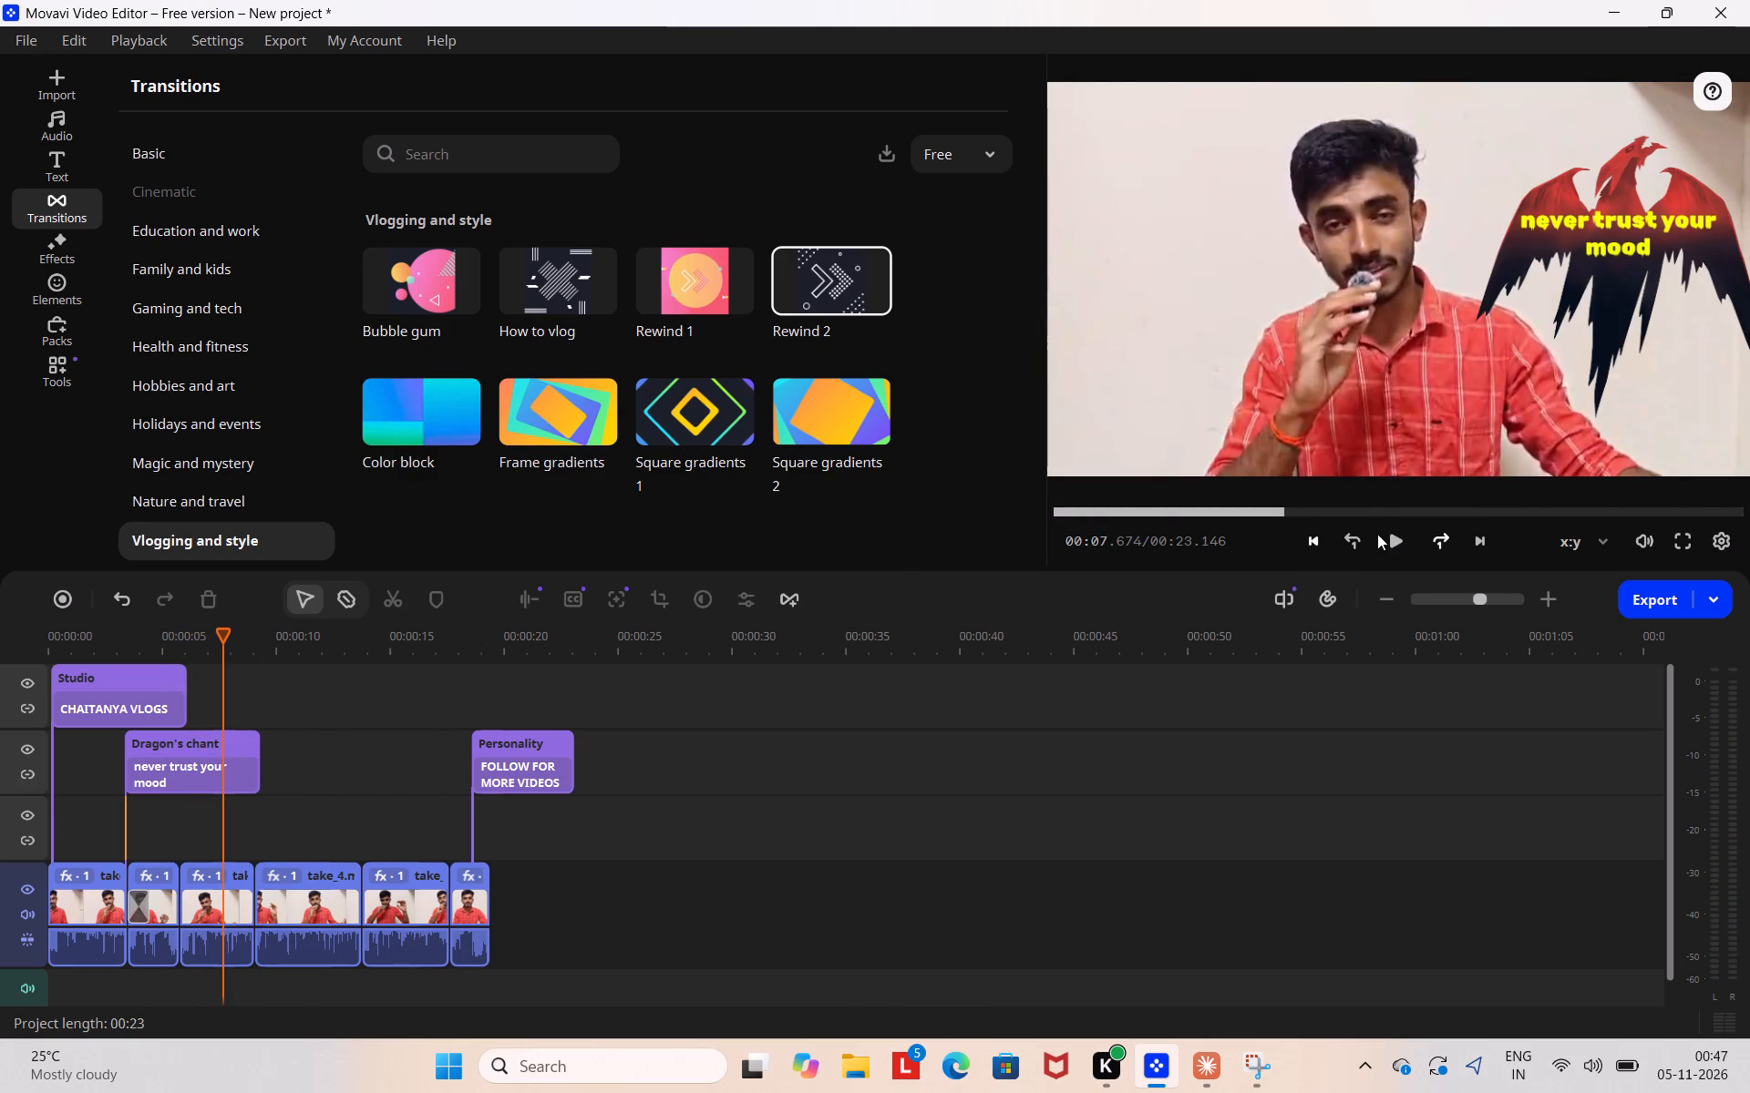
# Replay the opening clips to review the remaining transition on the second clip.
pyautogui.click(1274, 506)
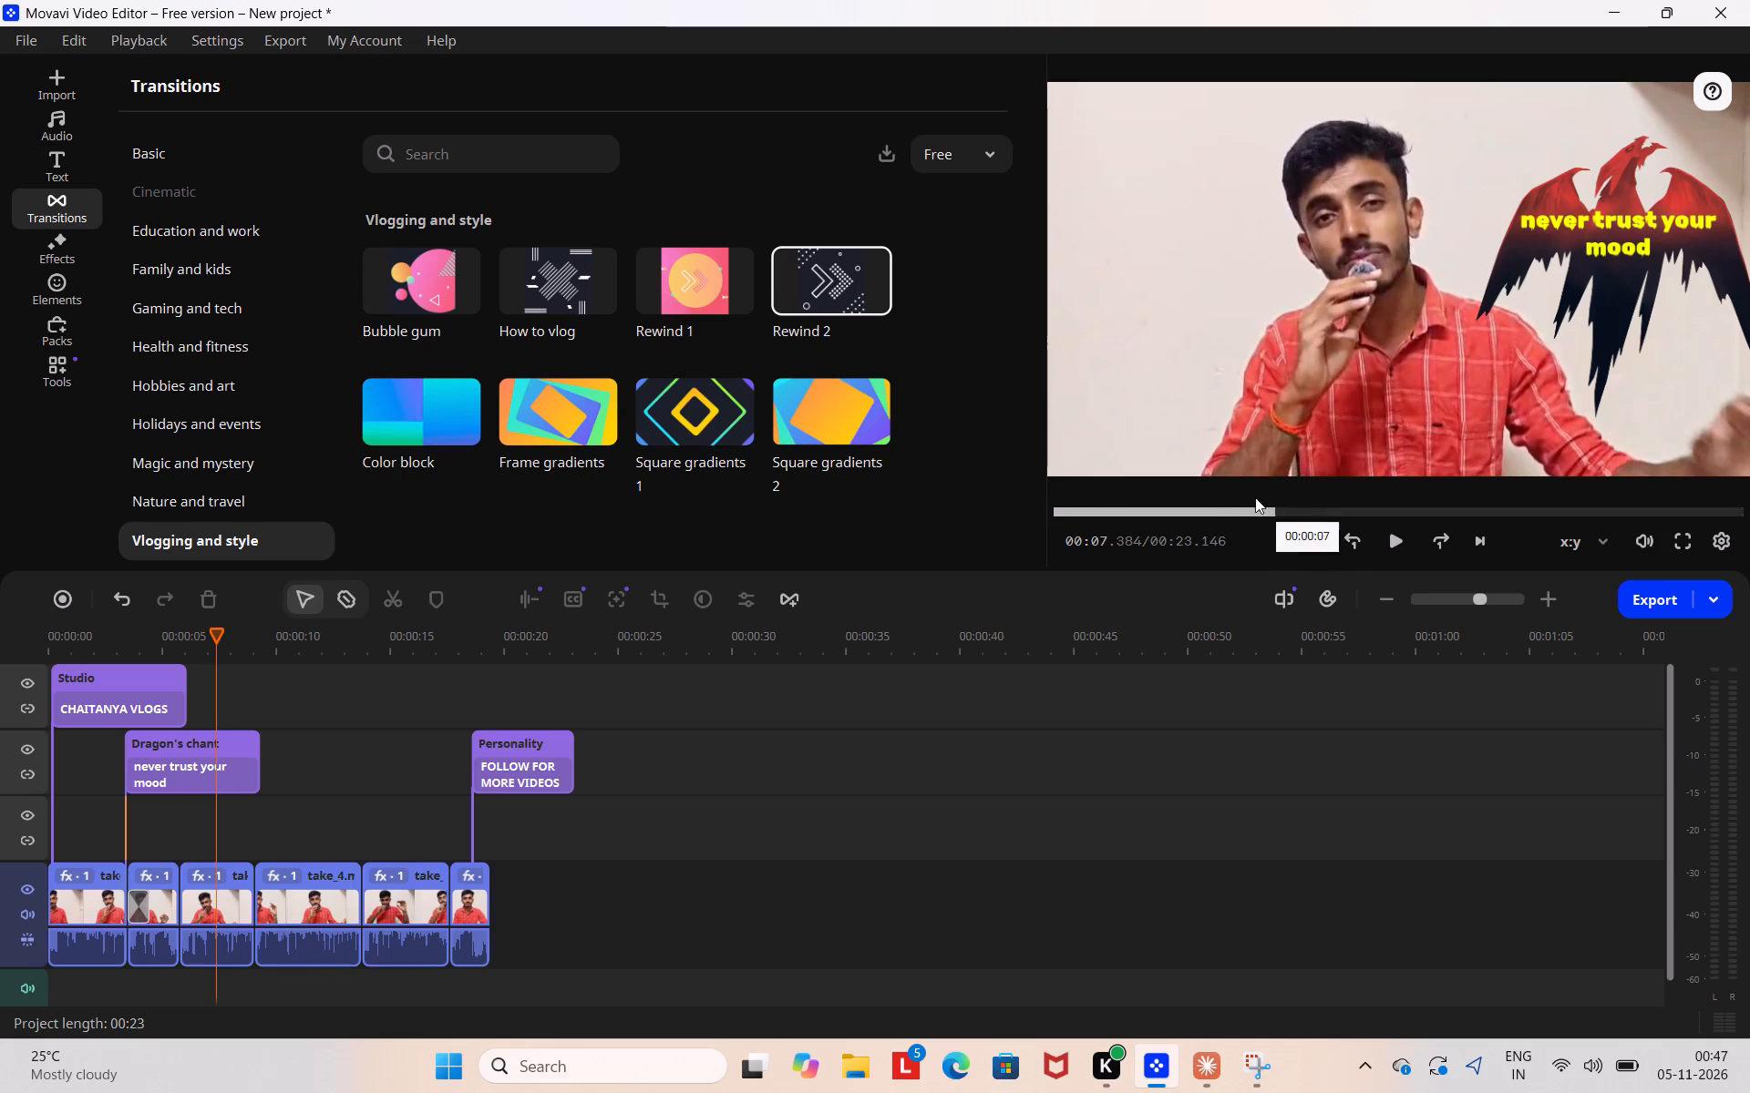
pyautogui.click(1398, 536)
pyautogui.click(1118, 479)
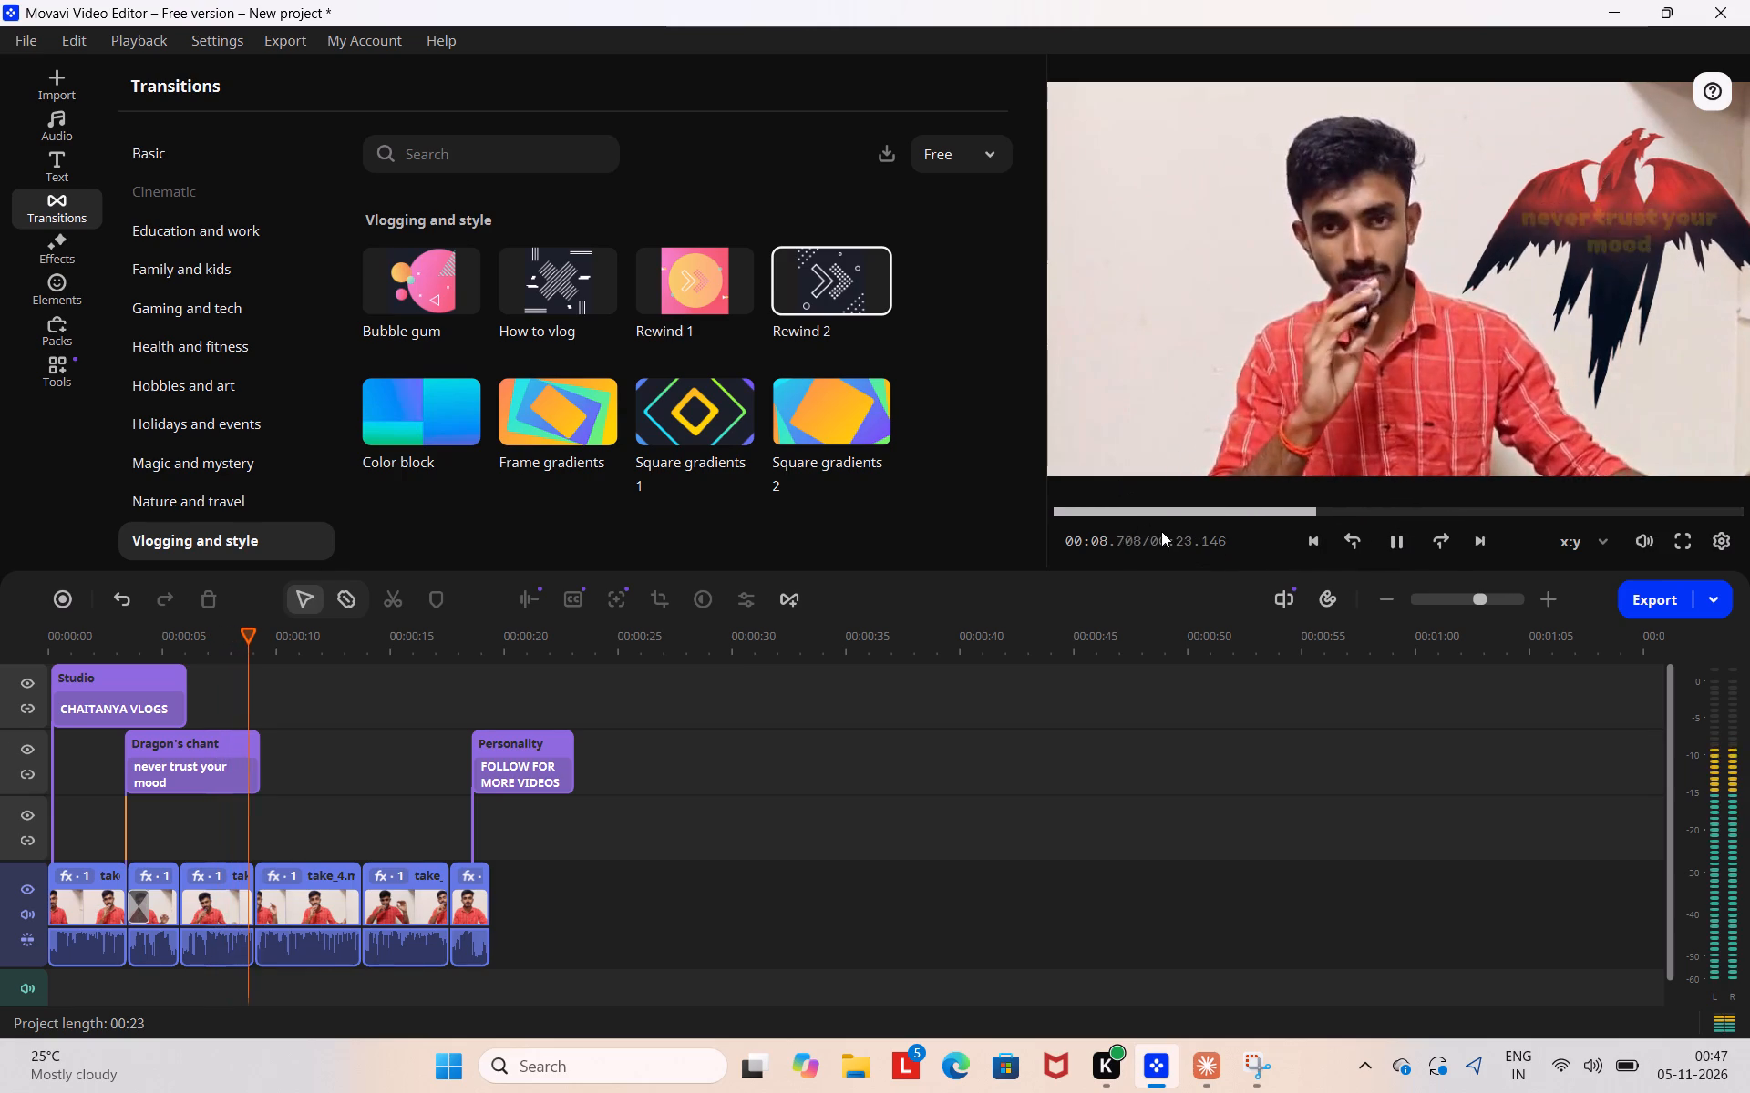
pyautogui.click(1150, 506)
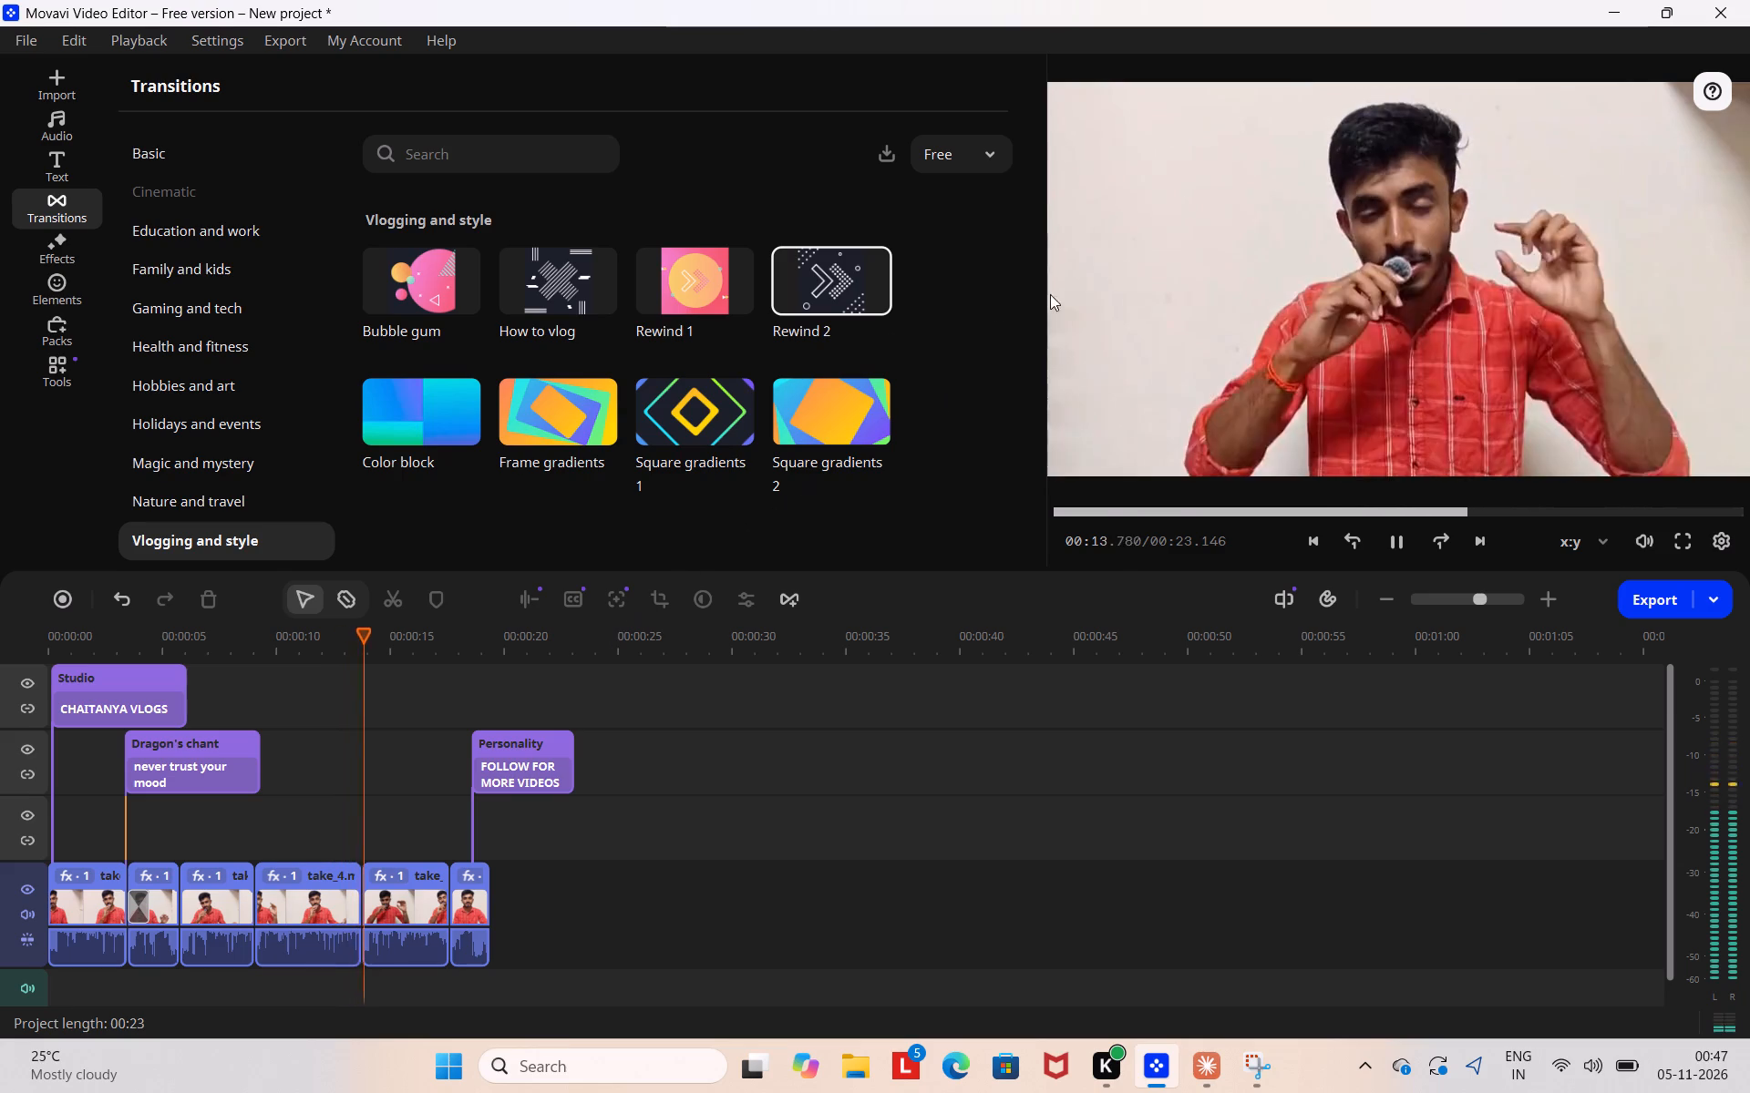
# Install the Rocket launch transition from Gaming and tech and place it between the fourth and fifth clips.
pyautogui.click(237, 354)
pyautogui.click(252, 307)
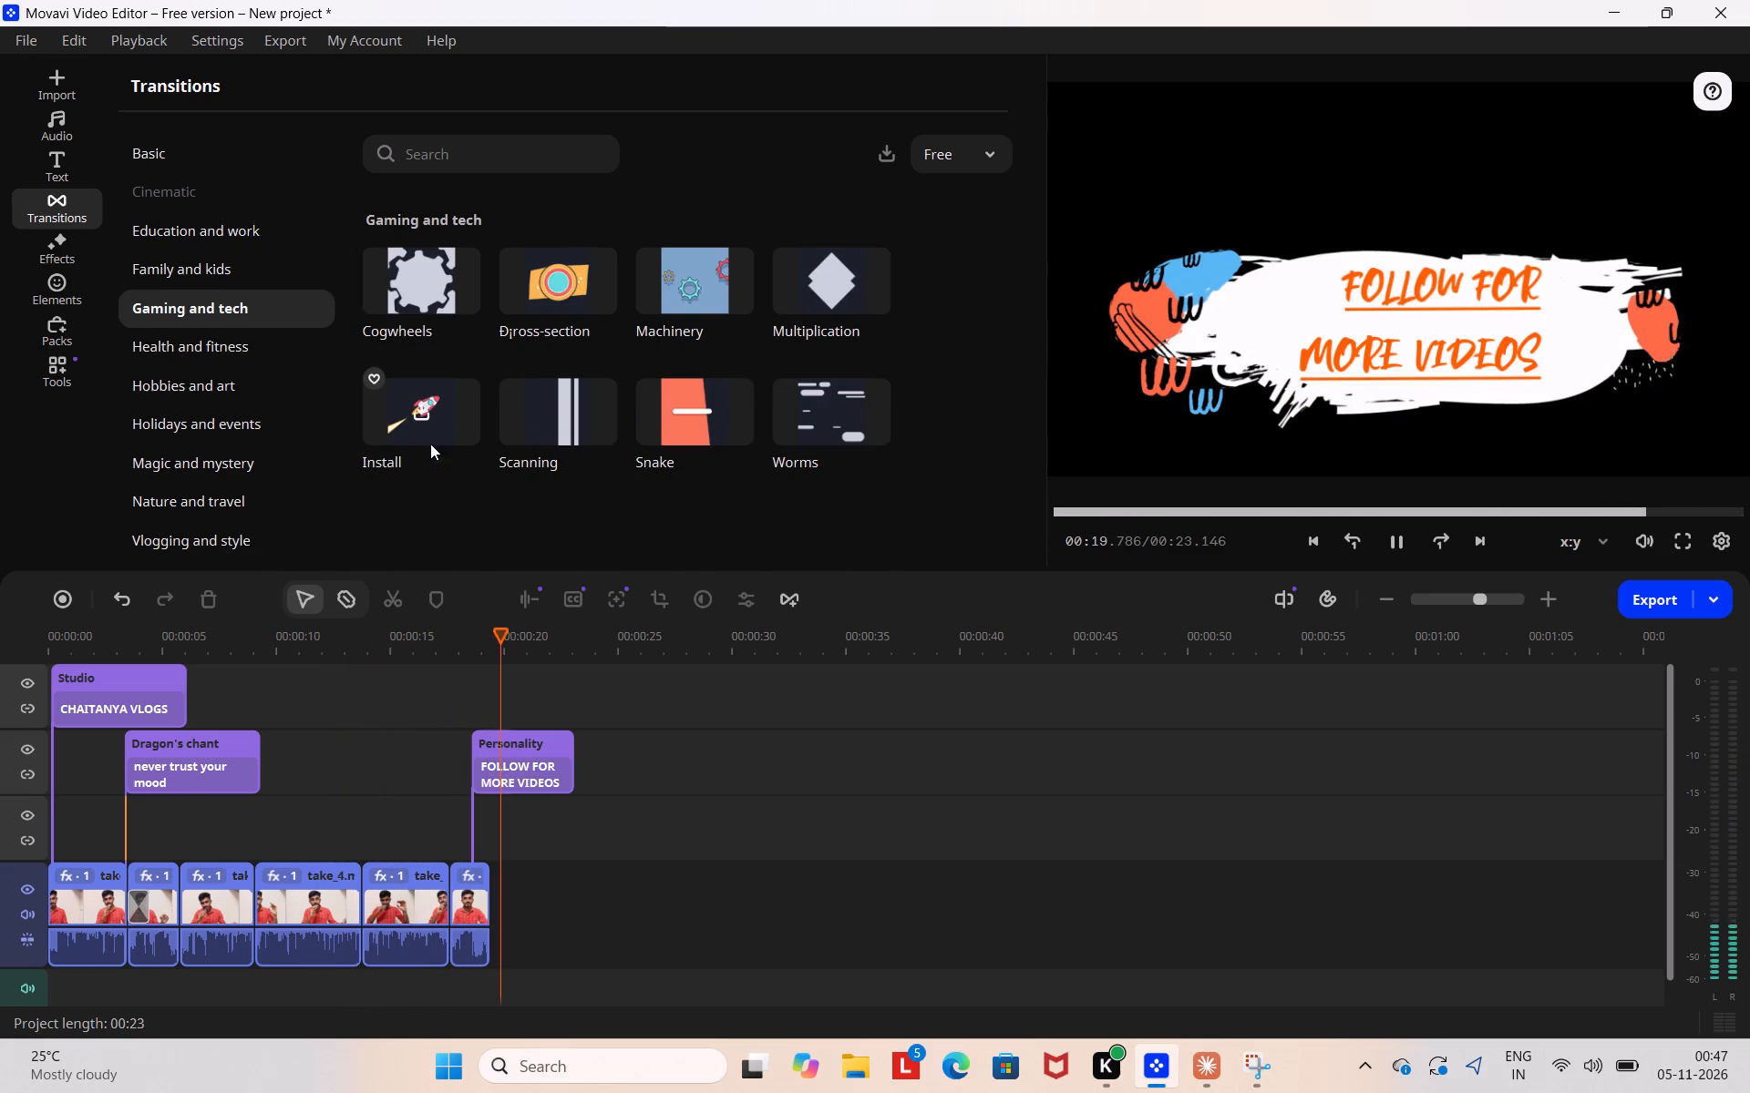
pyautogui.click(412, 399)
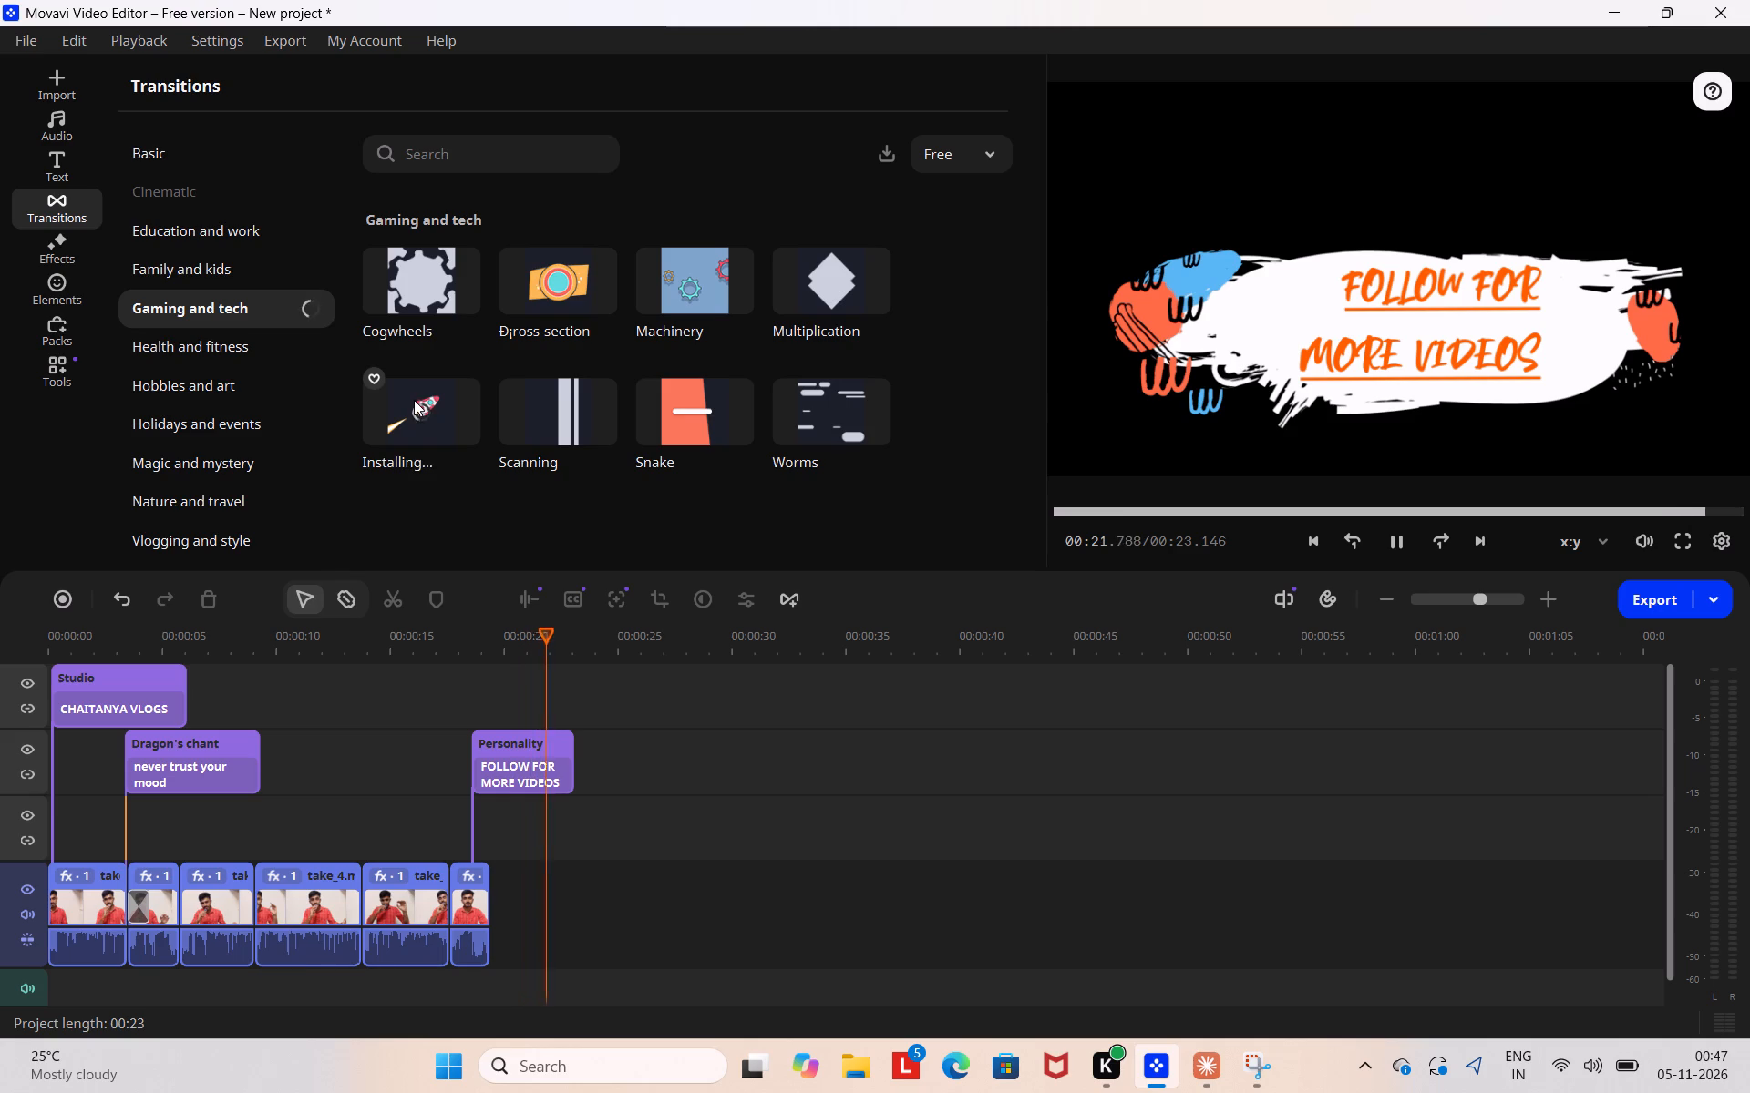
pyautogui.moveTo(414, 418); pyautogui.dragTo(402, 926)
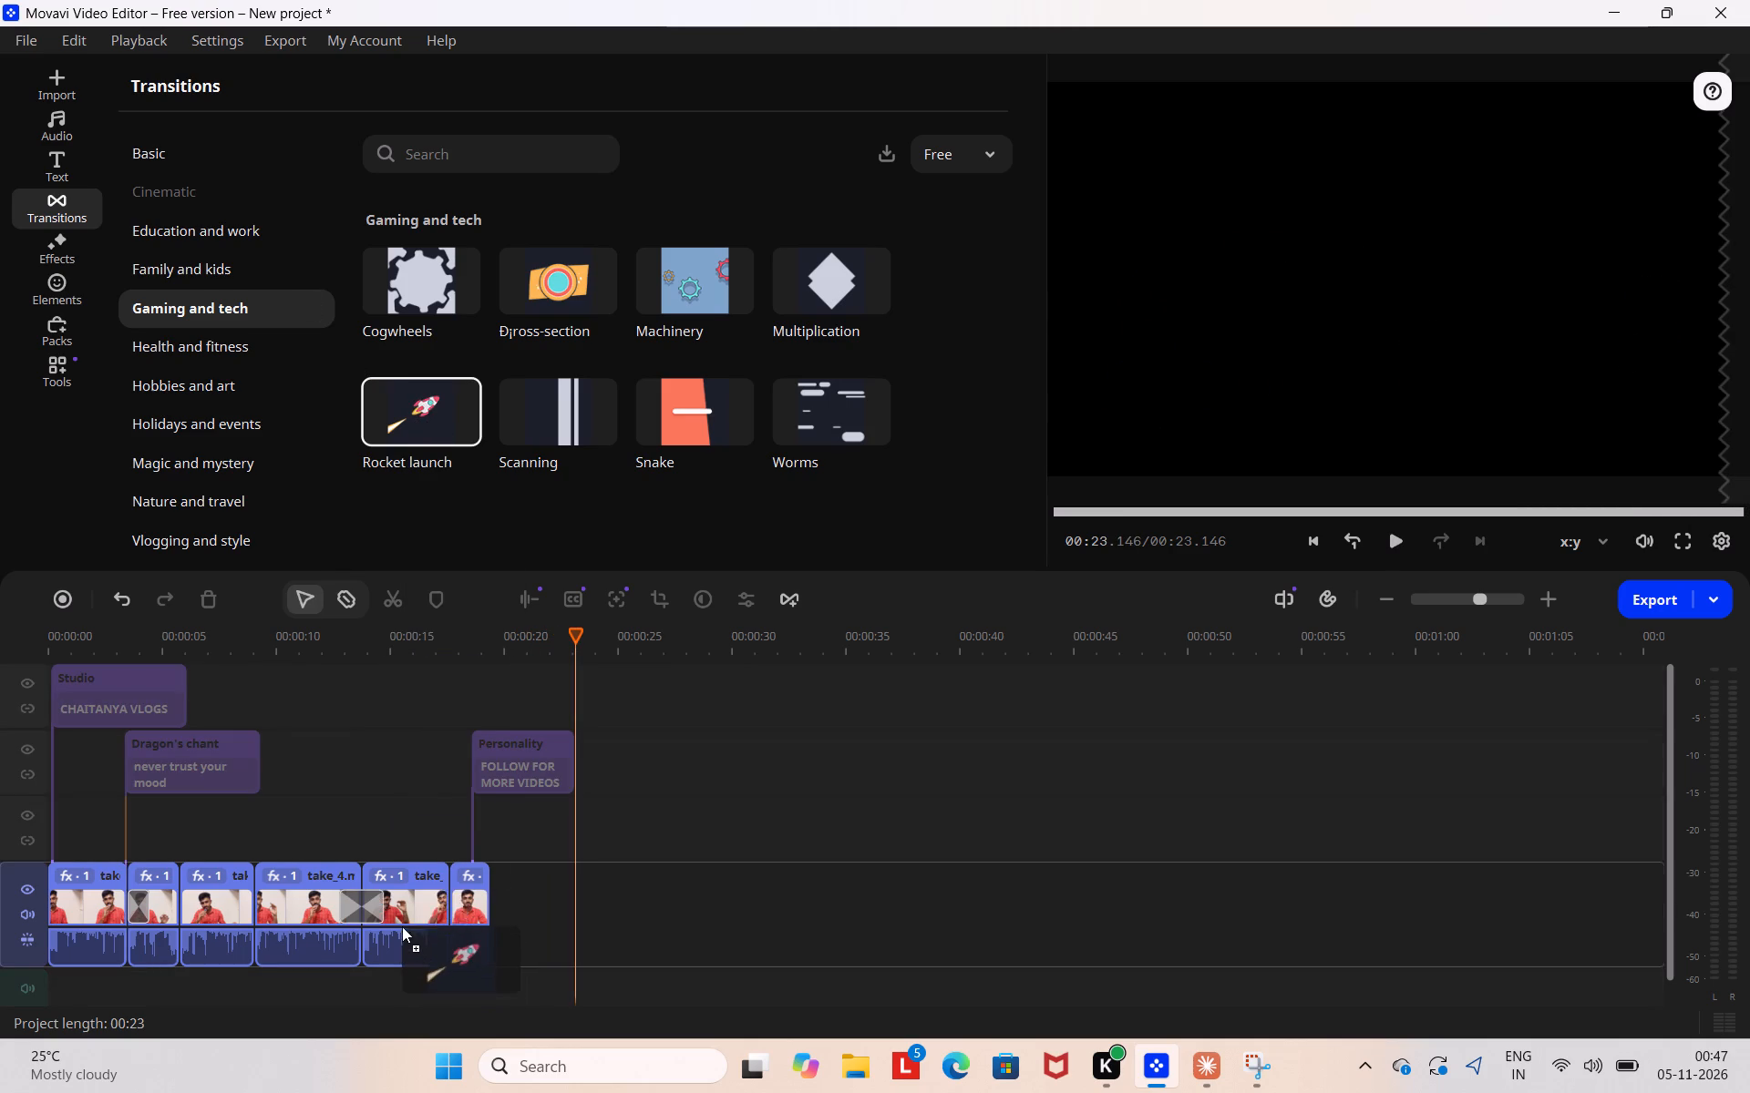
pyautogui.moveTo(402, 926); pyautogui.dragTo(396, 874)
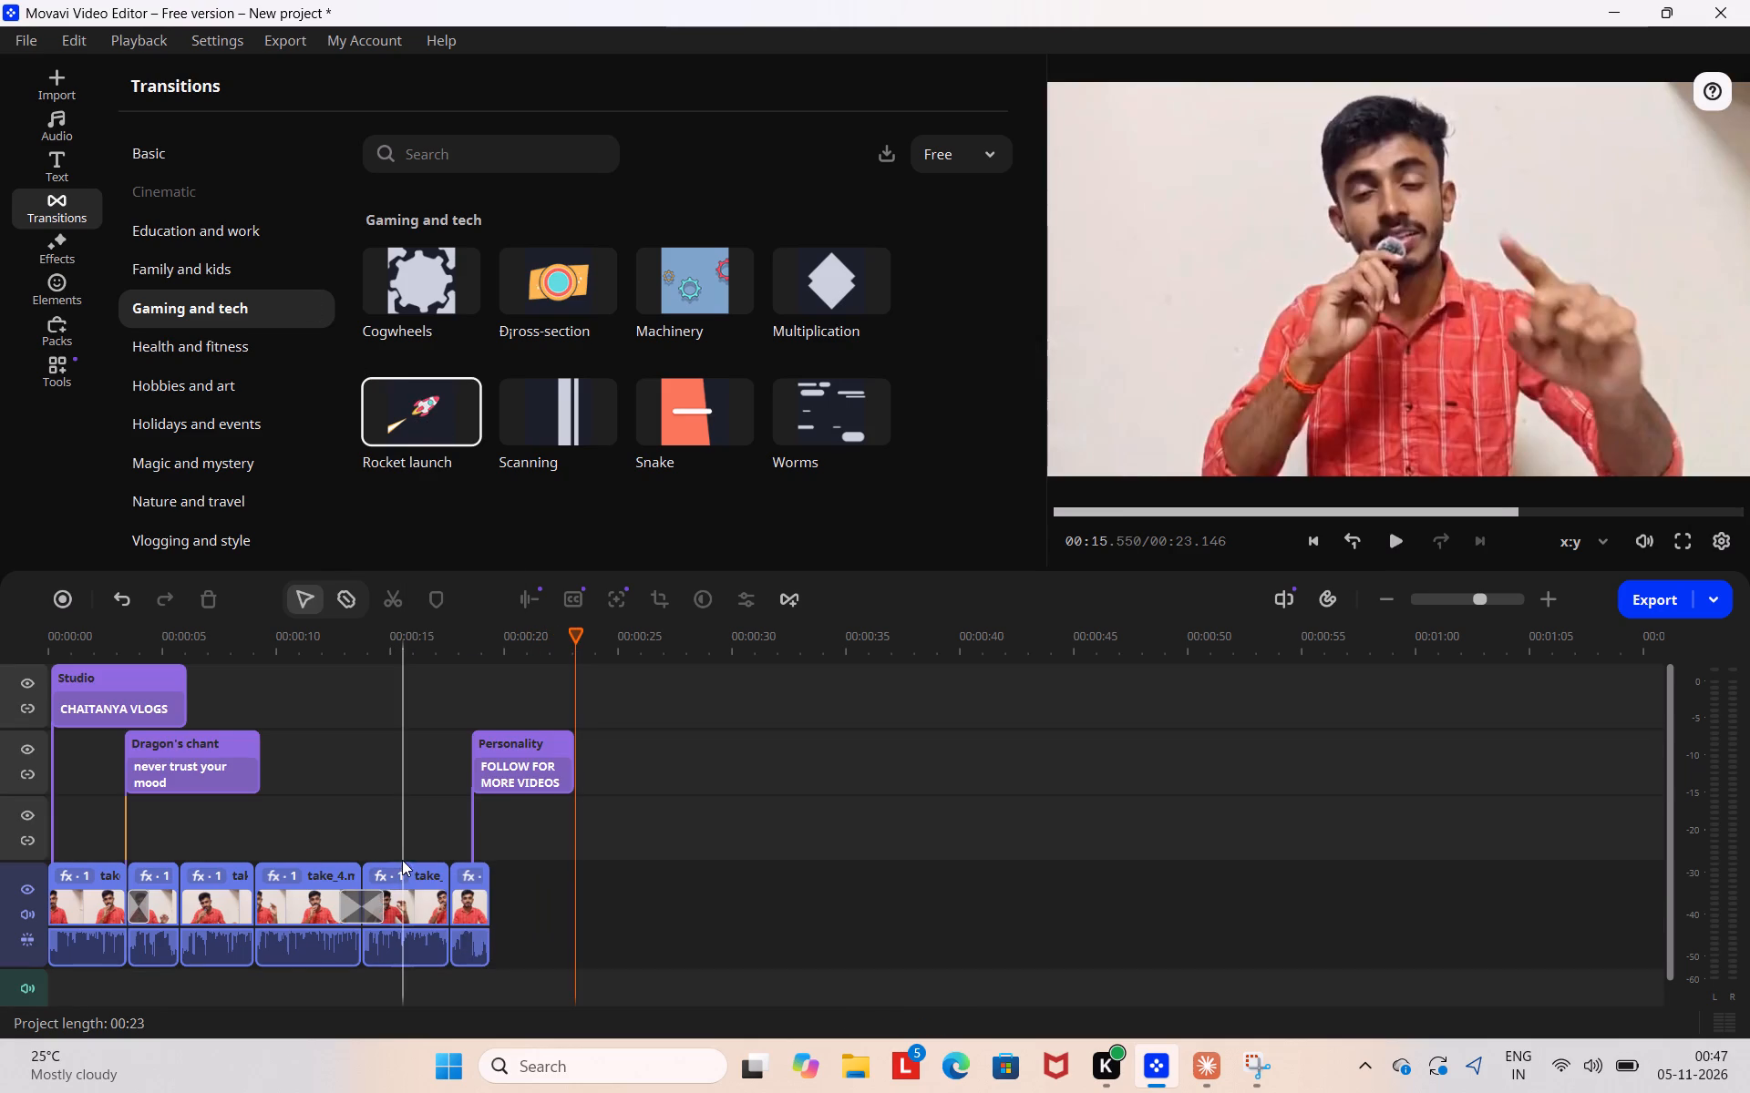
# Move the Rocket launch transition to the cut between the fifth and sixth clips.
pyautogui.click(356, 899)
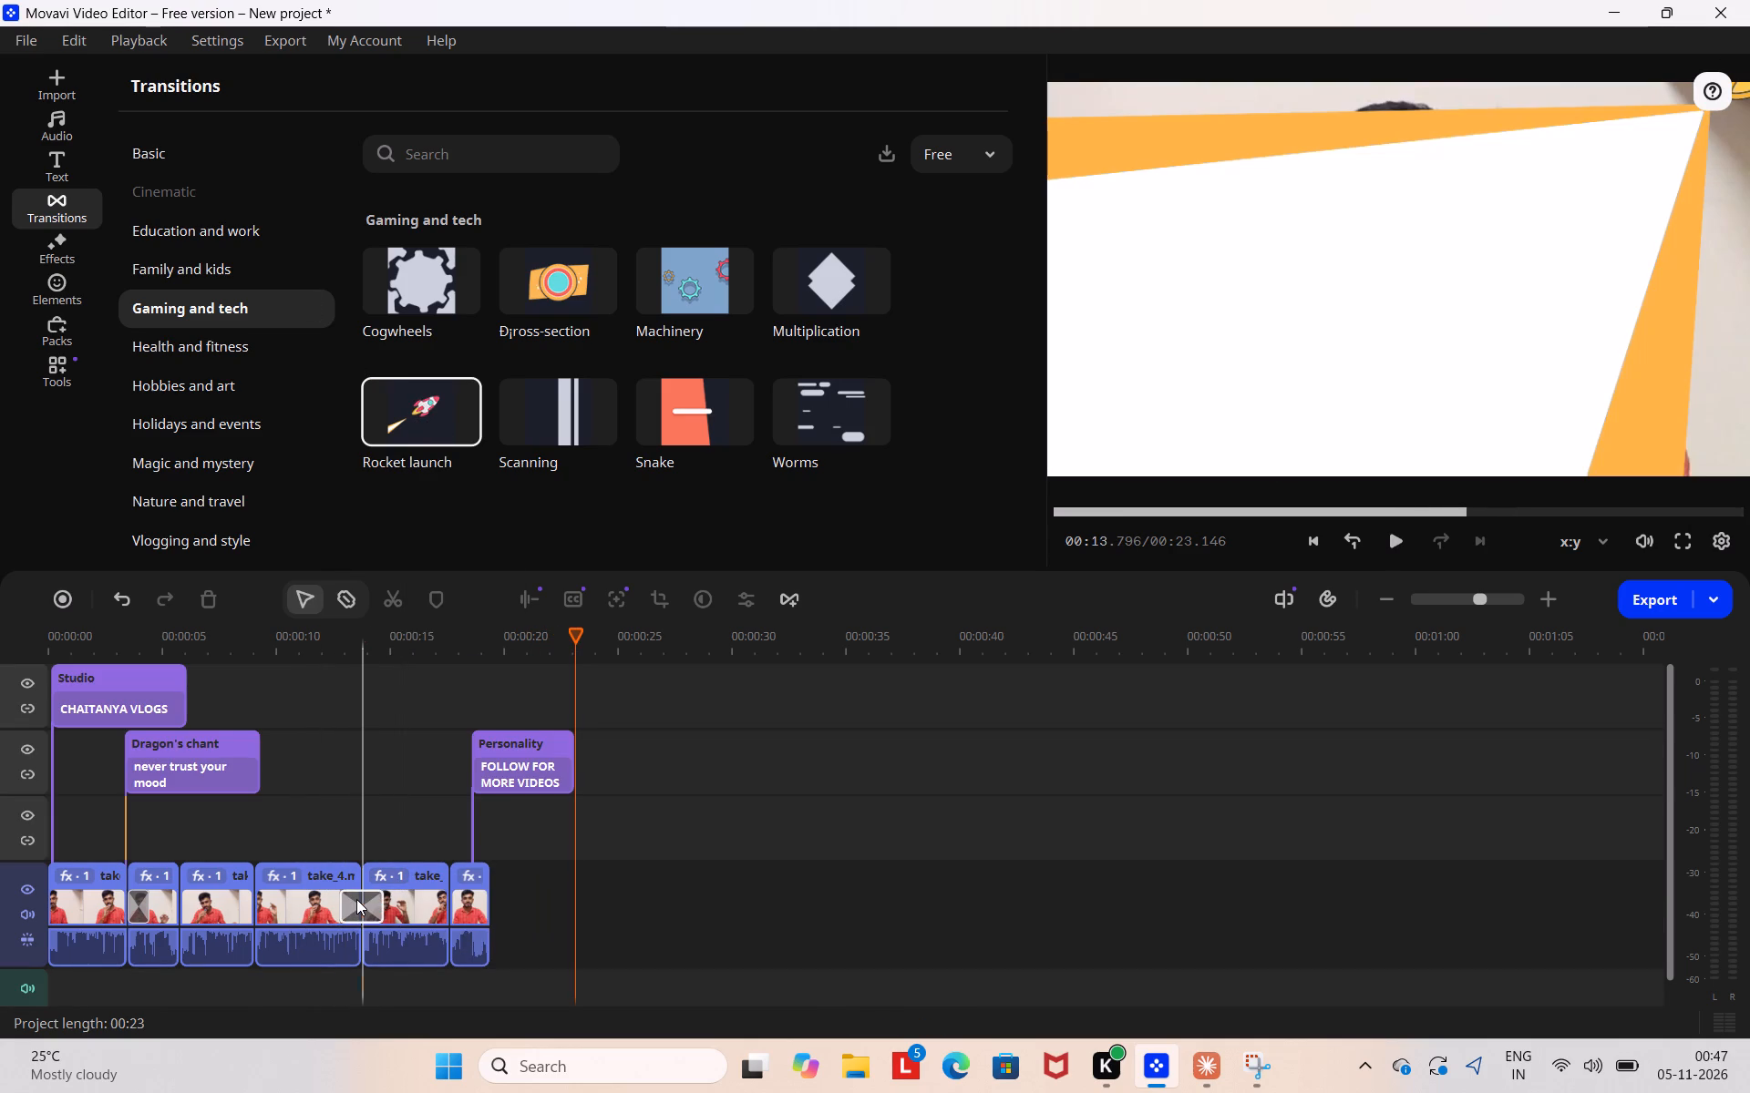
pyautogui.rightClick(356, 899)
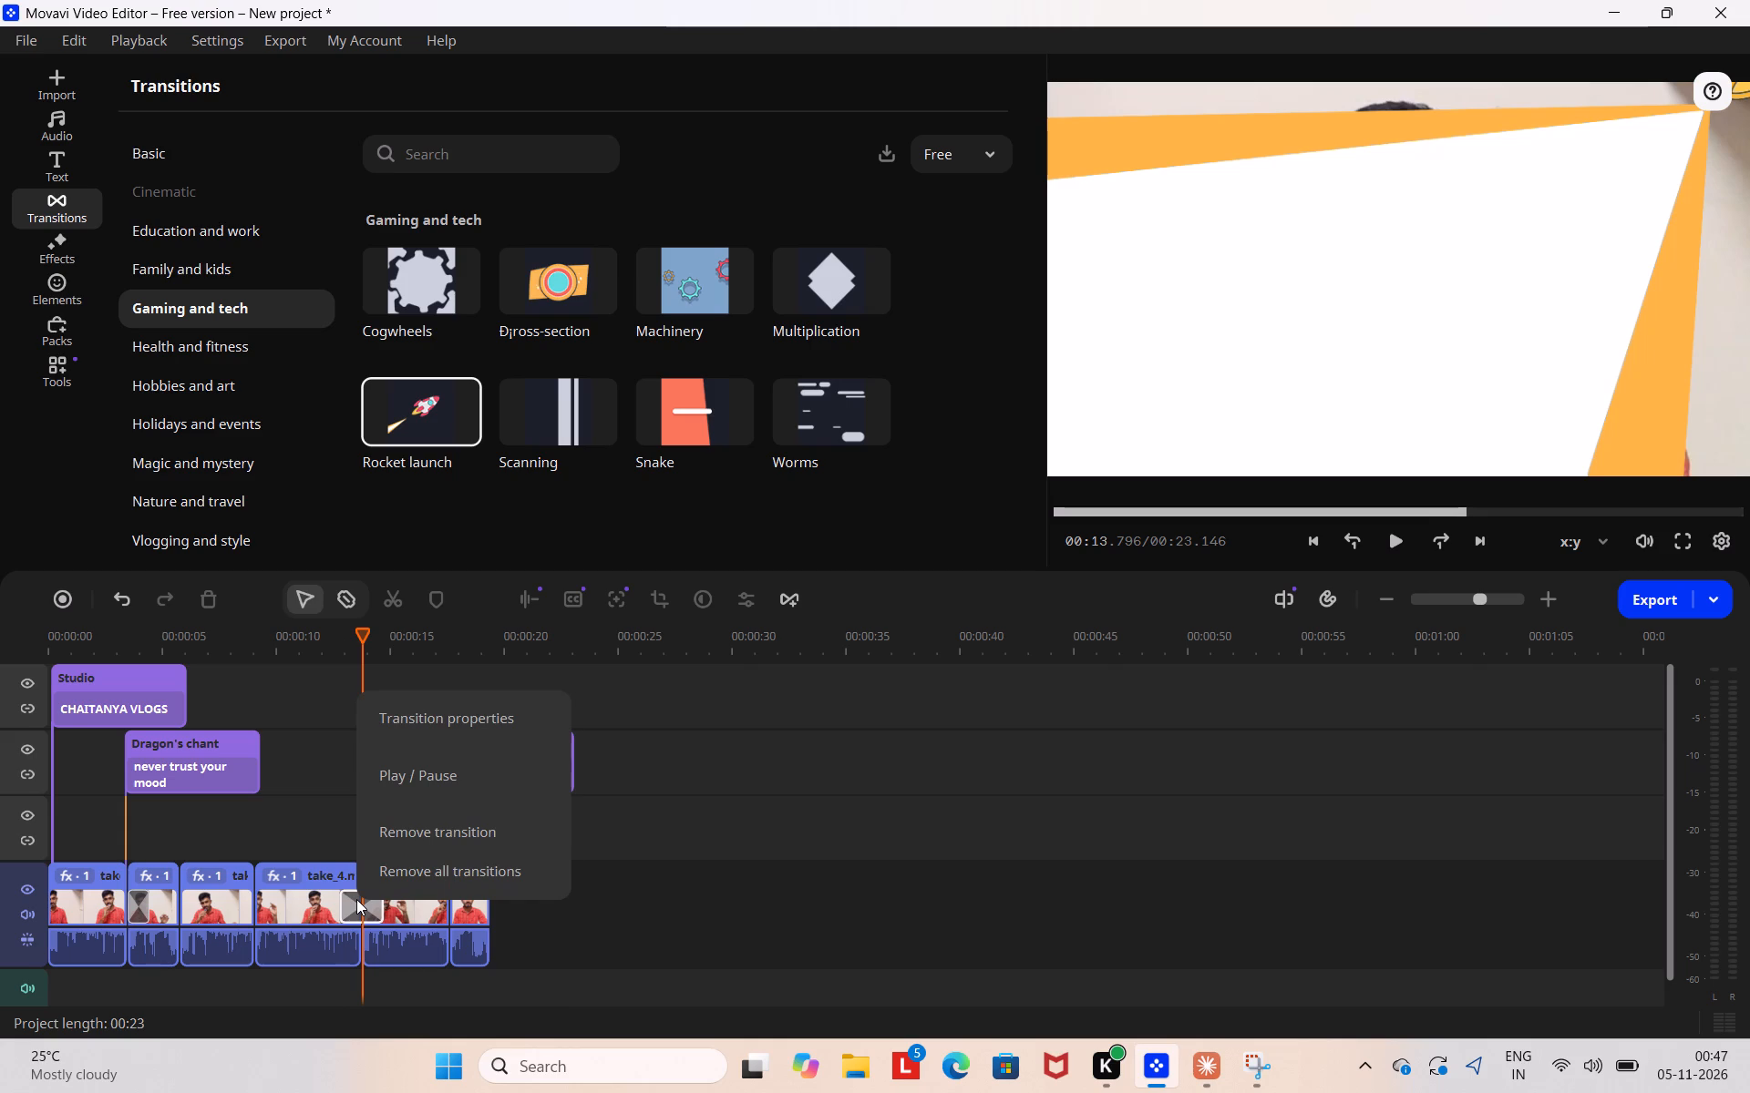
pyautogui.moveTo(356, 899); pyautogui.dragTo(382, 903)
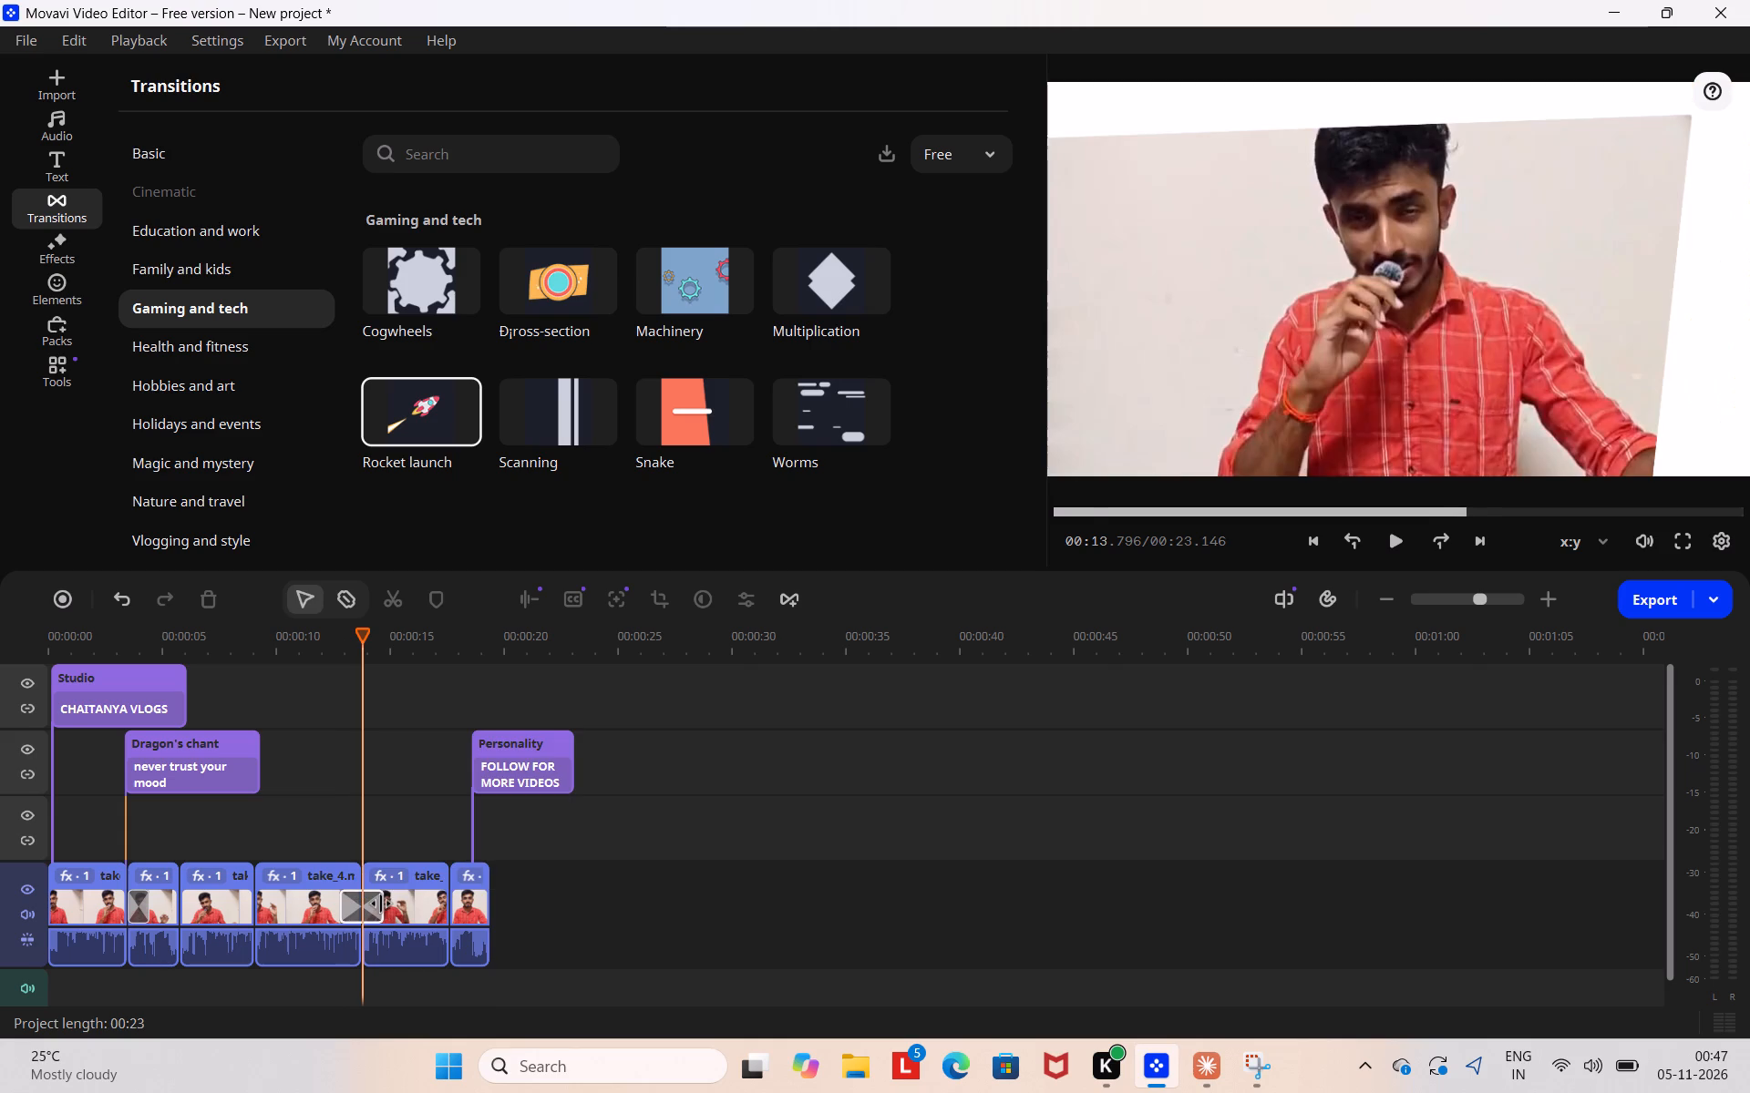
pyautogui.moveTo(375, 903); pyautogui.dragTo(446, 903)
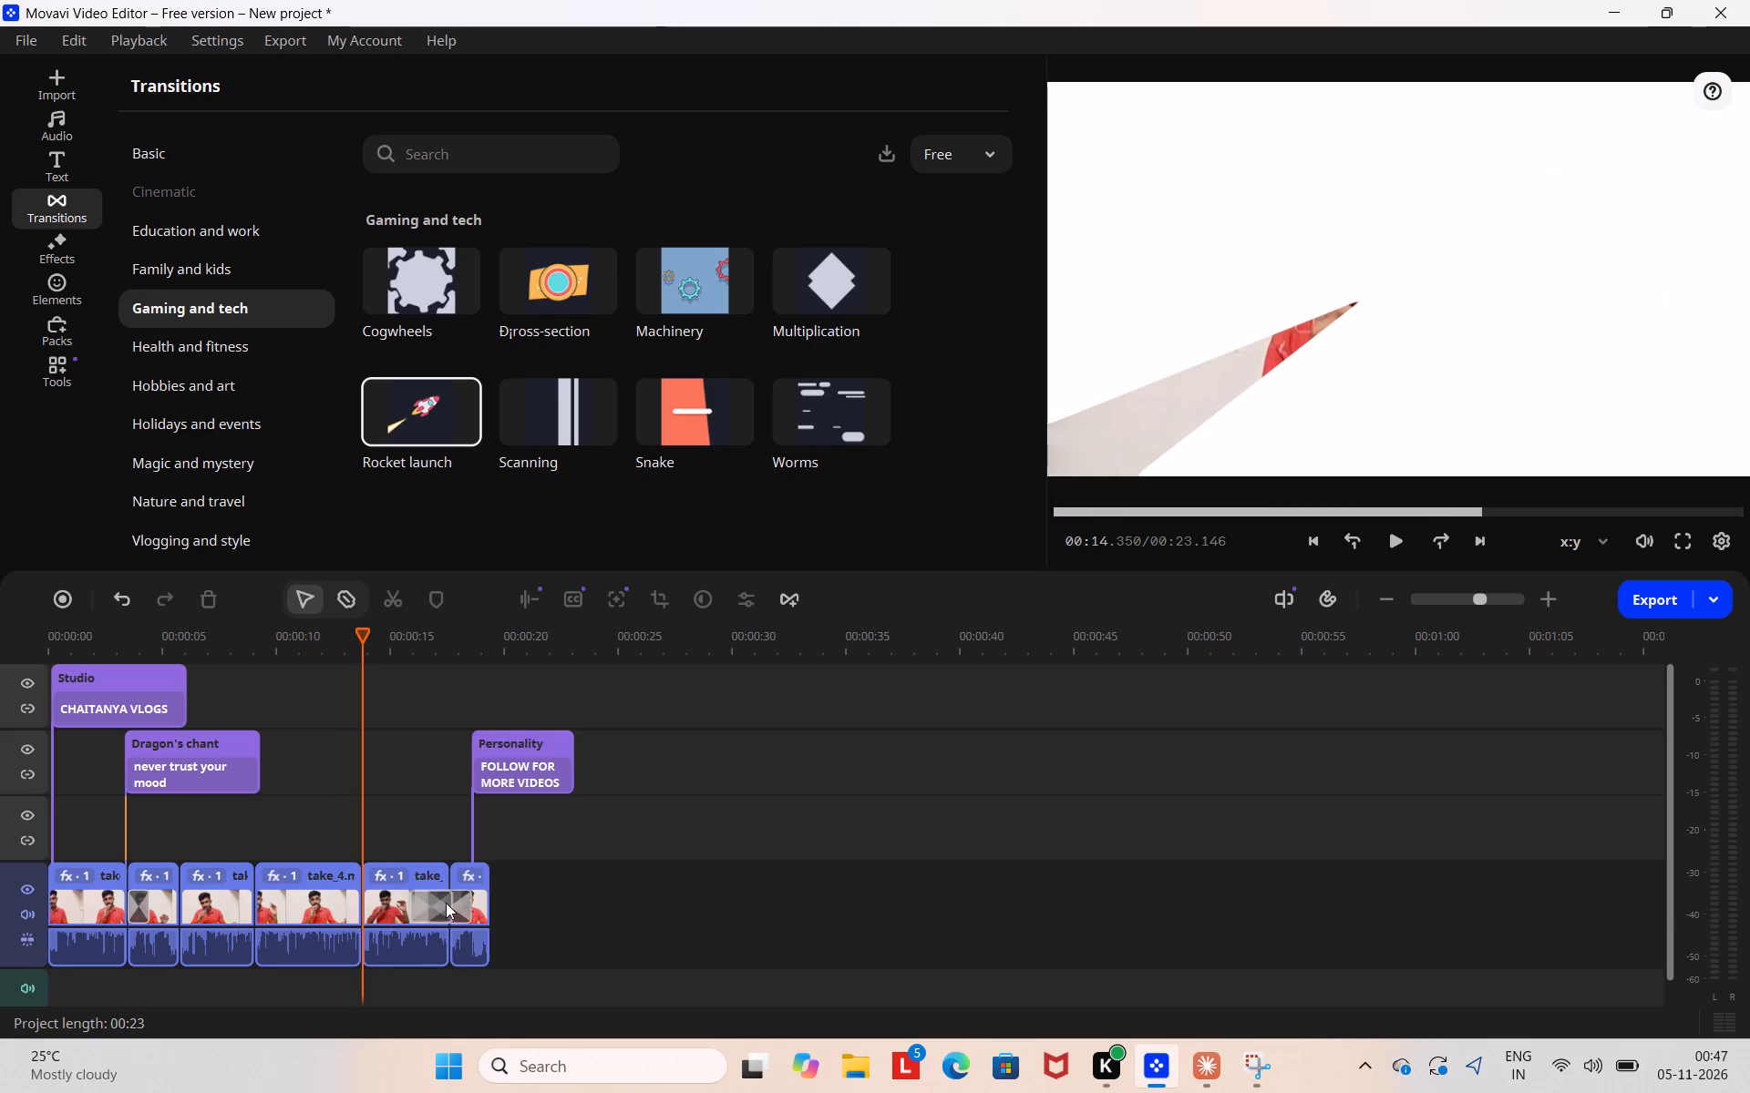
pyautogui.moveTo(446, 903); pyautogui.dragTo(451, 904)
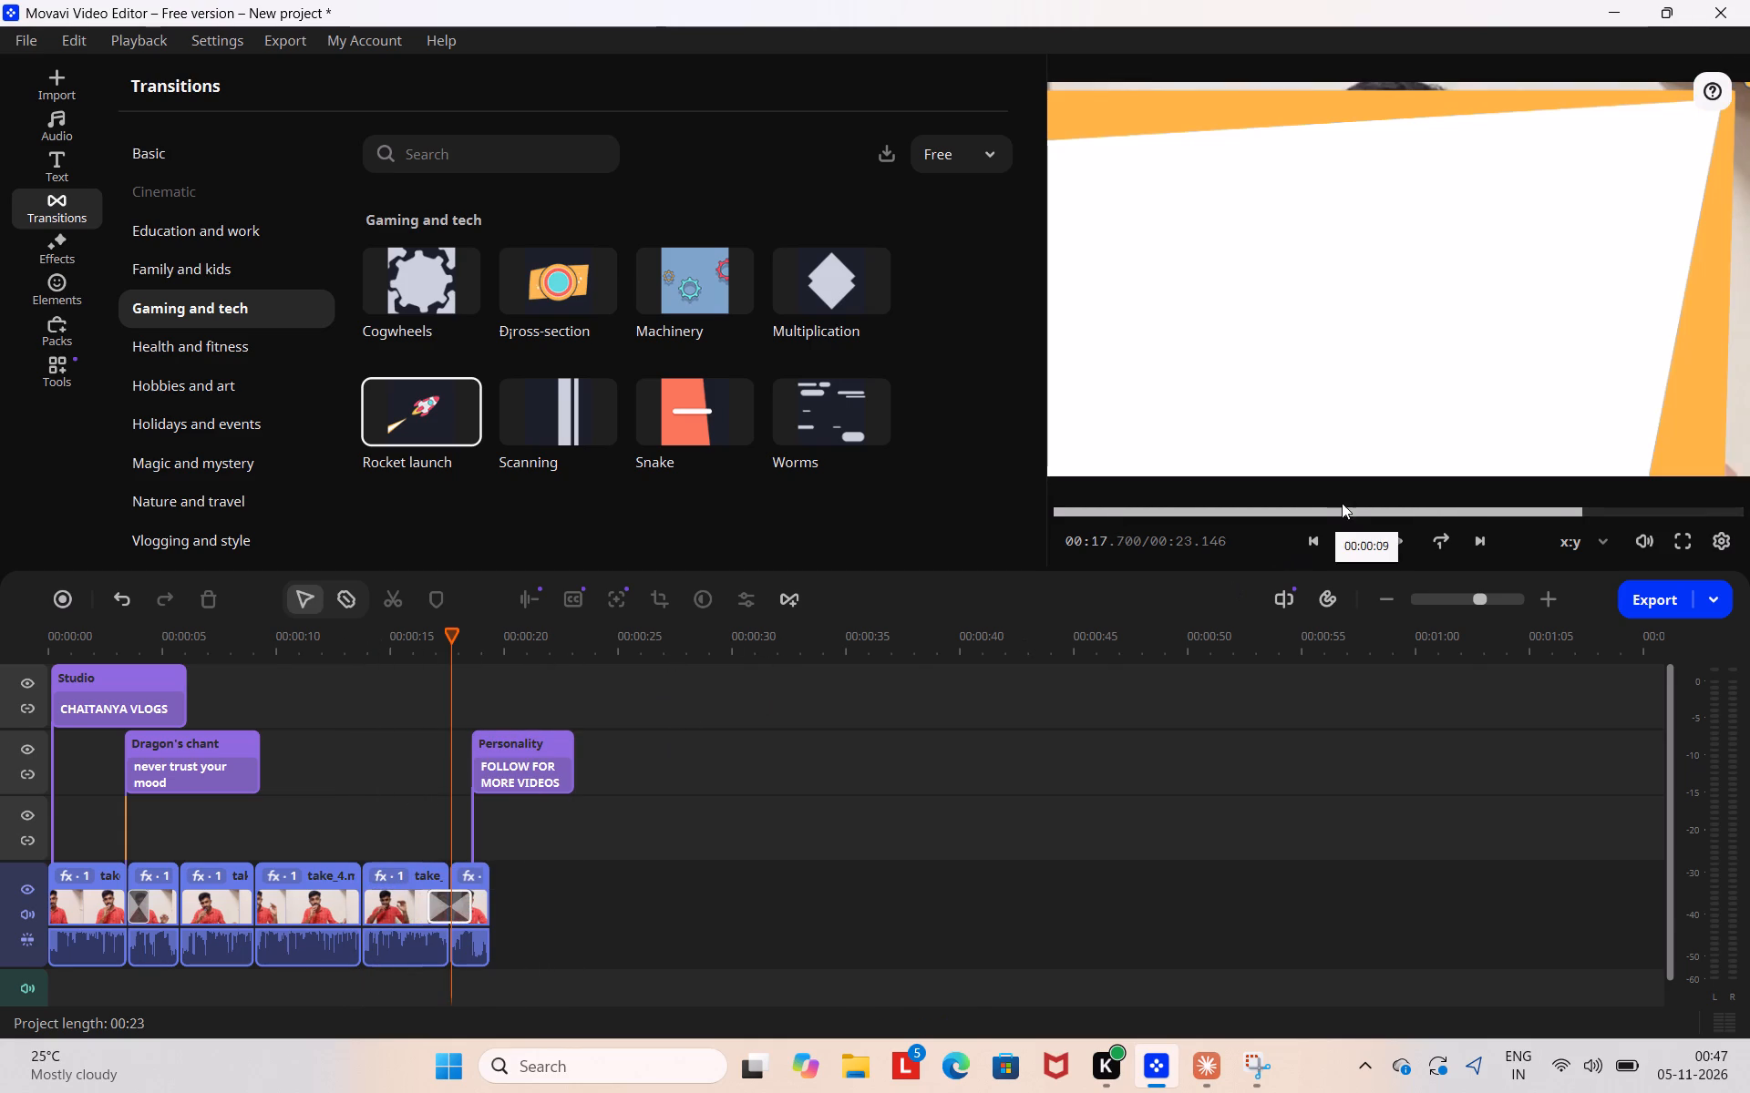
# Play the project from about 10 seconds to check the moved Rocket launch transition.
pyautogui.click(1352, 514)
pyautogui.click(1383, 536)
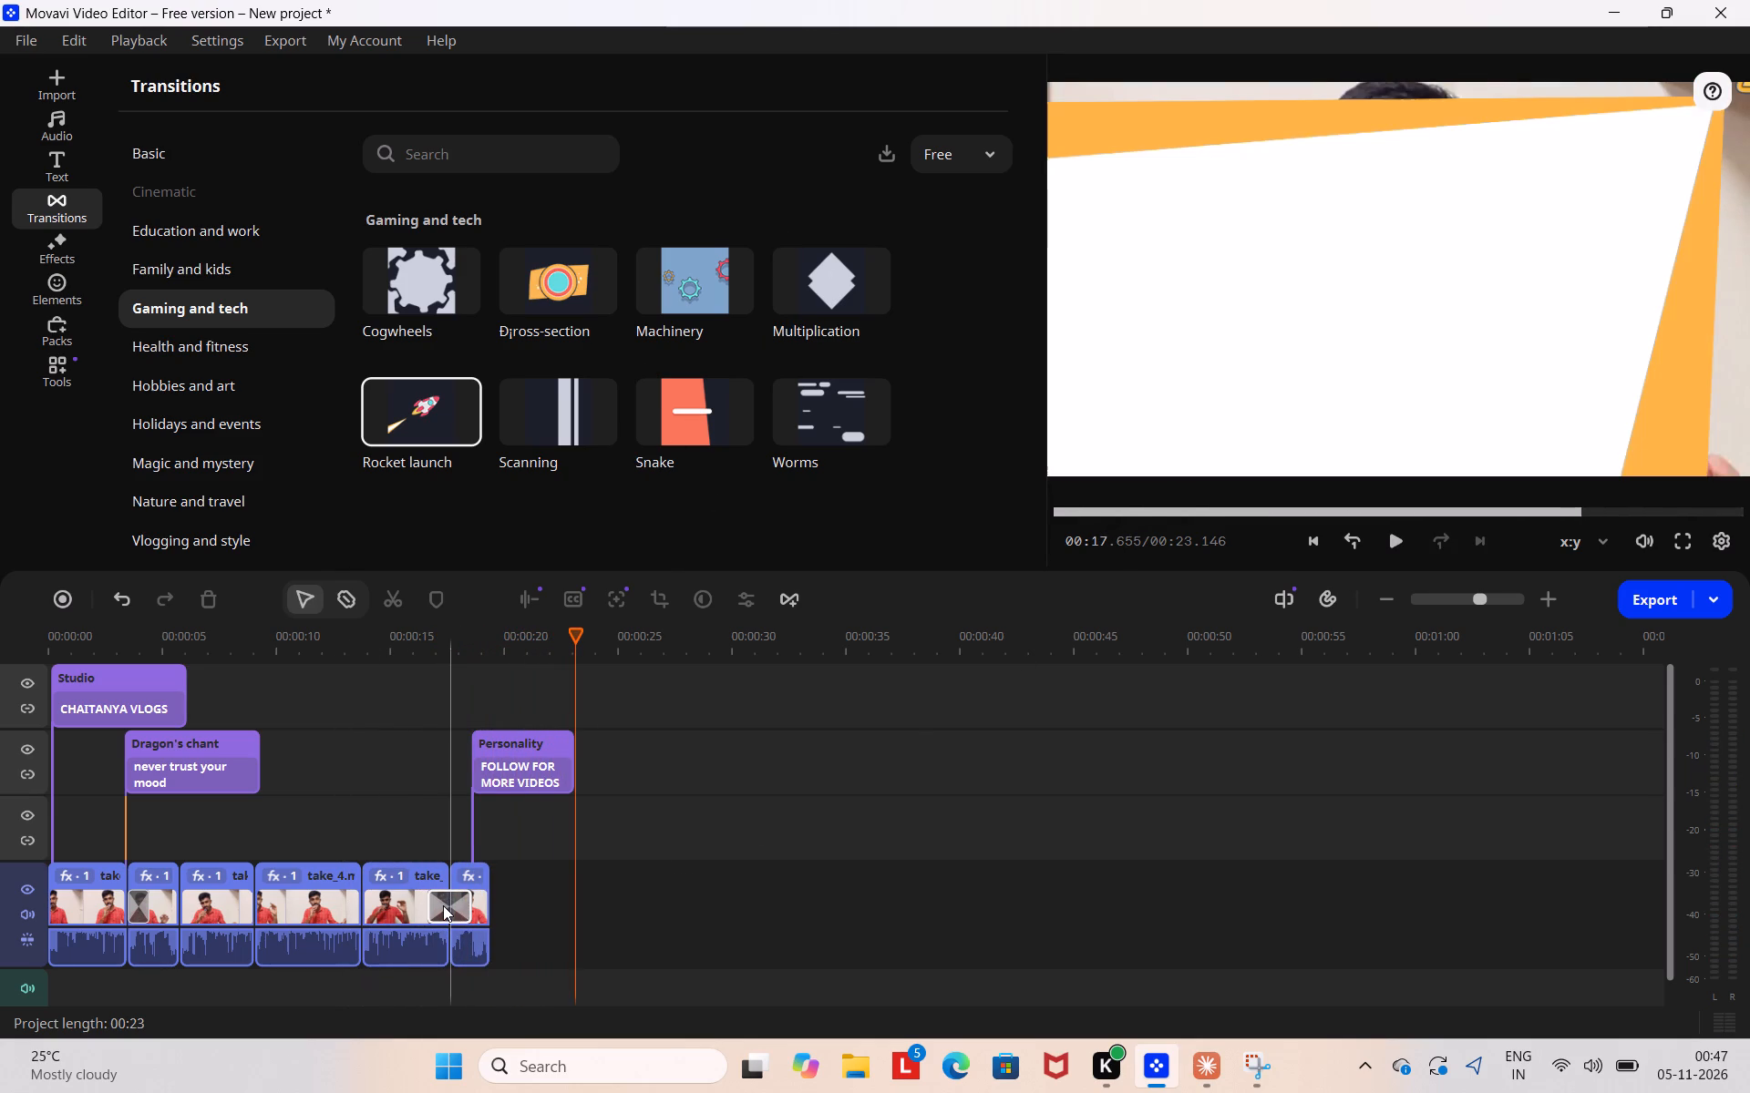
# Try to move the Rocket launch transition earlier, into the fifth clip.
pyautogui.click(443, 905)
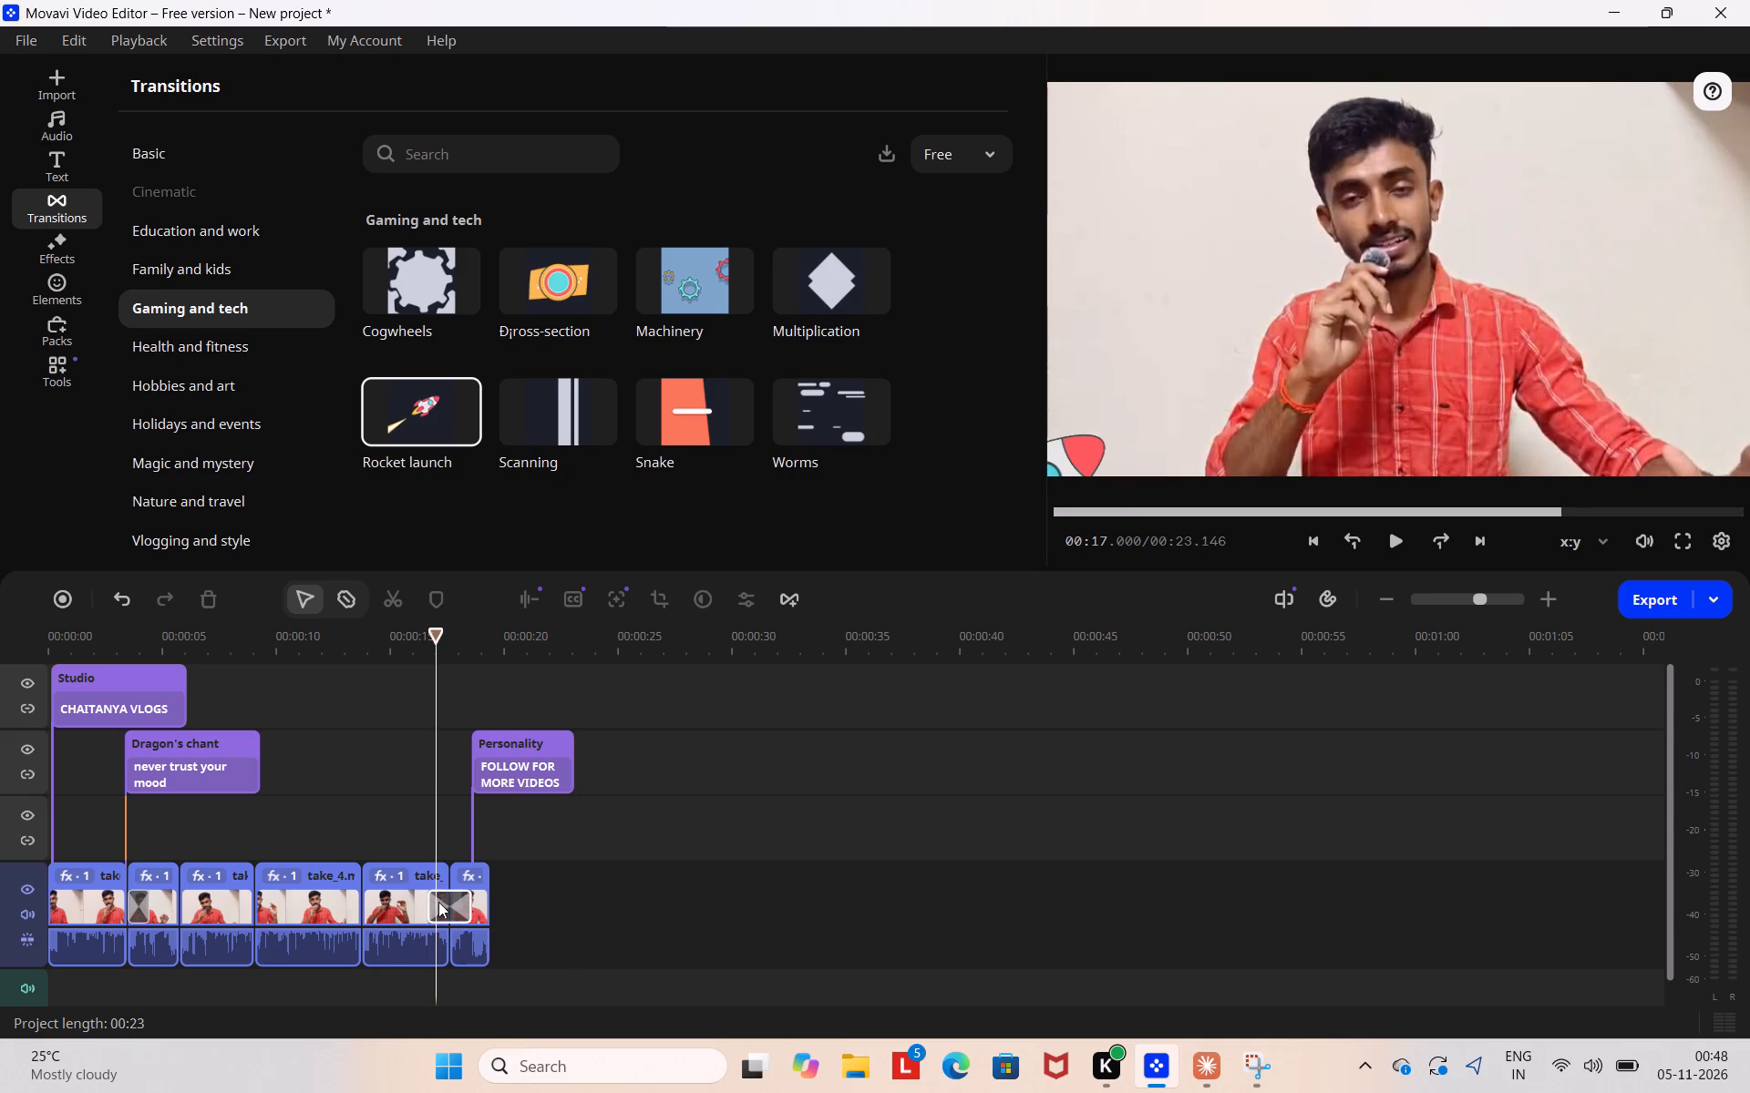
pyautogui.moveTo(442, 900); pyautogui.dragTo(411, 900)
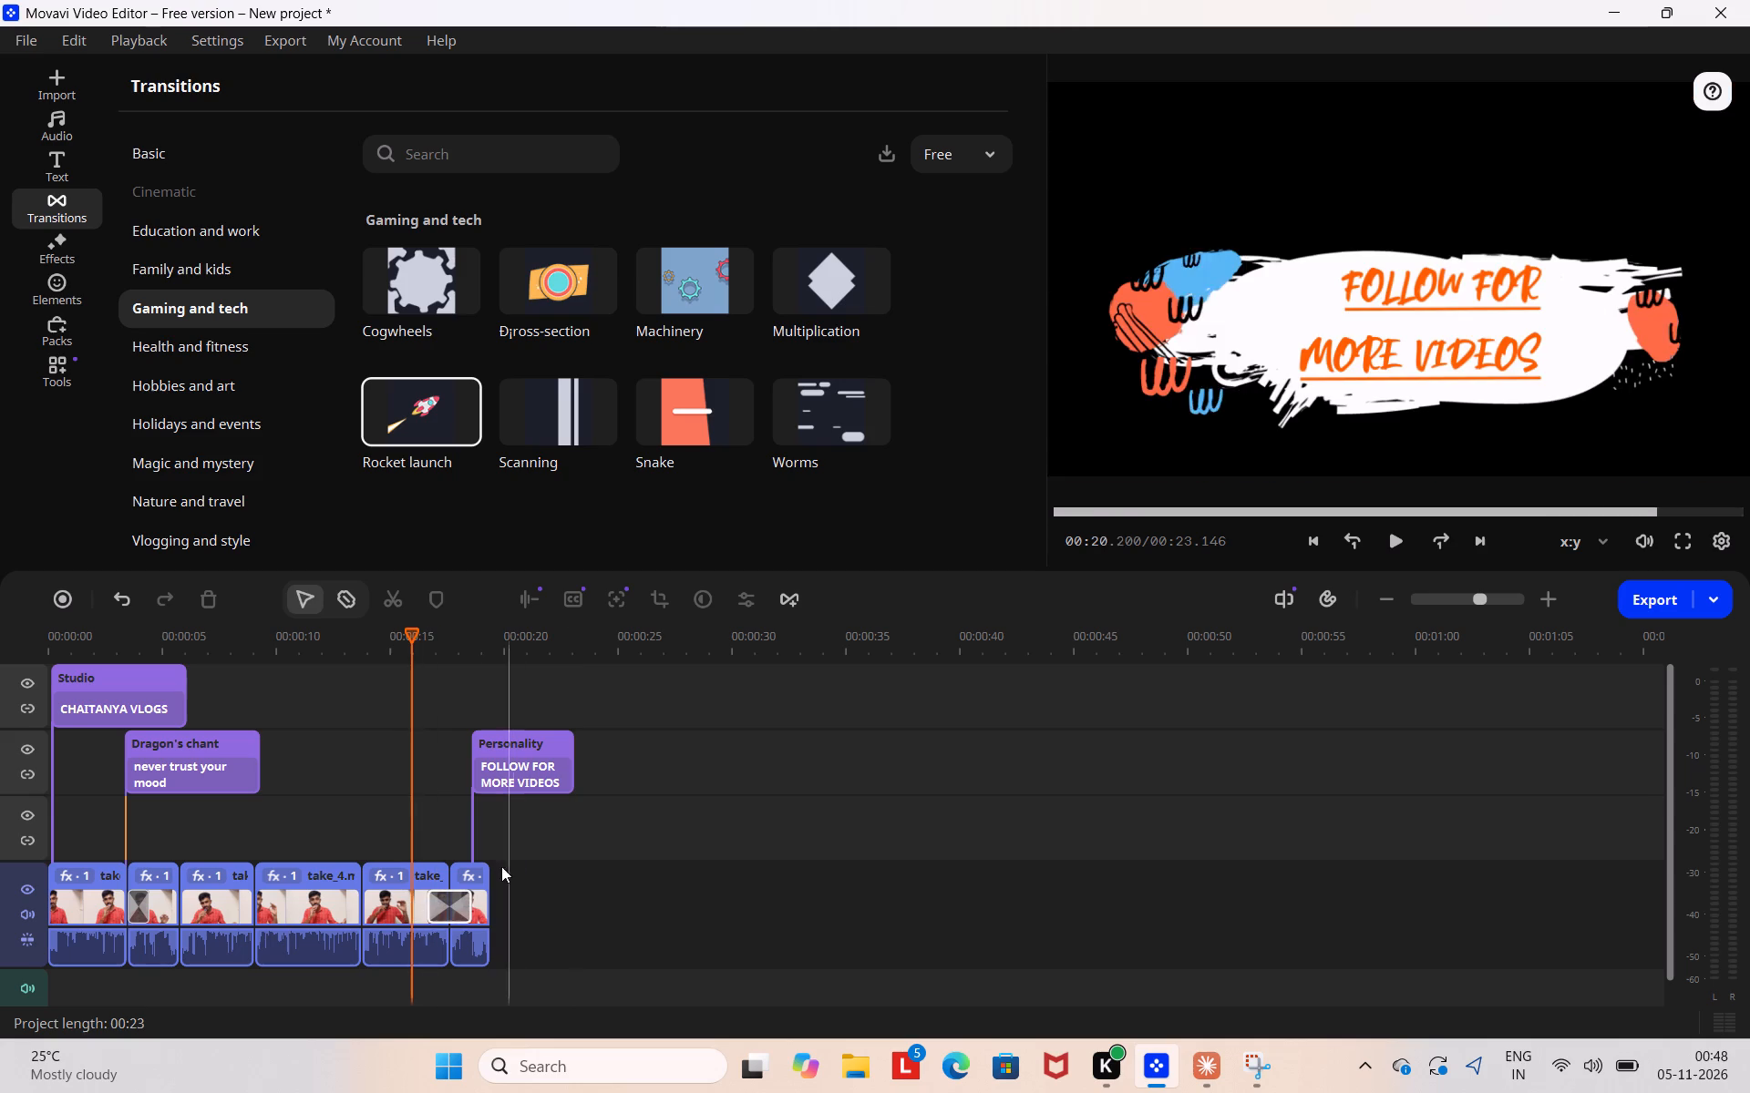
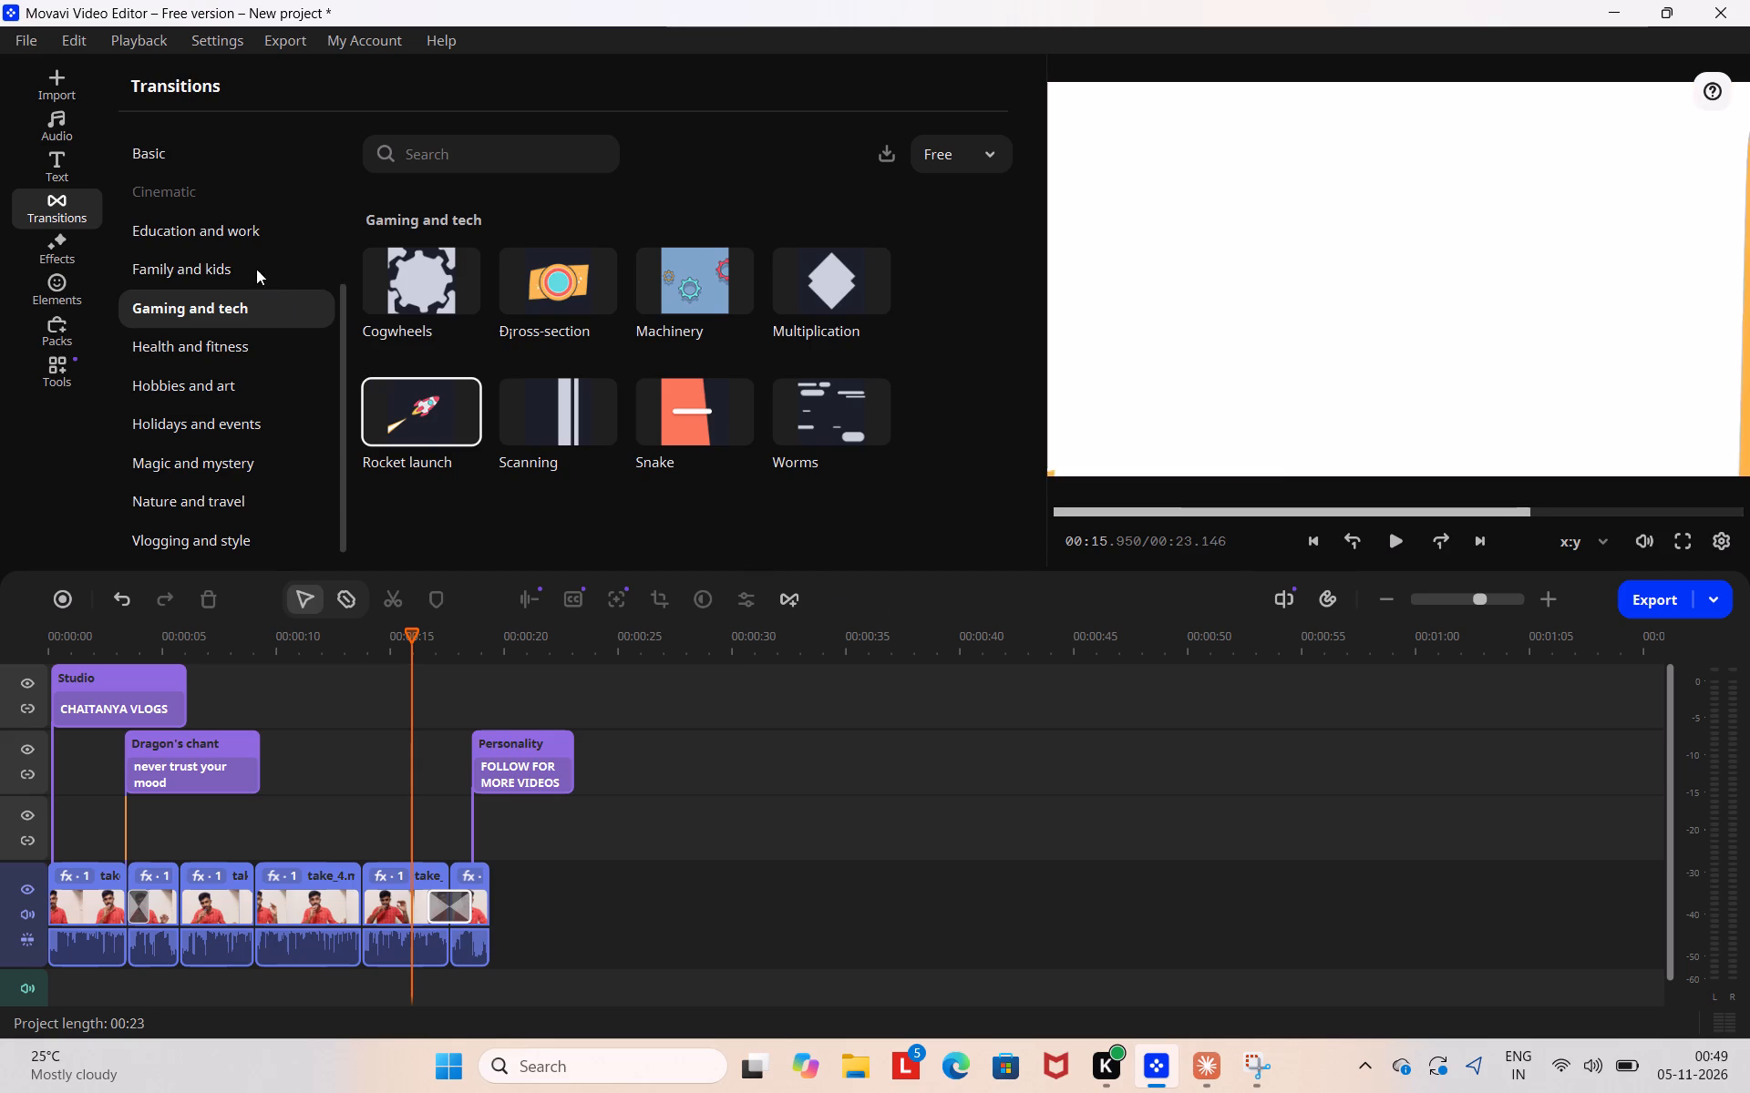
# Install the Milk transition from Education and work and place it at the end of the fourth clip.
pyautogui.click(256, 269)
pyautogui.click(217, 216)
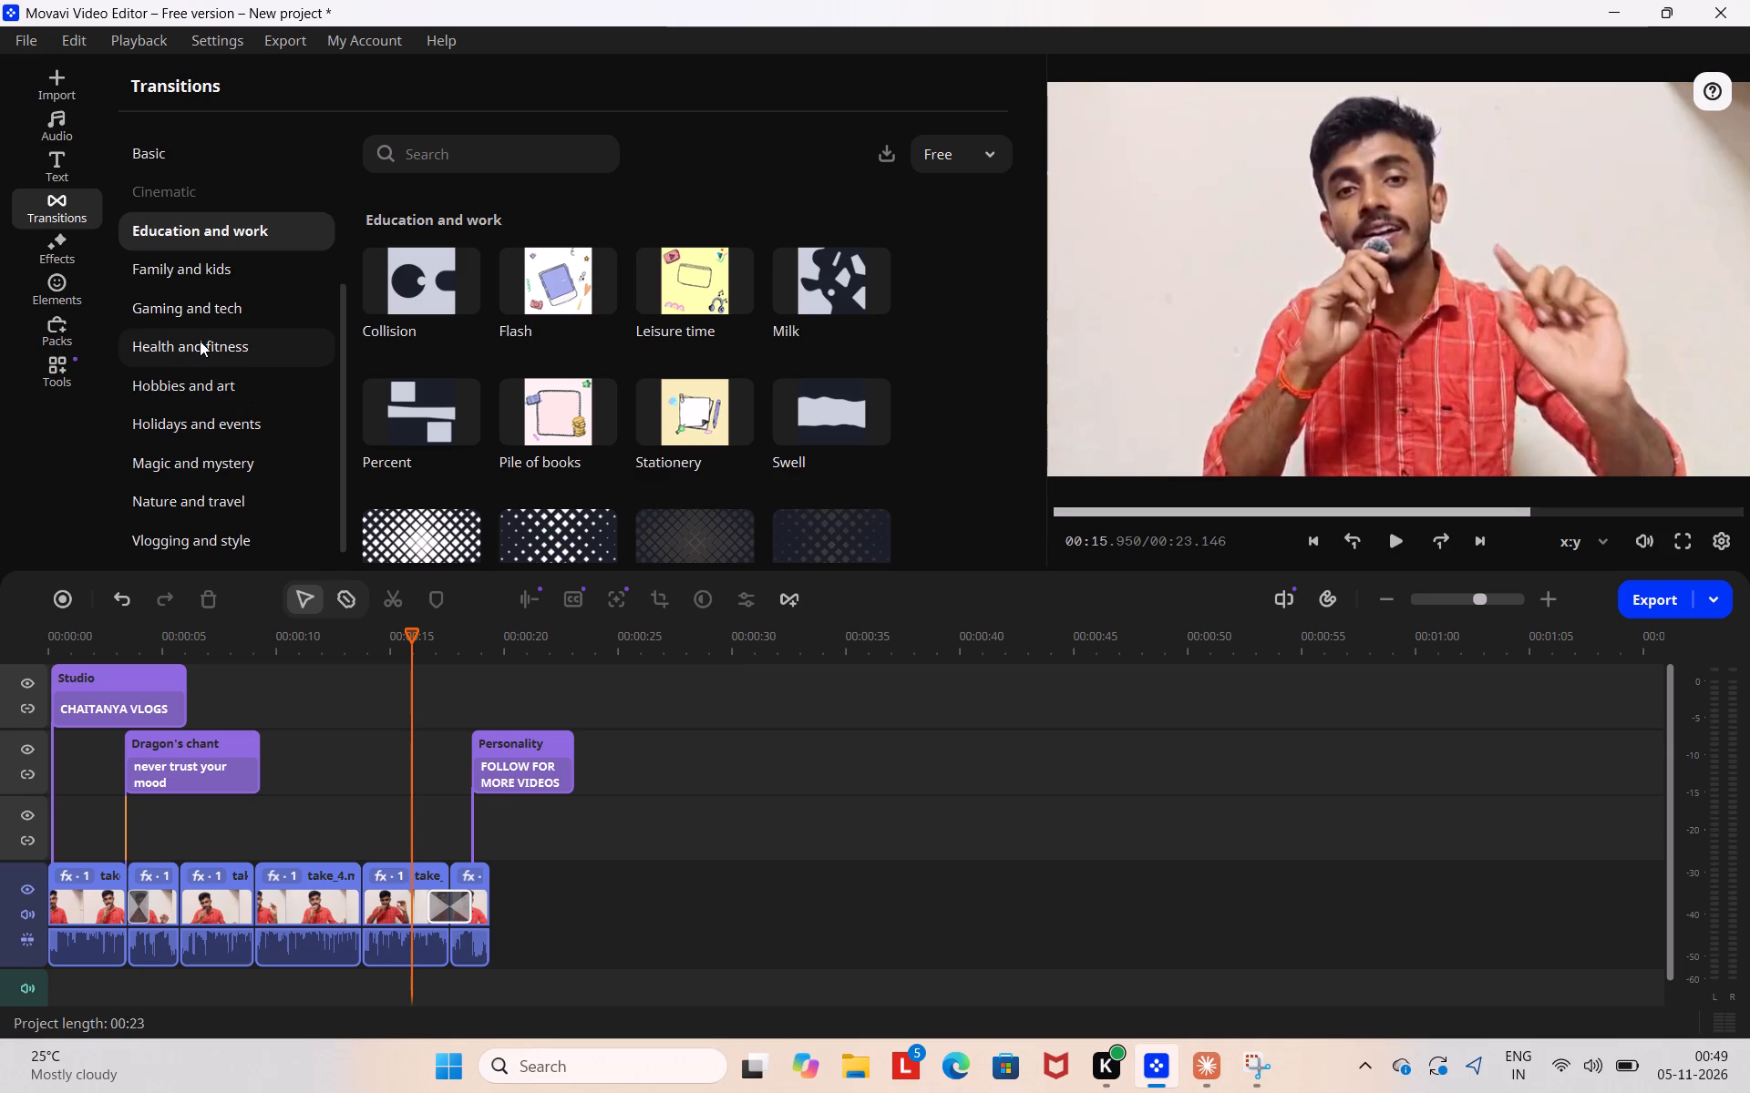
pyautogui.click(818, 286)
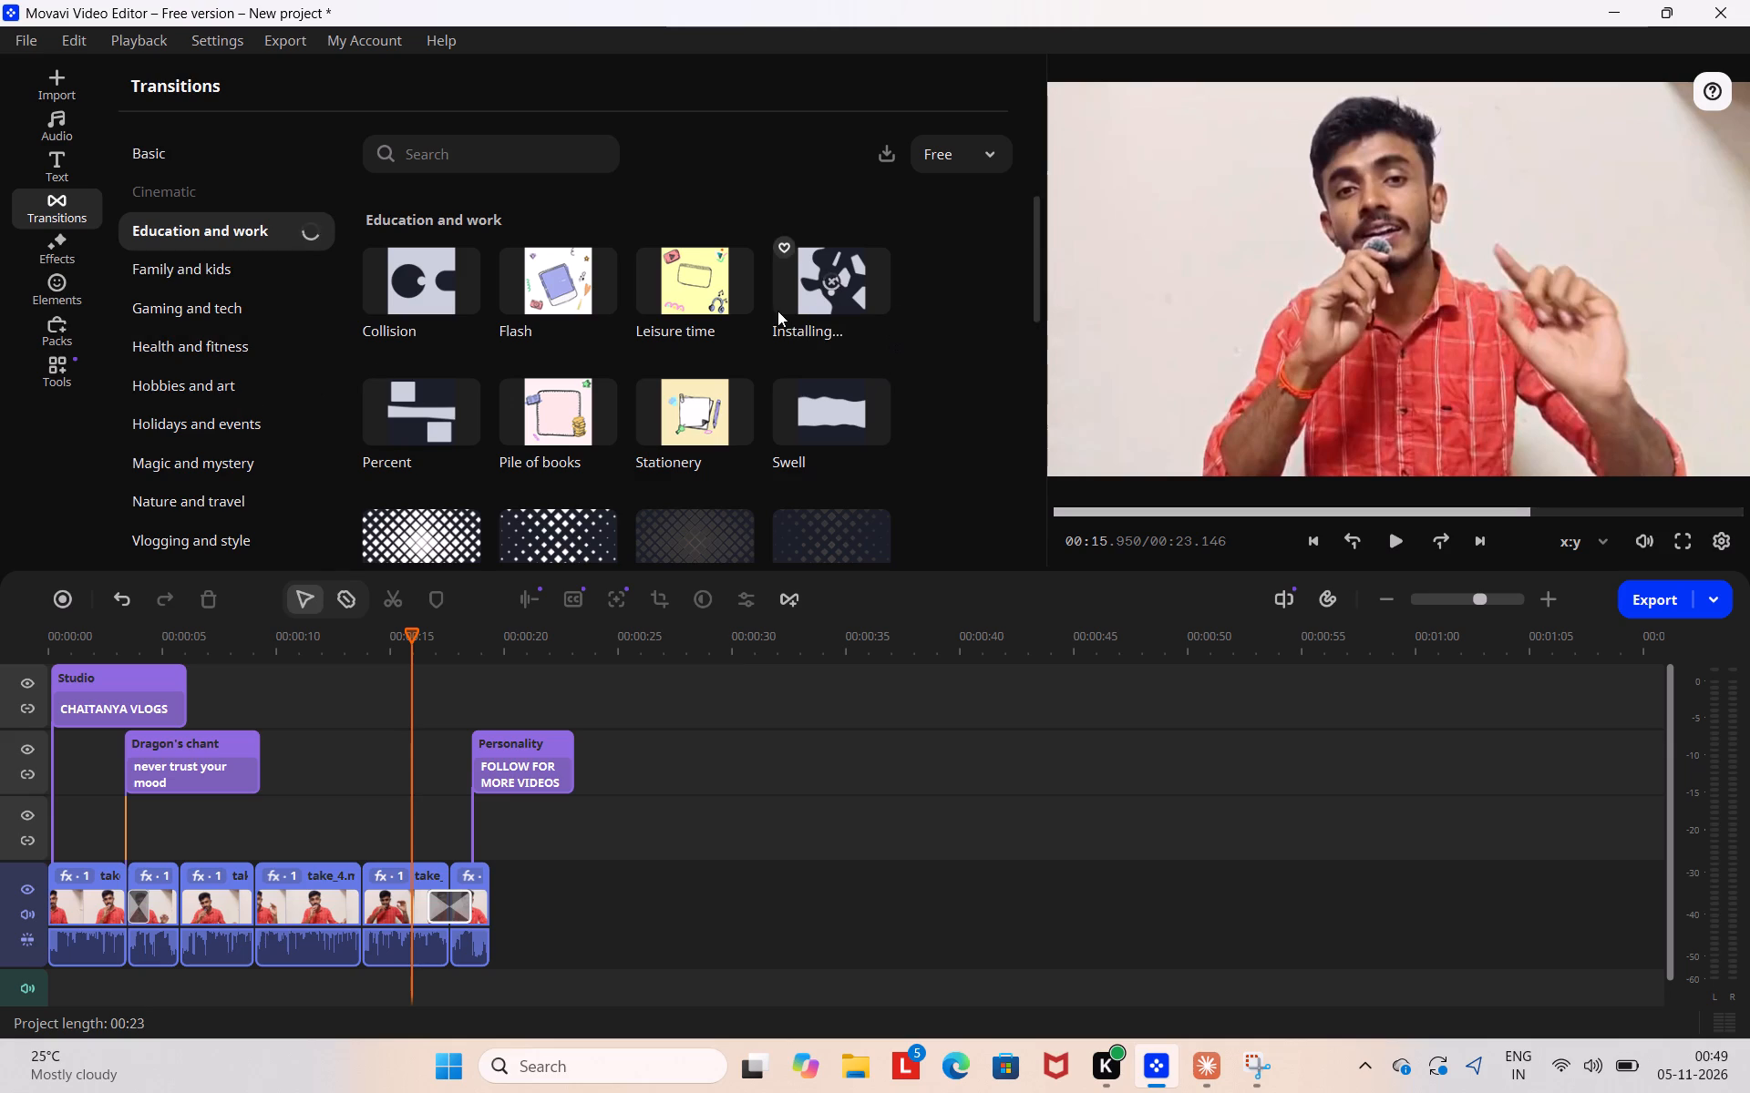
pyautogui.moveTo(811, 282); pyautogui.dragTo(535, 575)
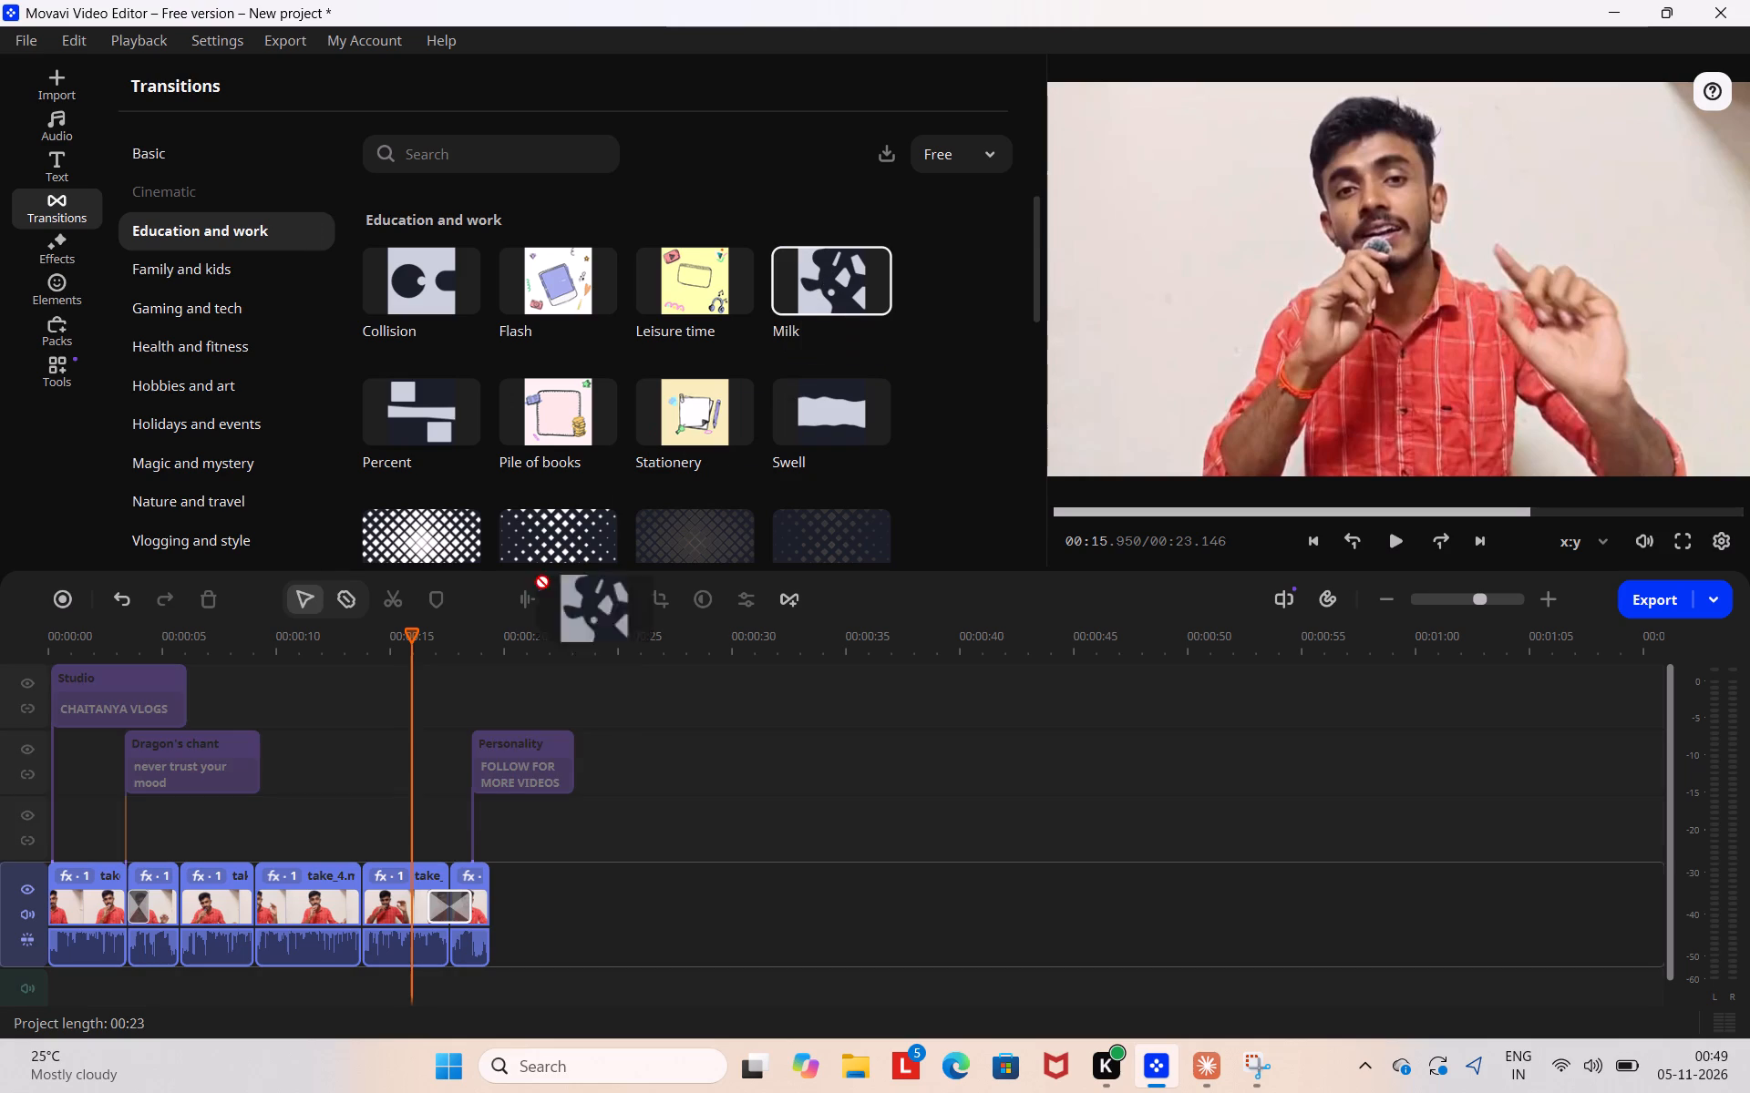
pyautogui.moveTo(535, 575); pyautogui.dragTo(337, 873)
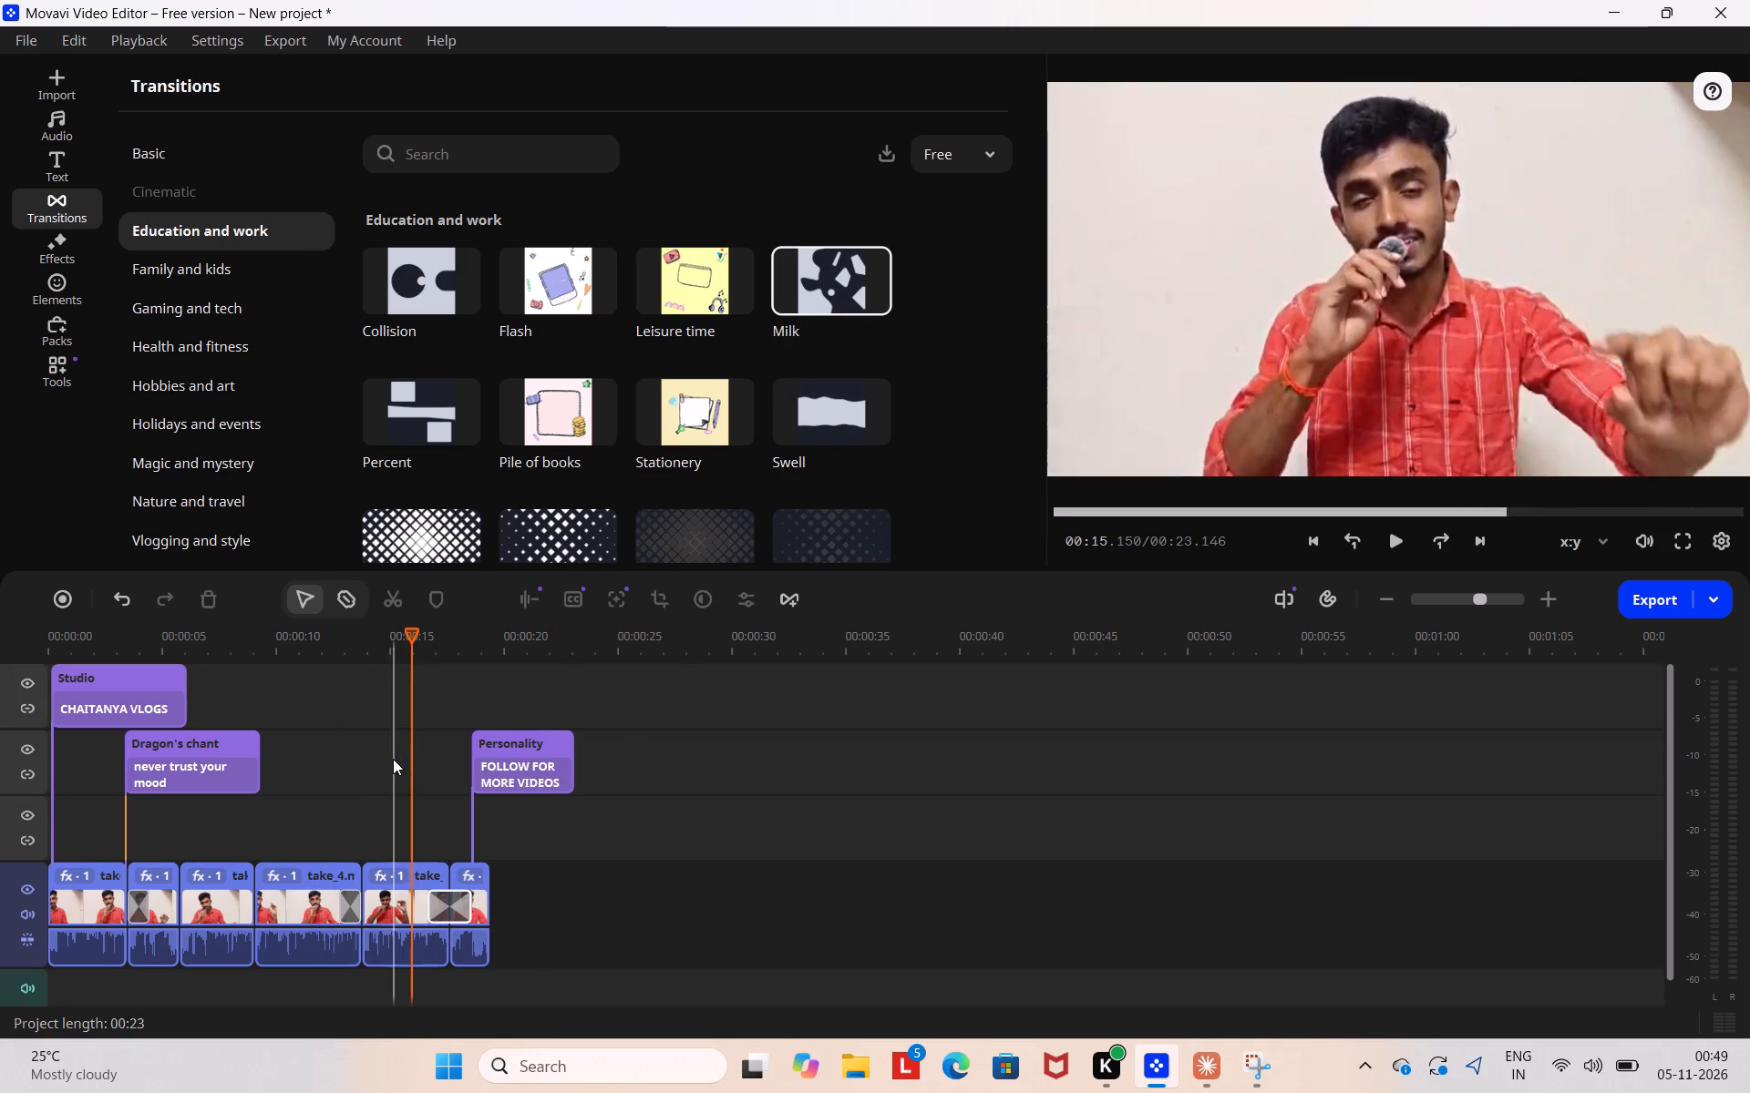
# Install the Dragon's wing 1 transition from Magic and mystery and place it between the second and third clips.
pyautogui.click(187, 298)
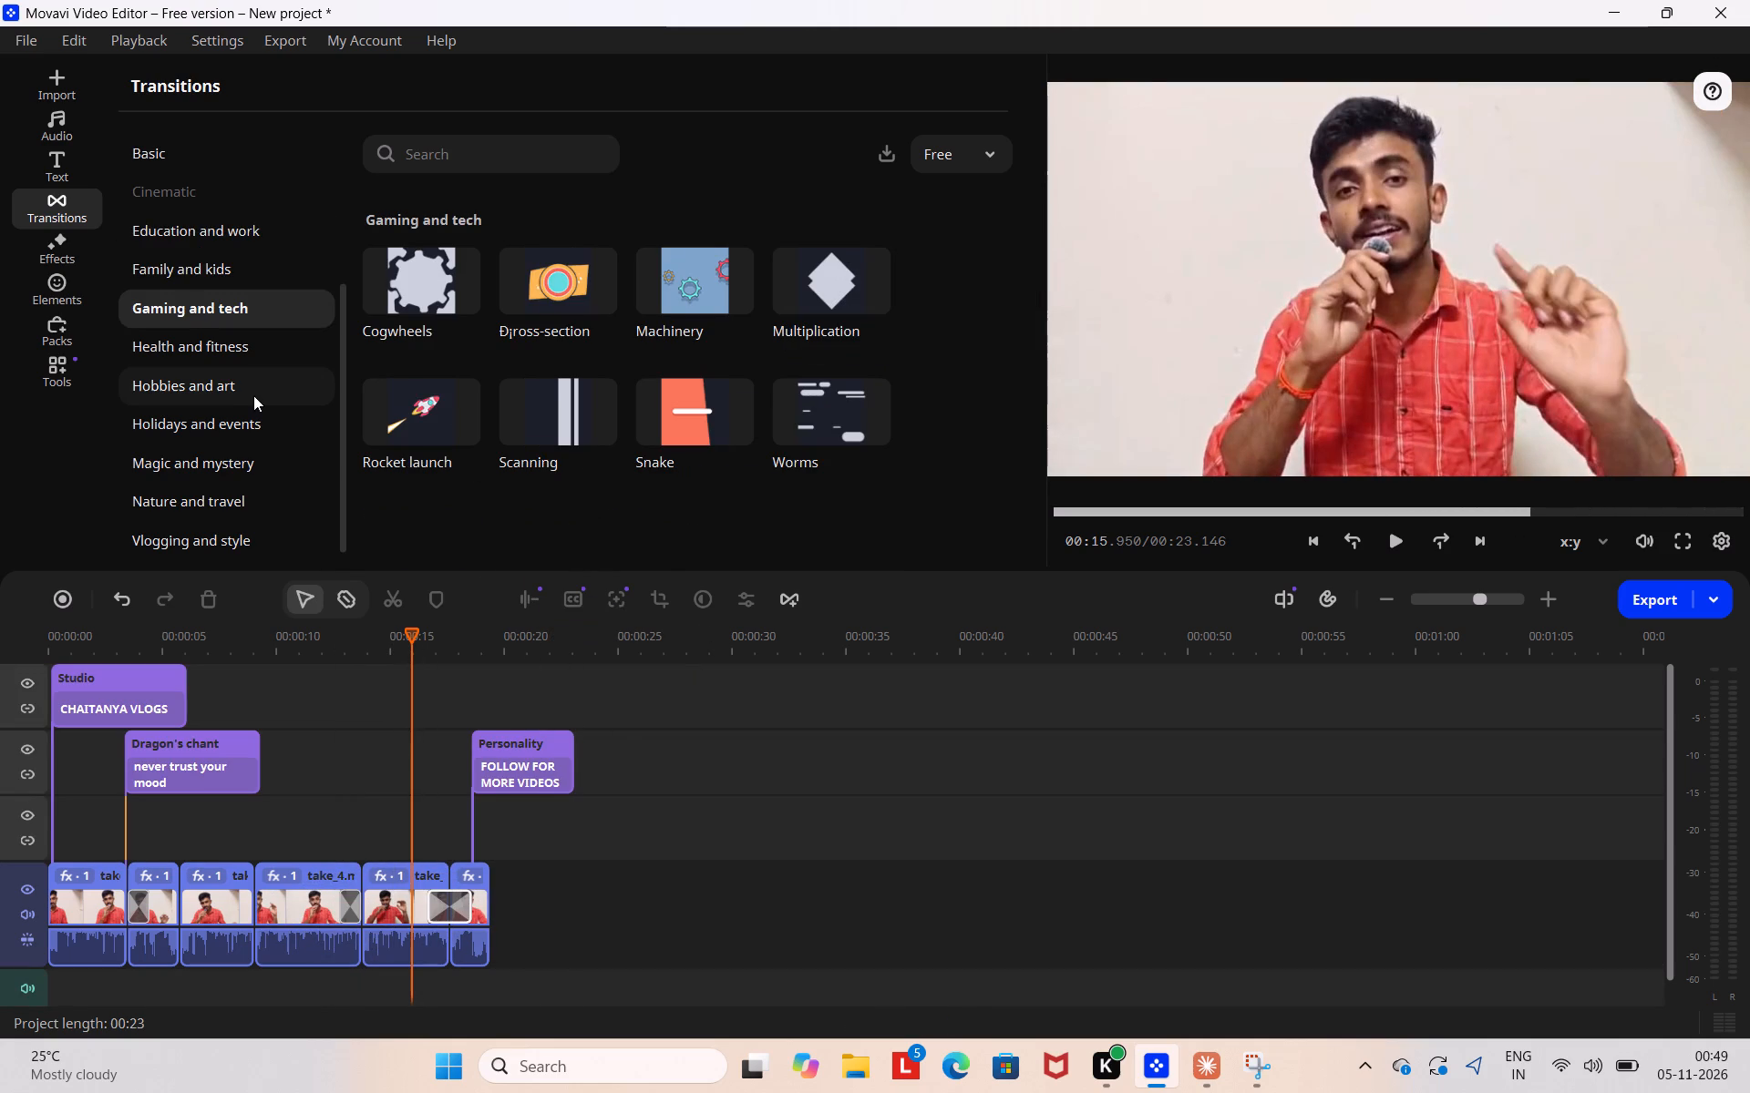
pyautogui.click(256, 394)
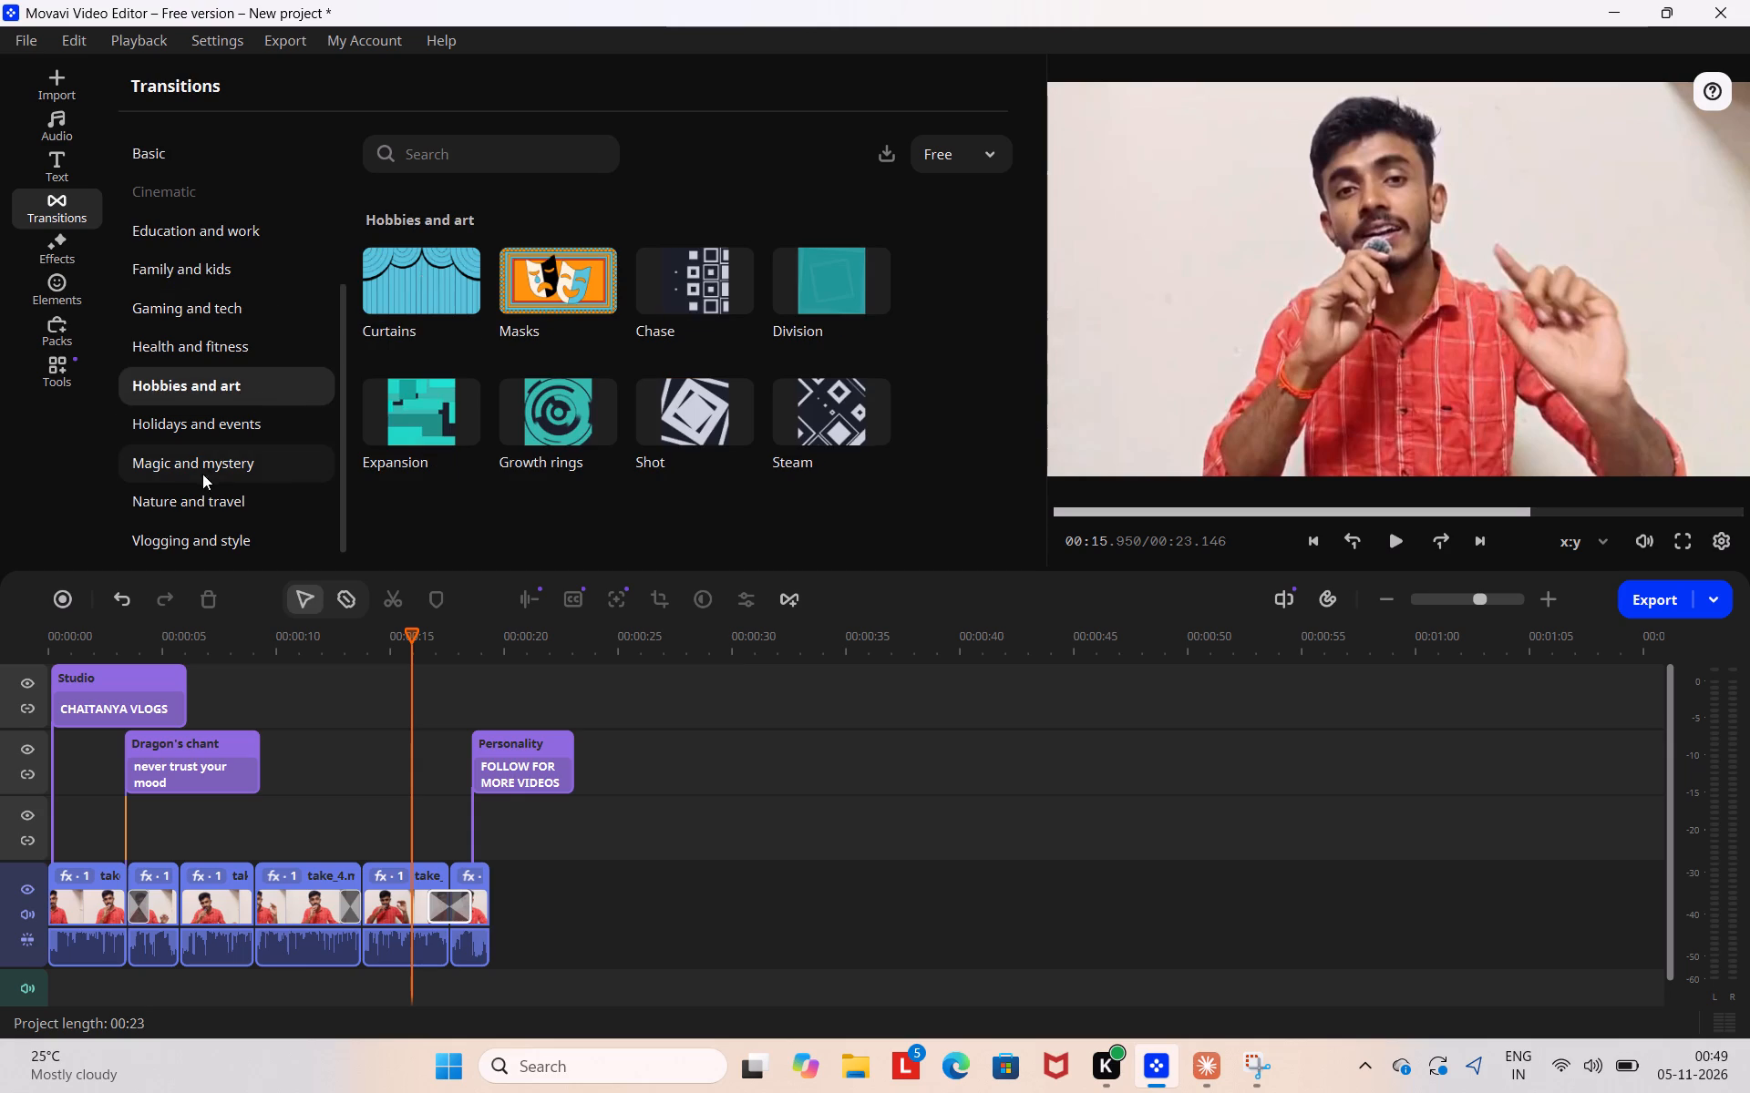
pyautogui.click(184, 460)
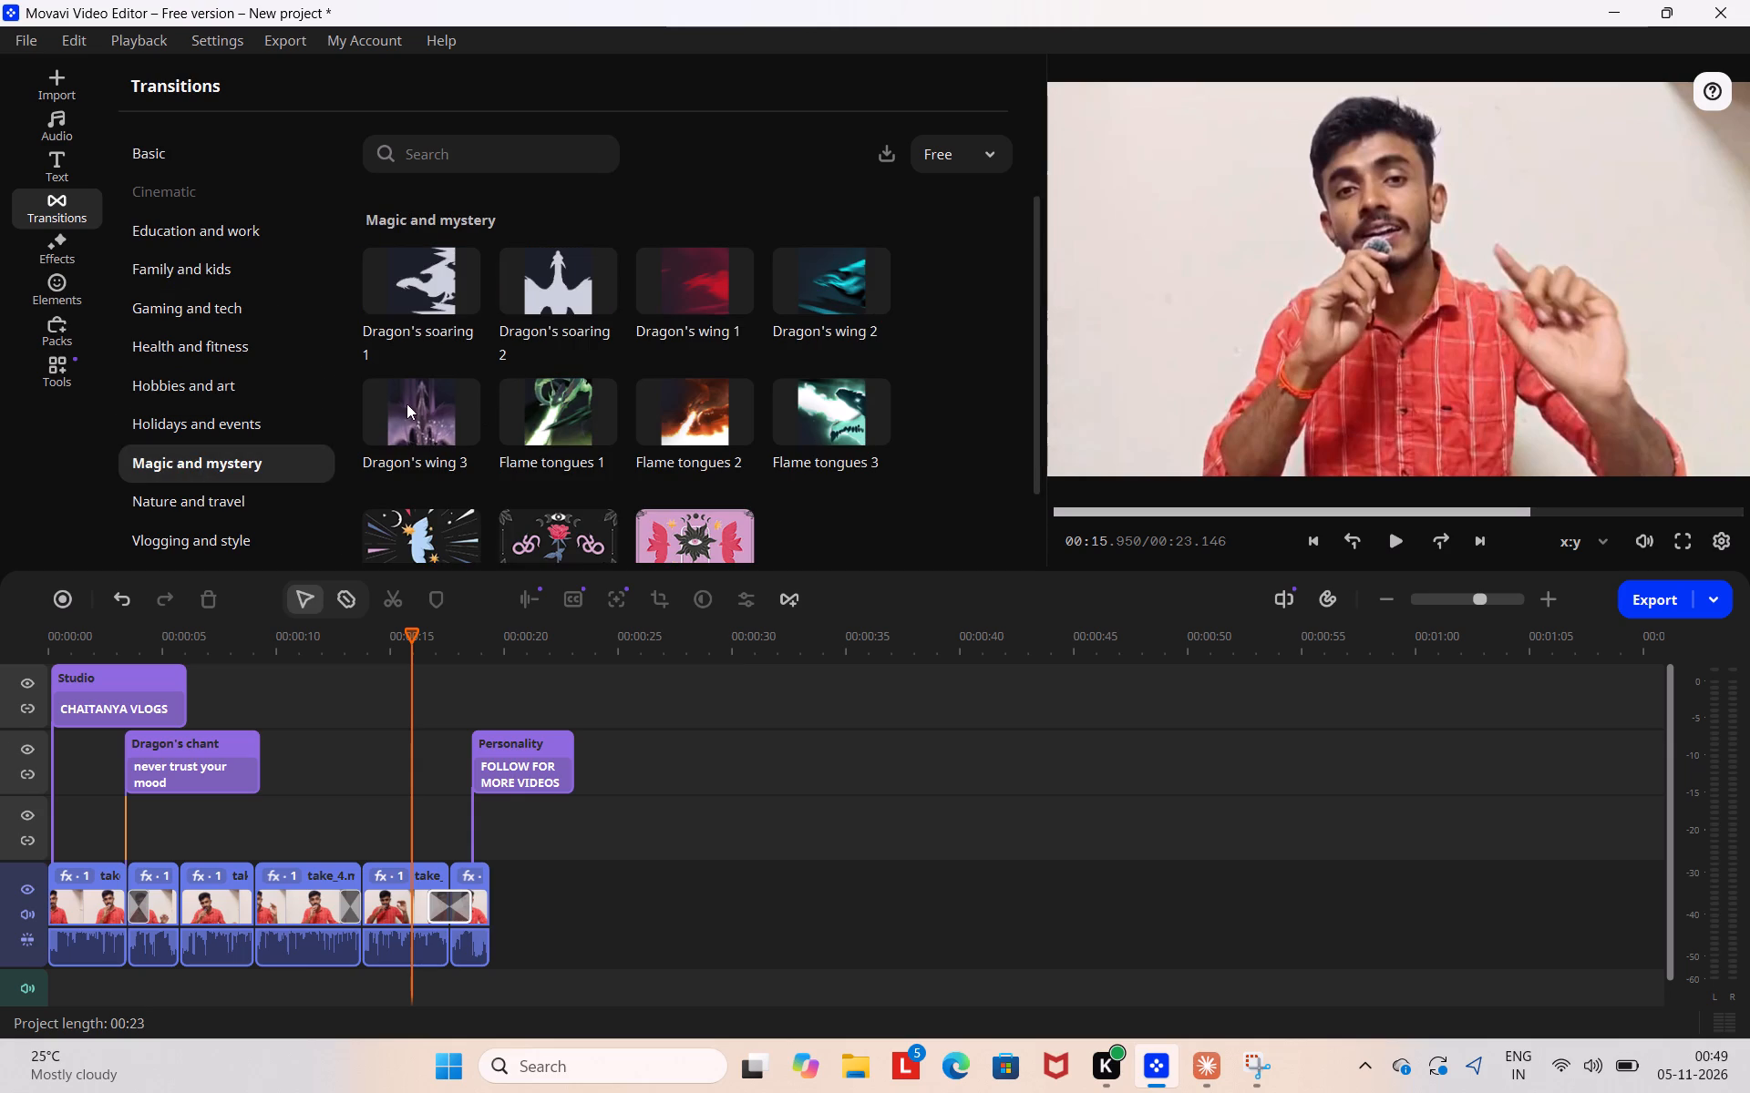
pyautogui.click(694, 281)
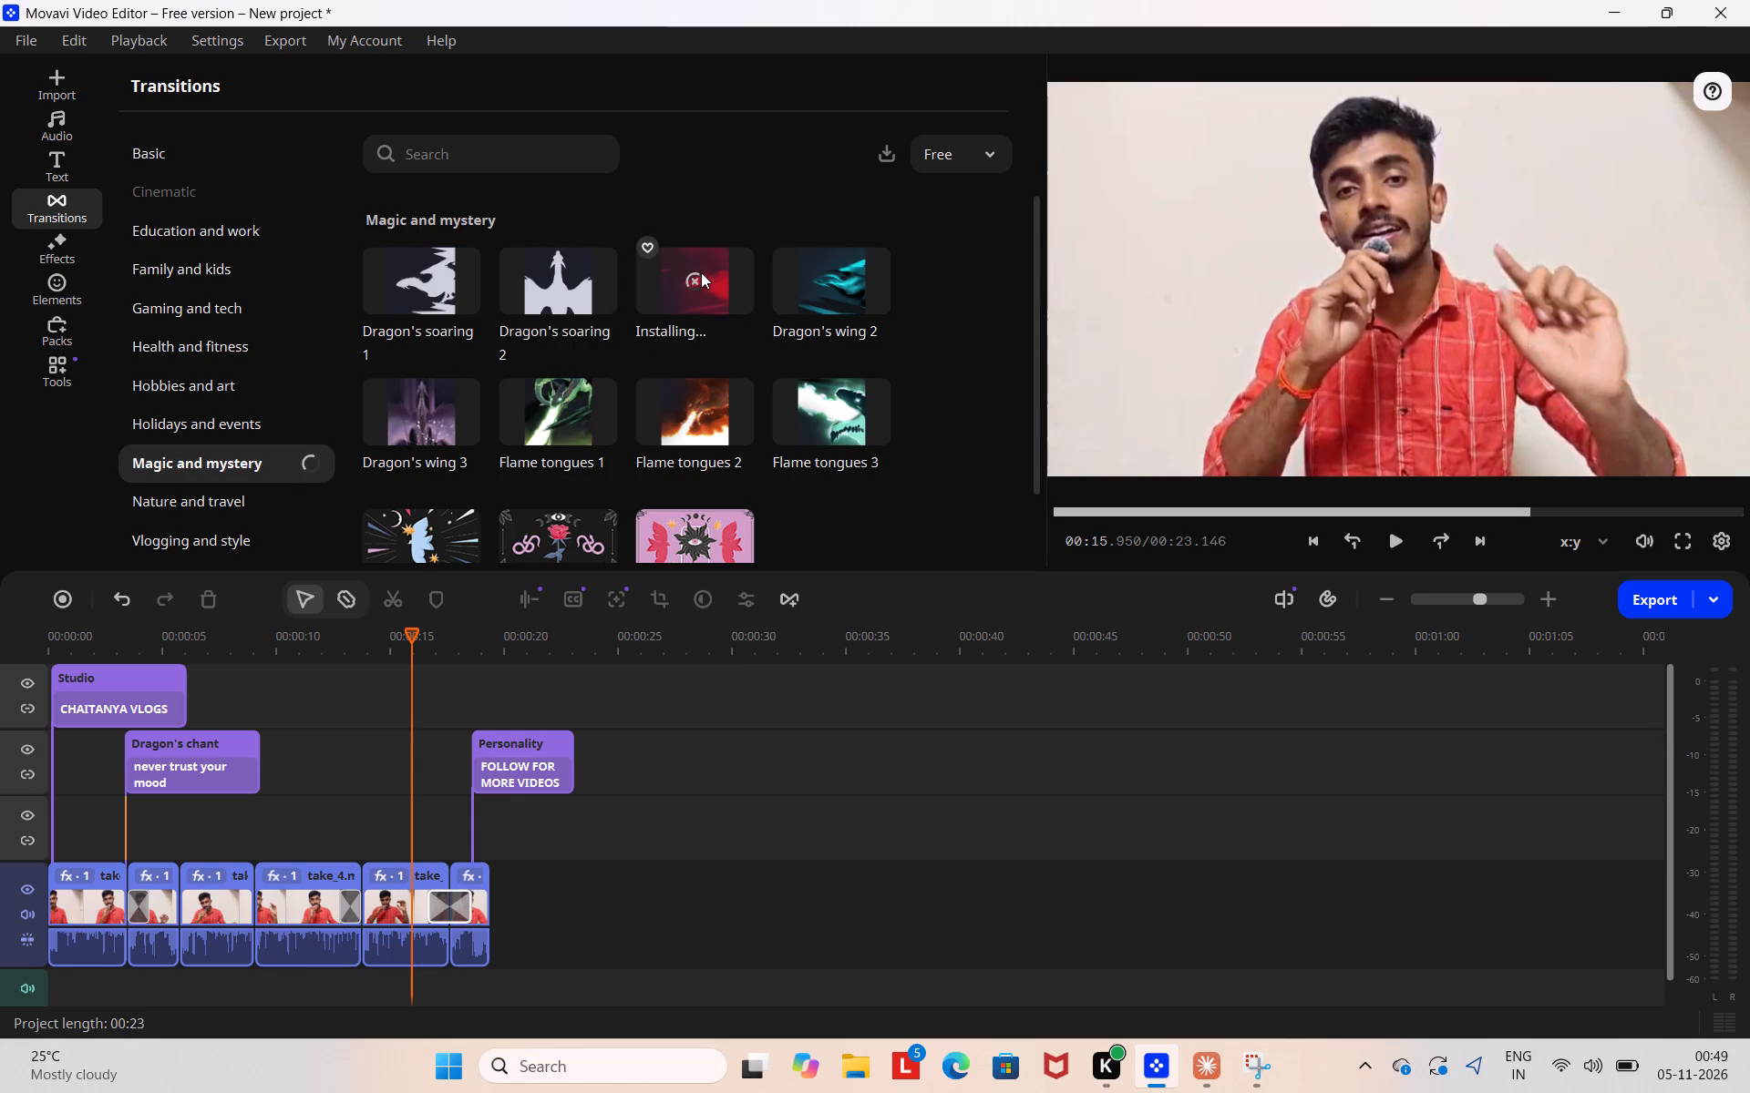
pyautogui.moveTo(689, 281); pyautogui.dragTo(272, 792)
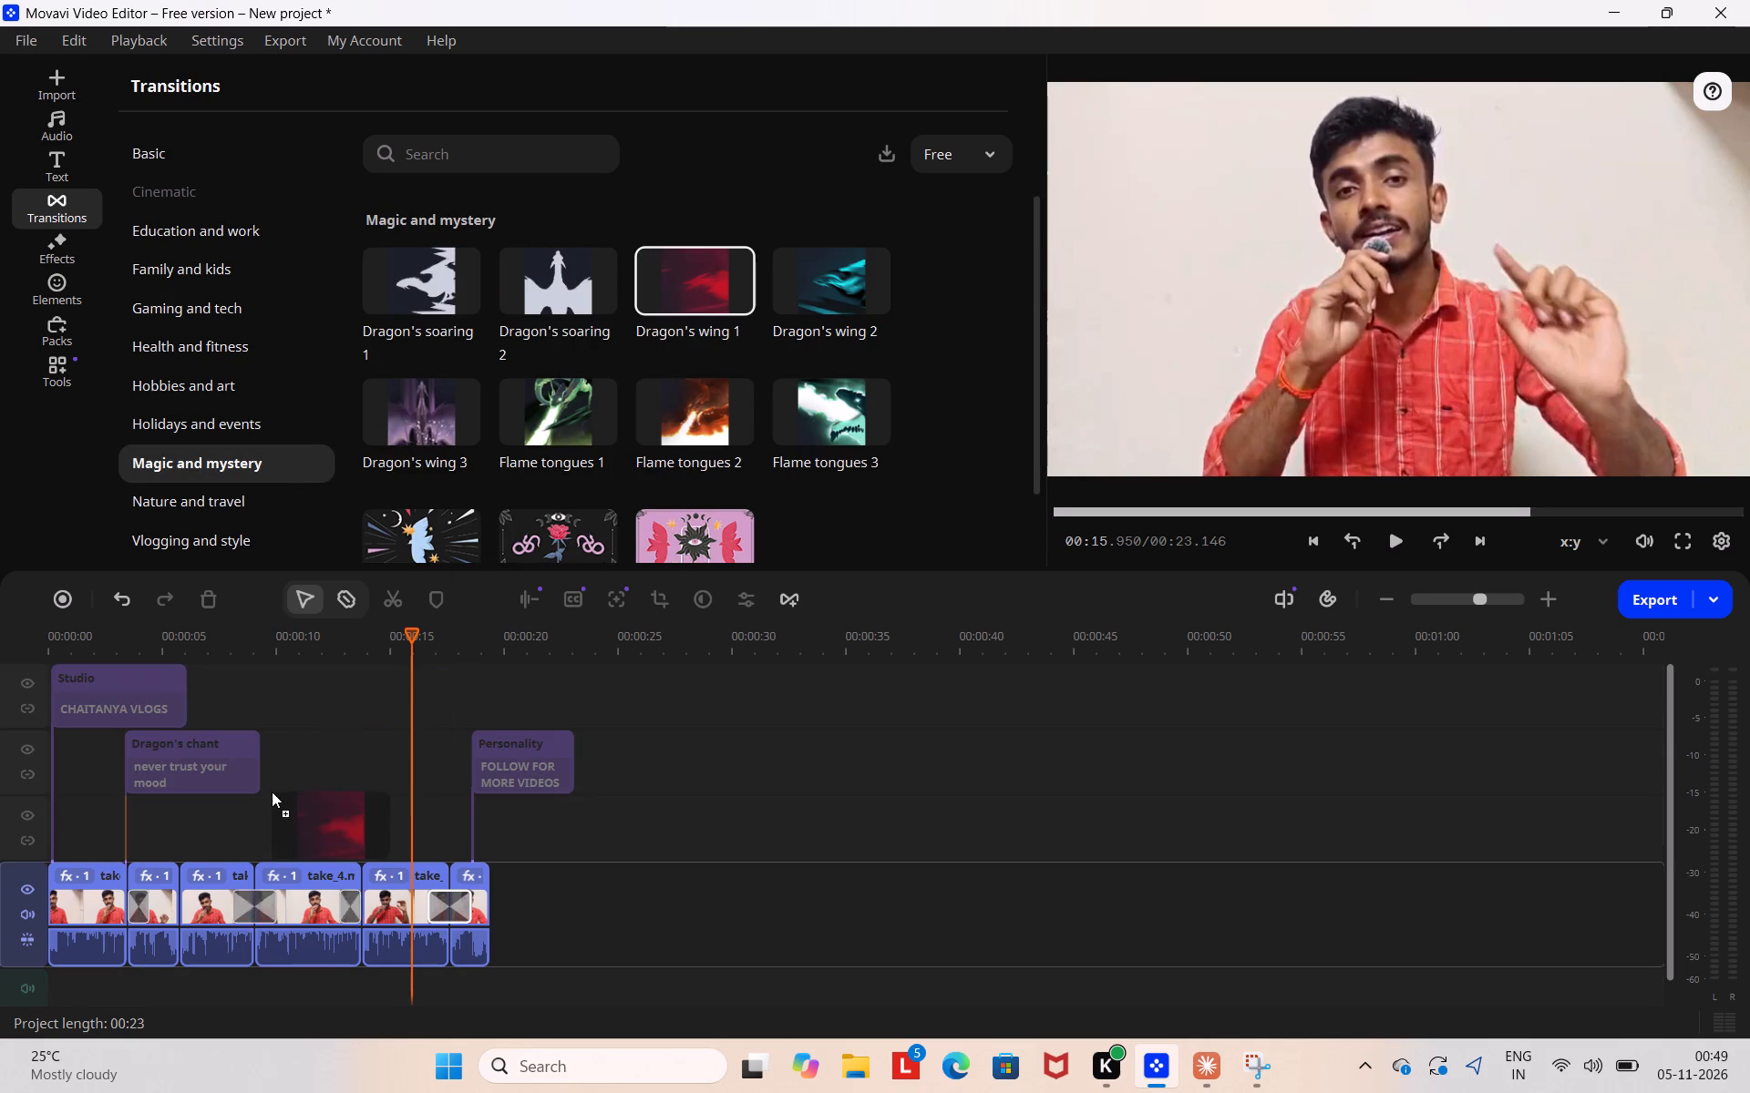
pyautogui.moveTo(272, 792); pyautogui.dragTo(214, 873)
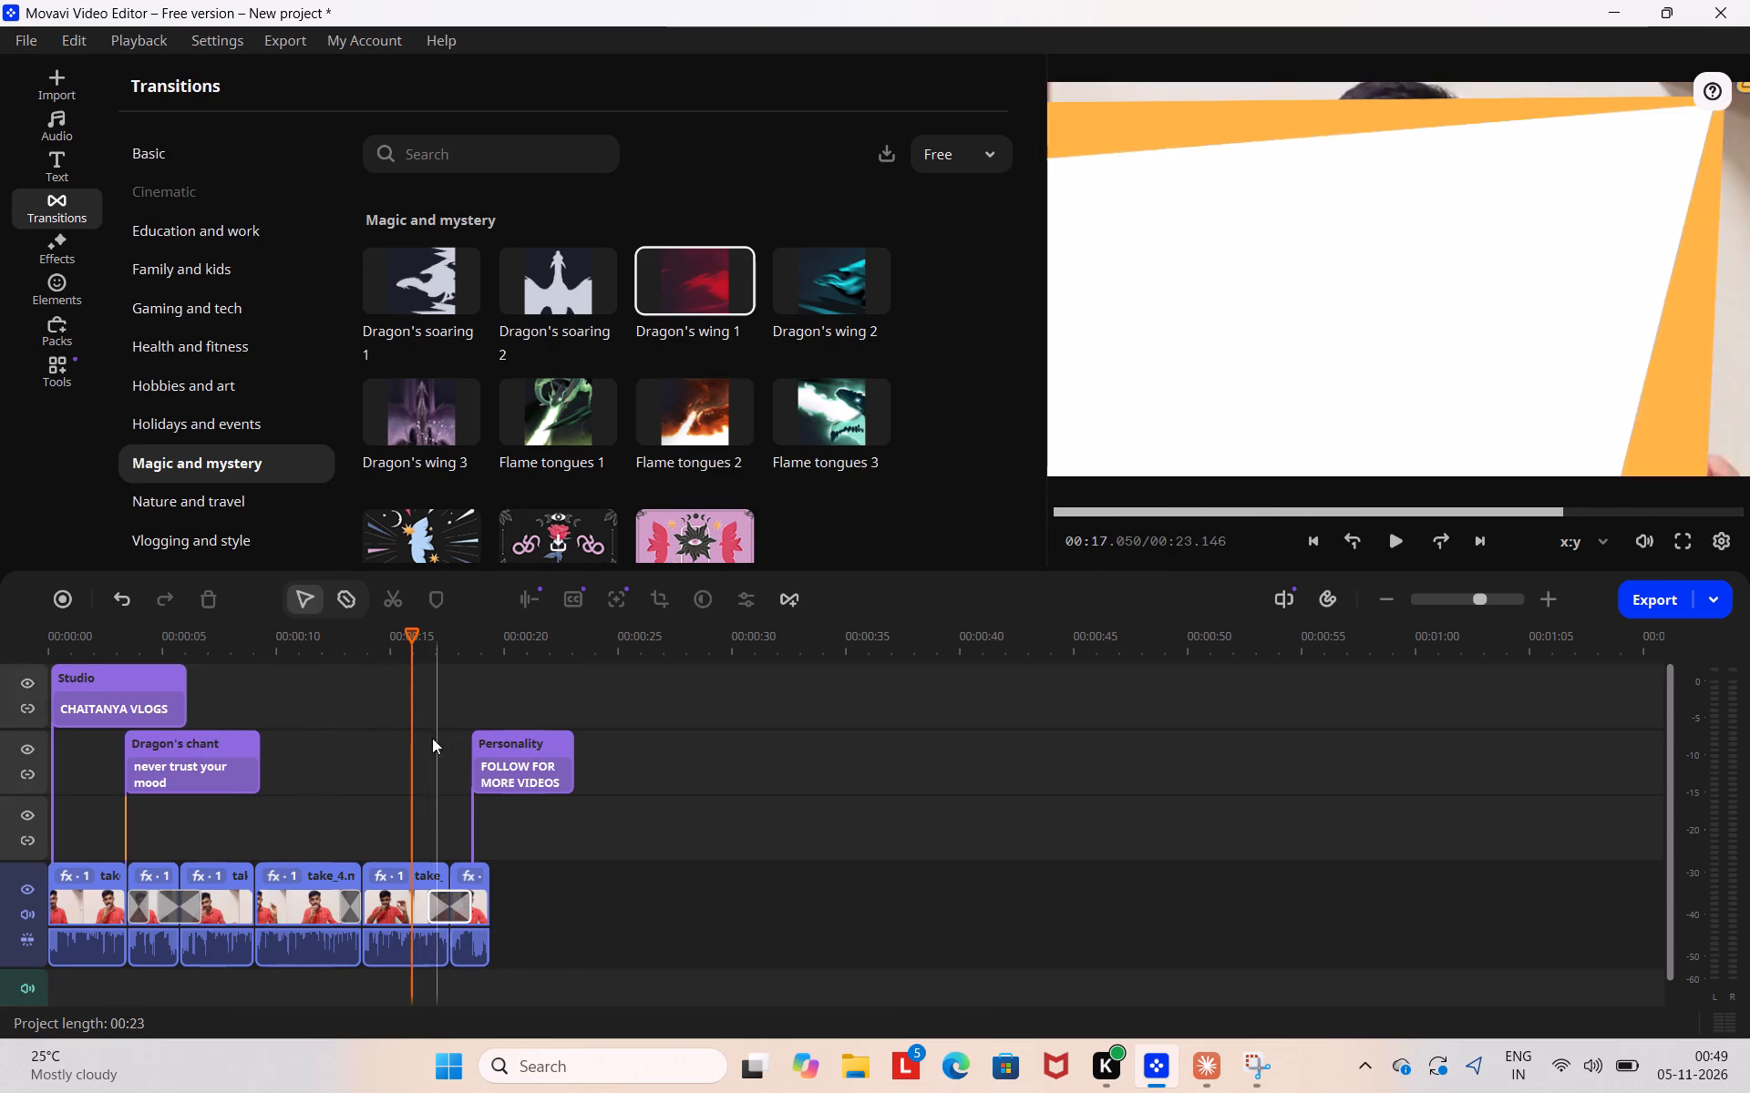
# Play the project from the beginning to check the newly added transitions.
pyautogui.moveTo(406, 738); pyautogui.dragTo(69, 686)
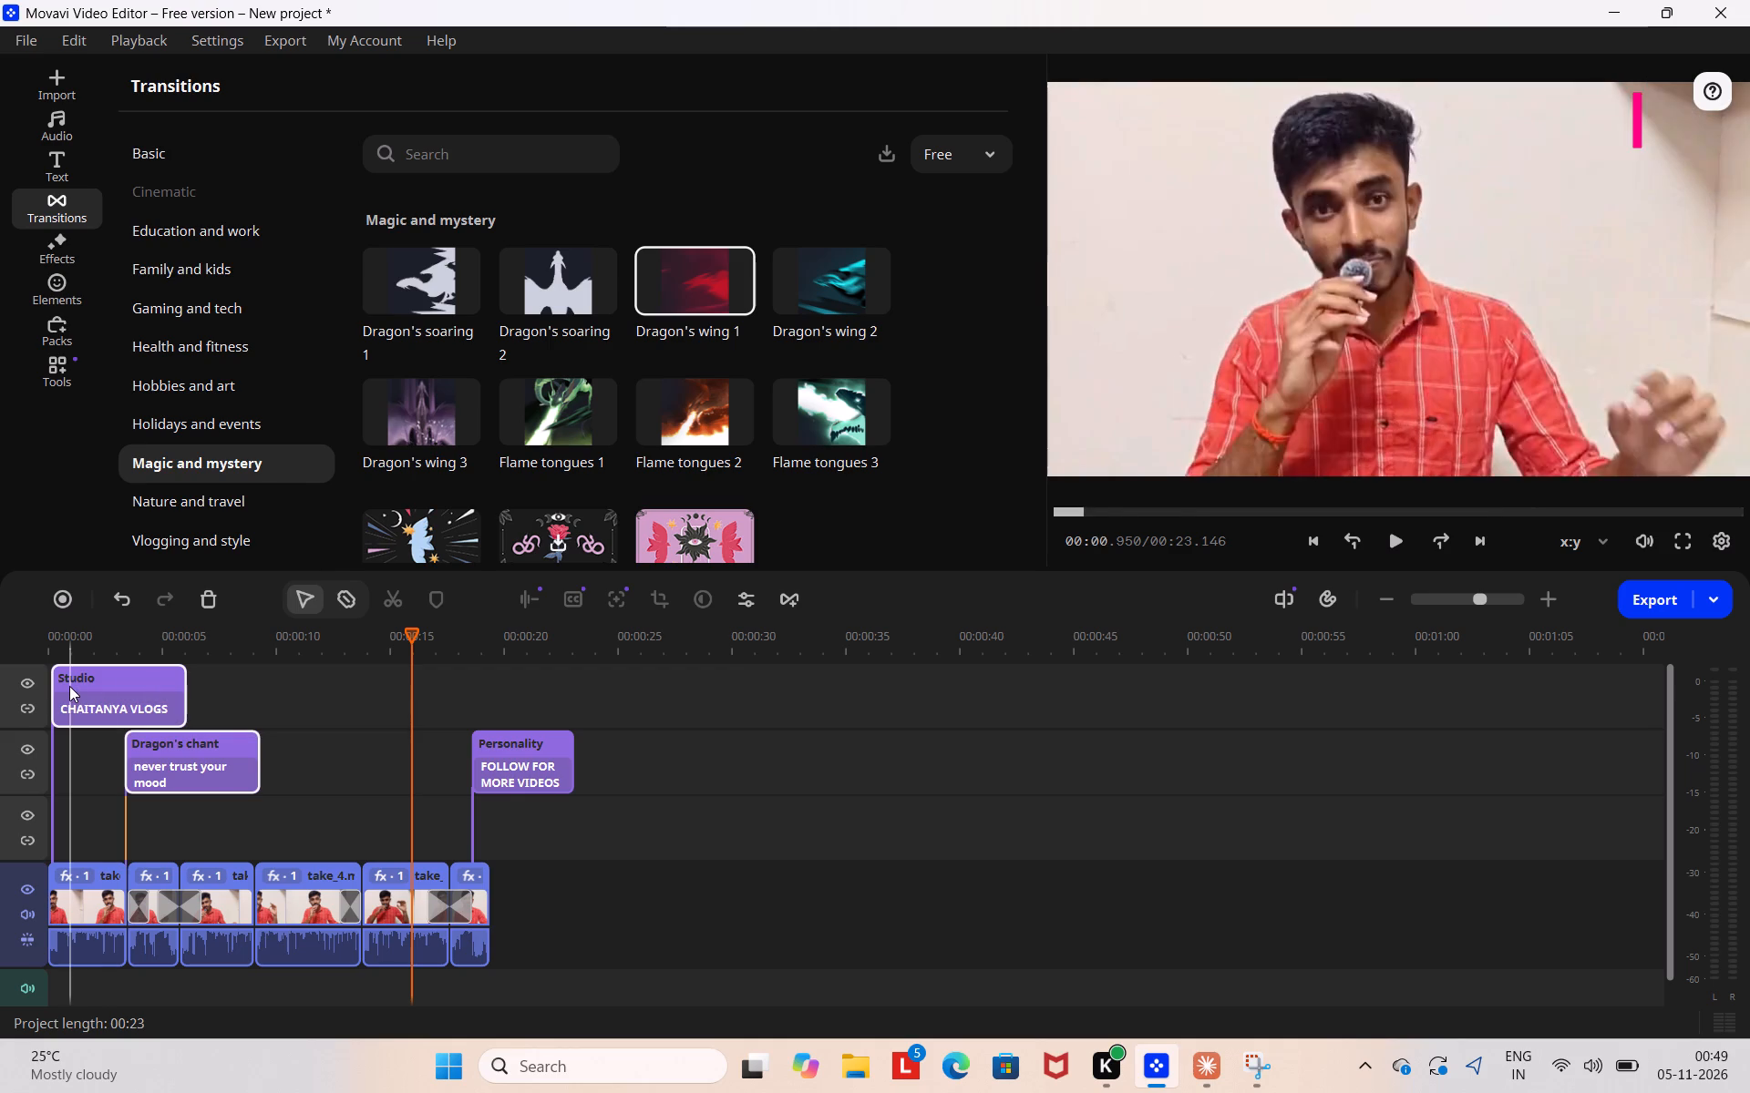
pyautogui.moveTo(1065, 516); pyautogui.dragTo(1040, 508)
pyautogui.click(1390, 546)
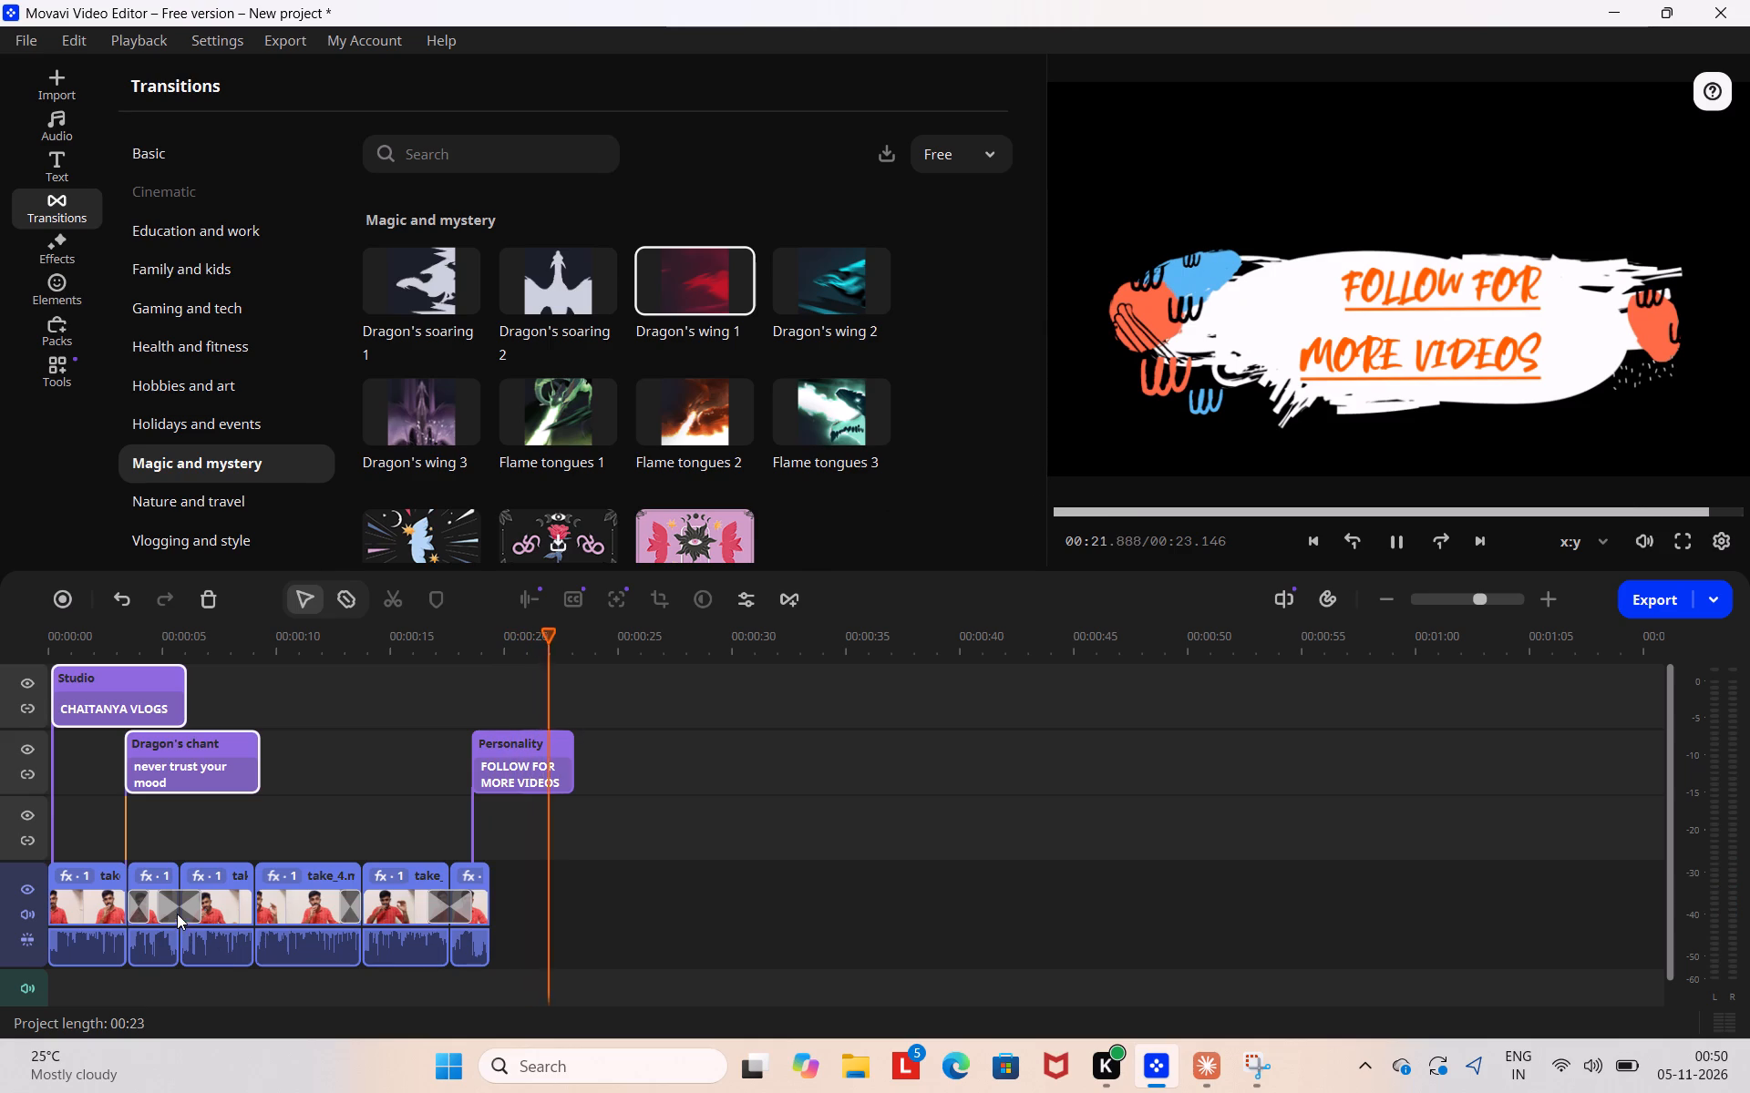
# Move the Dragon's wing 1 transition to the cut between the third and fourth clips.
pyautogui.moveTo(177, 912); pyautogui.dragTo(254, 912)
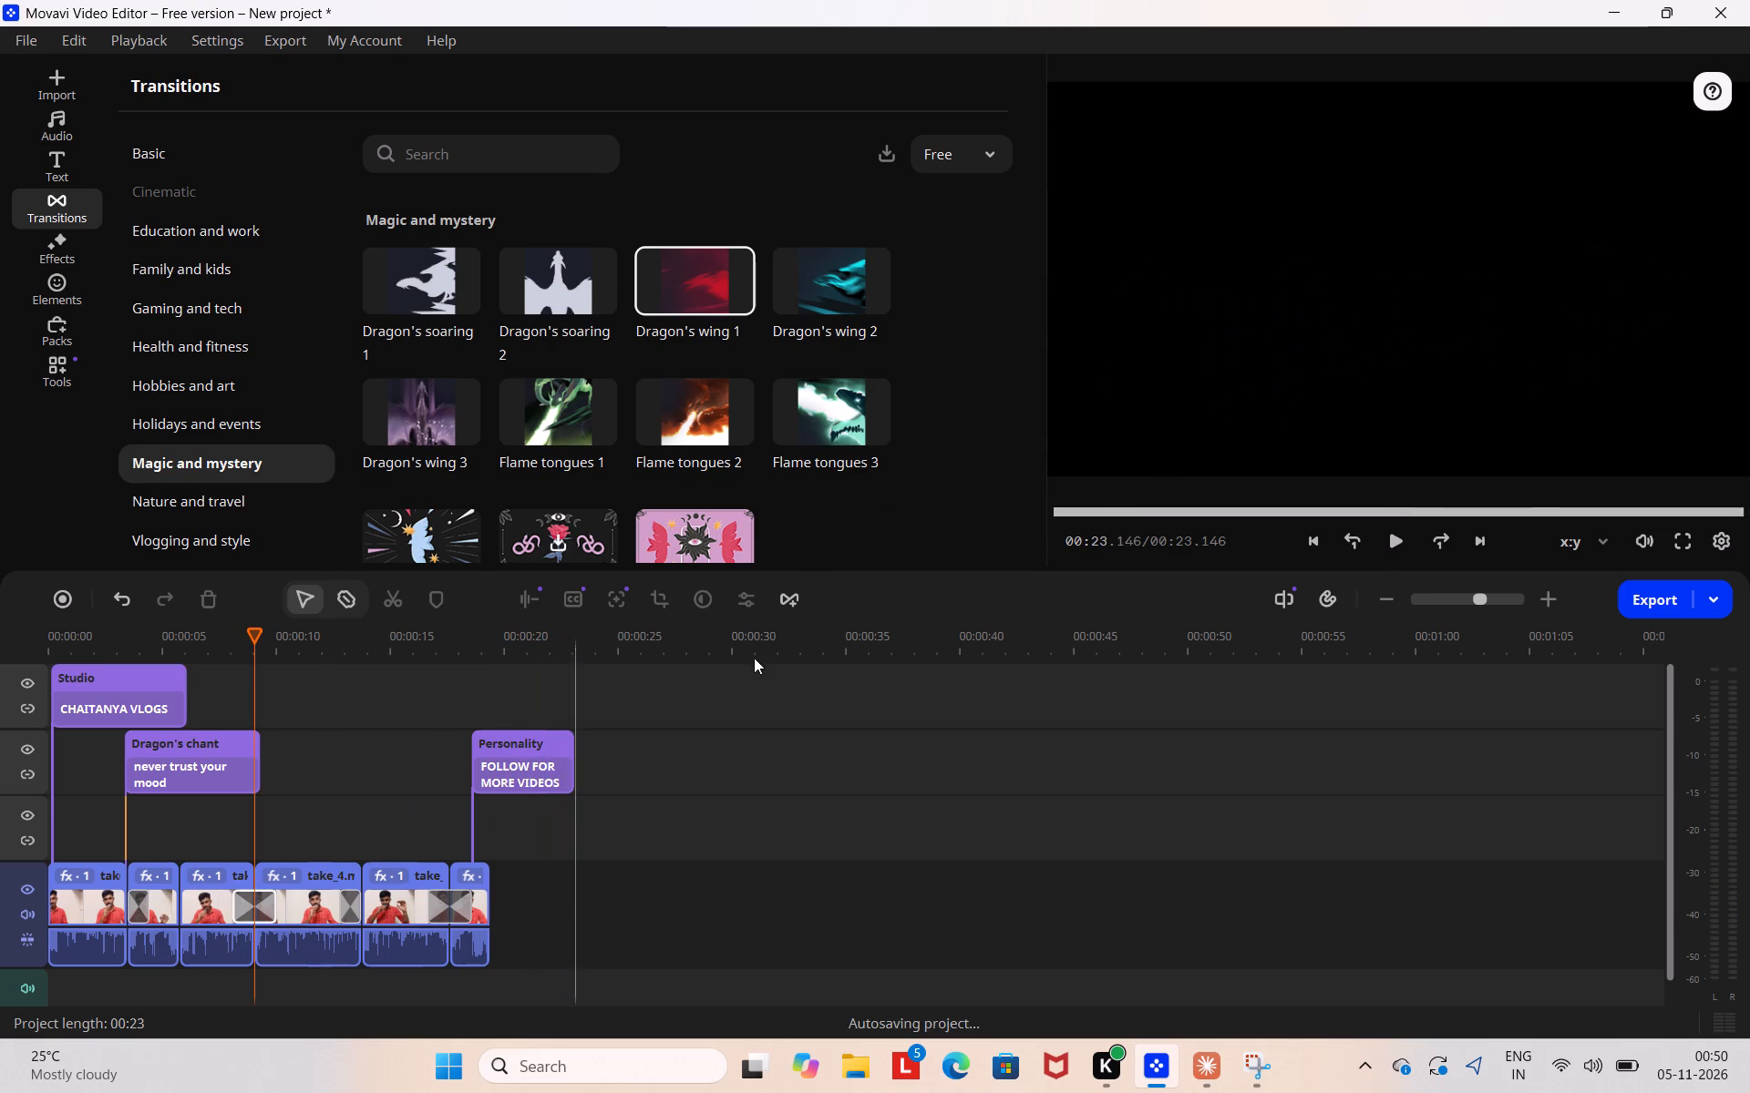
# Play the project from the beginning, and replay it from about 15 seconds in the fifth clip to check the transitions.
pyautogui.moveTo(1328, 510); pyautogui.dragTo(968, 547)
pyautogui.click(1393, 539)
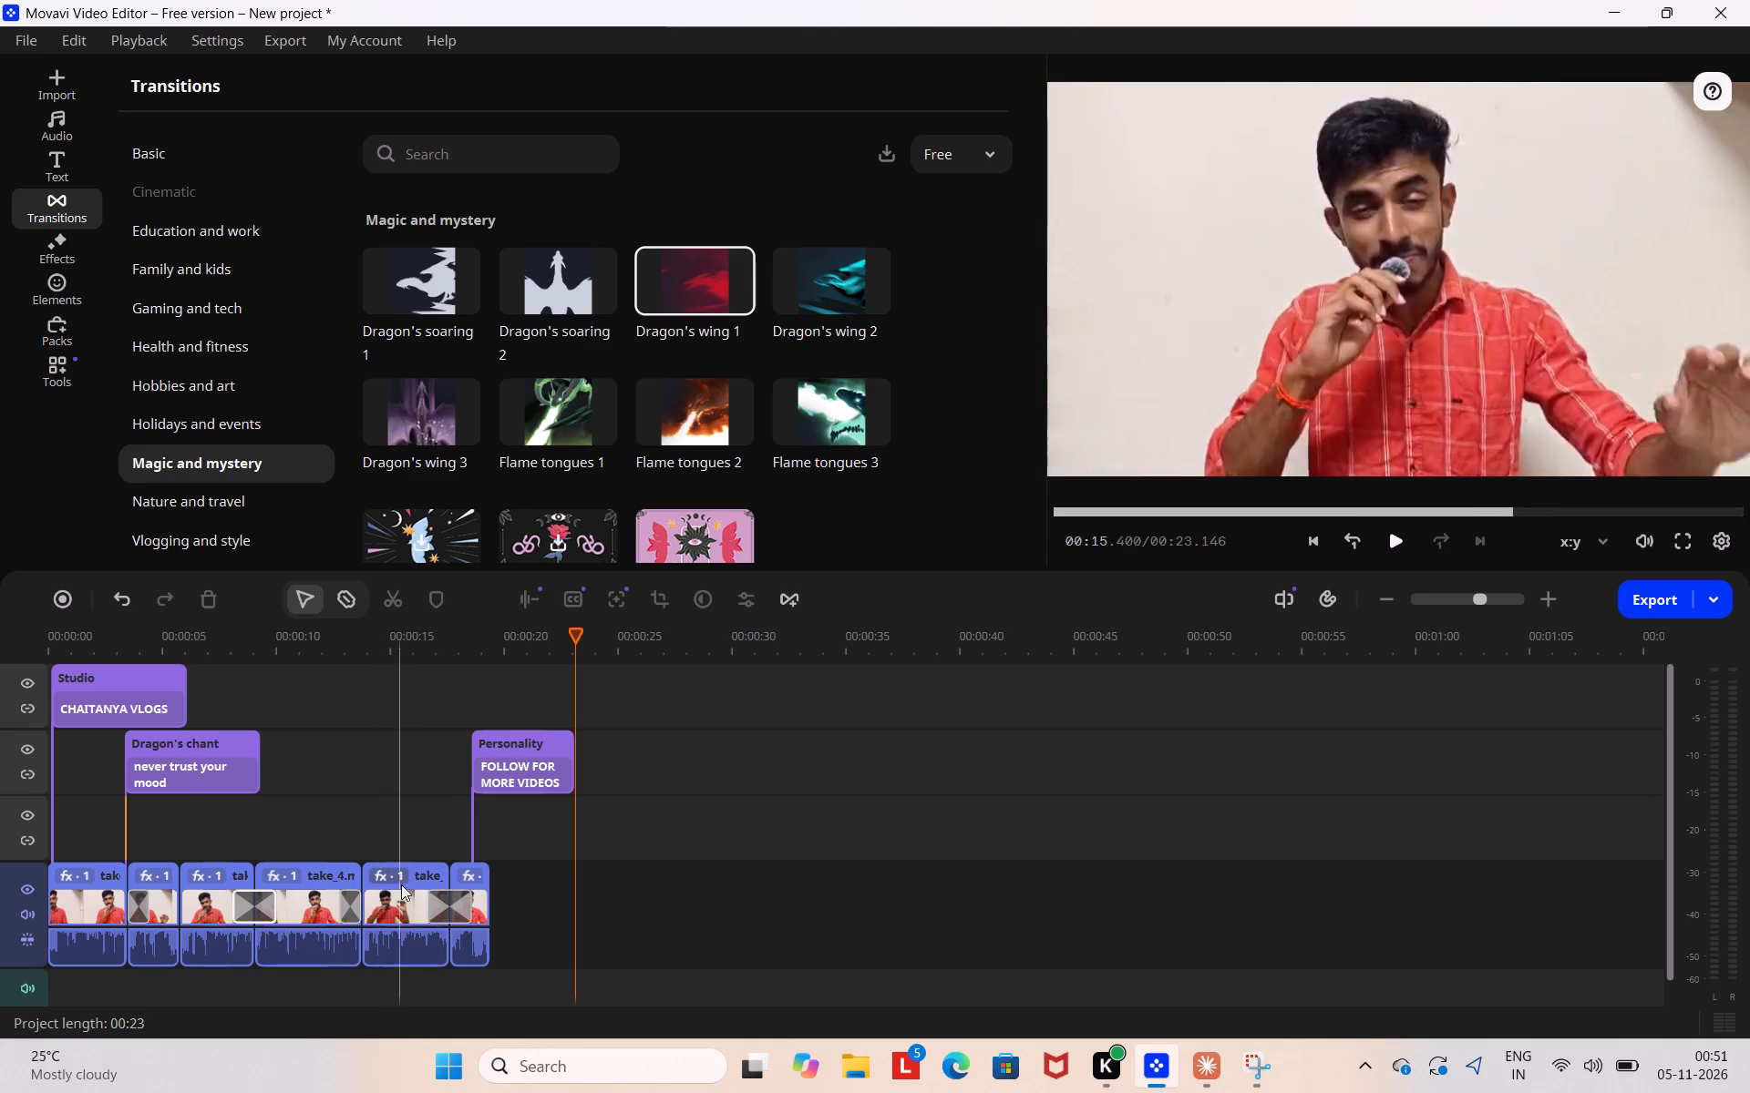
pyautogui.click(400, 913)
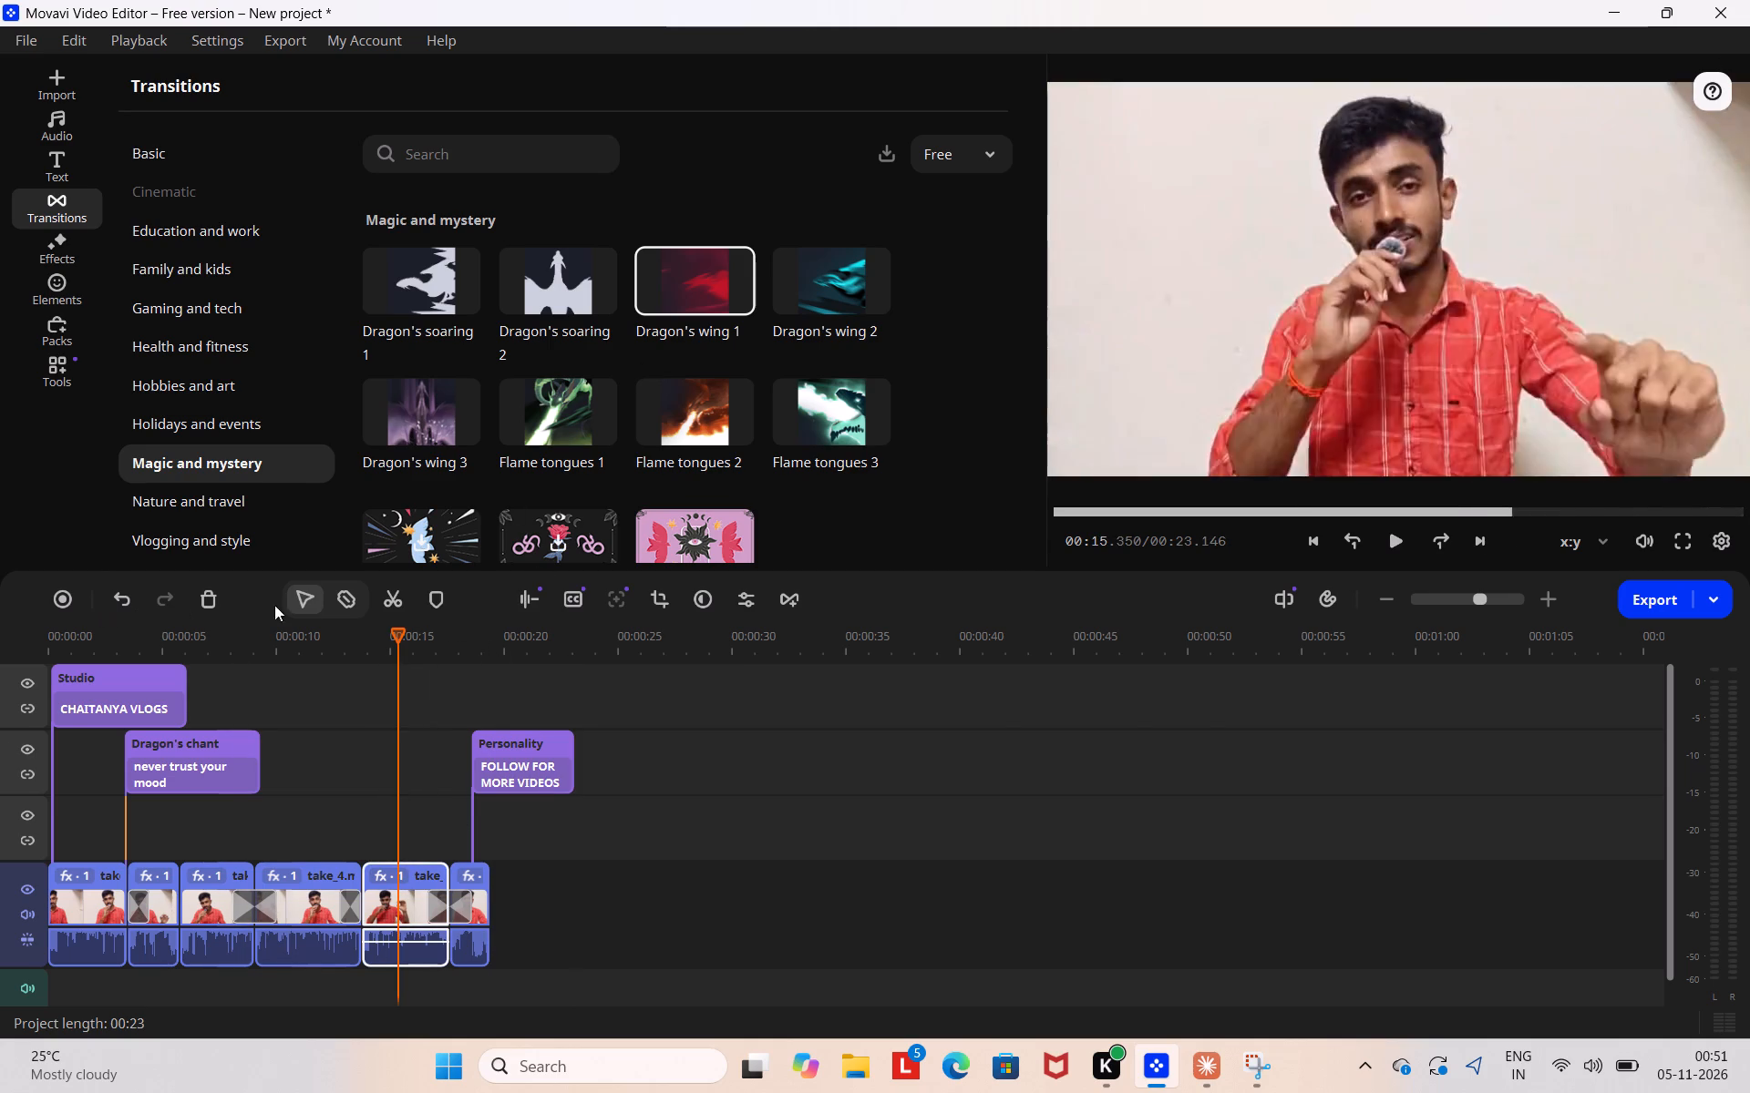
pyautogui.click(1390, 549)
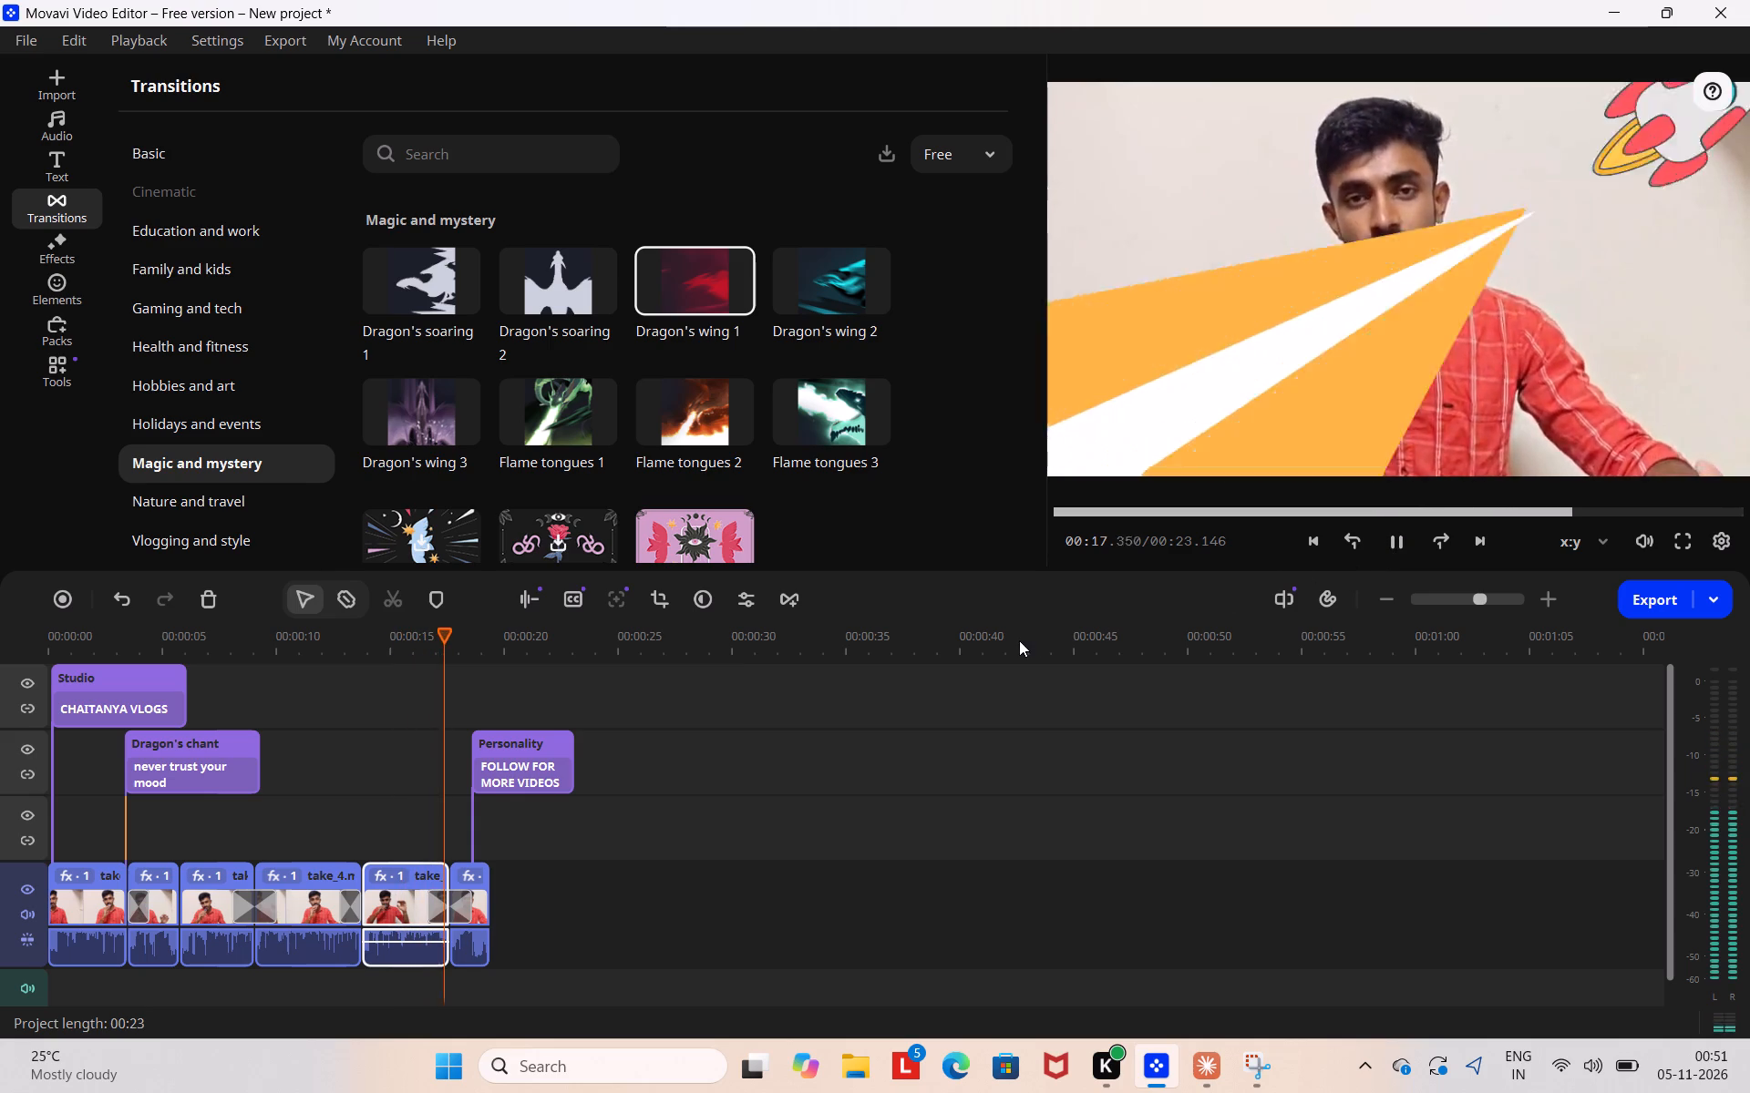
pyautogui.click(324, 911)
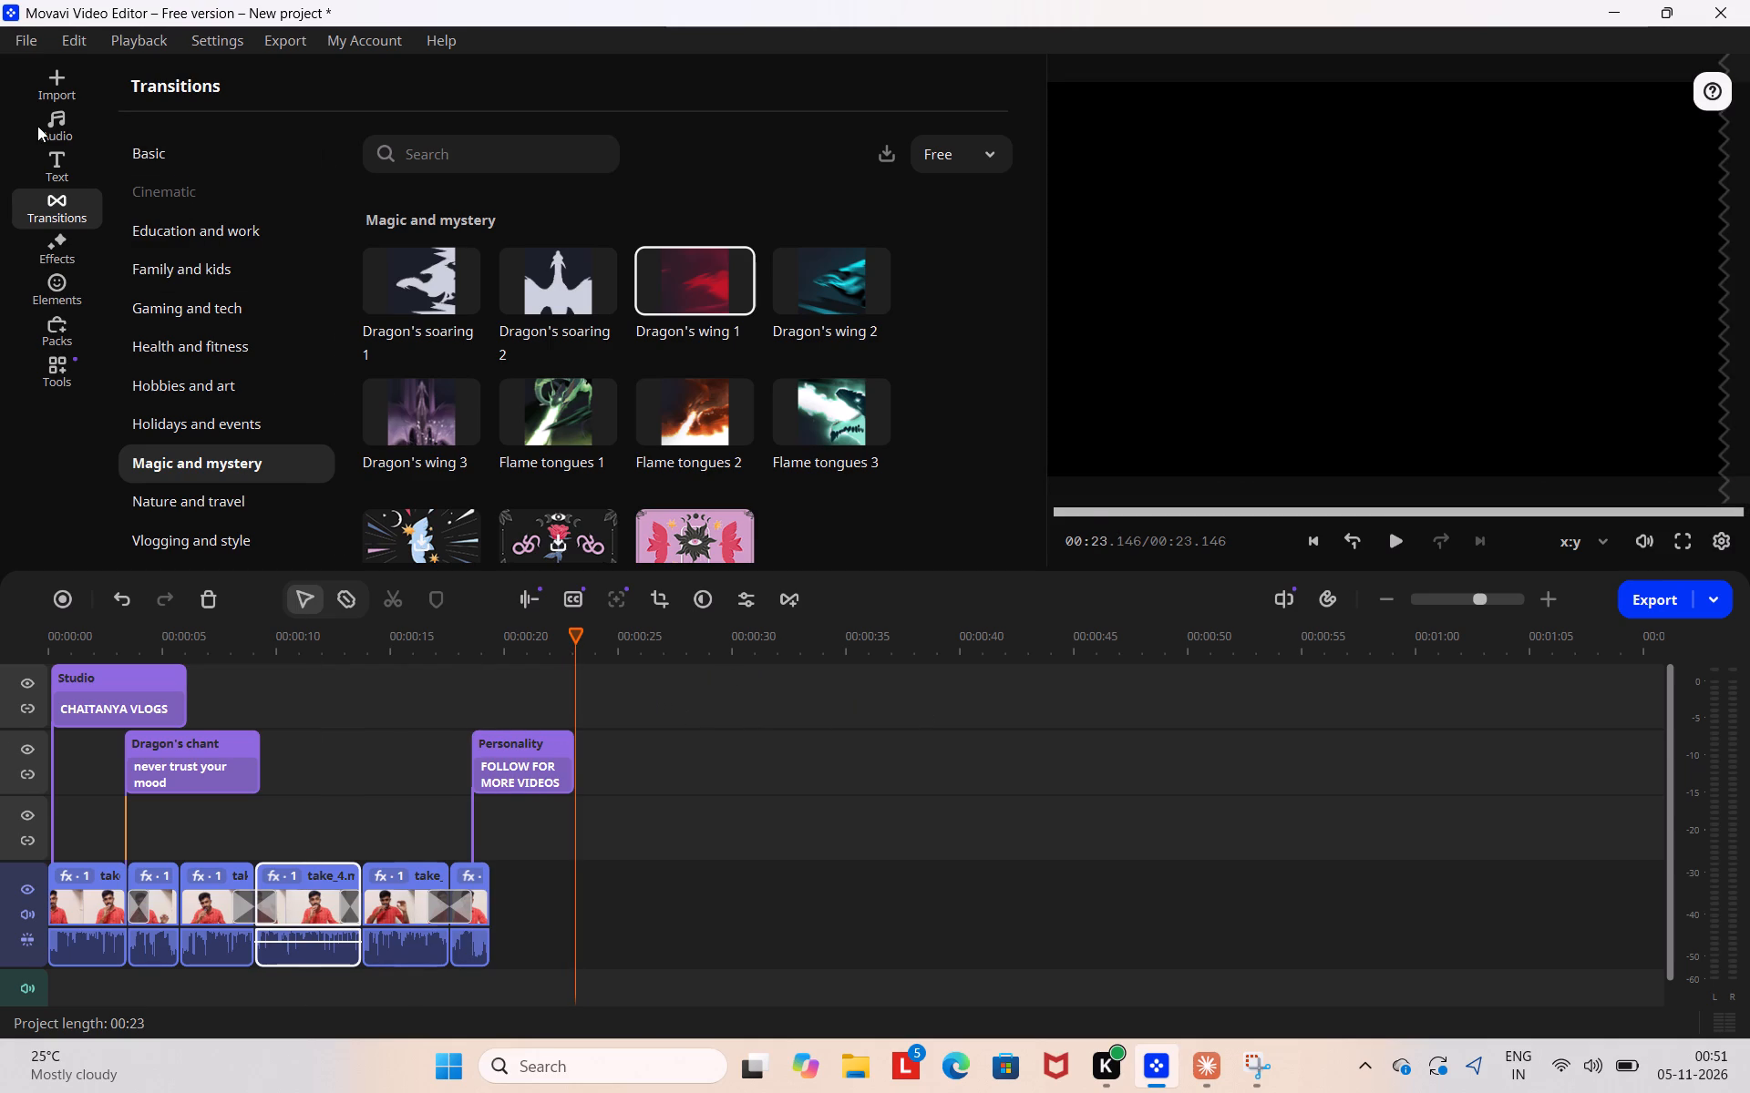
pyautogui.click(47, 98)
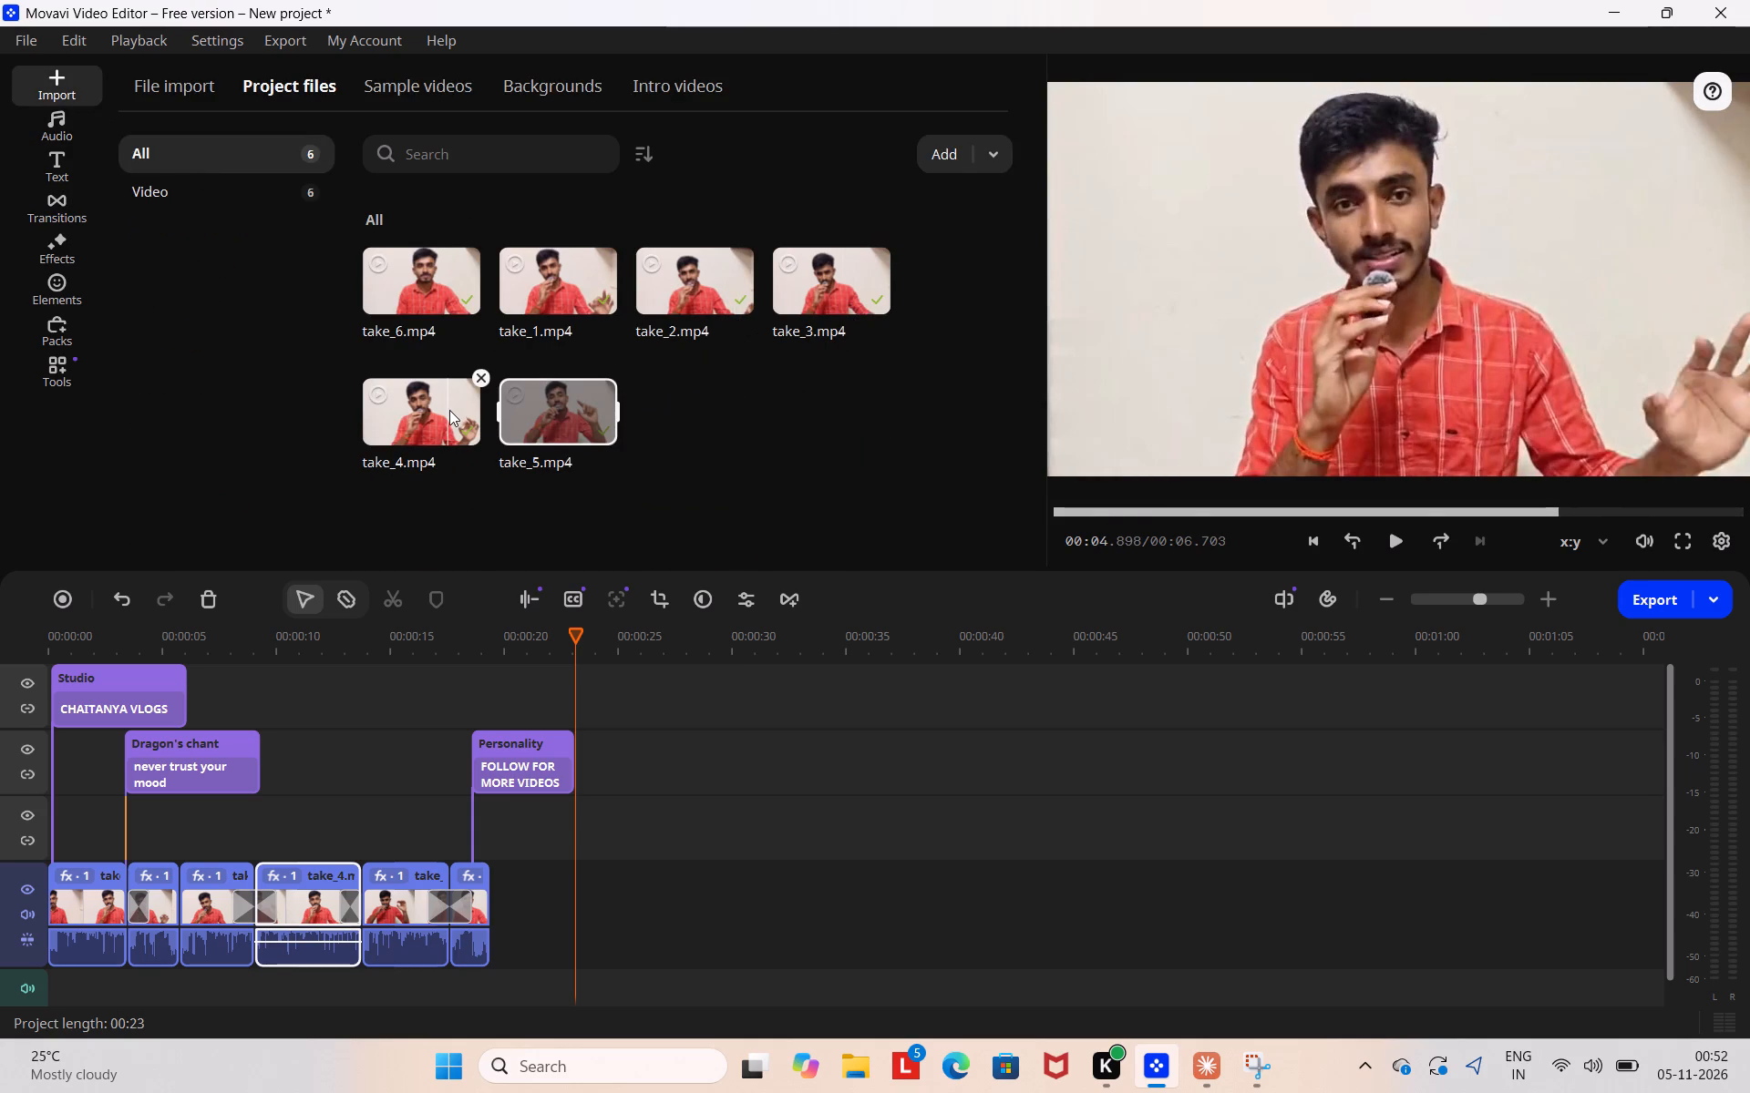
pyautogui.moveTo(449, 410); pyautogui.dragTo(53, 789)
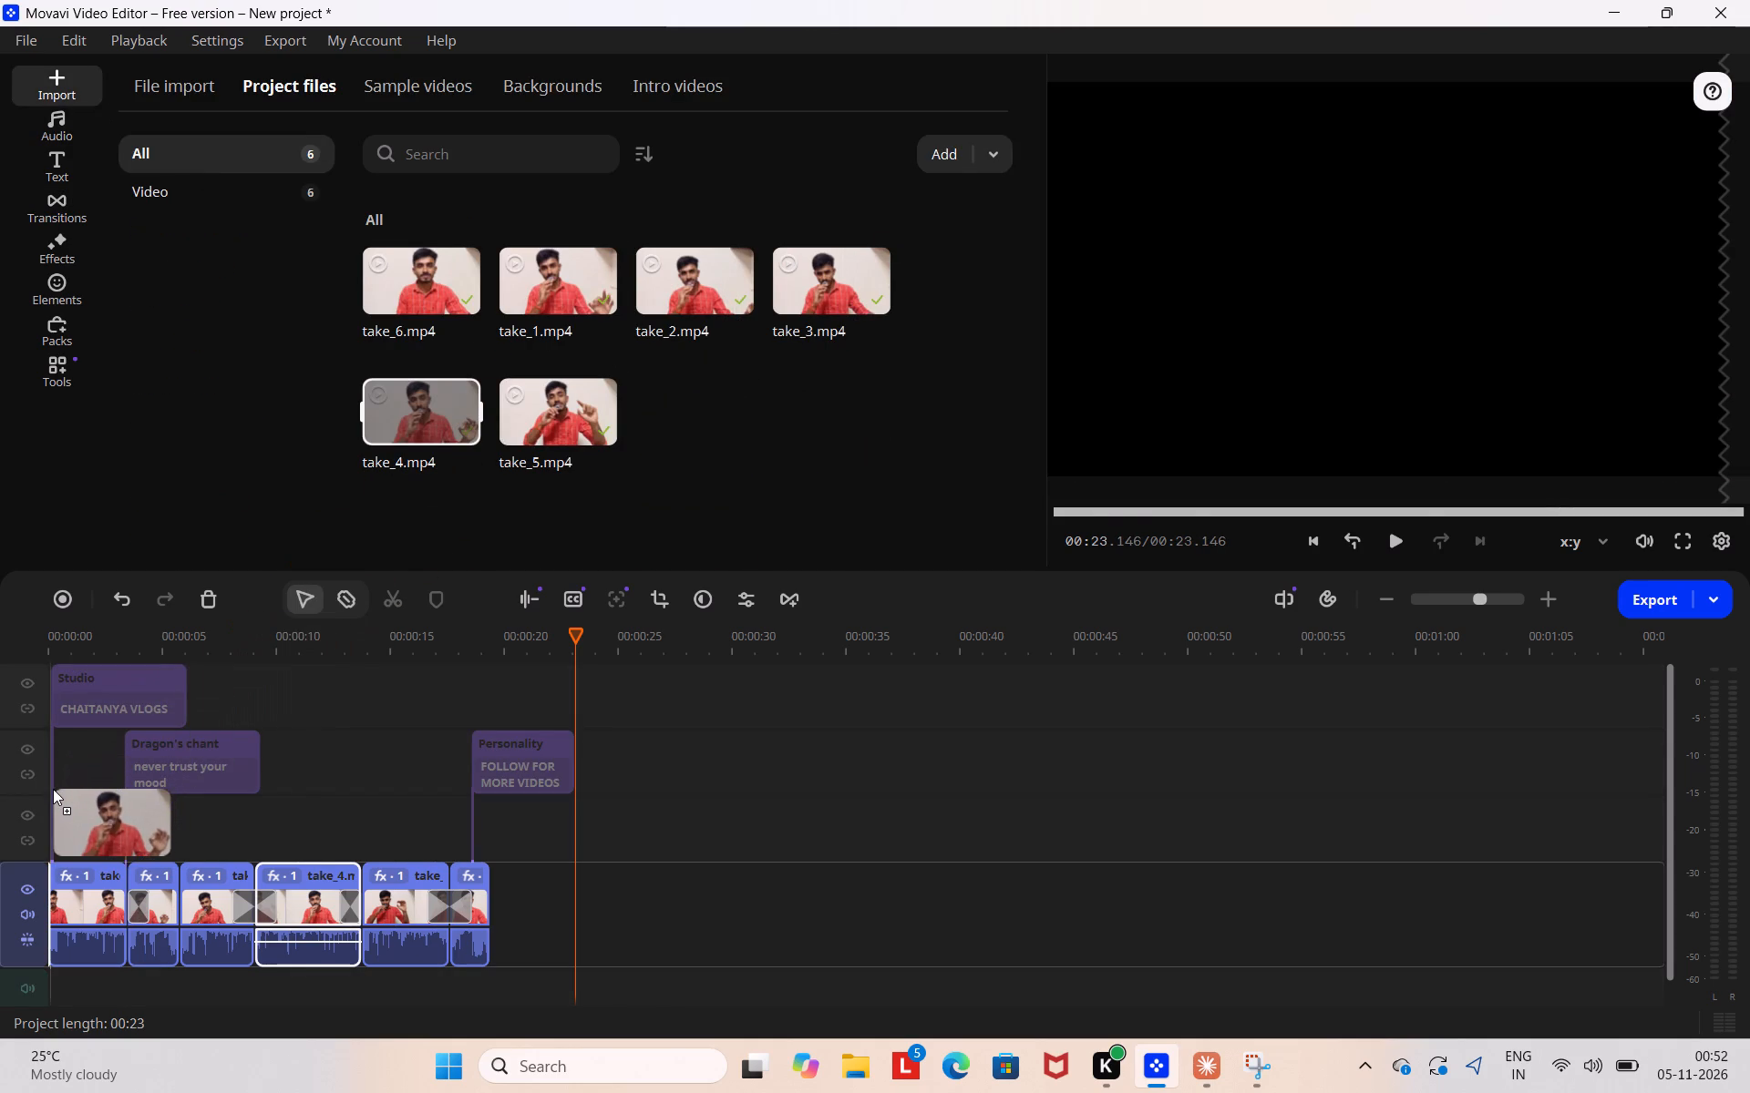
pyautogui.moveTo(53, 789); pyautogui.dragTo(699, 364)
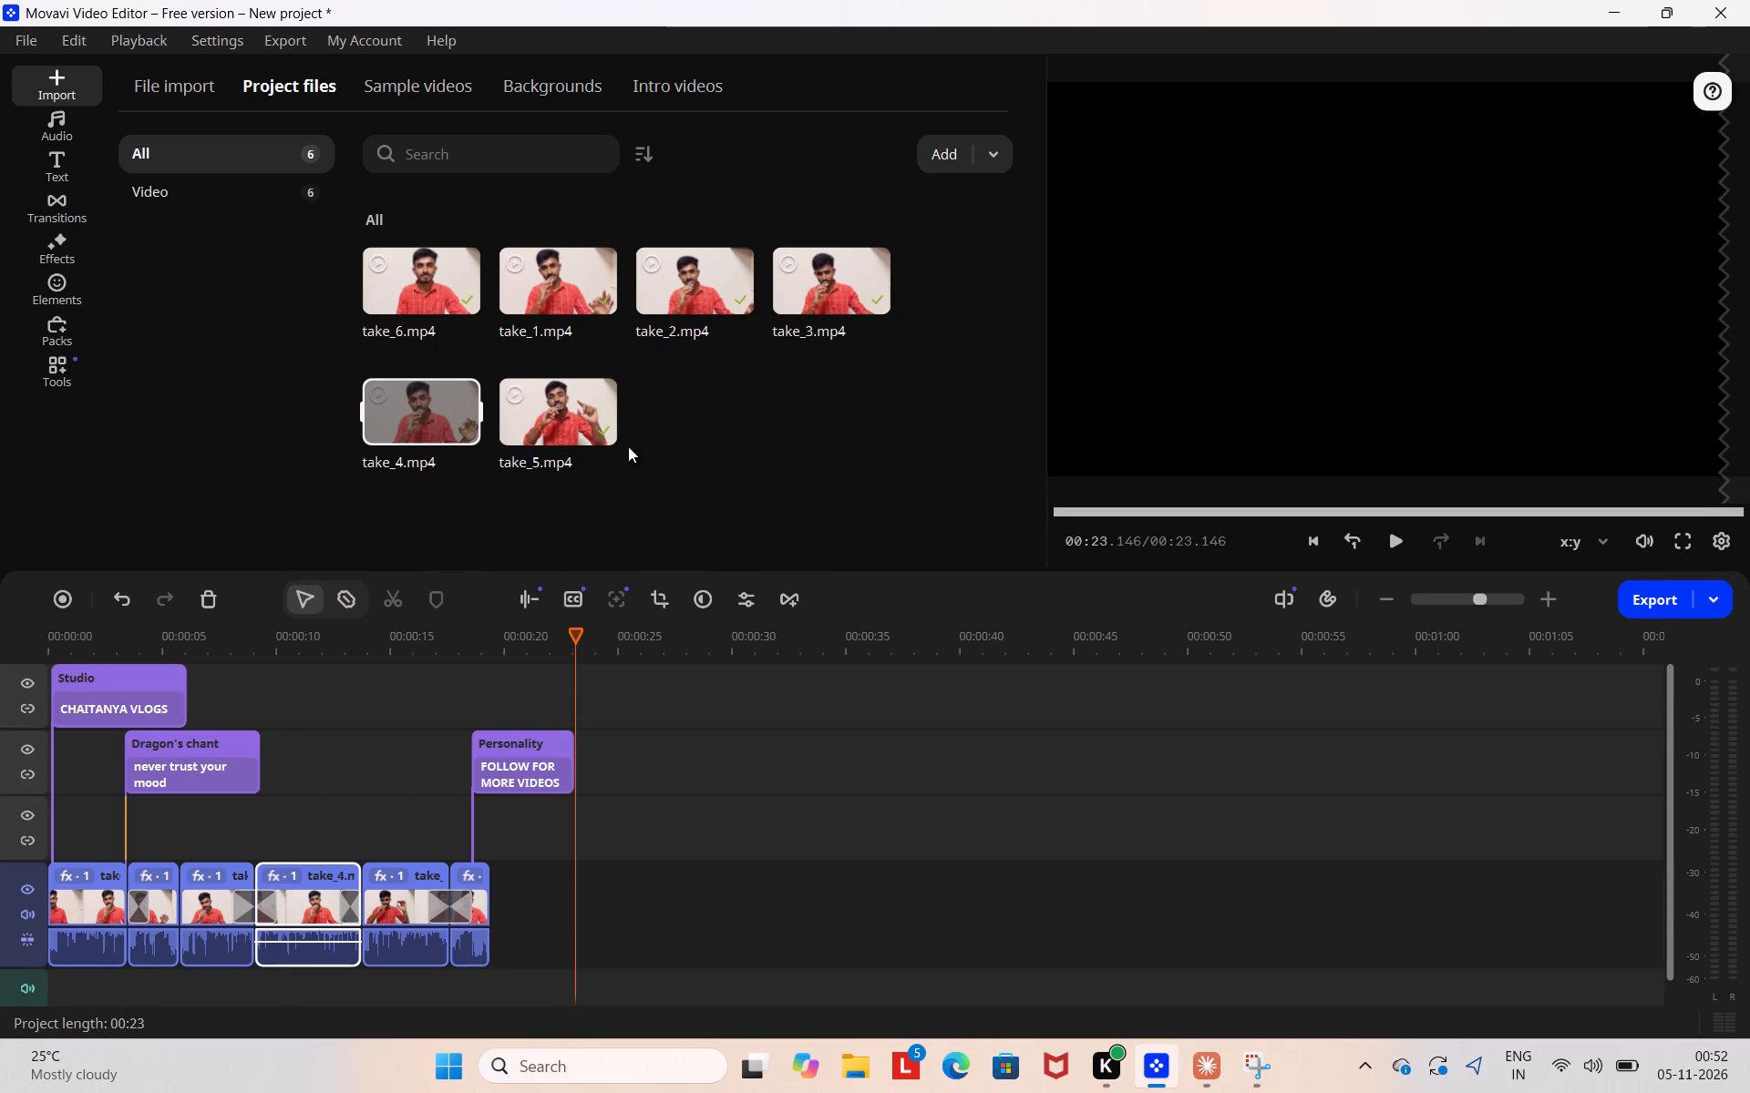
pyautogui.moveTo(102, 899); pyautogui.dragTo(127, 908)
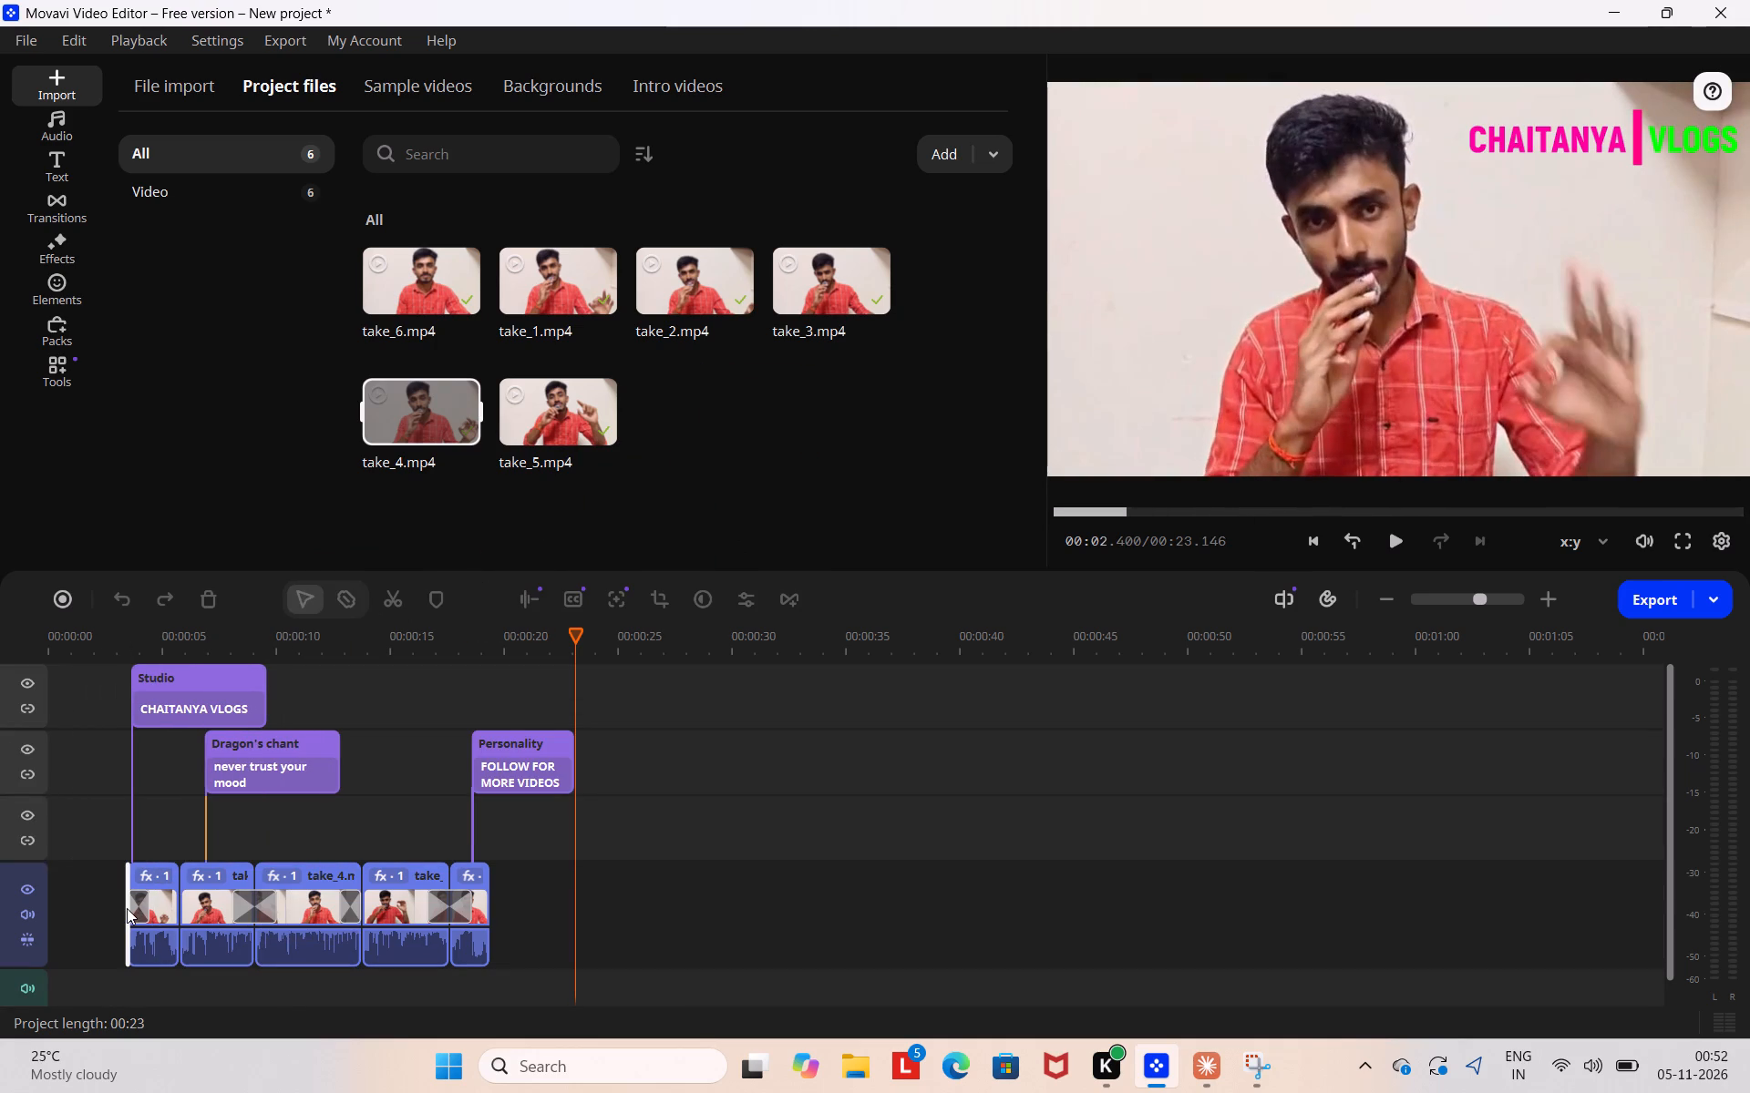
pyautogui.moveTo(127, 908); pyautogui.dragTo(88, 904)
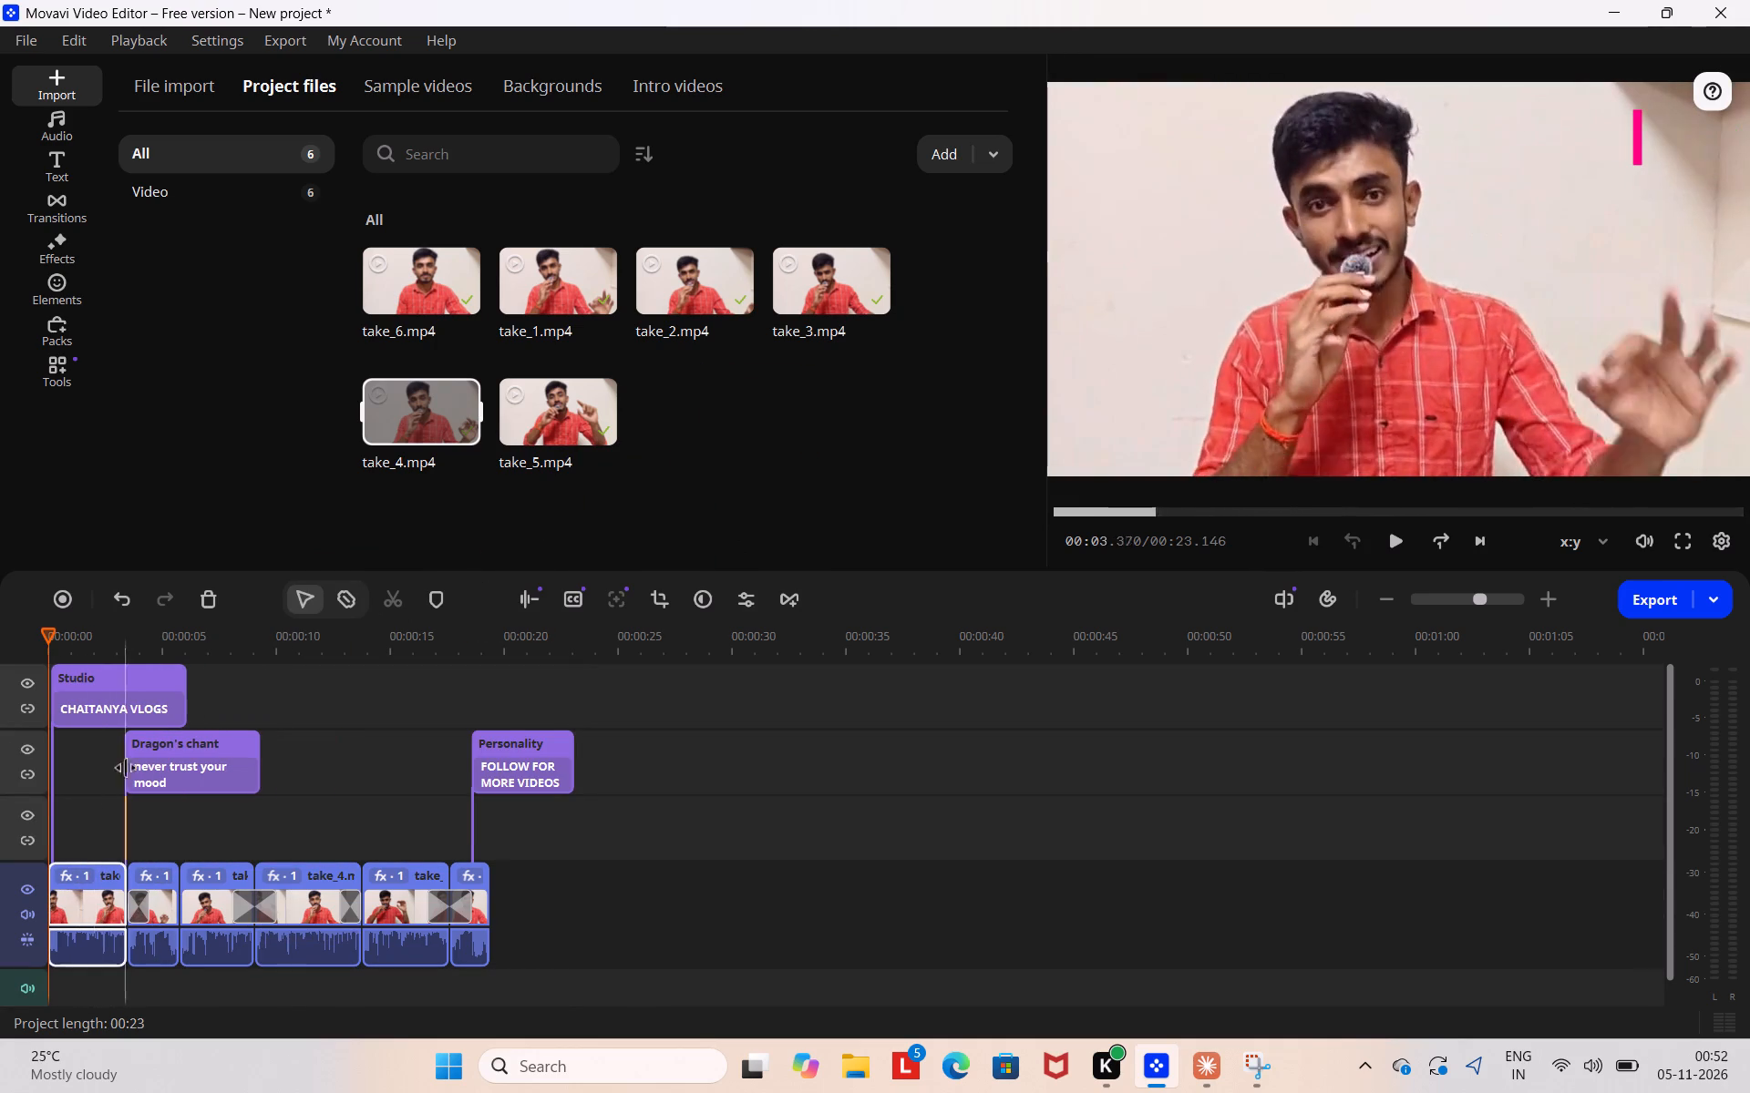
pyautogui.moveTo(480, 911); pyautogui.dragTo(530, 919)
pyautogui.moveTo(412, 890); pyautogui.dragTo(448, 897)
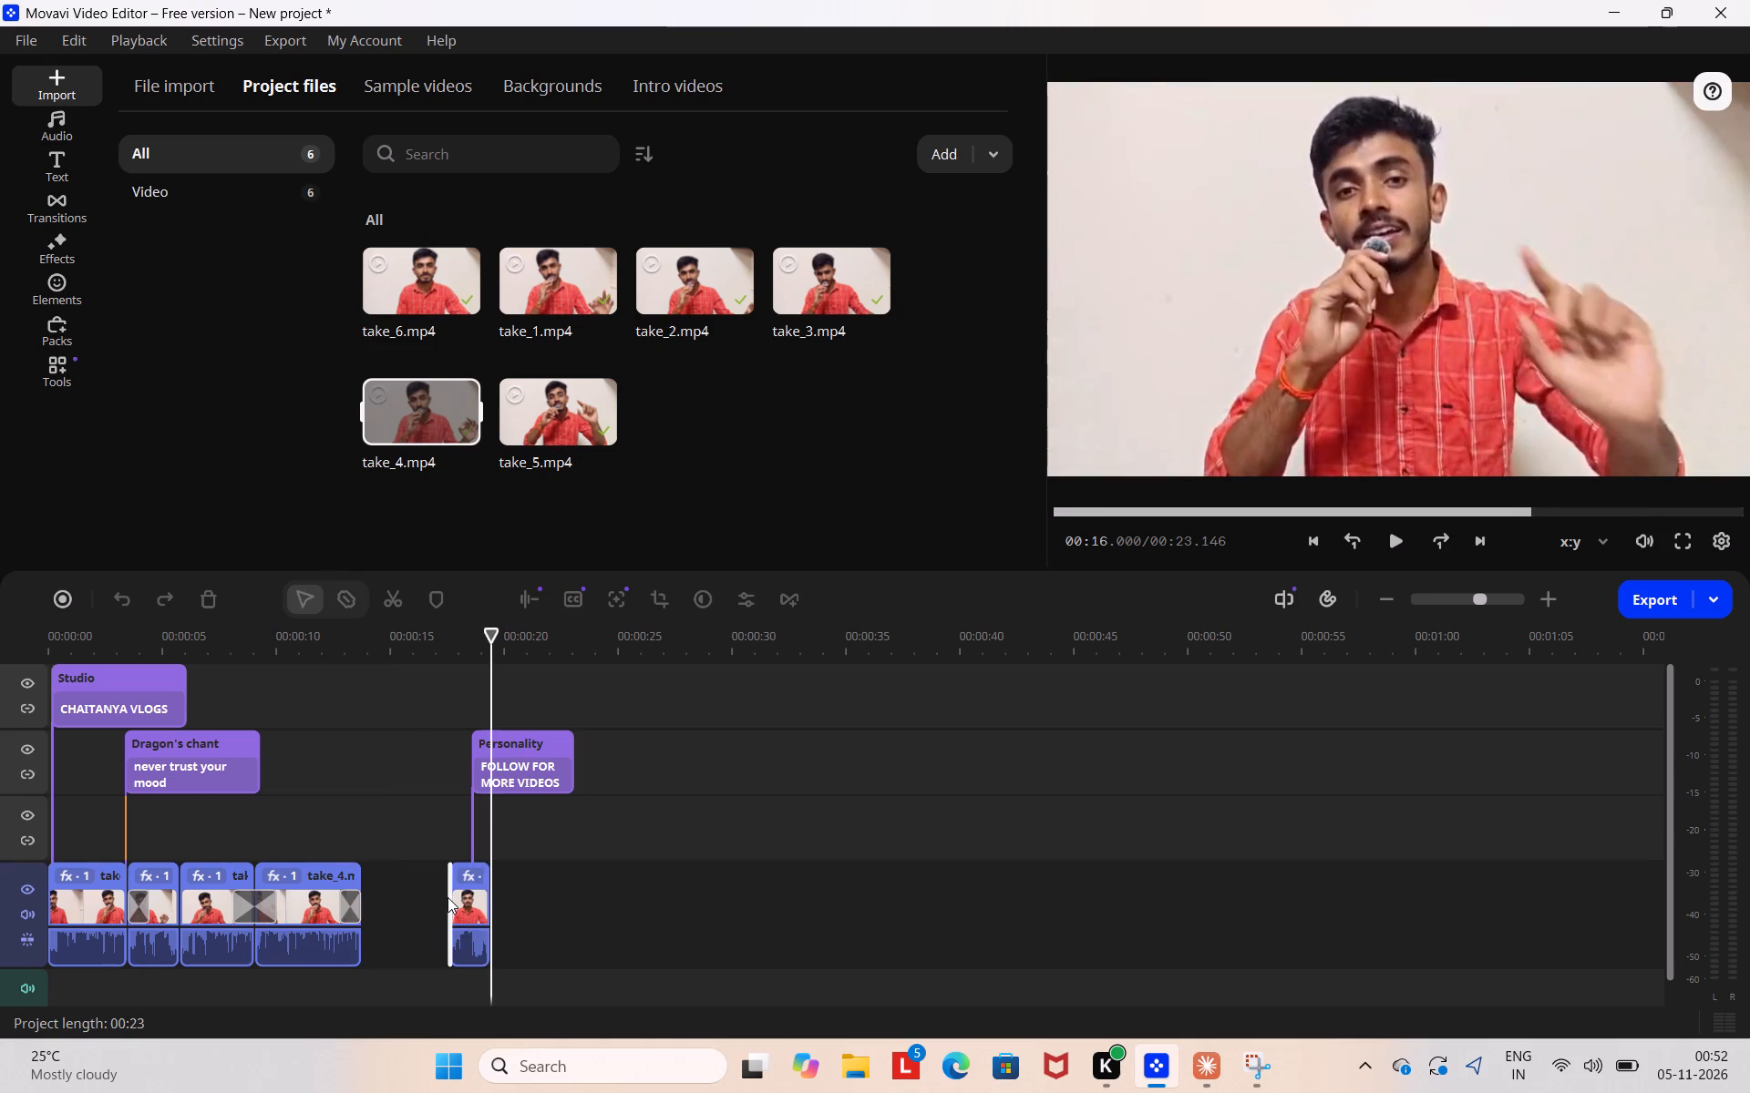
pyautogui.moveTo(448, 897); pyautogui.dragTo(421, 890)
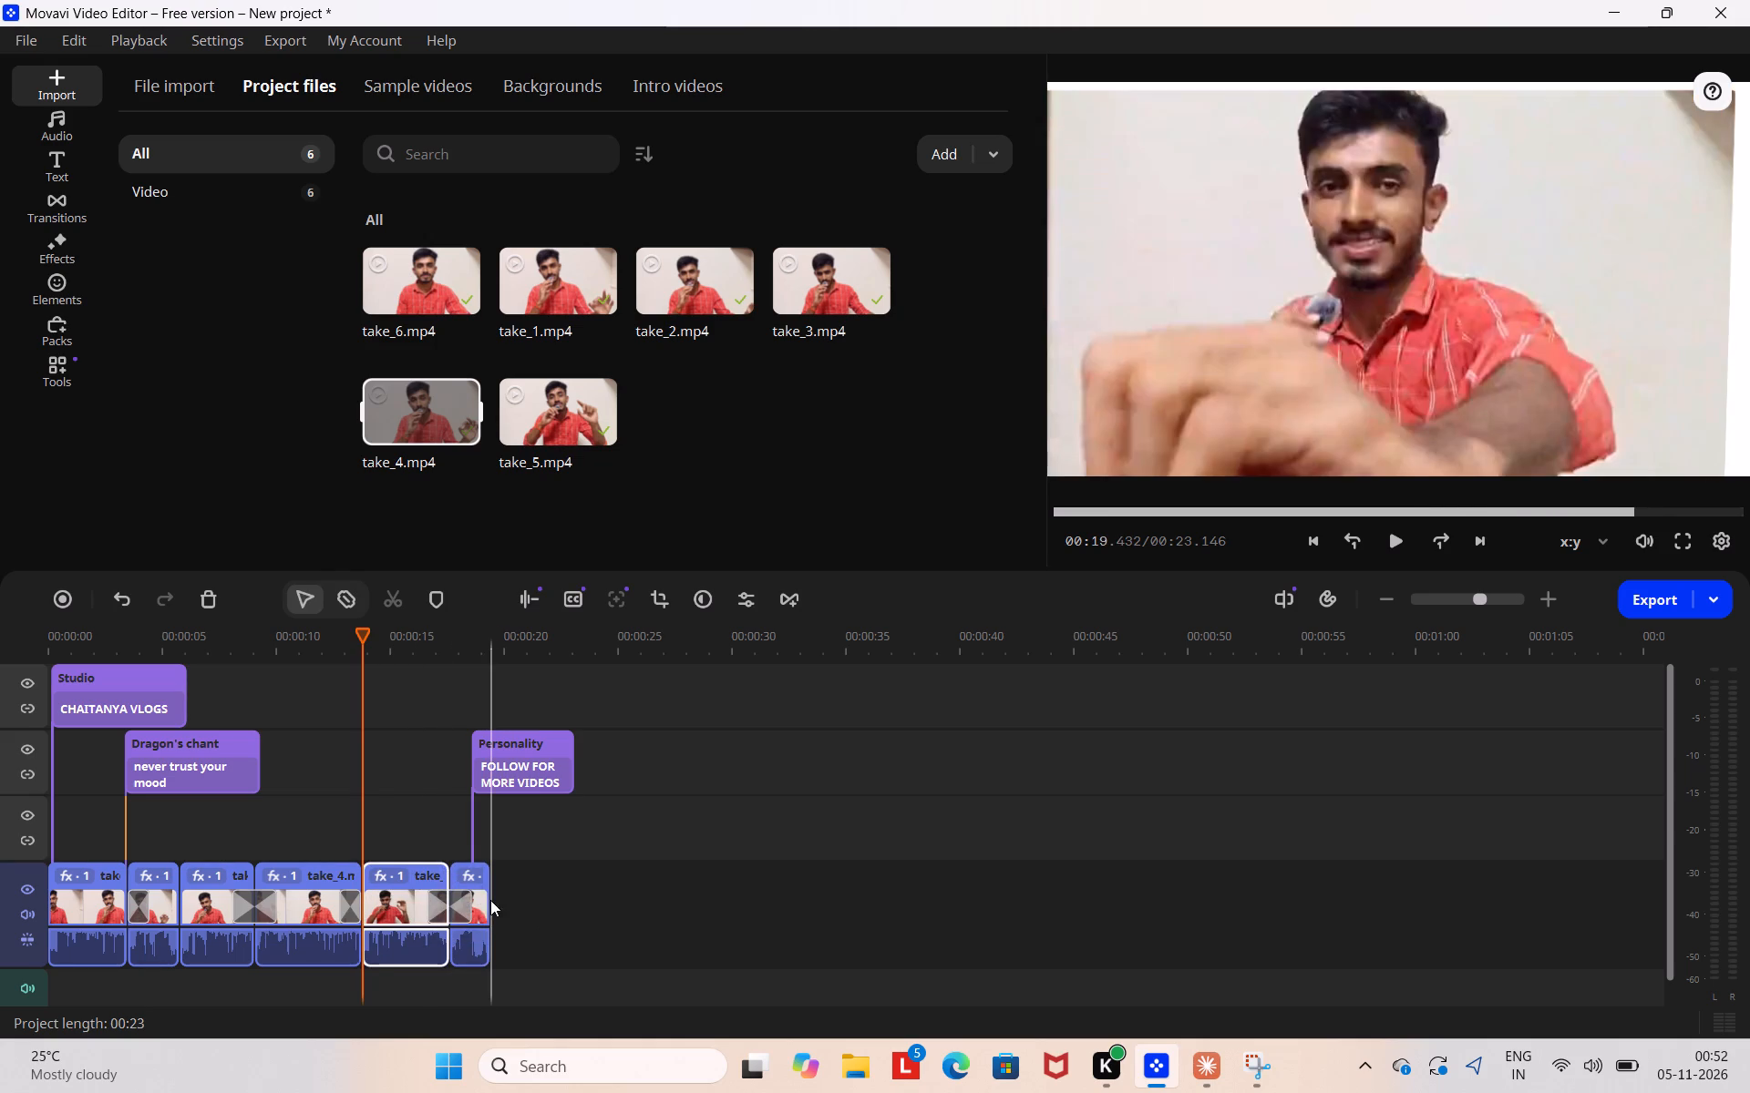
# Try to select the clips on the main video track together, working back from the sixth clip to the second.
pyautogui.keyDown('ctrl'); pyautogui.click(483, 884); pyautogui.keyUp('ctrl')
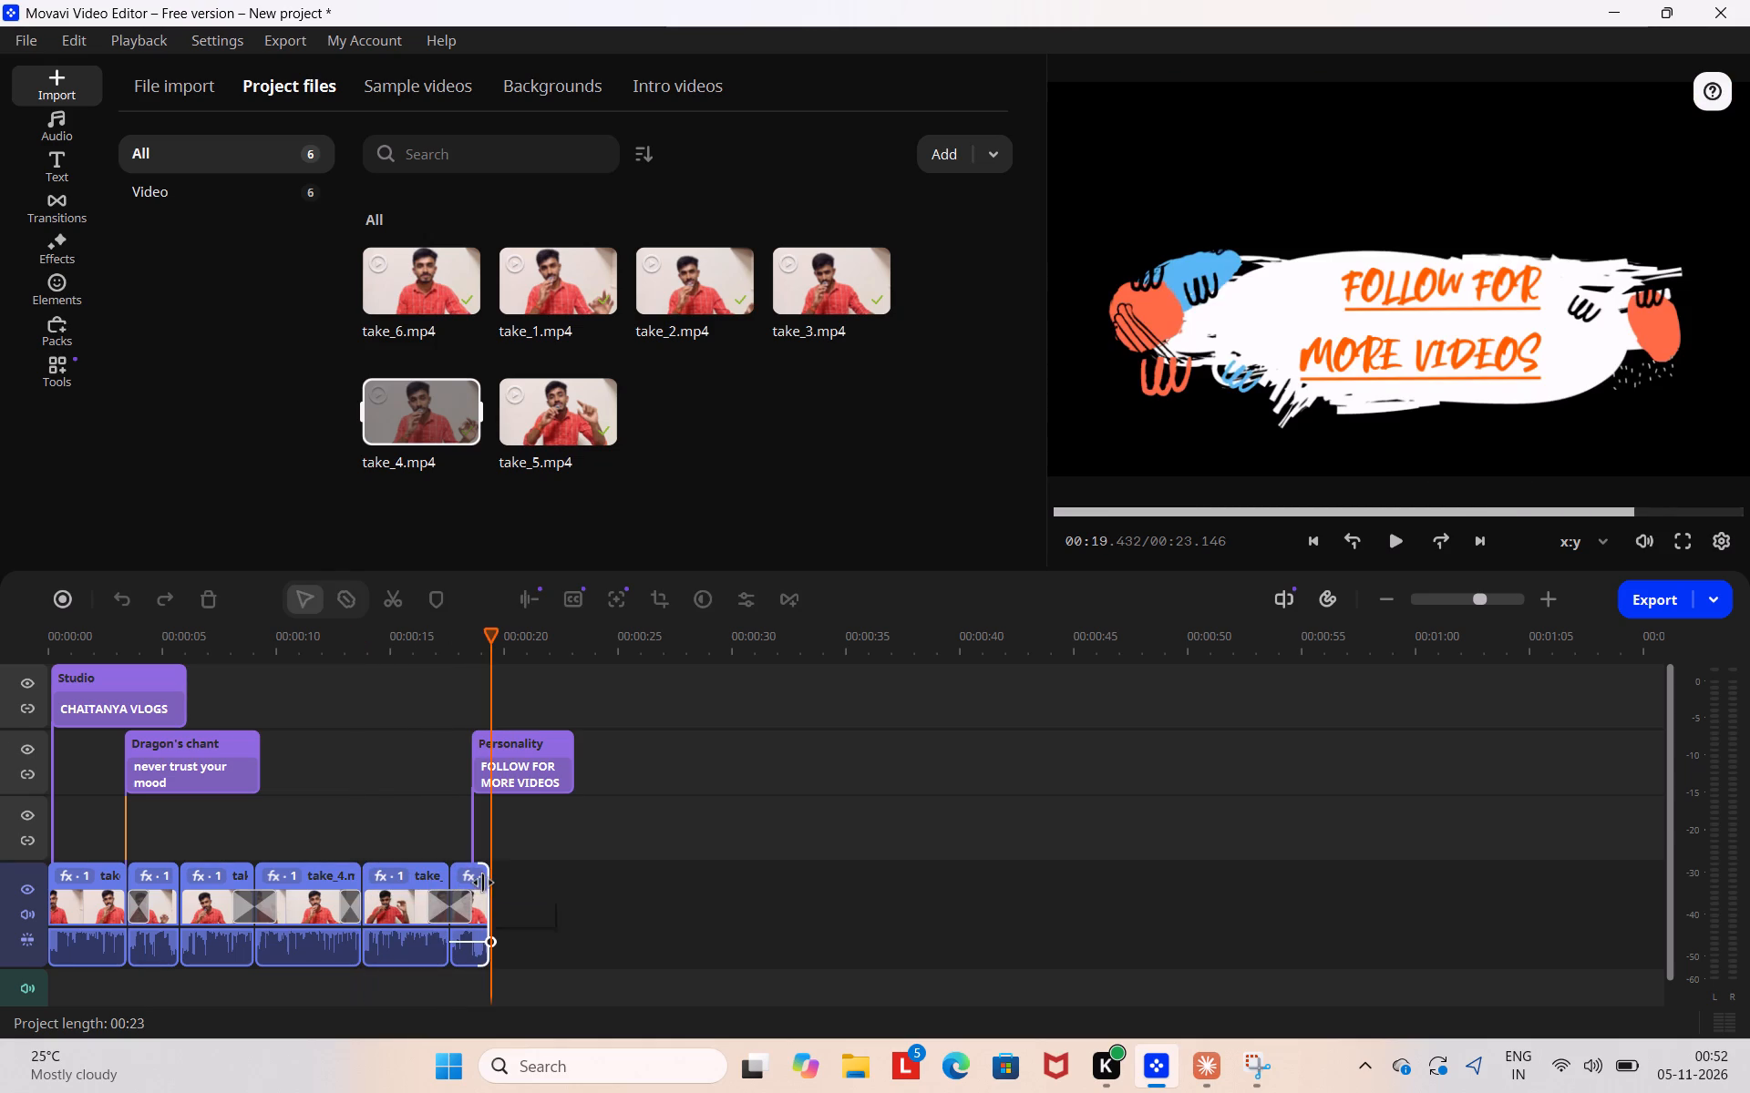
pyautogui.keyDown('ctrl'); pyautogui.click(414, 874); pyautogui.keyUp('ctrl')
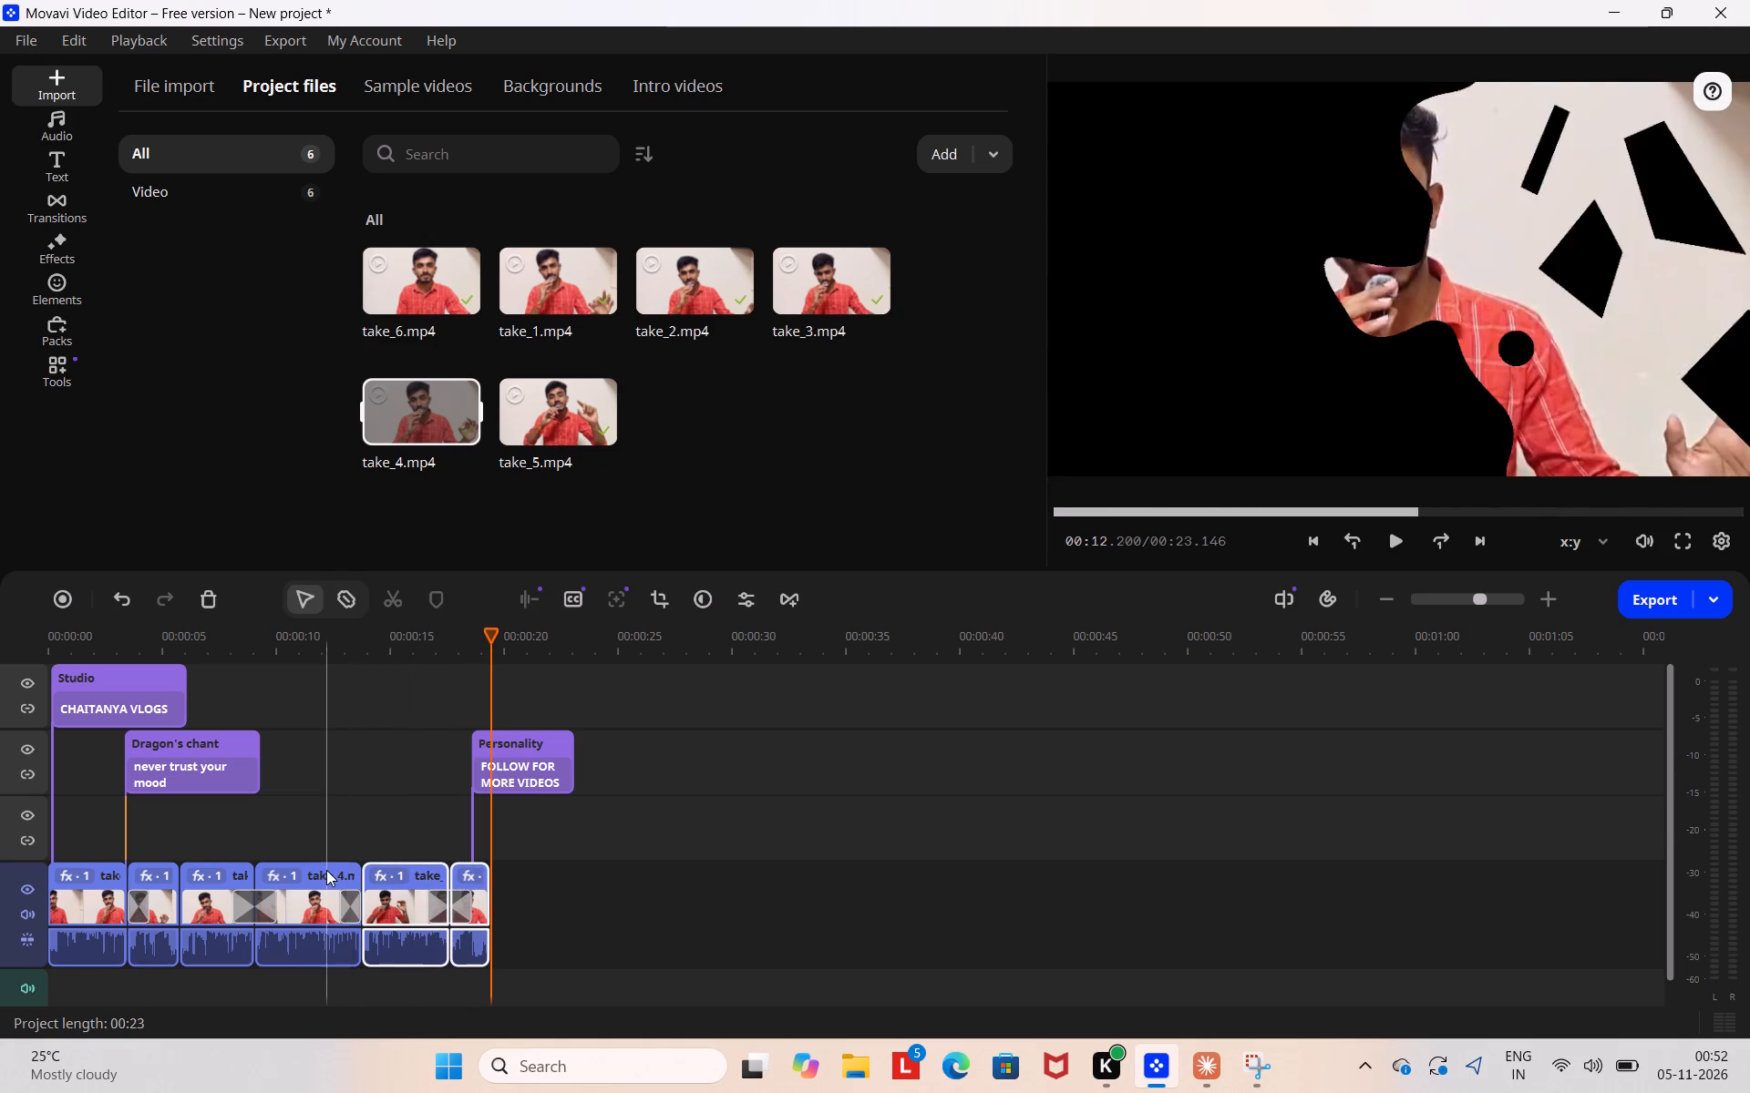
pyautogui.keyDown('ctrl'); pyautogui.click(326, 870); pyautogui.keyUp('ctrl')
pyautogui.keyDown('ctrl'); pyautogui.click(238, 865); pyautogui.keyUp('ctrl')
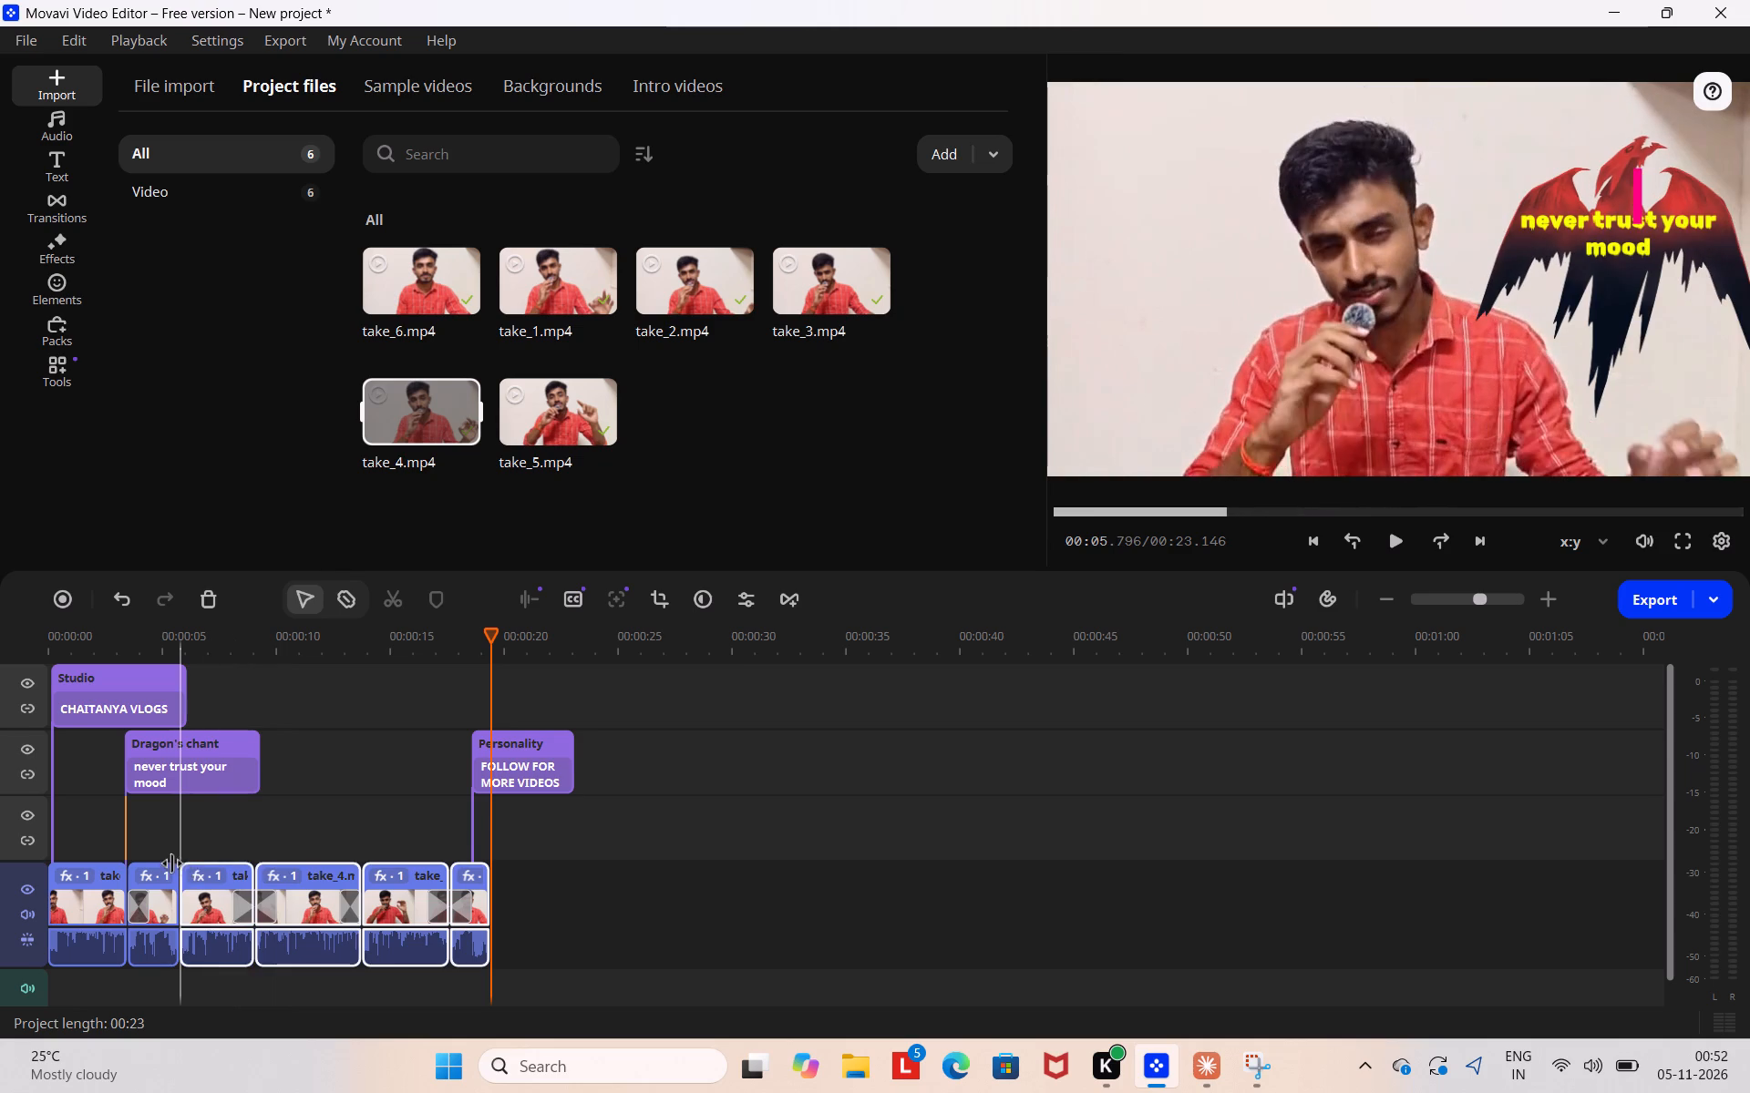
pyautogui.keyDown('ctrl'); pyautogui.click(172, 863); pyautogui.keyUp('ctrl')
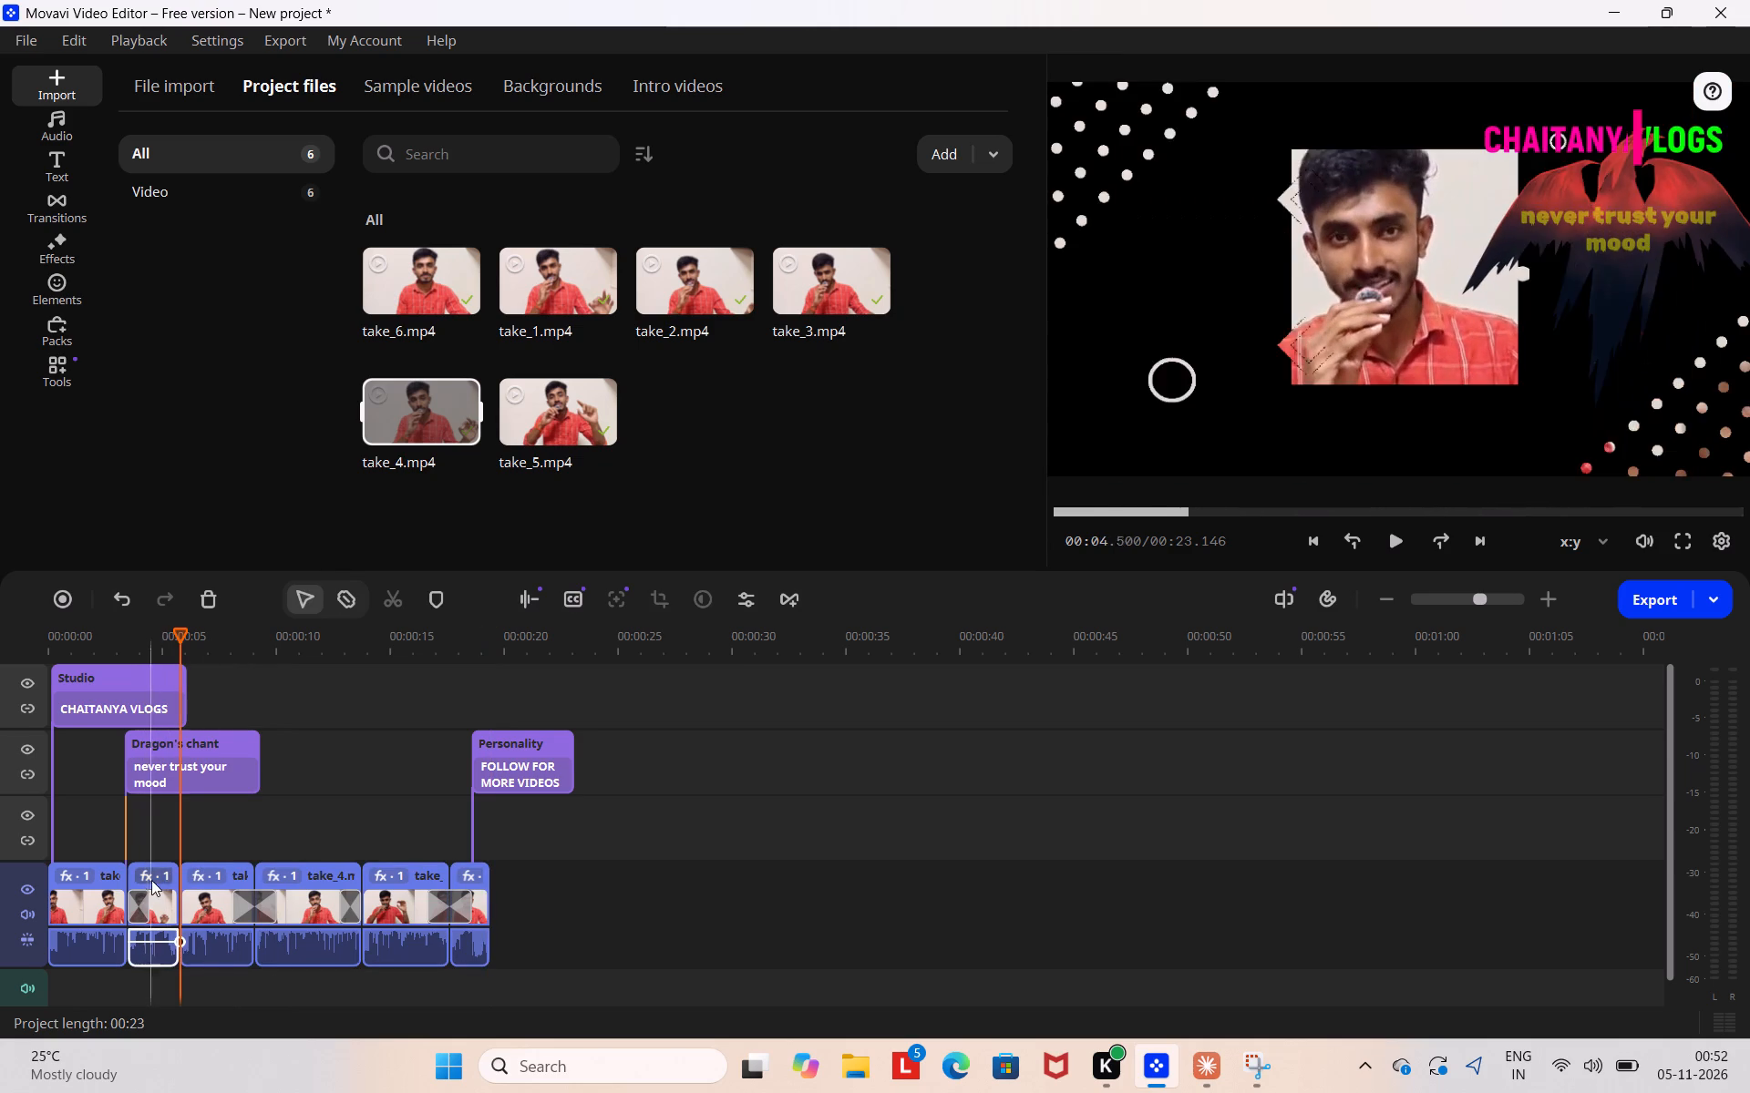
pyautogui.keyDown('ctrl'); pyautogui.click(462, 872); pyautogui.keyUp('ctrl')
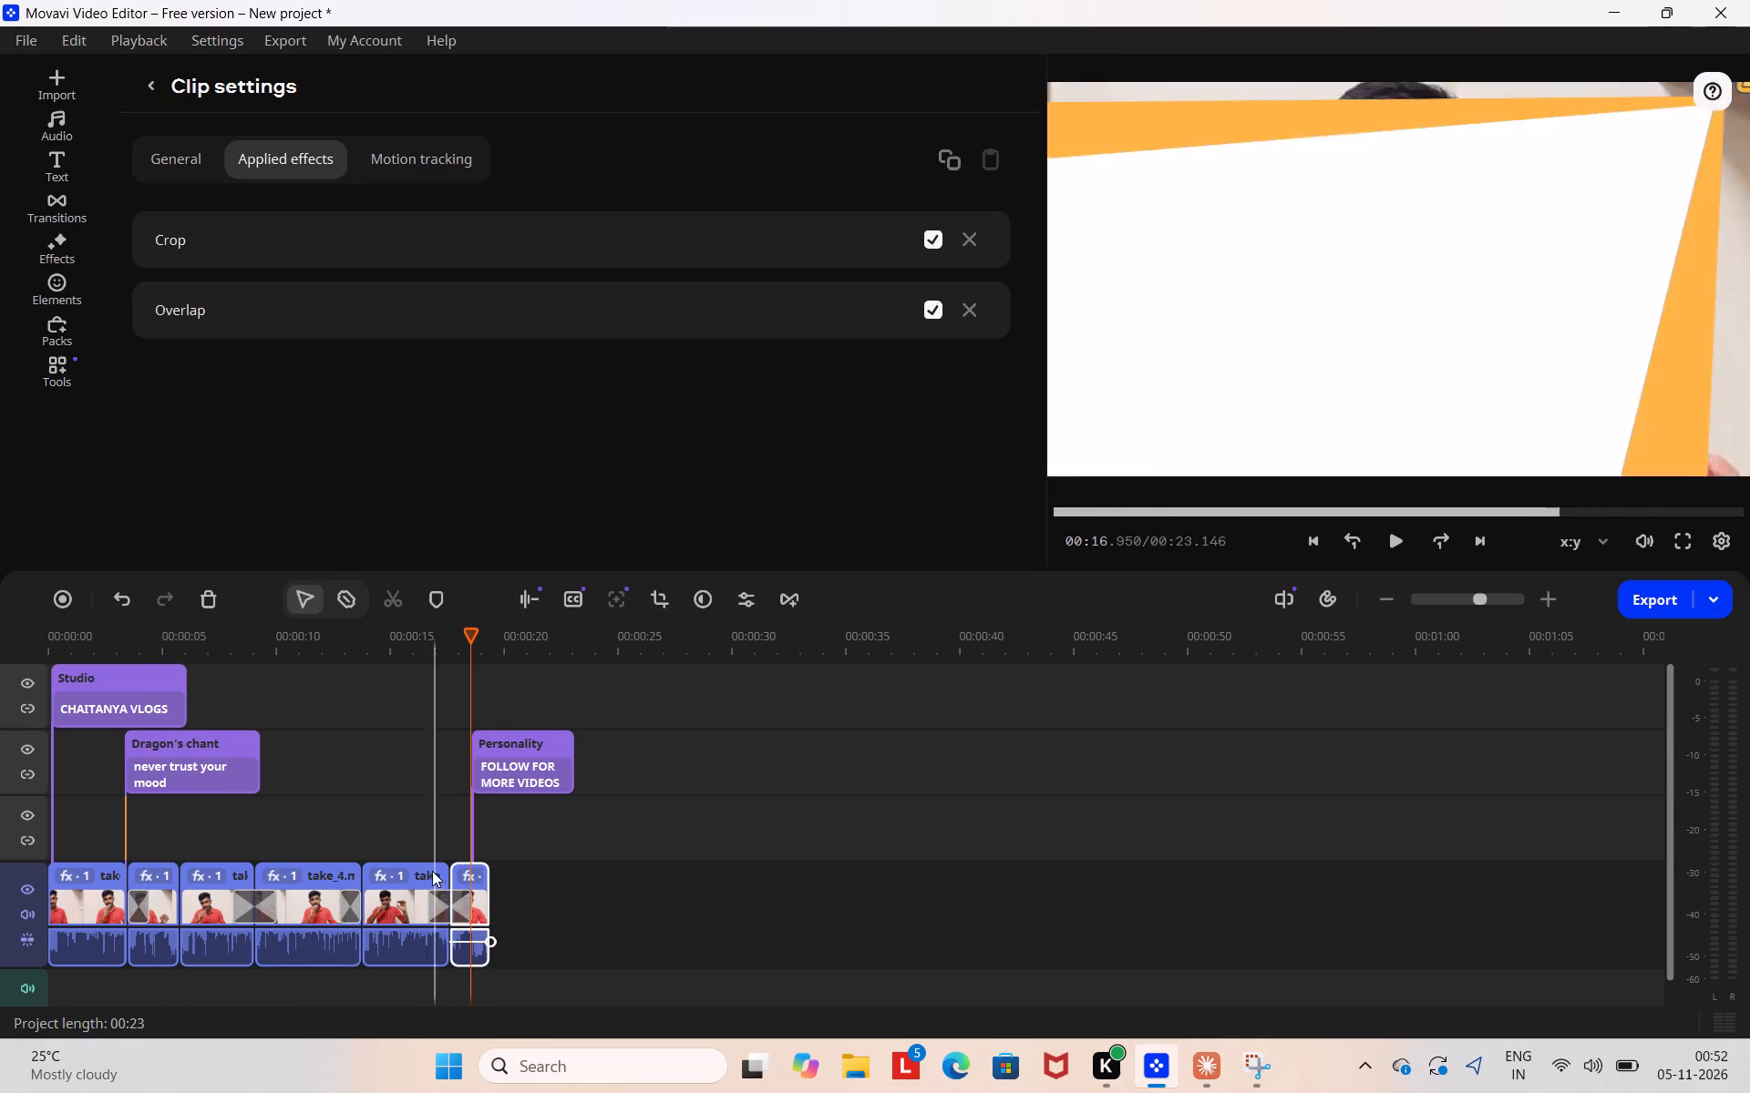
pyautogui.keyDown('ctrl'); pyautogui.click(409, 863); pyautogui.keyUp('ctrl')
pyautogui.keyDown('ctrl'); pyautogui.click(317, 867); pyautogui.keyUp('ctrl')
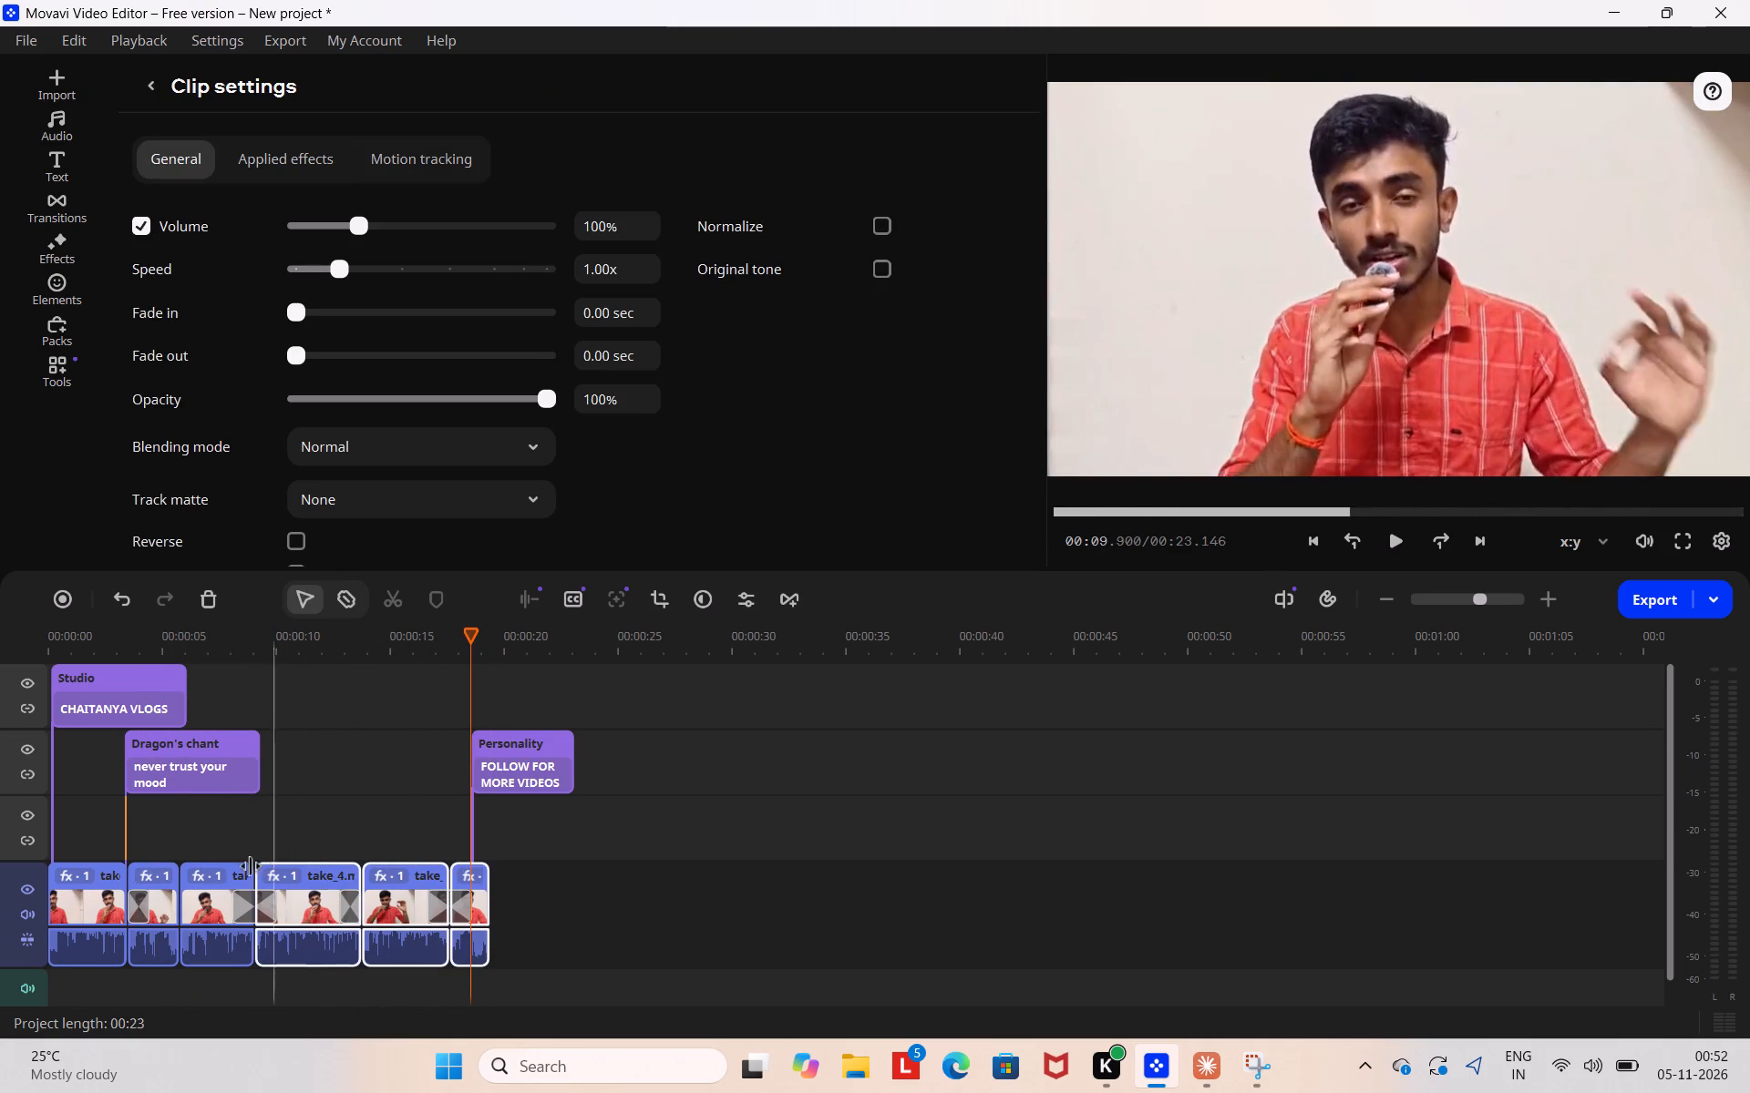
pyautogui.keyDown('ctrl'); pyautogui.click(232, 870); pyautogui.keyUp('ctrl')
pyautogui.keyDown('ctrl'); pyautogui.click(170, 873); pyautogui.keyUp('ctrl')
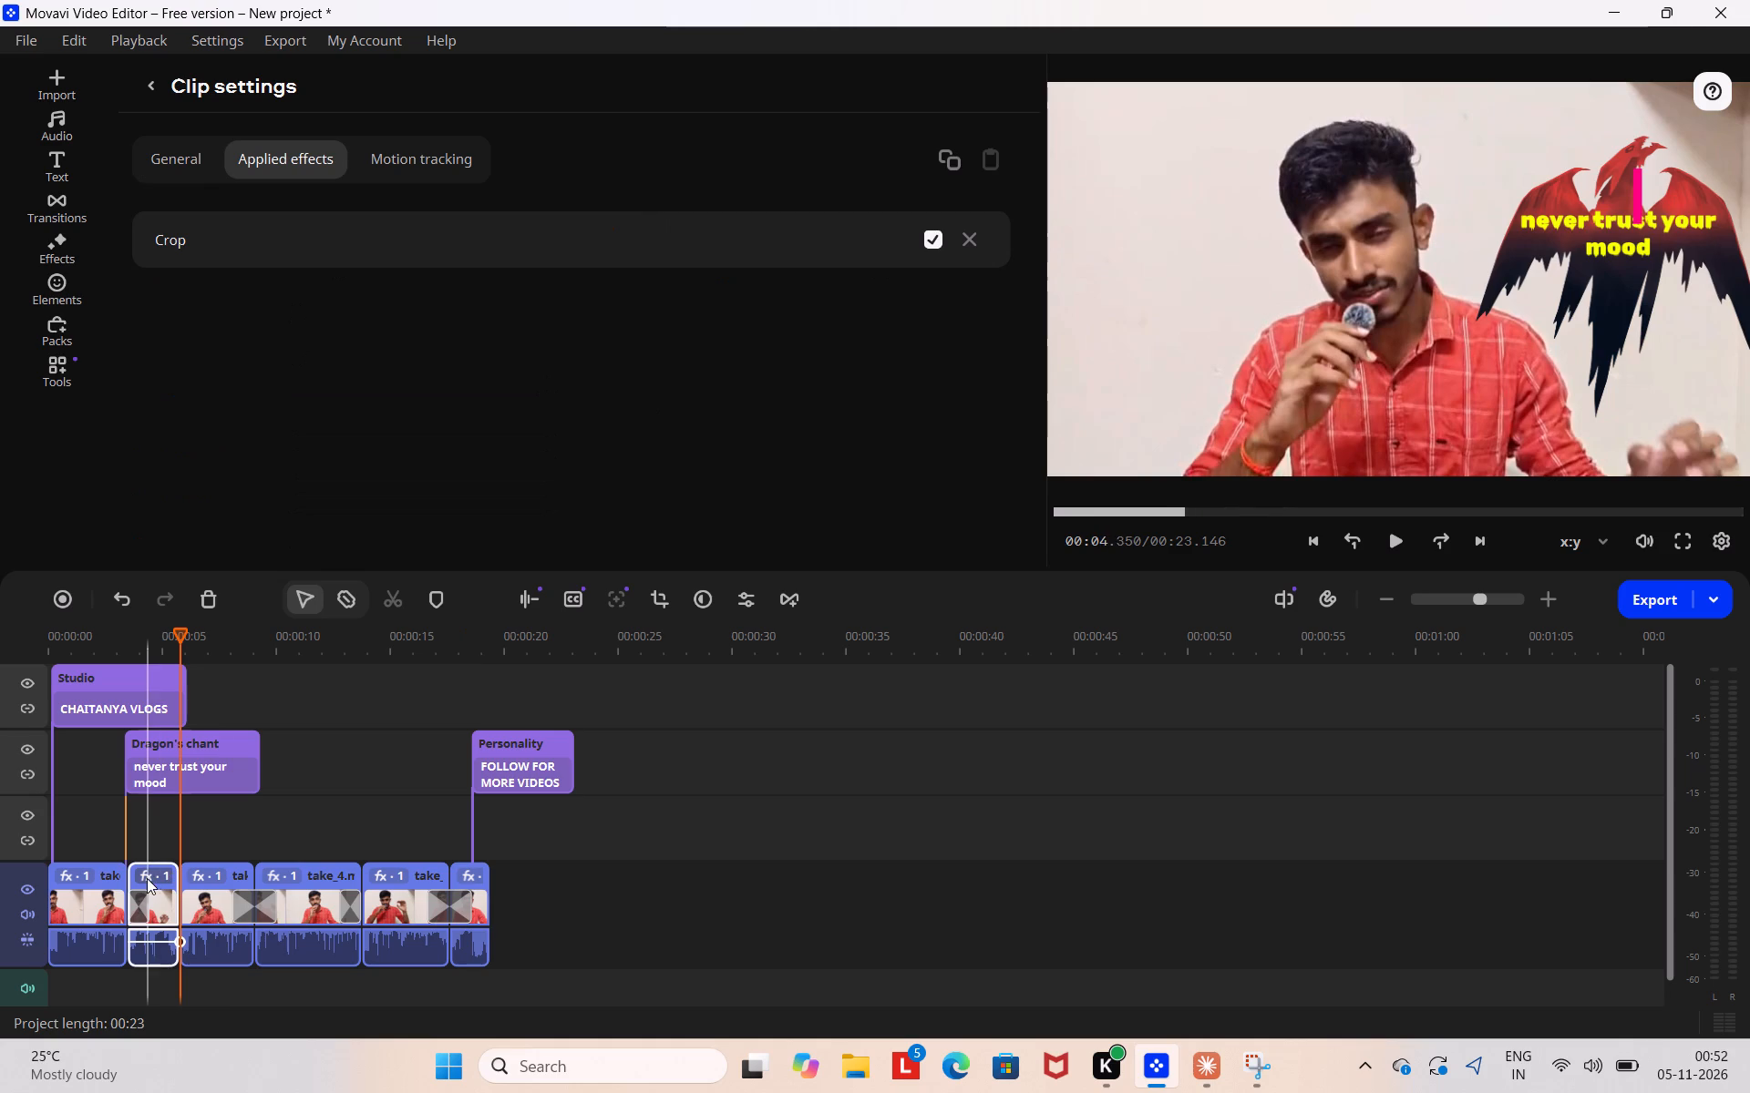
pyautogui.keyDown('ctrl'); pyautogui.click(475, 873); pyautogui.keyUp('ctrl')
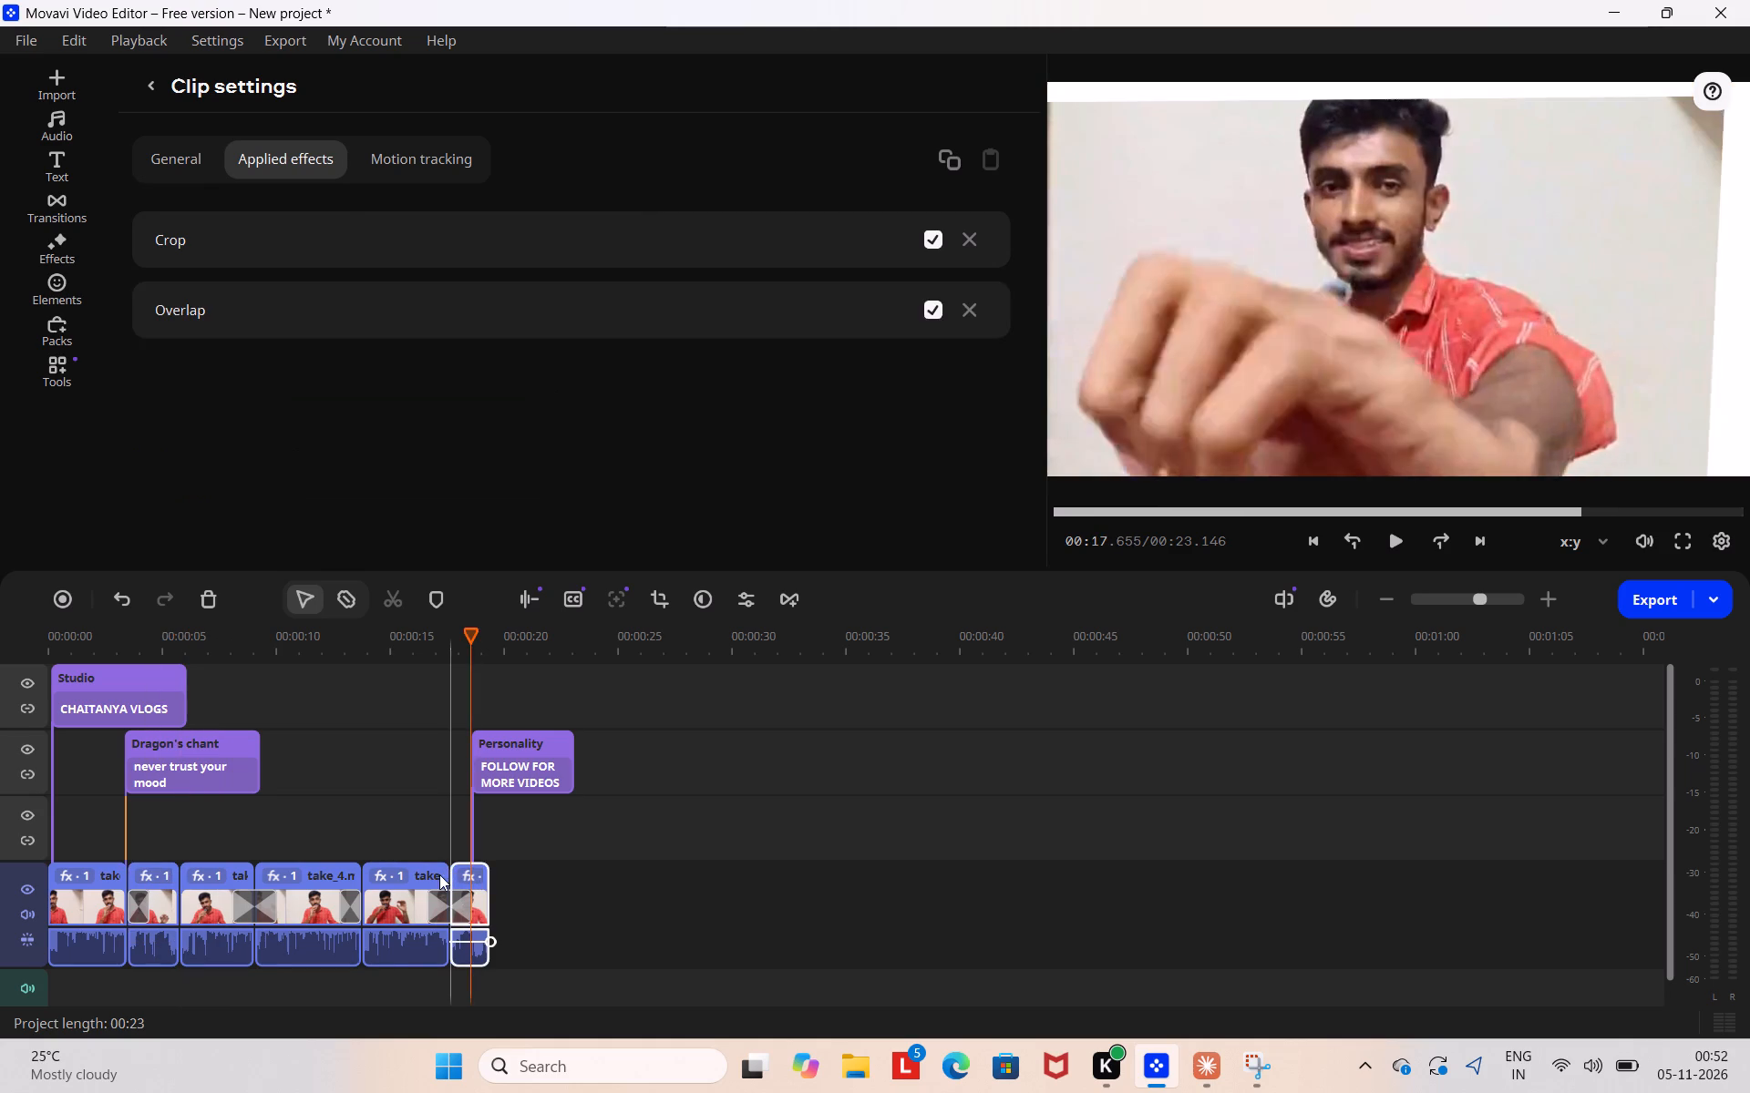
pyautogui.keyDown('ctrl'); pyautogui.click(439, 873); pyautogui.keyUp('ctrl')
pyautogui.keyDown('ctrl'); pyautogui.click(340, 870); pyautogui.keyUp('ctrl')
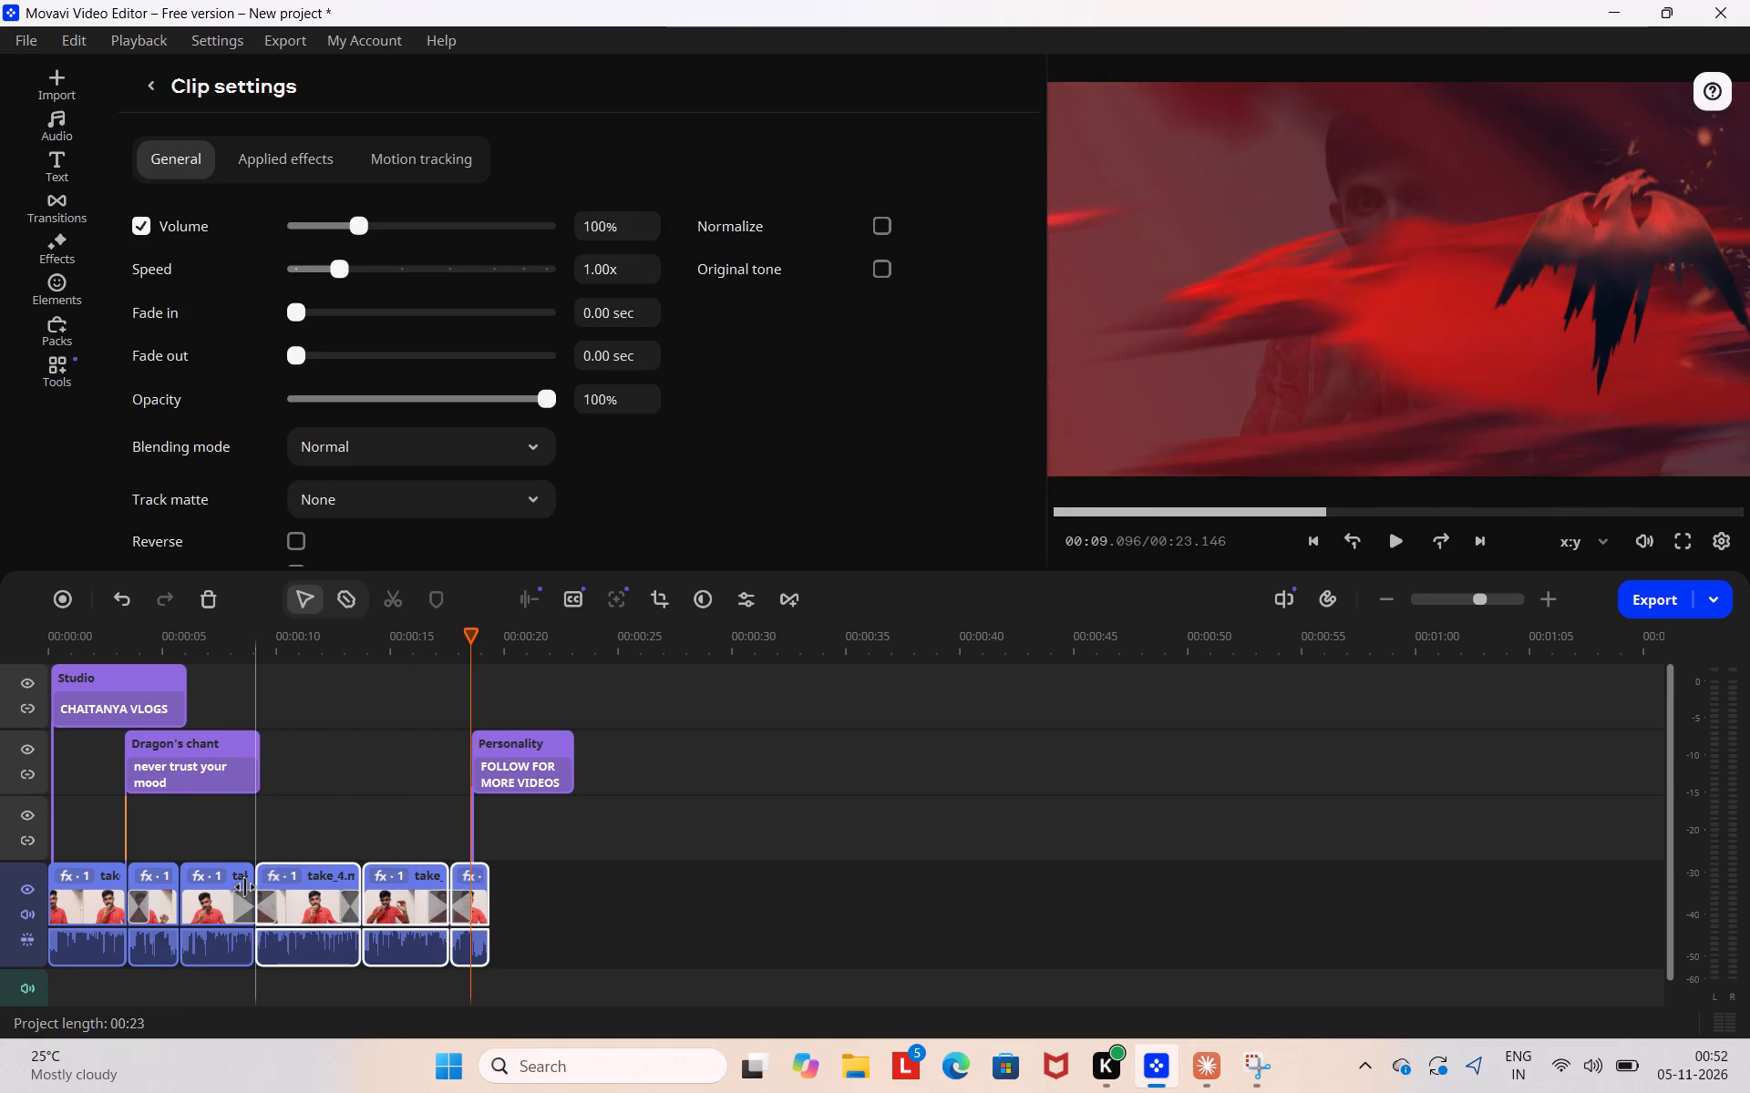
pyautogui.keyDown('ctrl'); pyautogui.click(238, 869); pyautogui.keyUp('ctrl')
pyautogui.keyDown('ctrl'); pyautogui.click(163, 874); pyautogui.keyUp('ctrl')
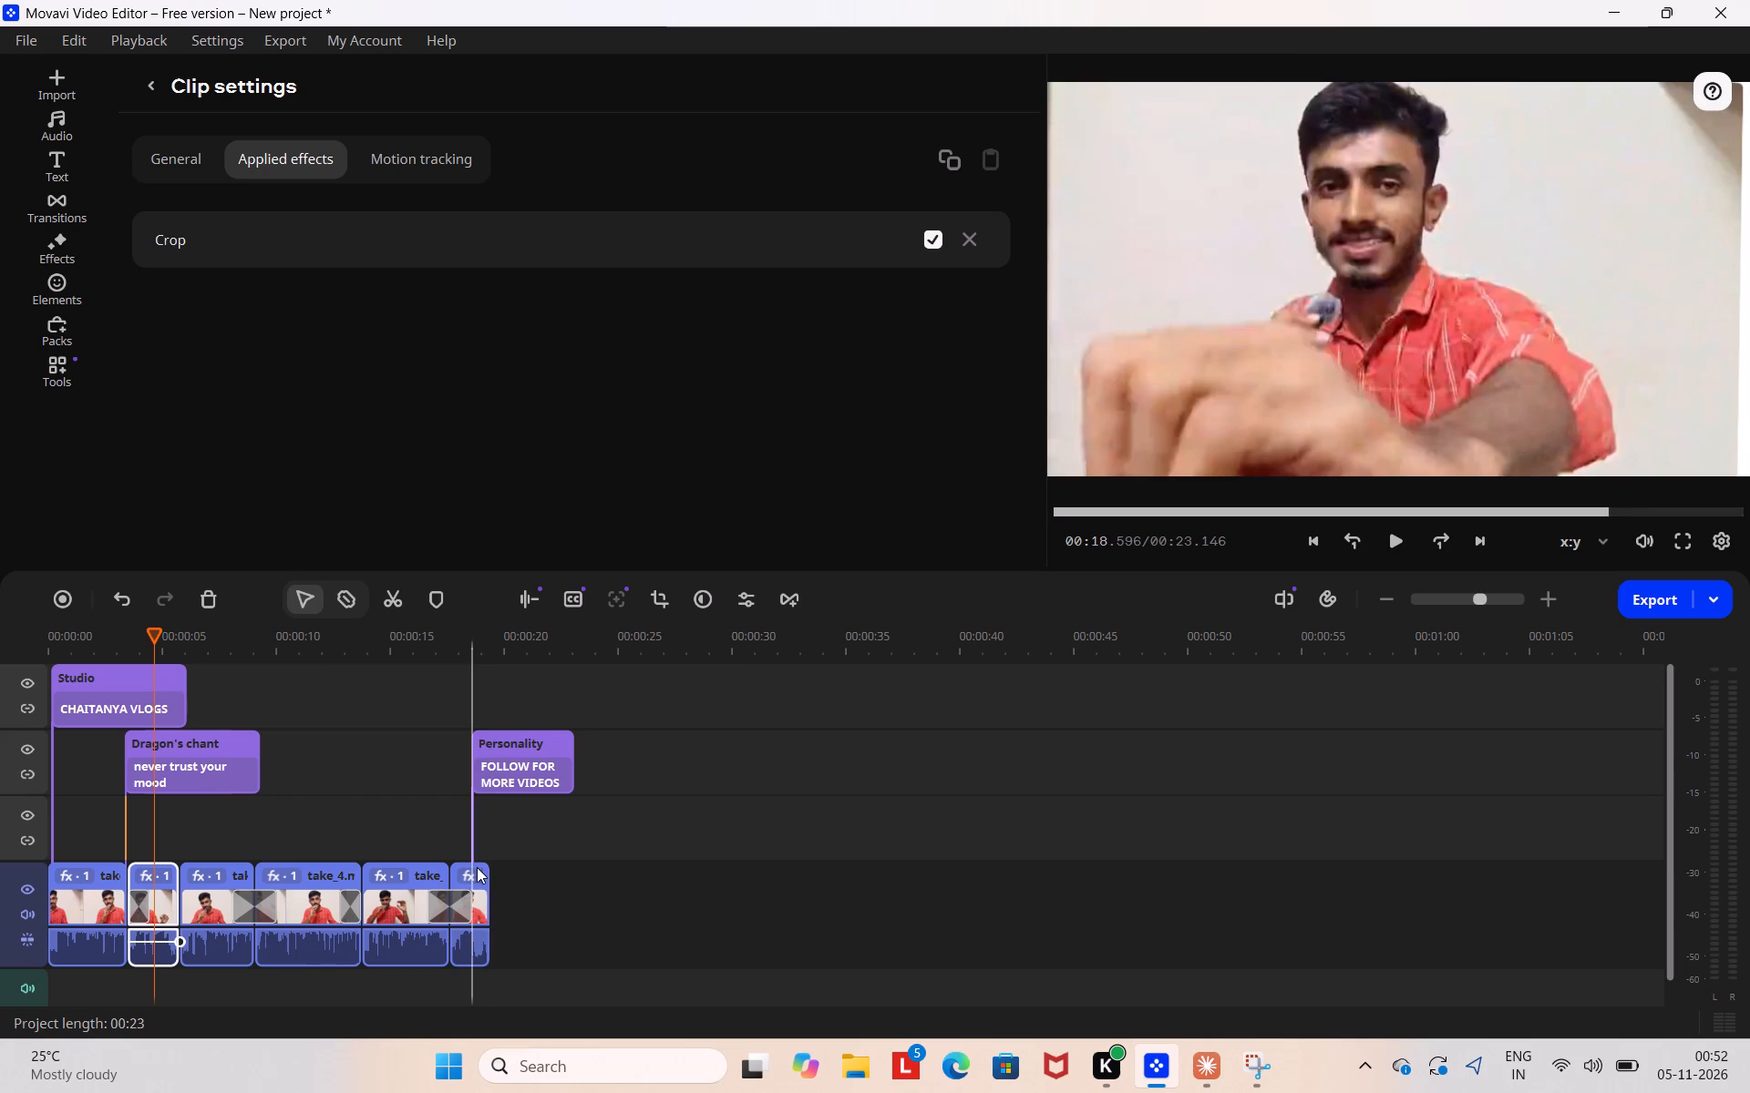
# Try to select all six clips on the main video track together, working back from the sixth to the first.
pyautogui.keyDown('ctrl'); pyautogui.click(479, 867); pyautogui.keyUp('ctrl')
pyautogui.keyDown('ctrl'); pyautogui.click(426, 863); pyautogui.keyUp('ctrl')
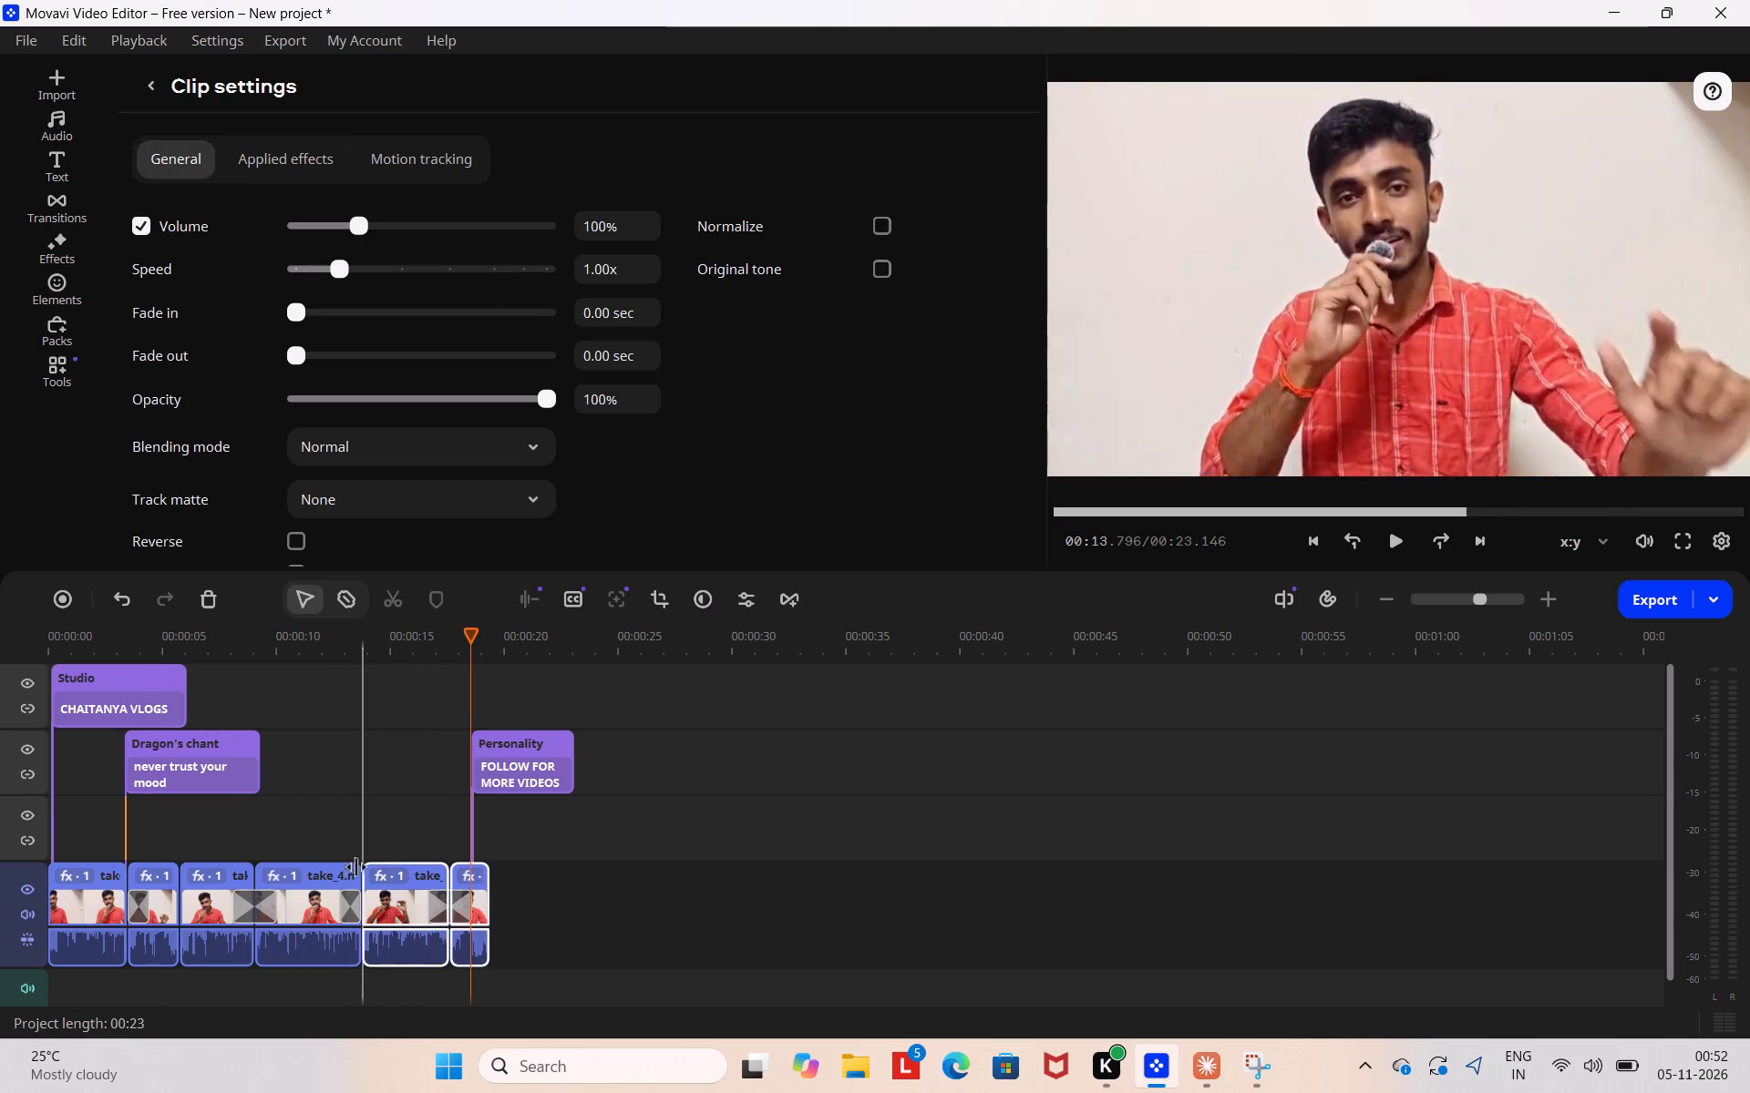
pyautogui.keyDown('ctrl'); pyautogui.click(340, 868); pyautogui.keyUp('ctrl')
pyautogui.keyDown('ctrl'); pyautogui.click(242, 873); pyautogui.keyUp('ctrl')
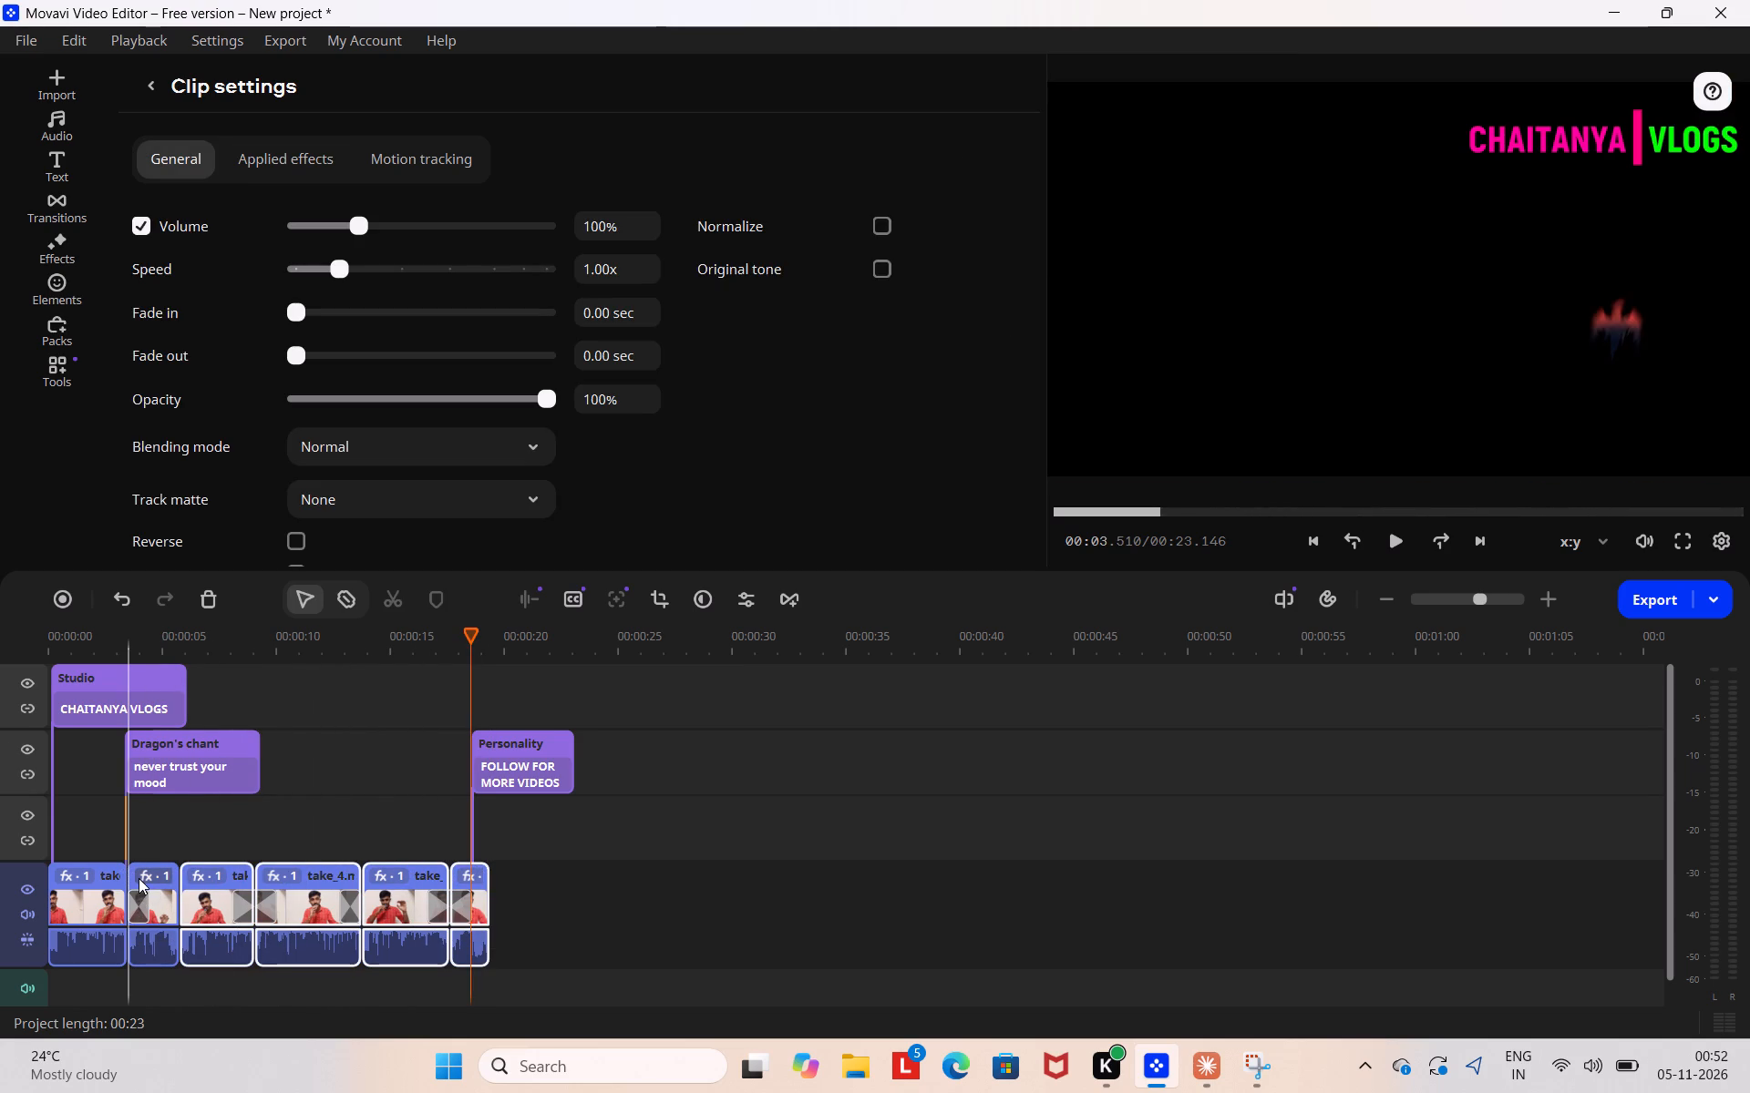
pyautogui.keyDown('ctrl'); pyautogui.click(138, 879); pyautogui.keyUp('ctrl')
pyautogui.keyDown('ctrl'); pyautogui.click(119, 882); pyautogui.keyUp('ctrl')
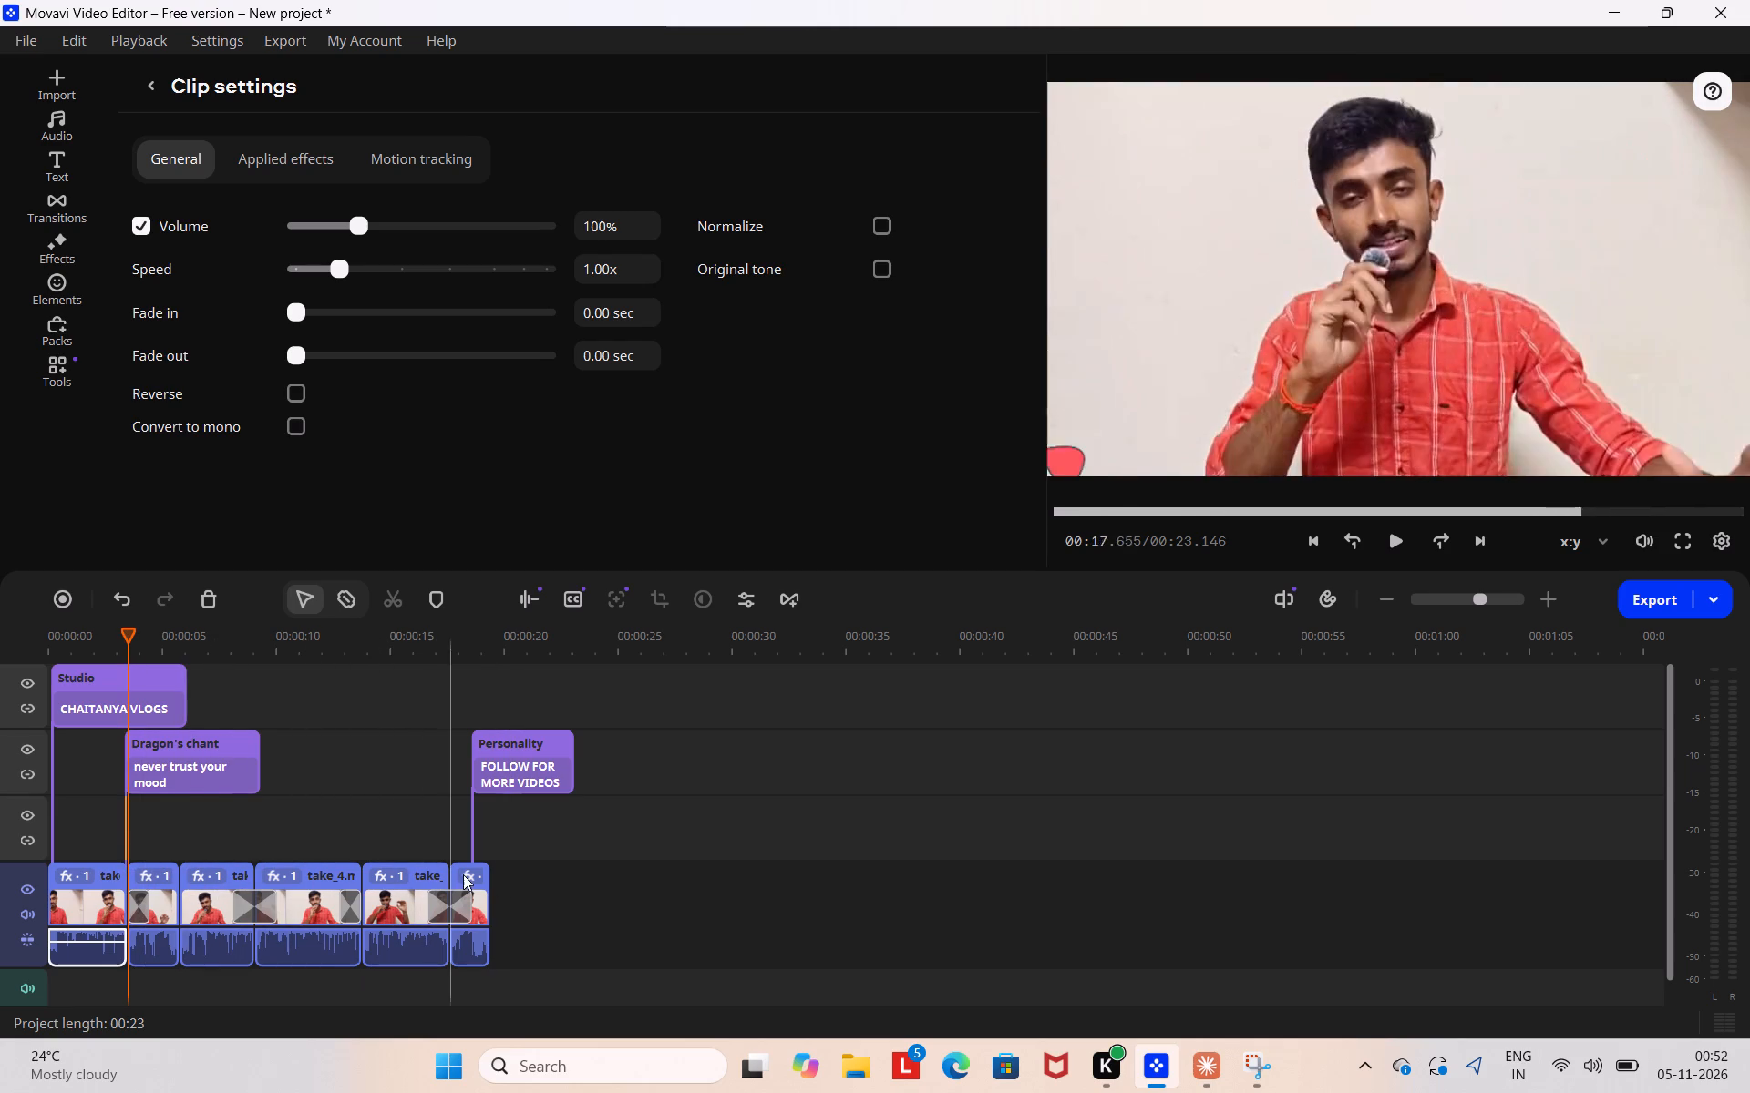
# Select the third to sixth clips together and move them about 2.8 seconds later, leaving a gap after the second clip.
pyautogui.keyDown('ctrl'); pyautogui.click(485, 864); pyautogui.keyUp('ctrl')
pyautogui.keyDown('ctrl'); pyautogui.click(433, 871); pyautogui.keyUp('ctrl')
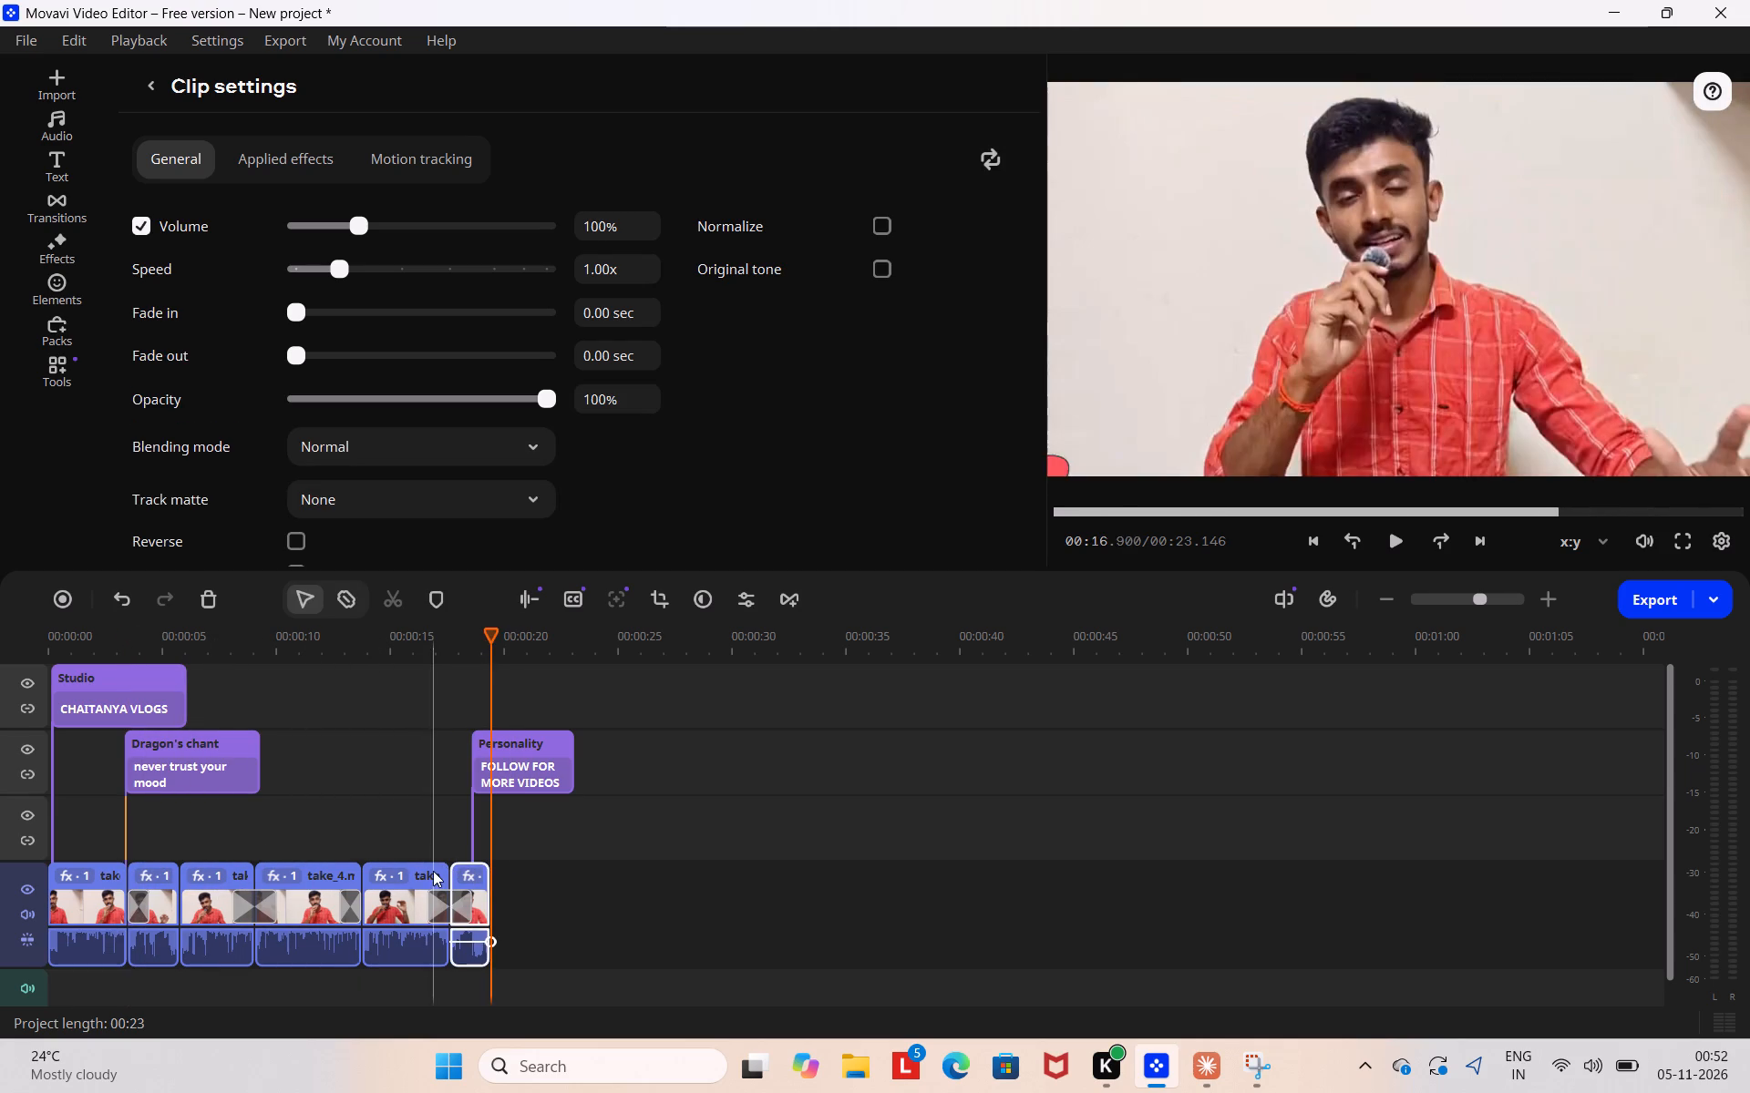
pyautogui.keyDown('ctrl'); pyautogui.click(351, 863); pyautogui.keyUp('ctrl')
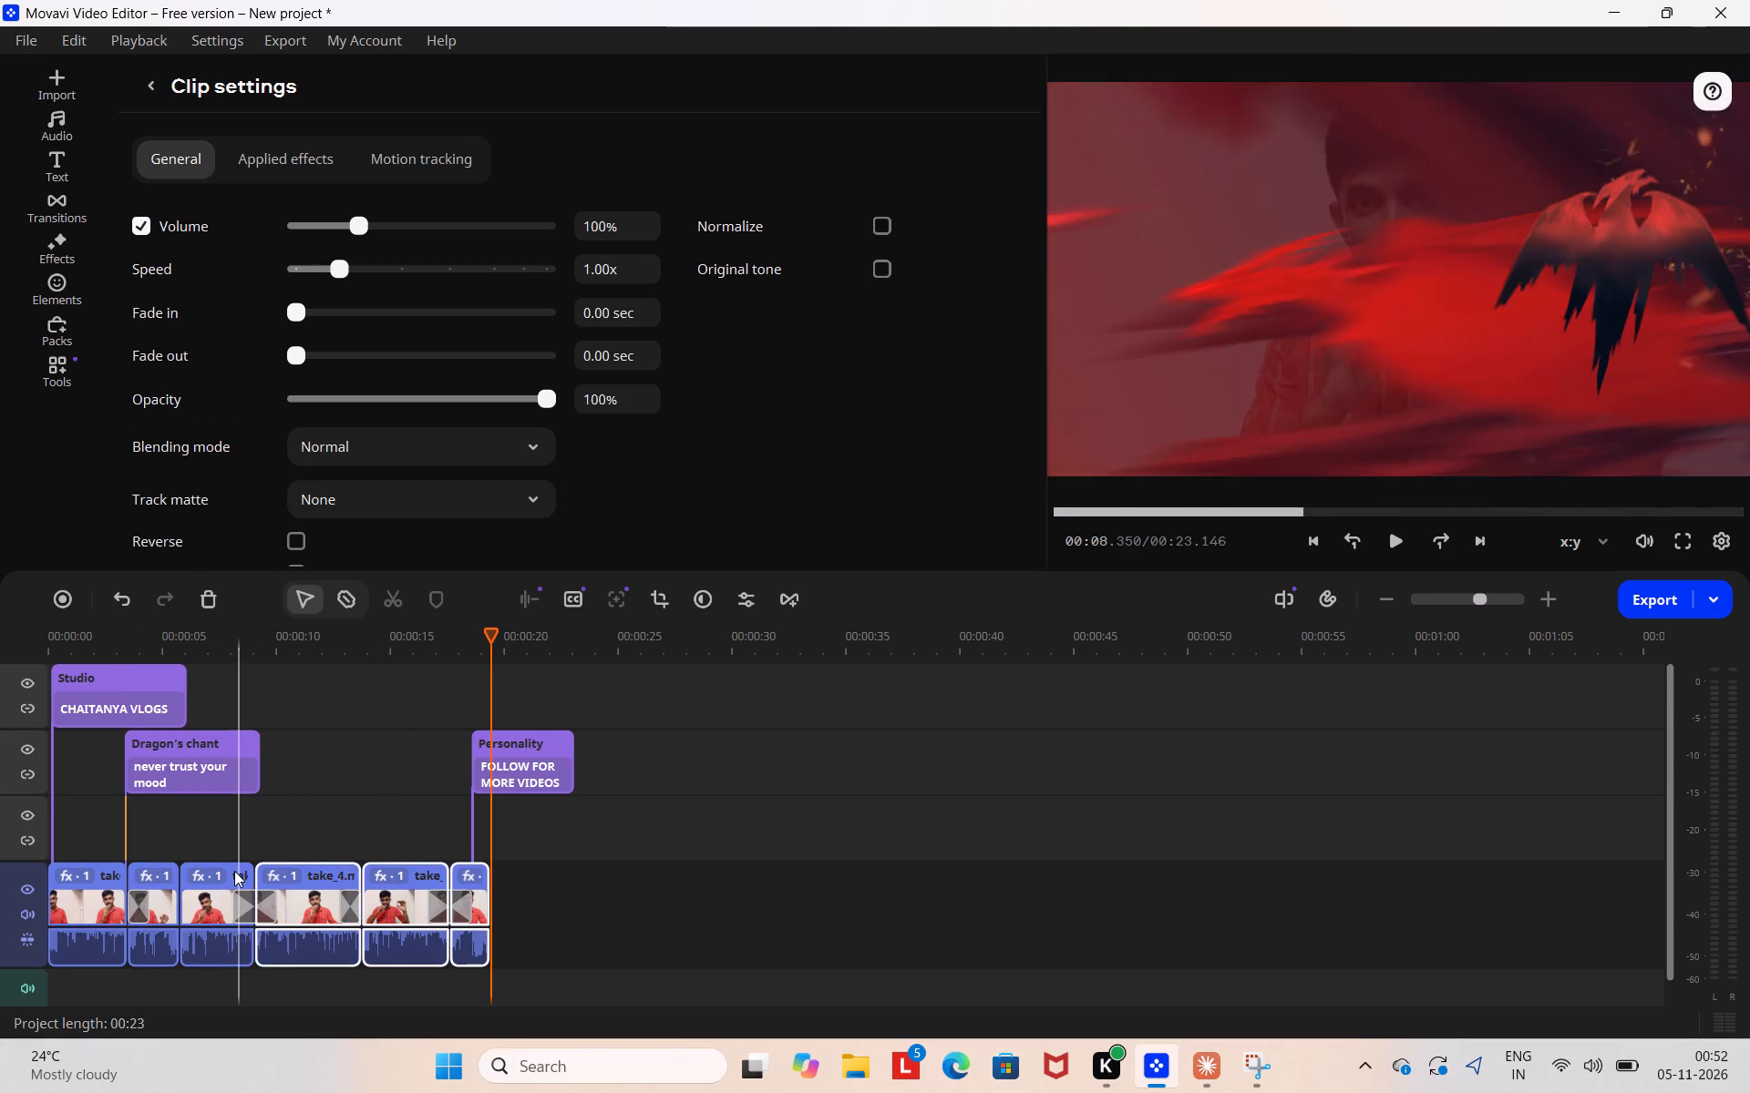
pyautogui.keyDown('ctrl'); pyautogui.click(234, 871); pyautogui.keyUp('ctrl')
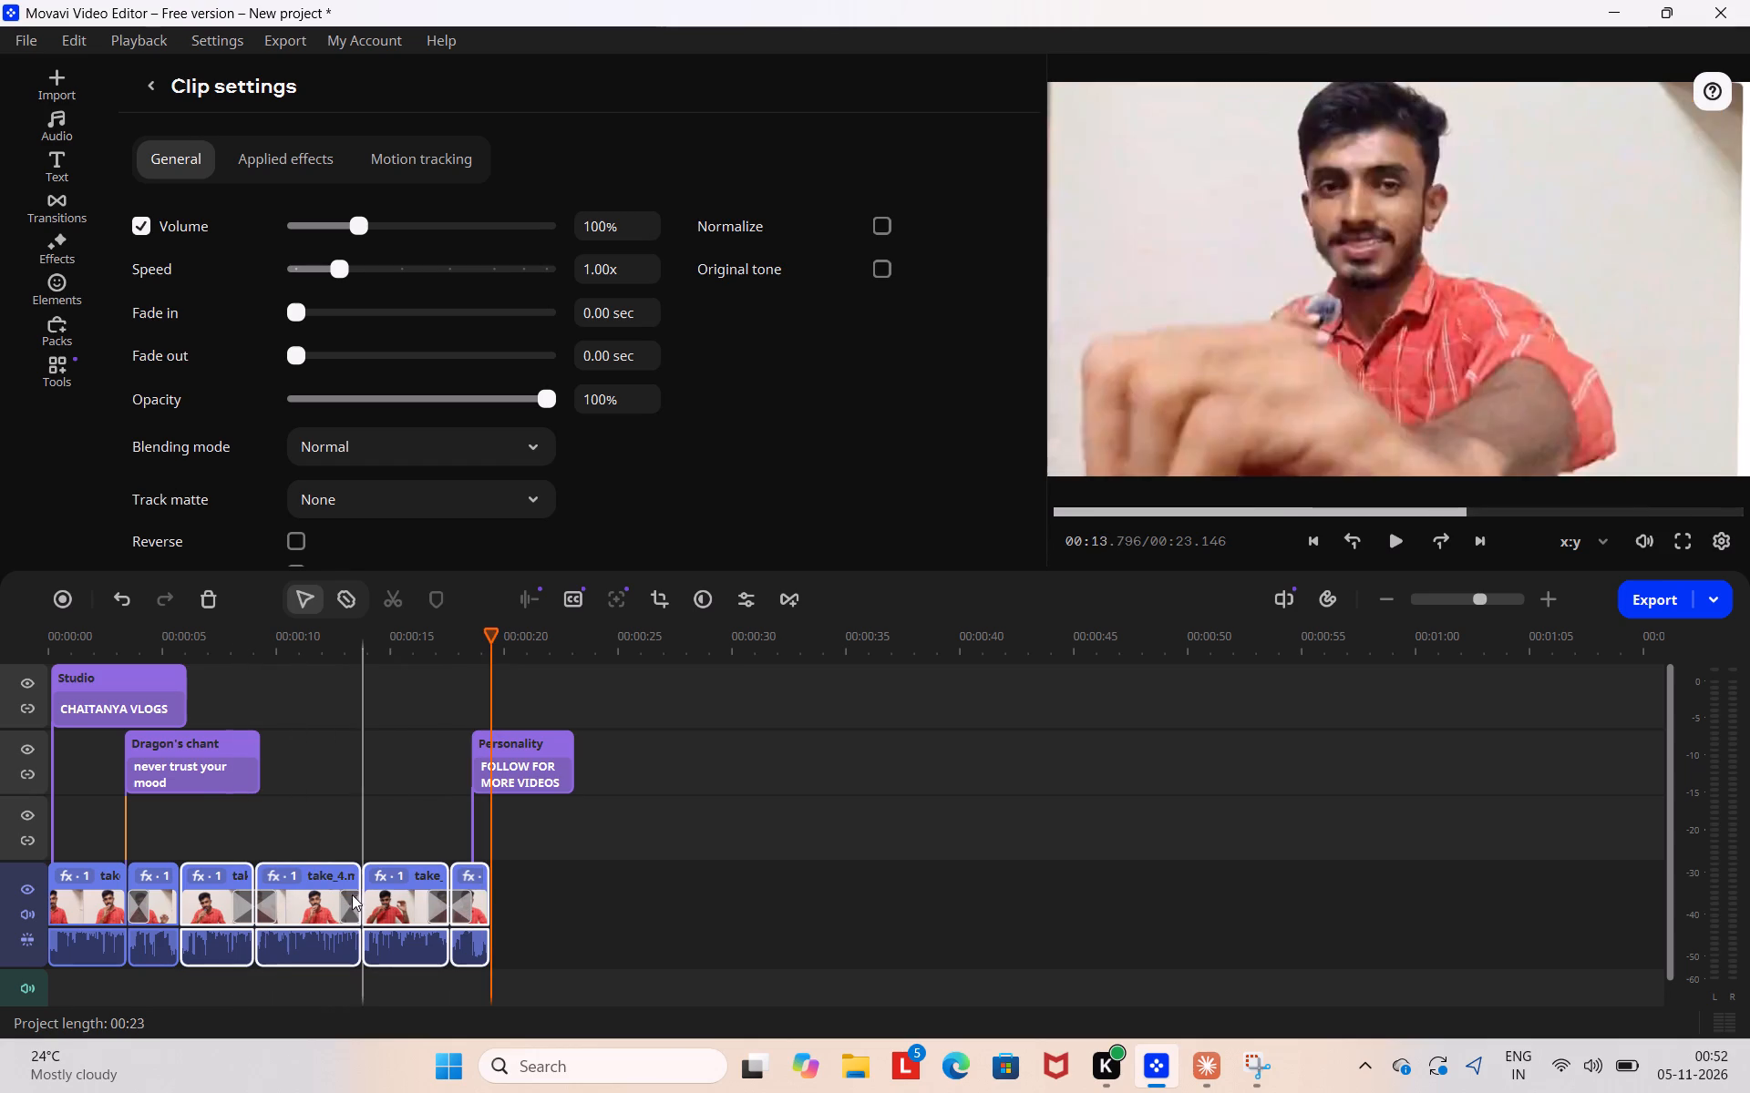
pyautogui.moveTo(351, 876); pyautogui.dragTo(413, 884)
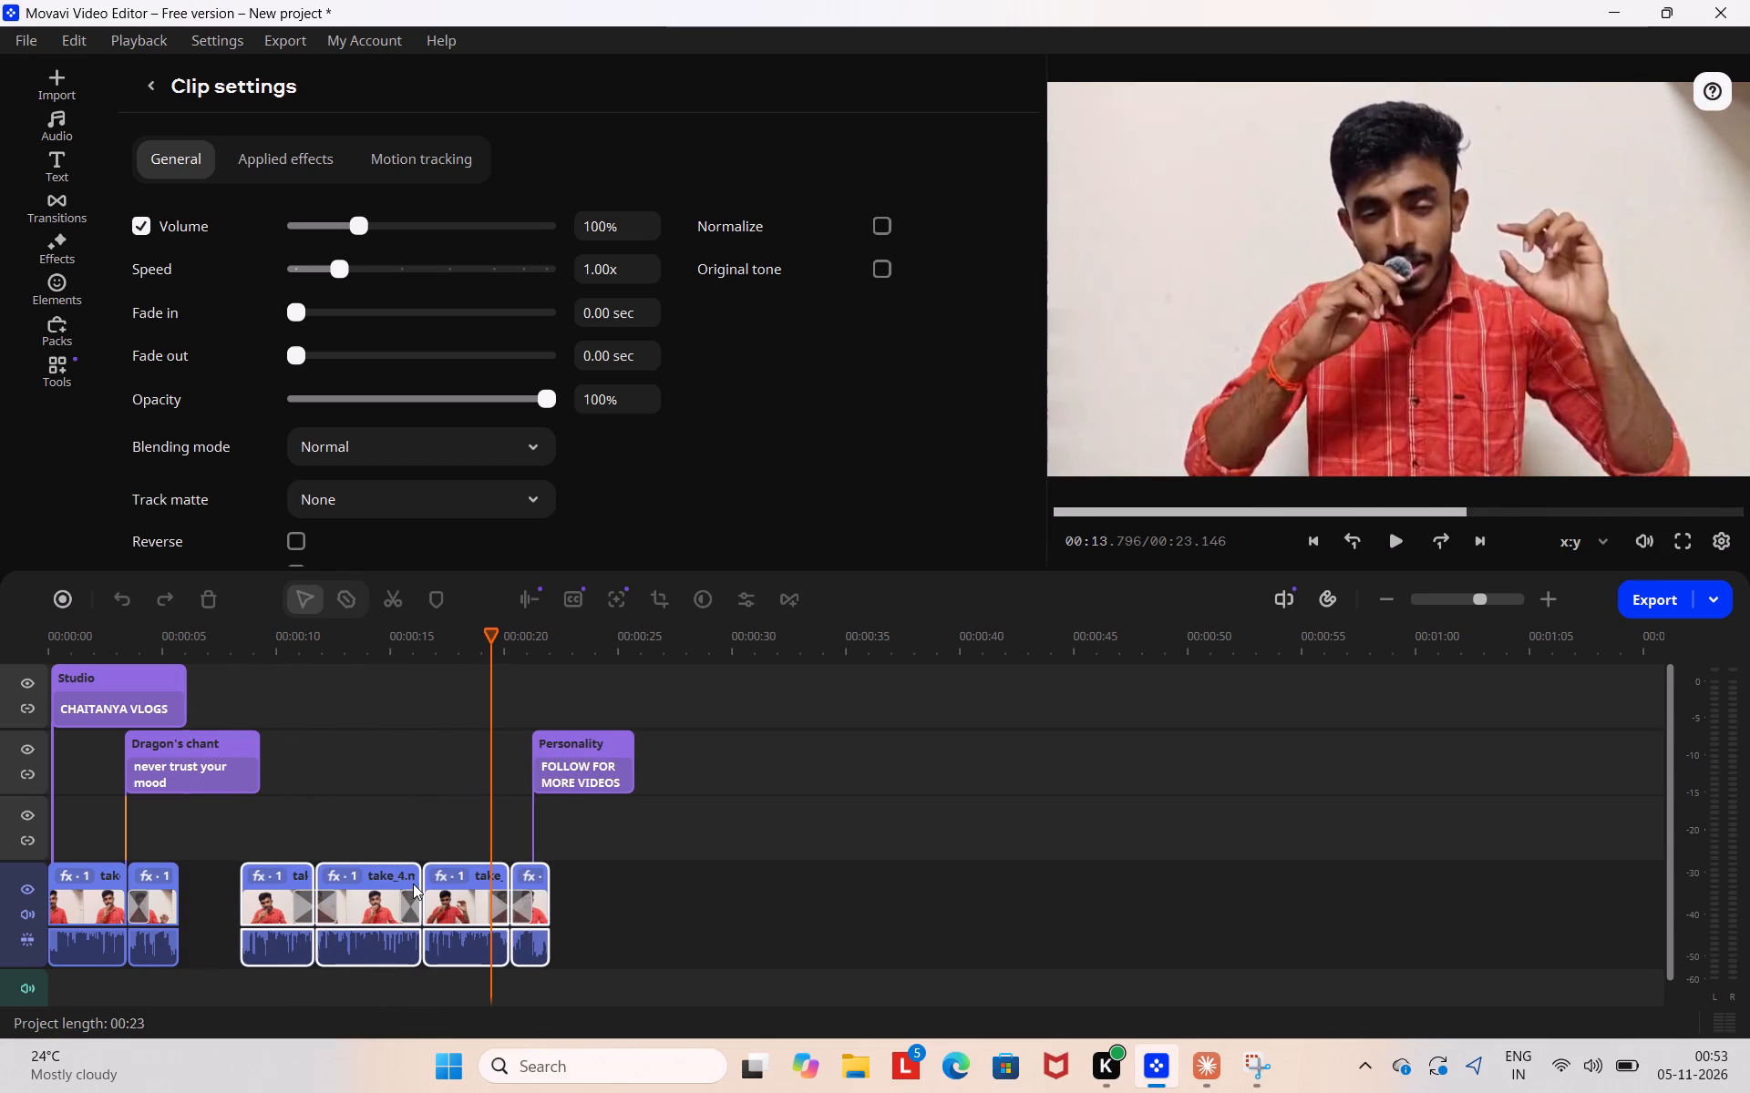
pyautogui.moveTo(413, 884); pyautogui.dragTo(415, 881)
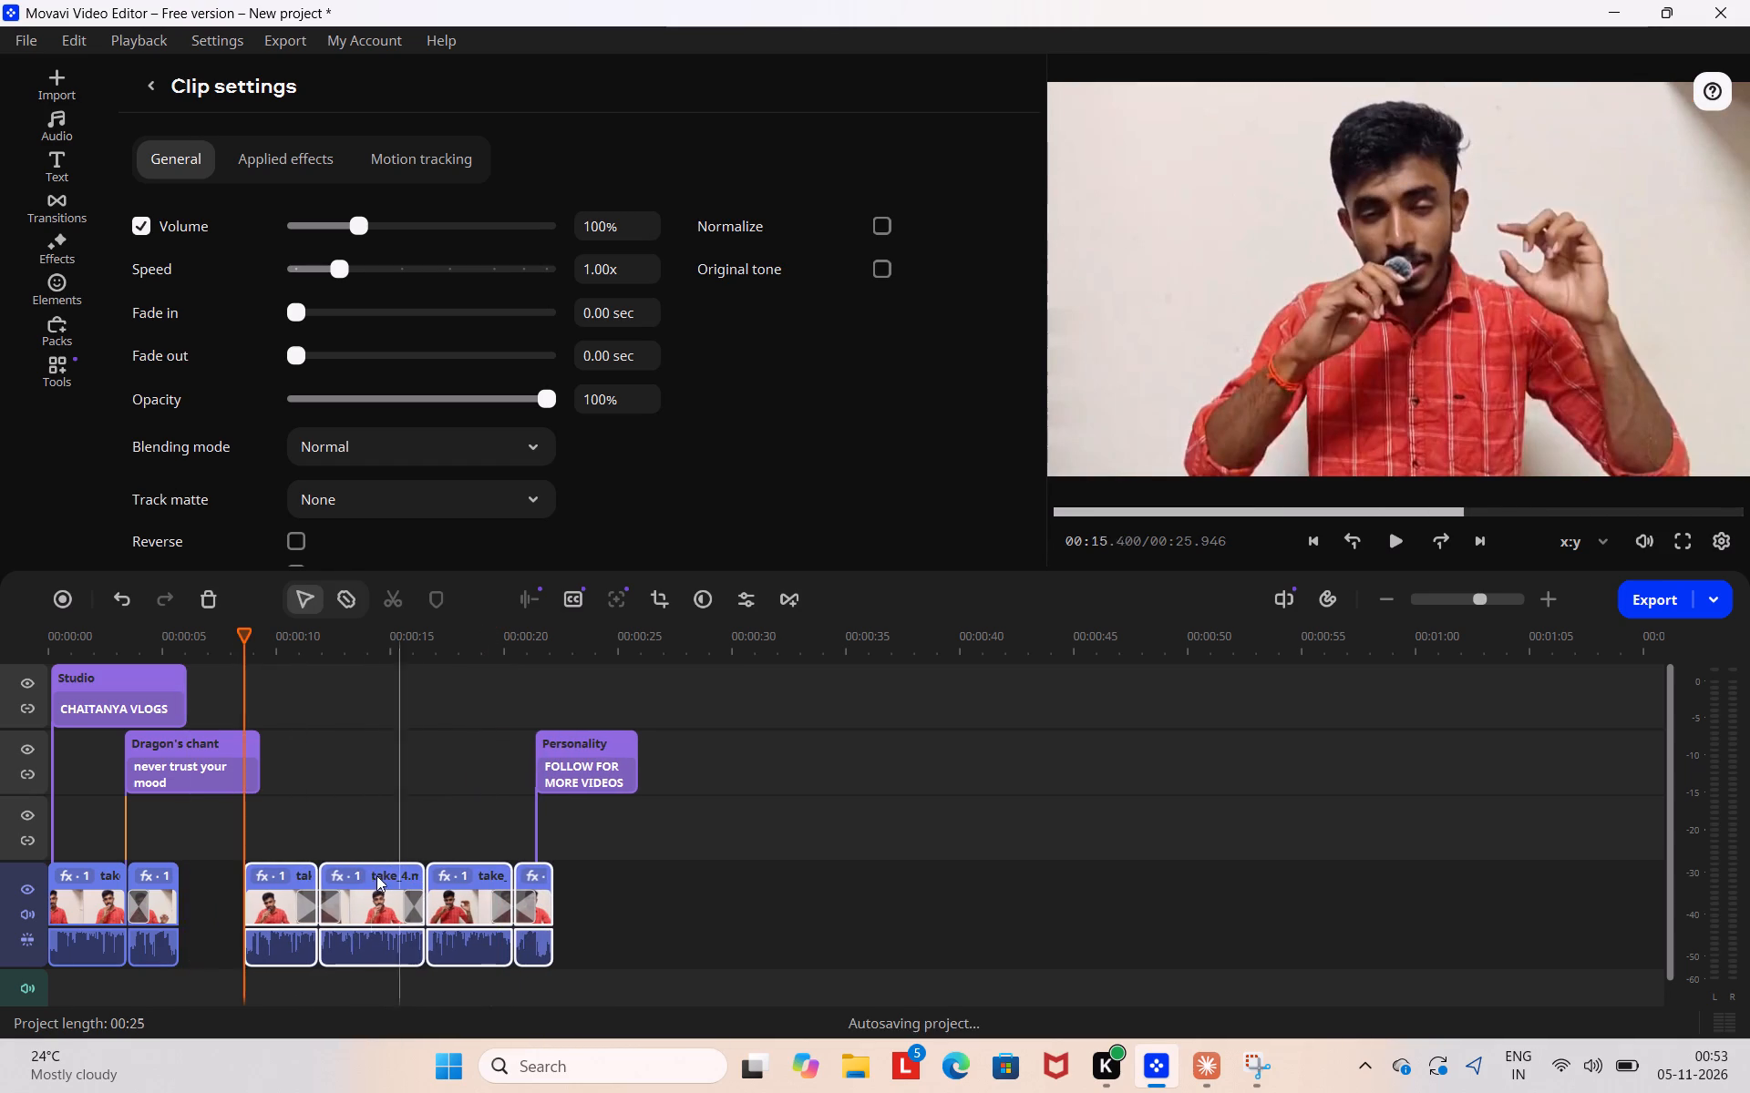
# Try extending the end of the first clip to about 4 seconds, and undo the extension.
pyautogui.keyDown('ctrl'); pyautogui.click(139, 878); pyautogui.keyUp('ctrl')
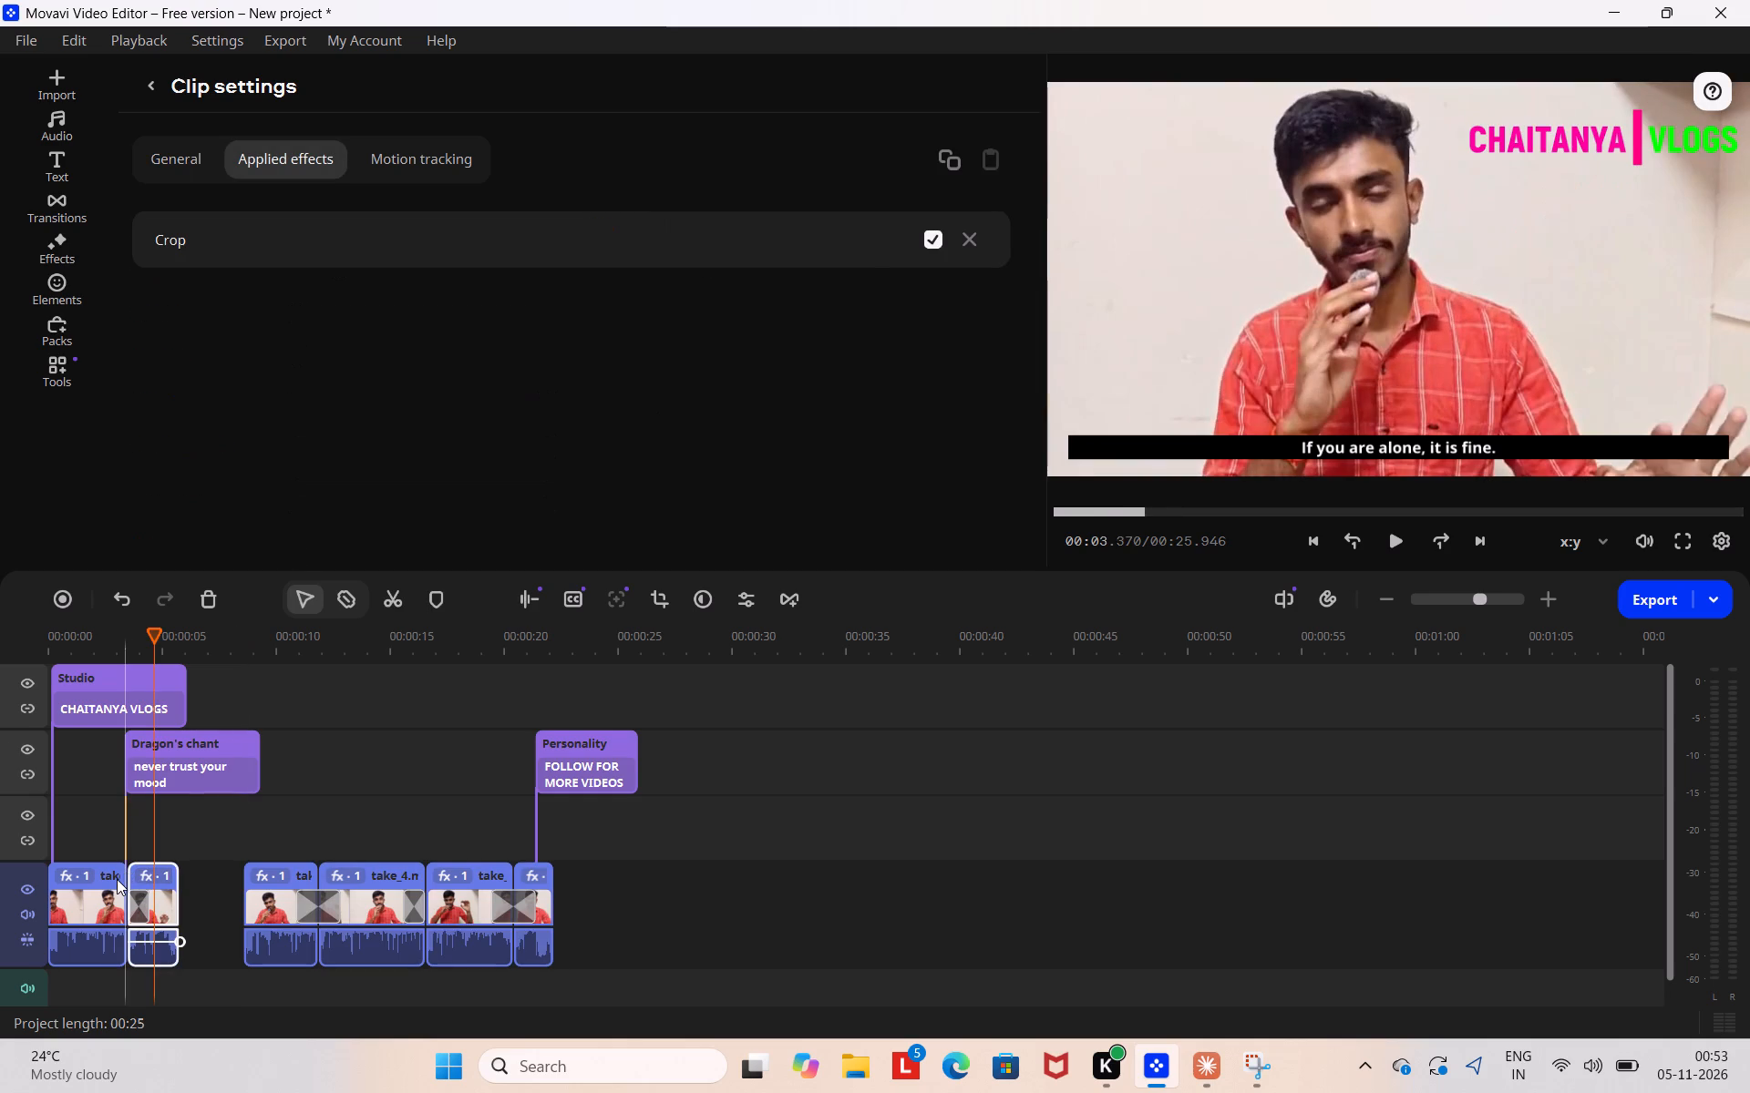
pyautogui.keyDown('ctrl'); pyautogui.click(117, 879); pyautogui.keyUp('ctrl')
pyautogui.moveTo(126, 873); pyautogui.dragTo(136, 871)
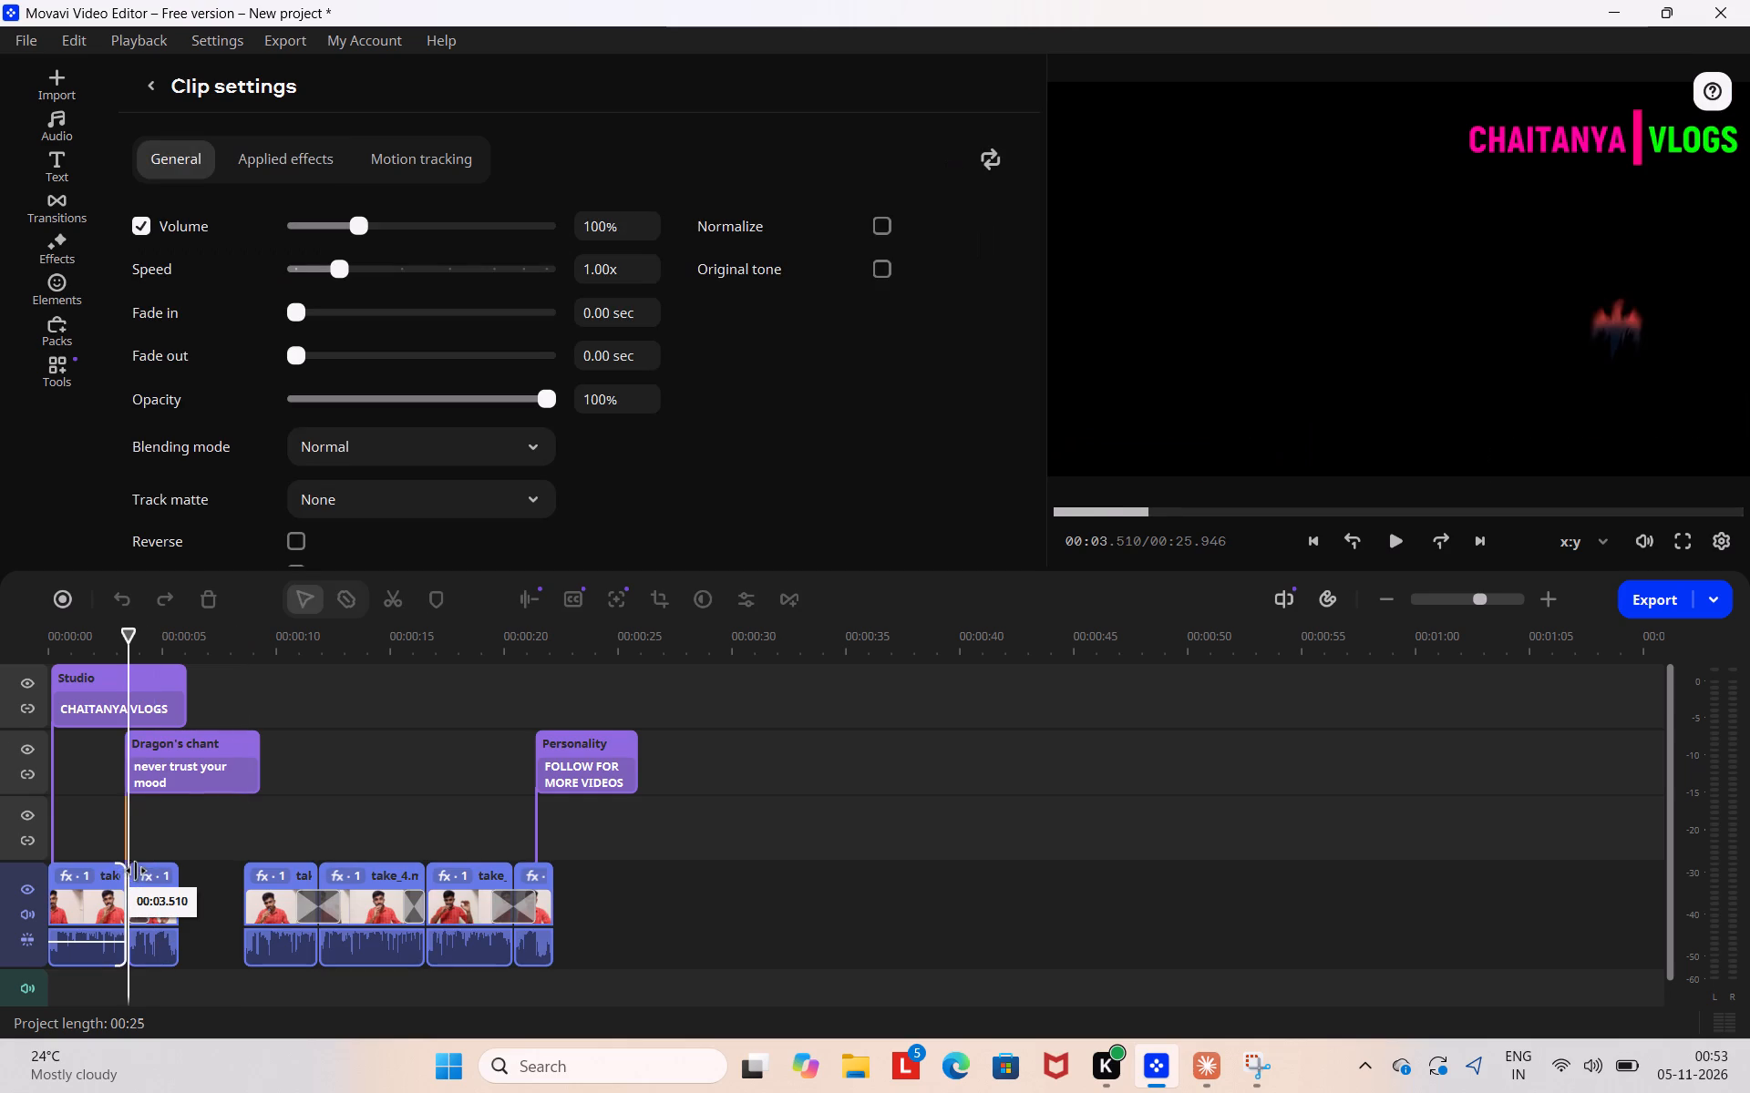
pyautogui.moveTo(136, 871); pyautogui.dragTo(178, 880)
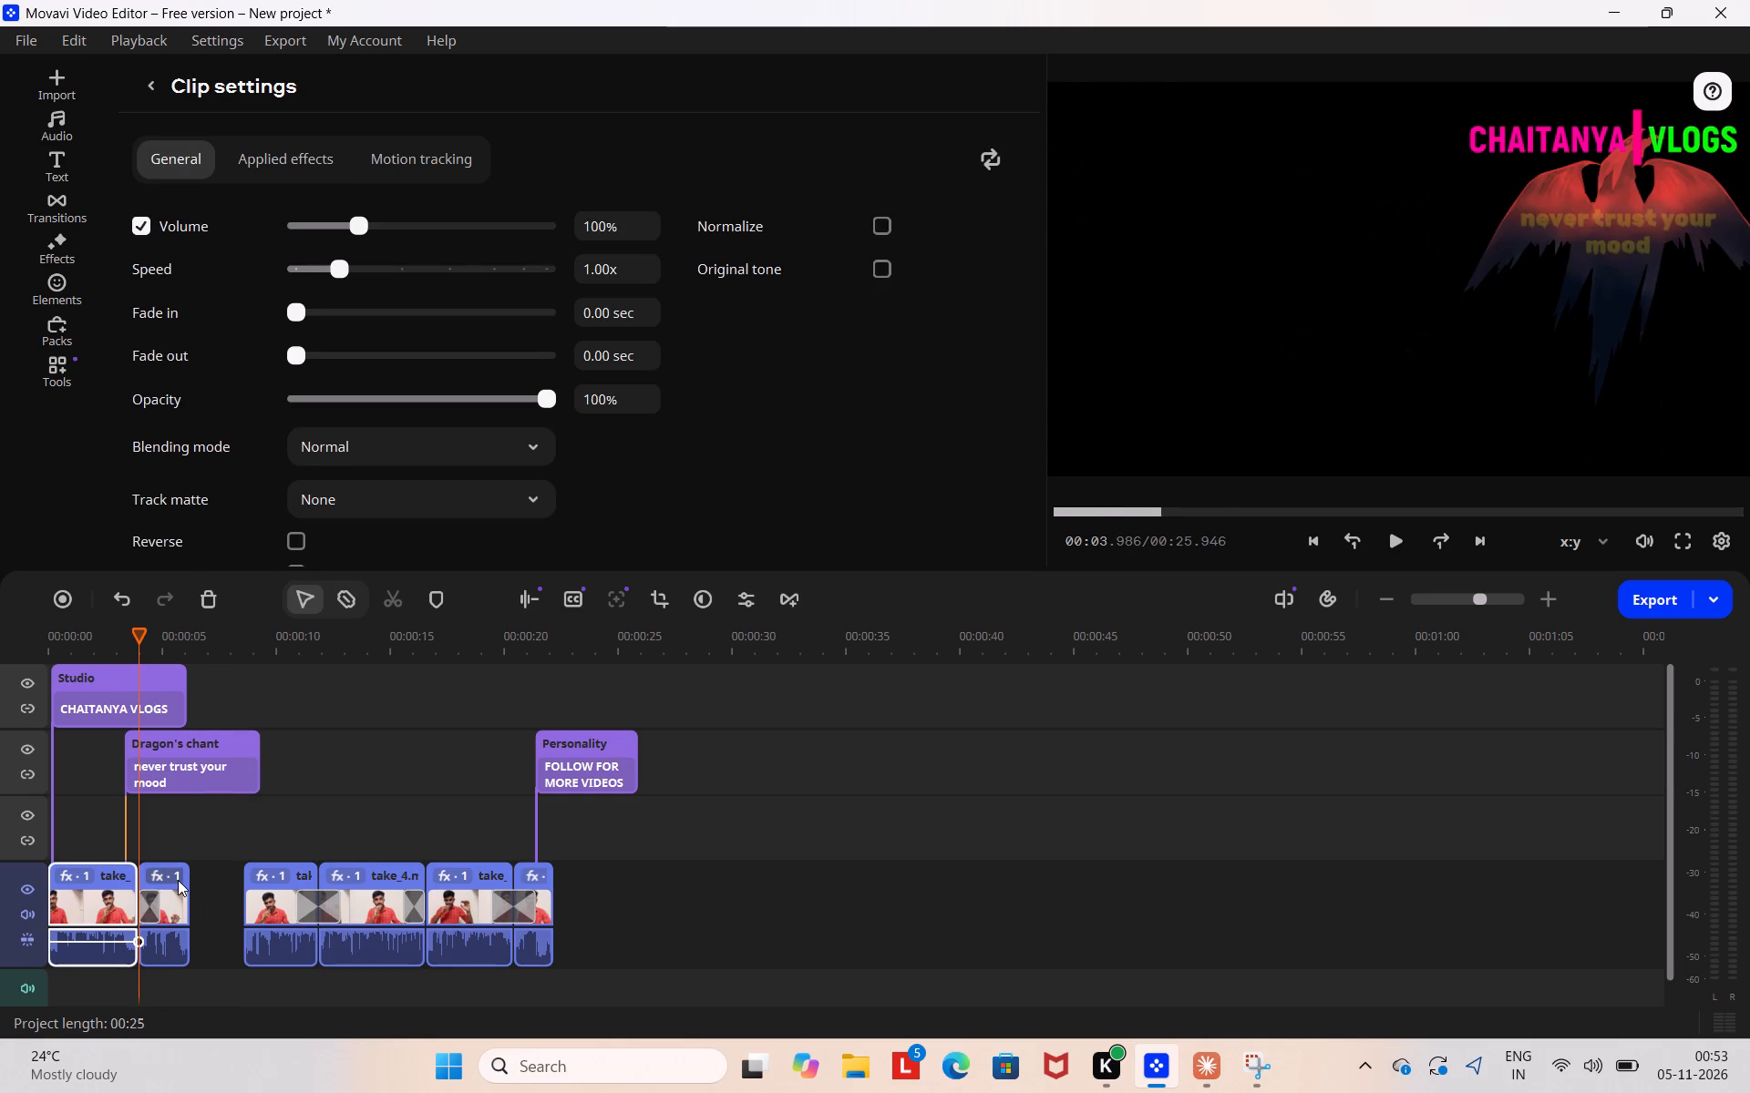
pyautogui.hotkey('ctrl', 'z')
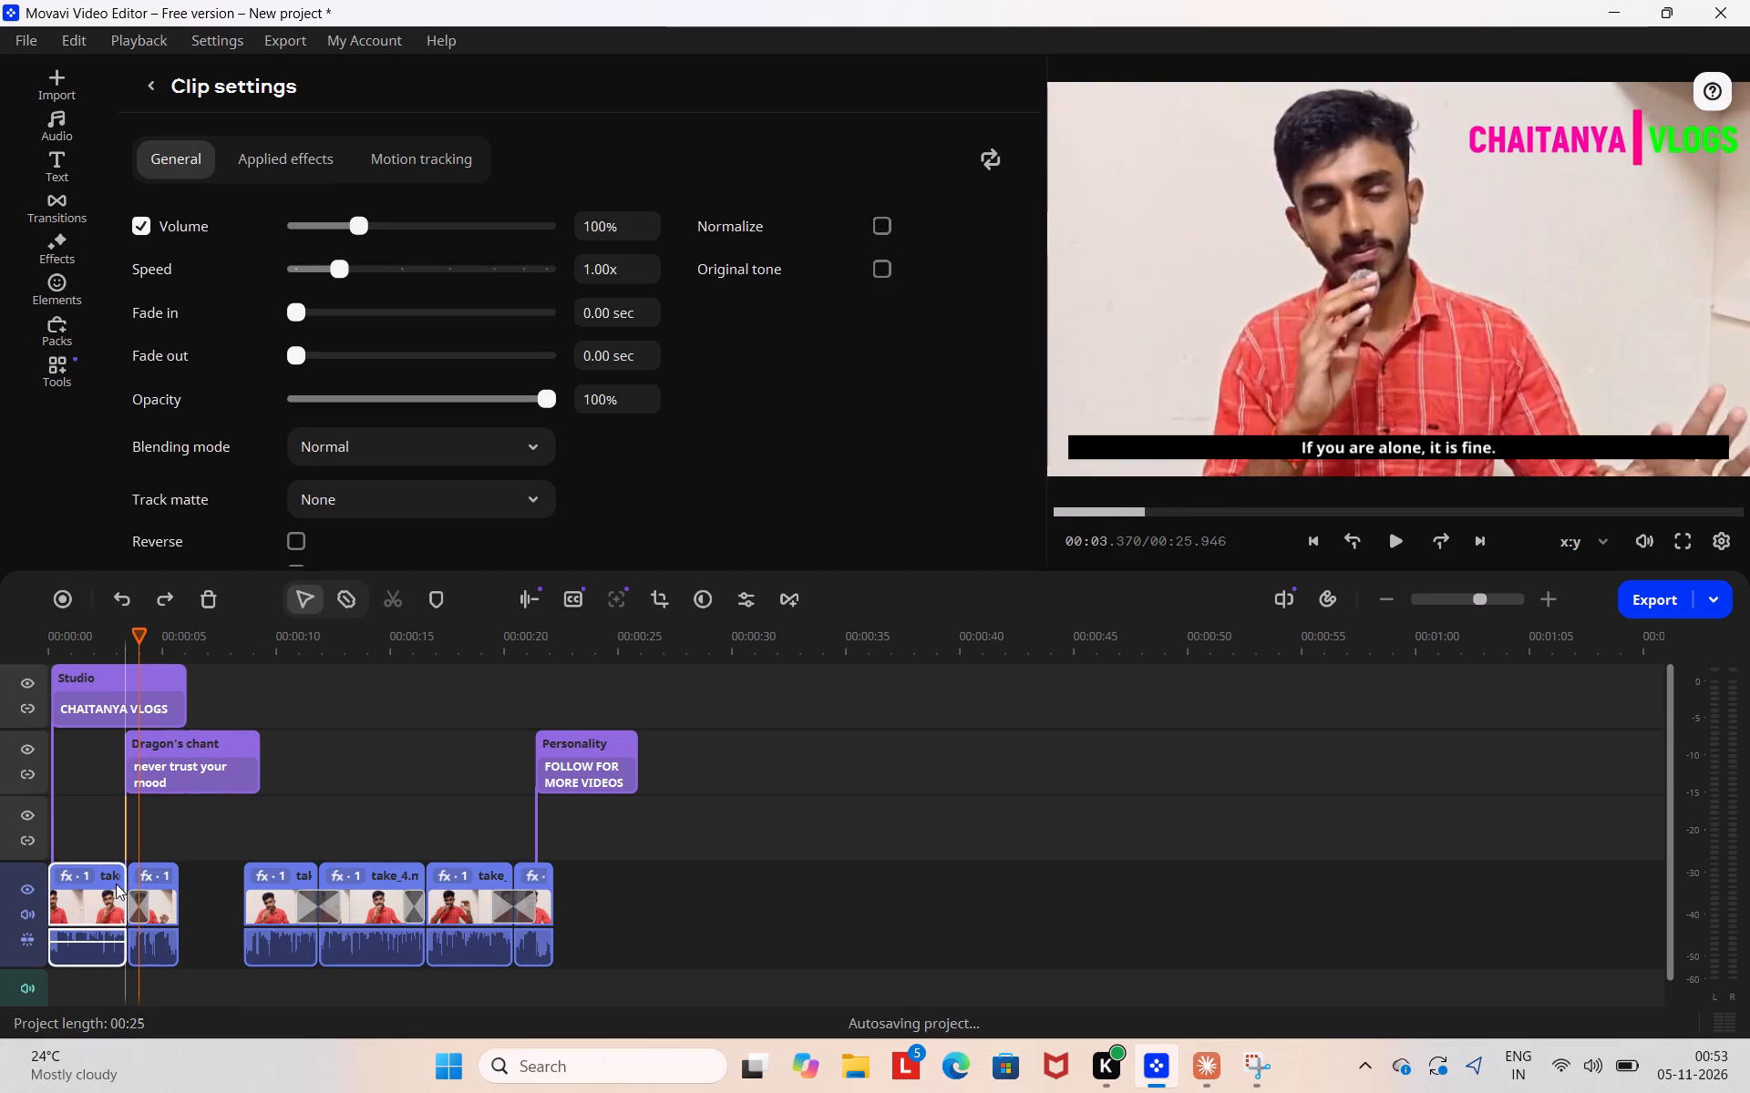
# Select the first two clips together and move them later along the main track, so the first starts at about 2.5 seconds.
pyautogui.keyDown('ctrl'); pyautogui.click(132, 866); pyautogui.keyUp('ctrl')
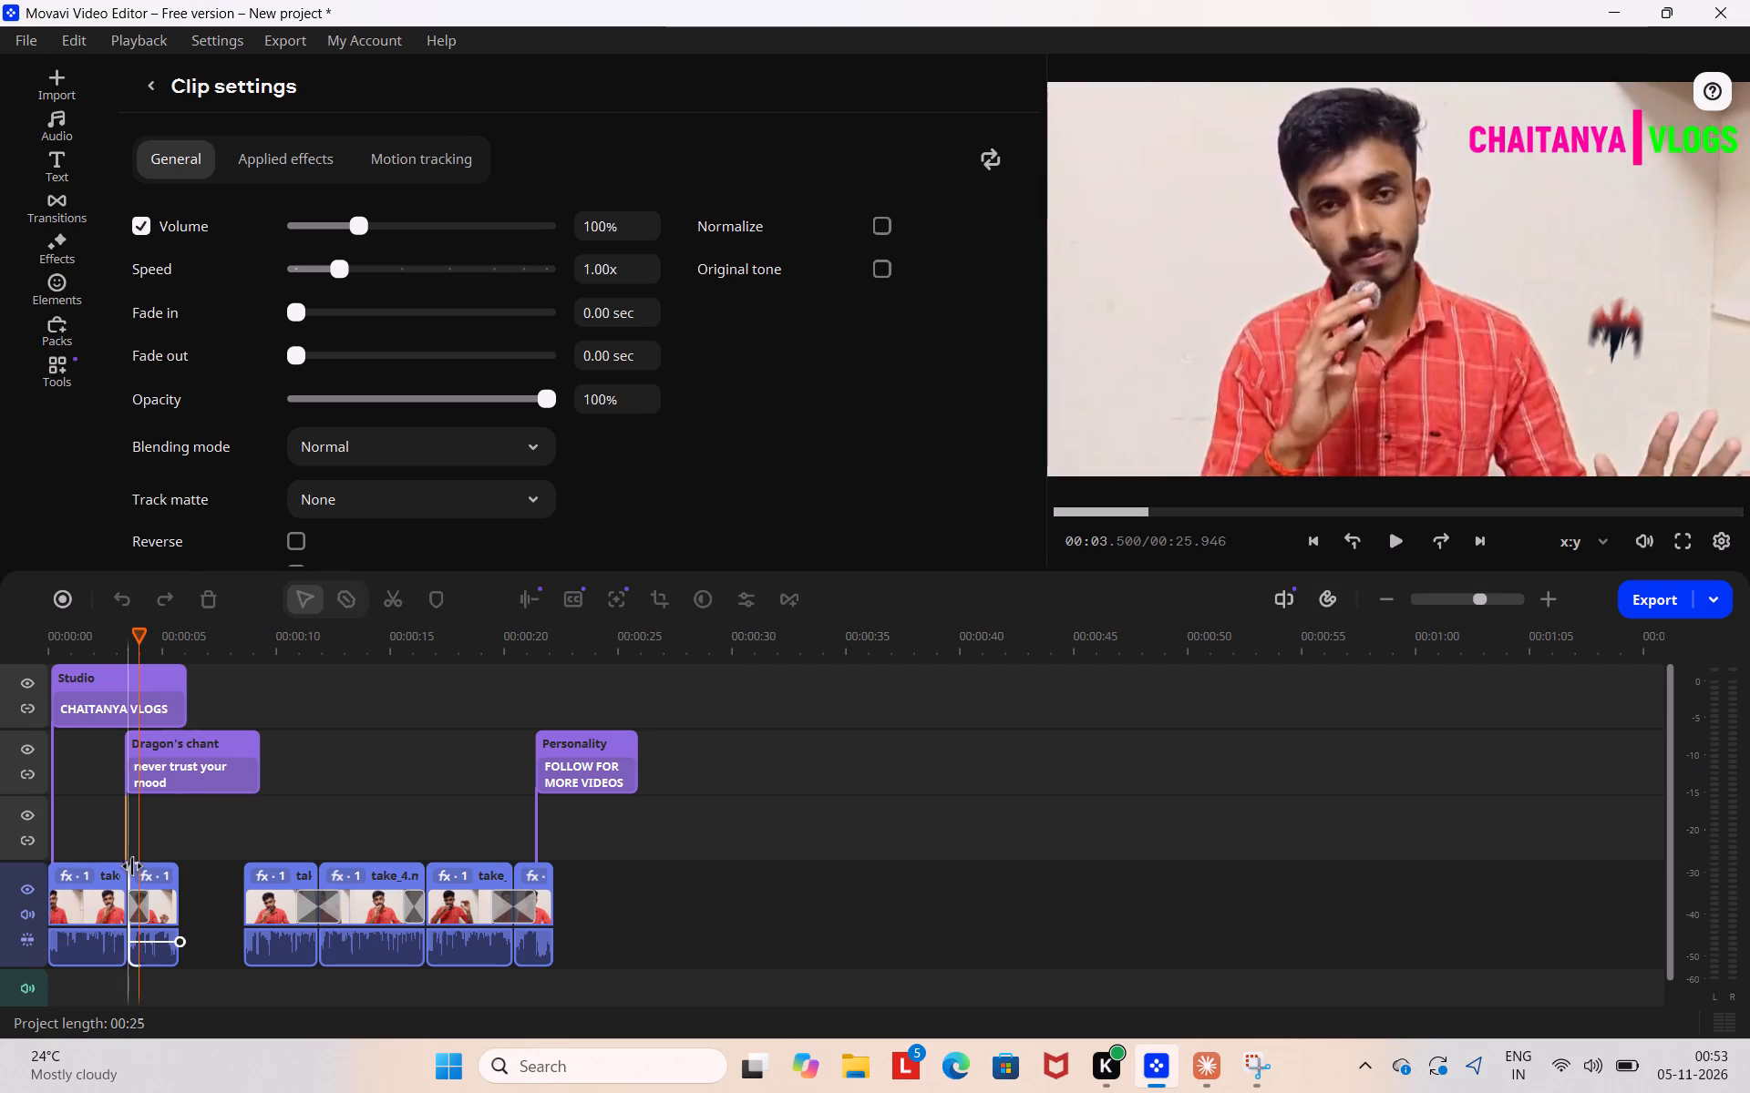
pyautogui.keyDown('ctrl'); pyautogui.click(138, 877); pyautogui.keyUp('ctrl')
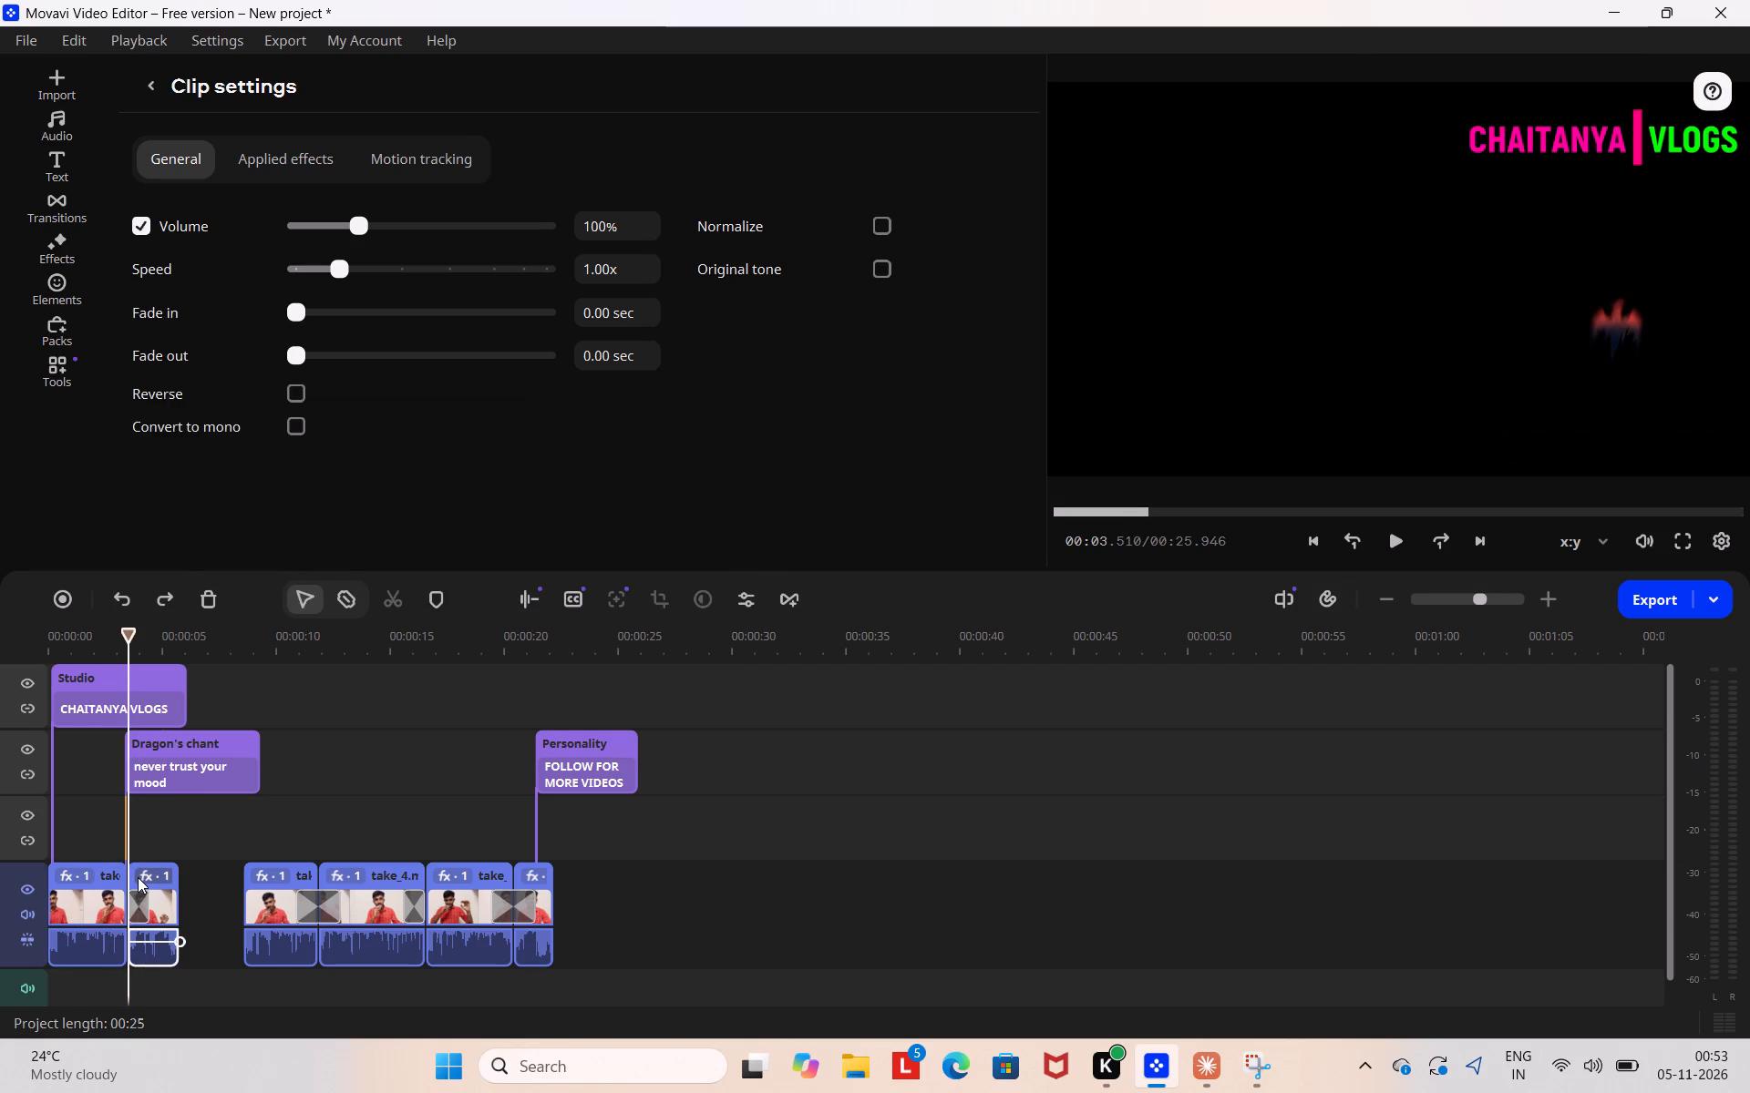
pyautogui.keyDown('ctrl'); pyautogui.click(101, 879); pyautogui.keyUp('ctrl')
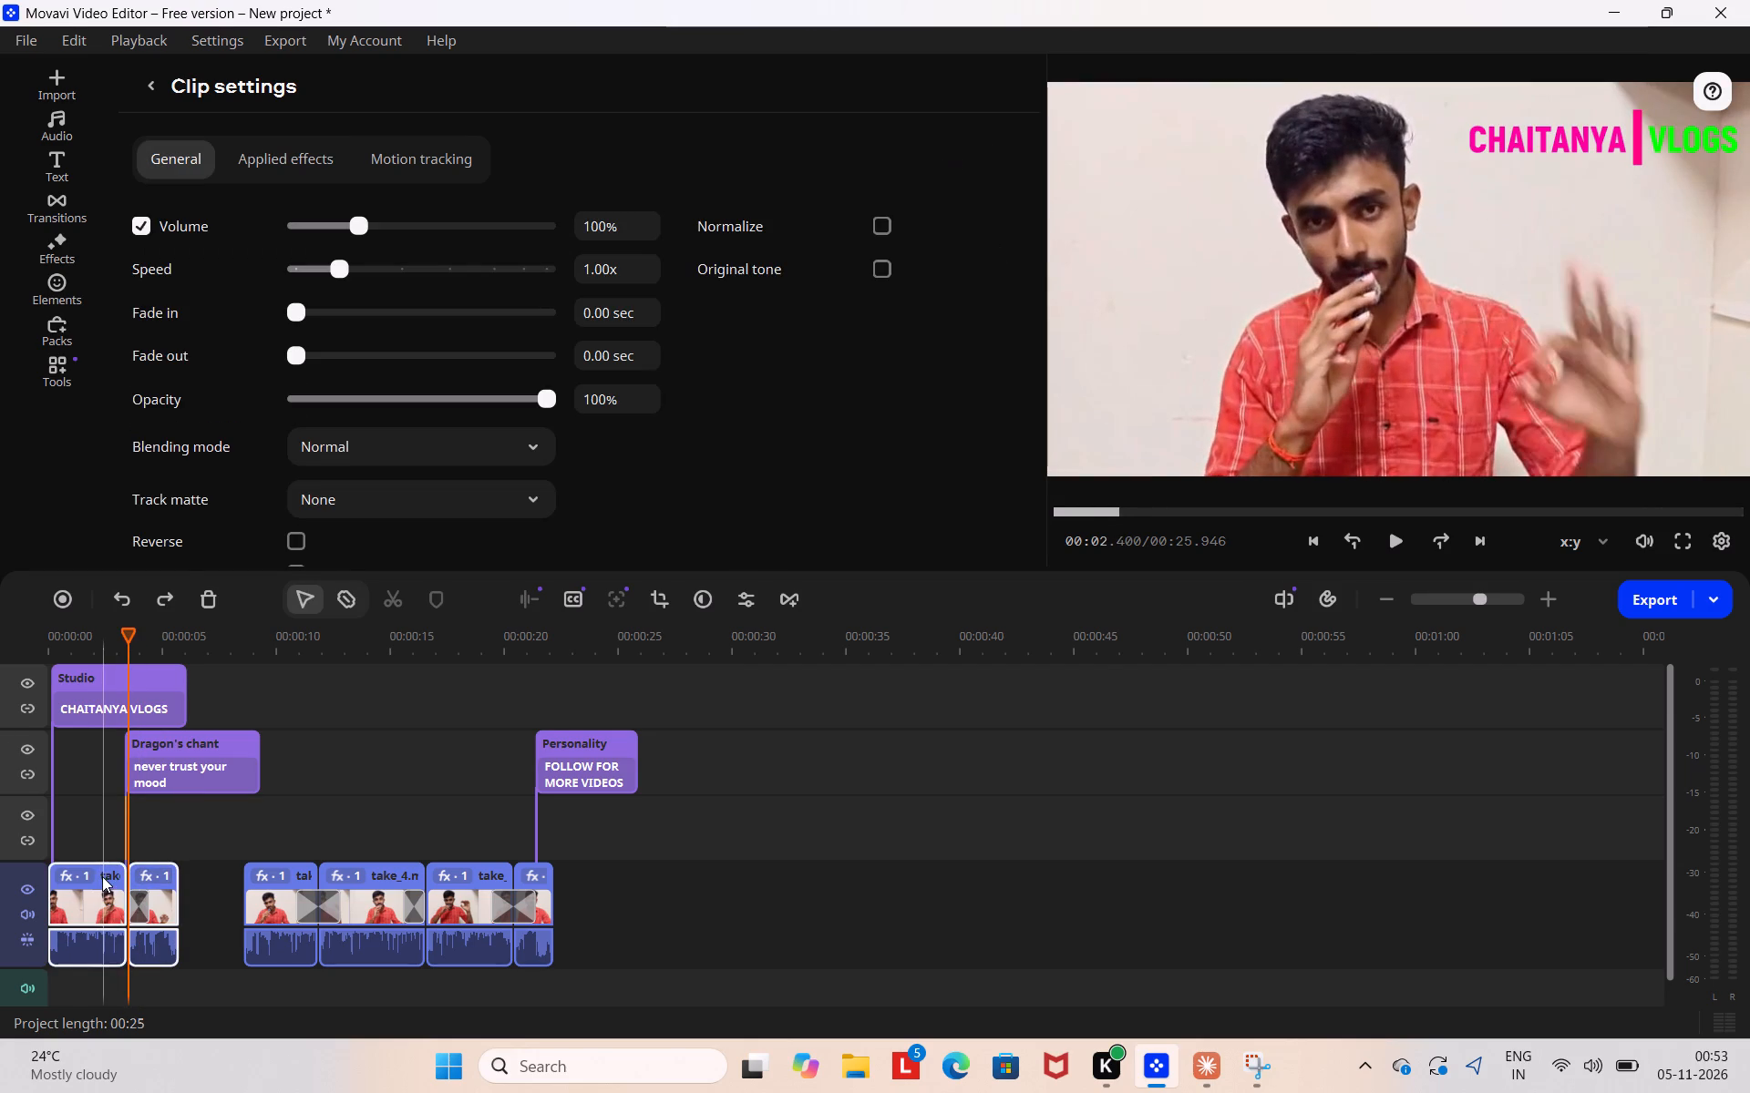
pyautogui.moveTo(102, 876); pyautogui.dragTo(161, 882)
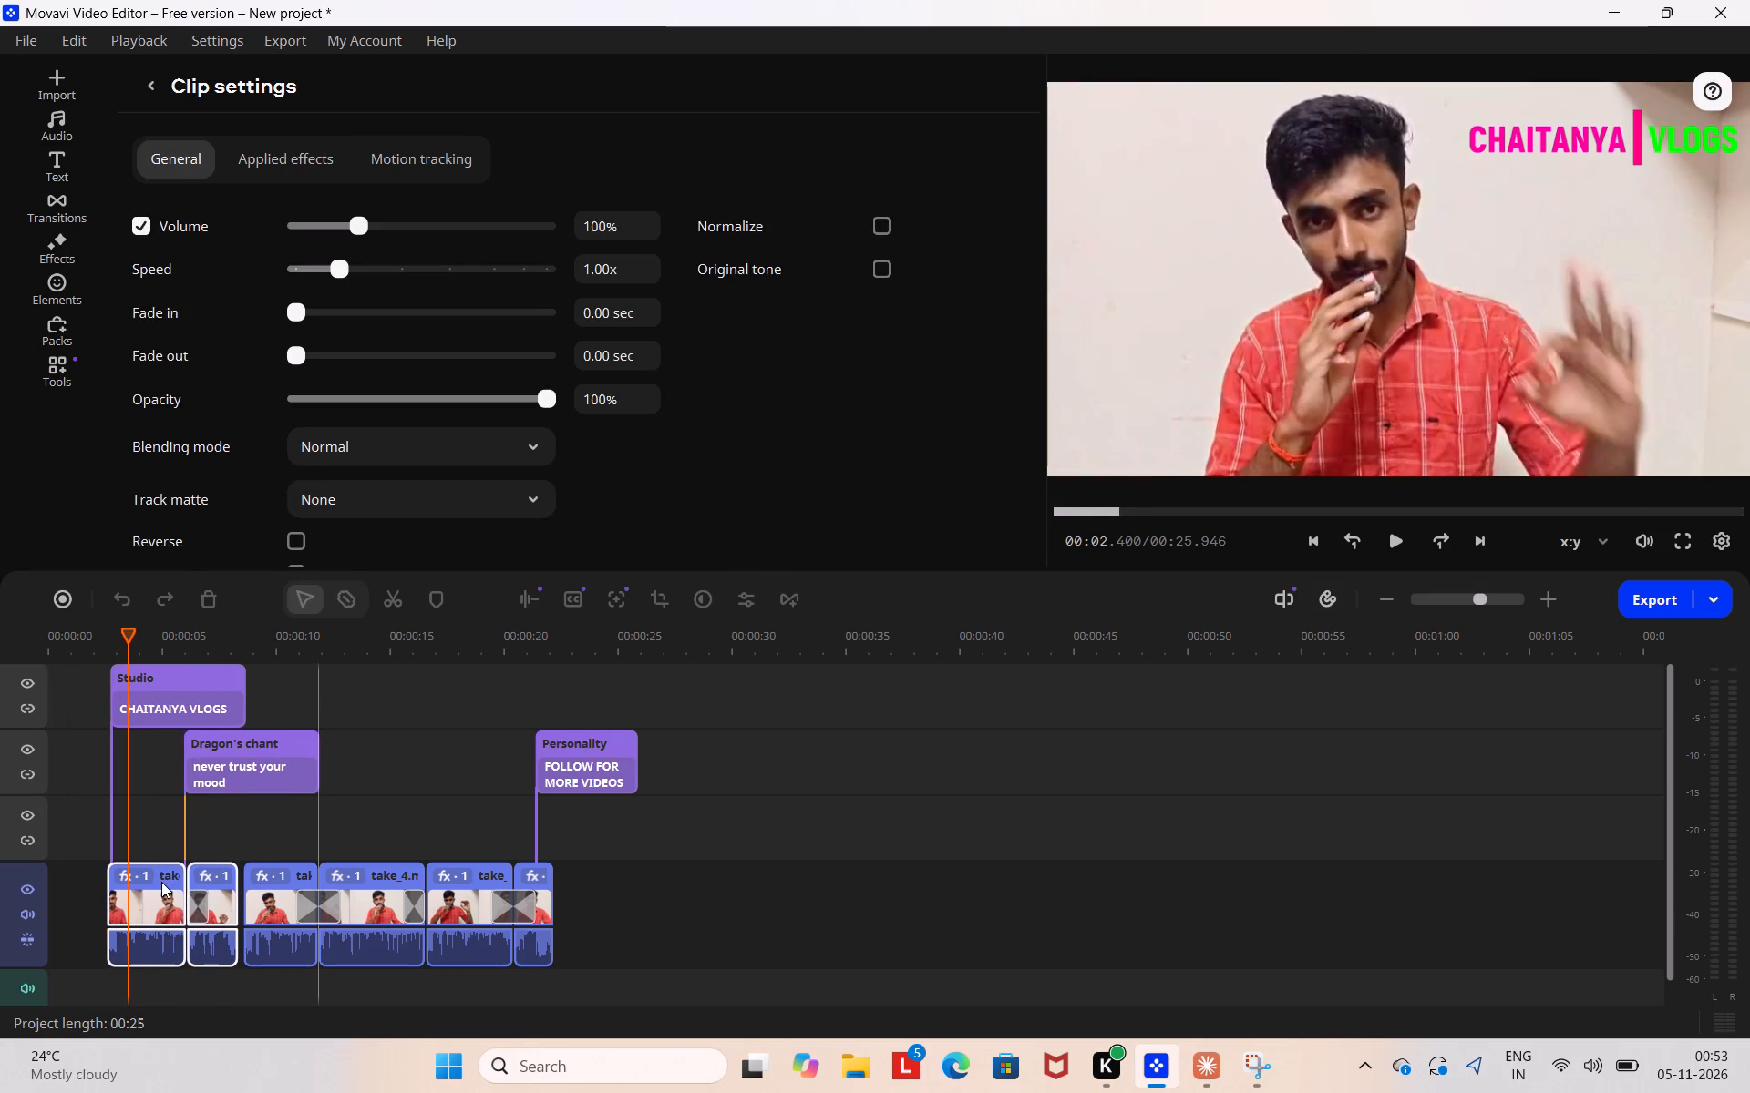
pyautogui.moveTo(161, 882); pyautogui.dragTo(171, 891)
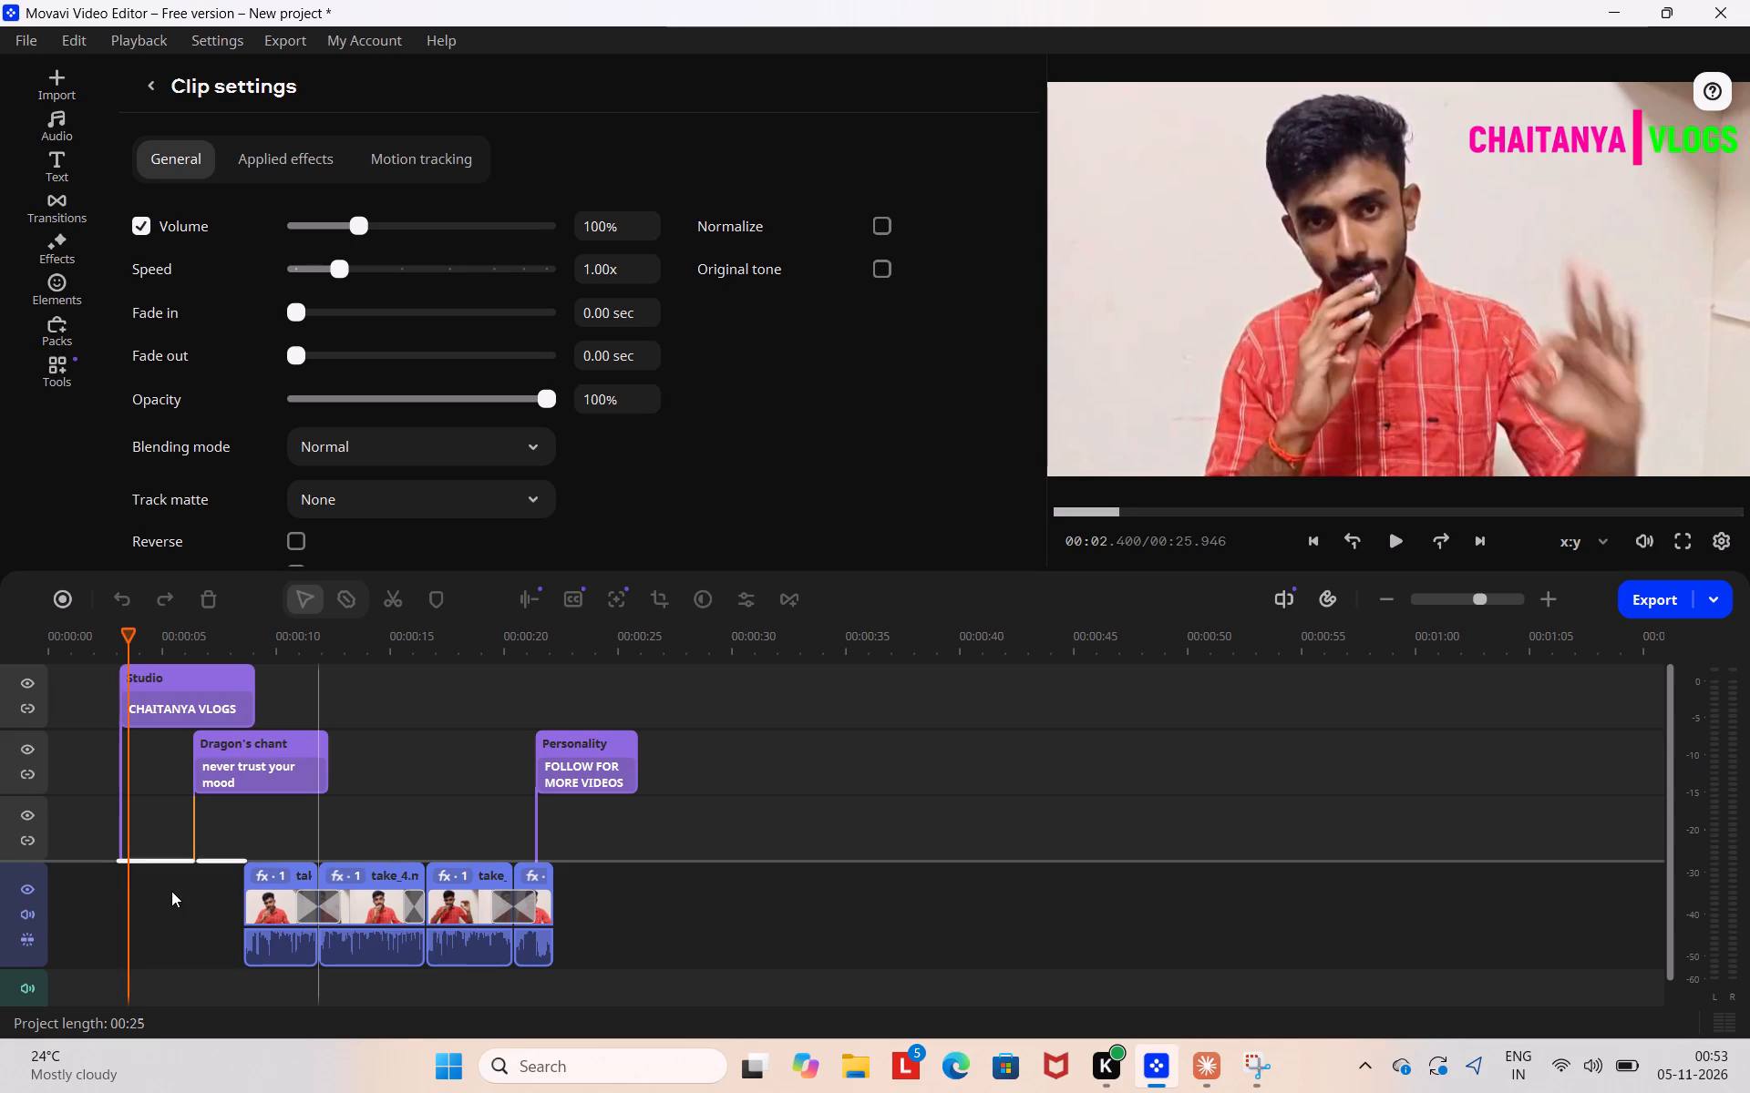
pyautogui.moveTo(171, 891); pyautogui.dragTo(182, 934)
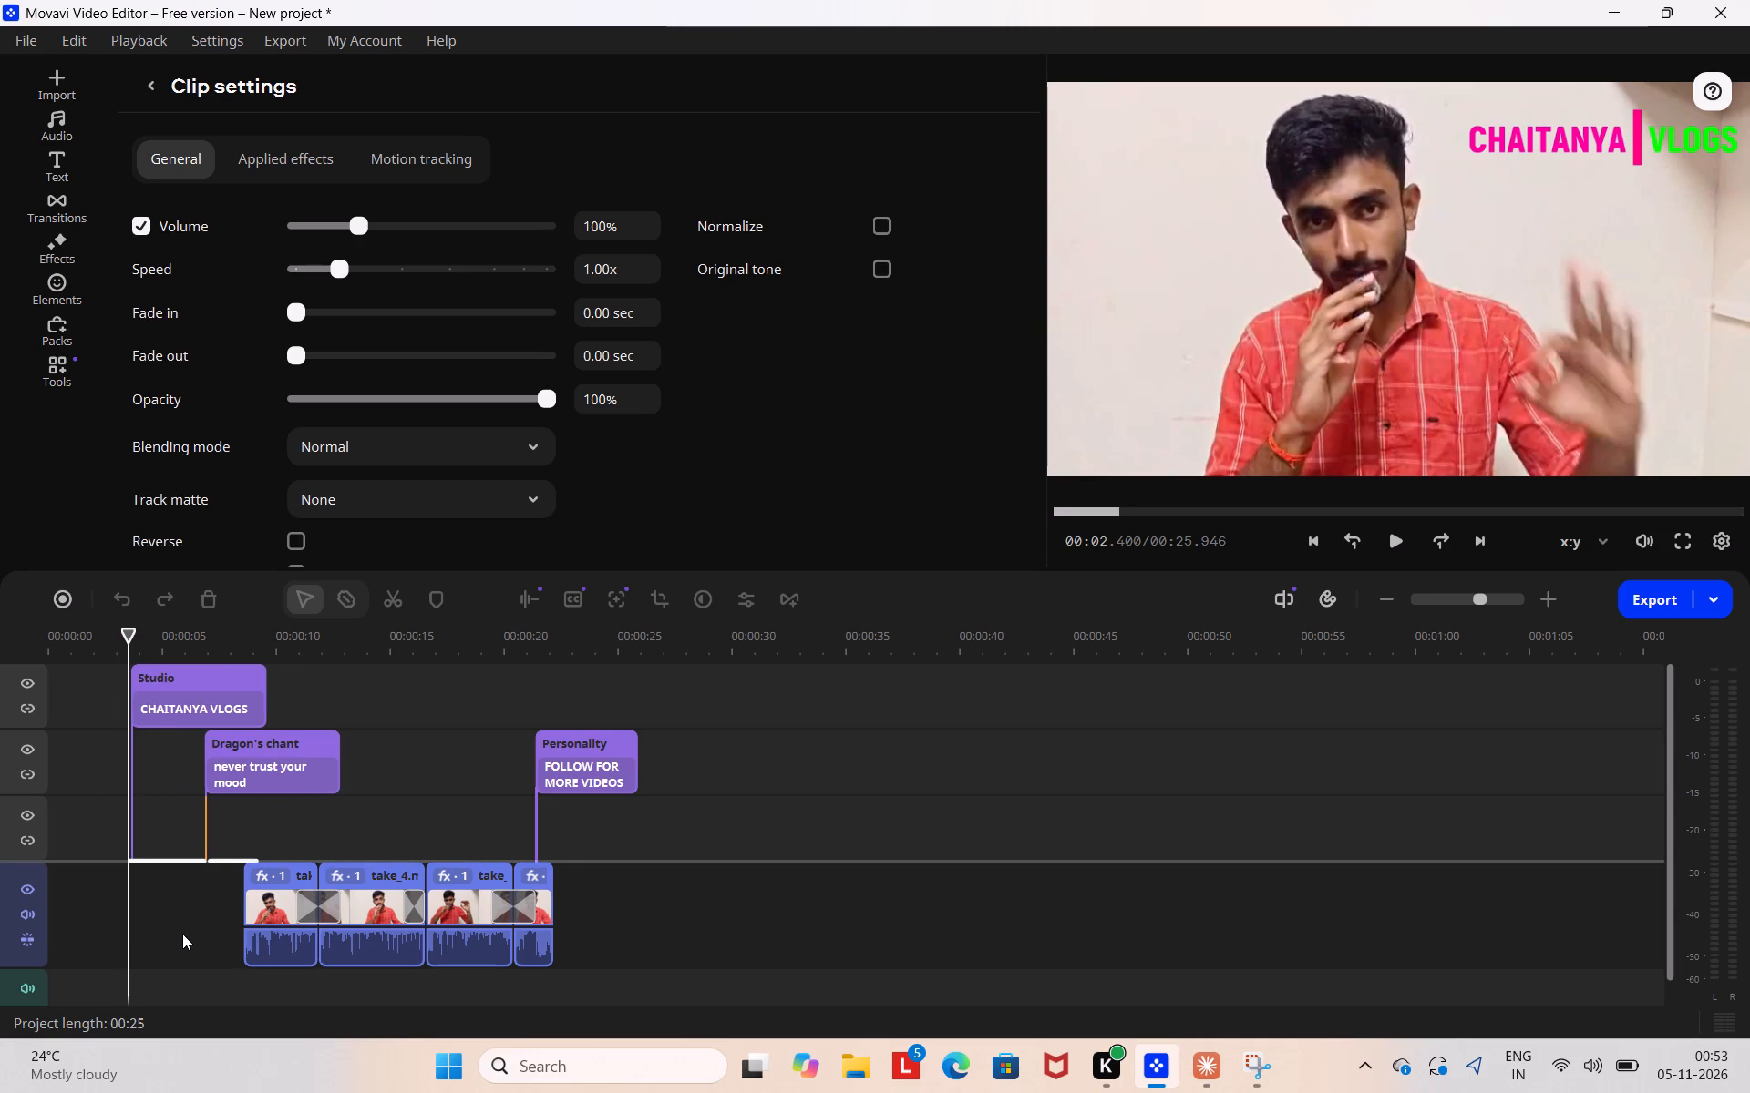
pyautogui.moveTo(182, 934); pyautogui.dragTo(168, 867)
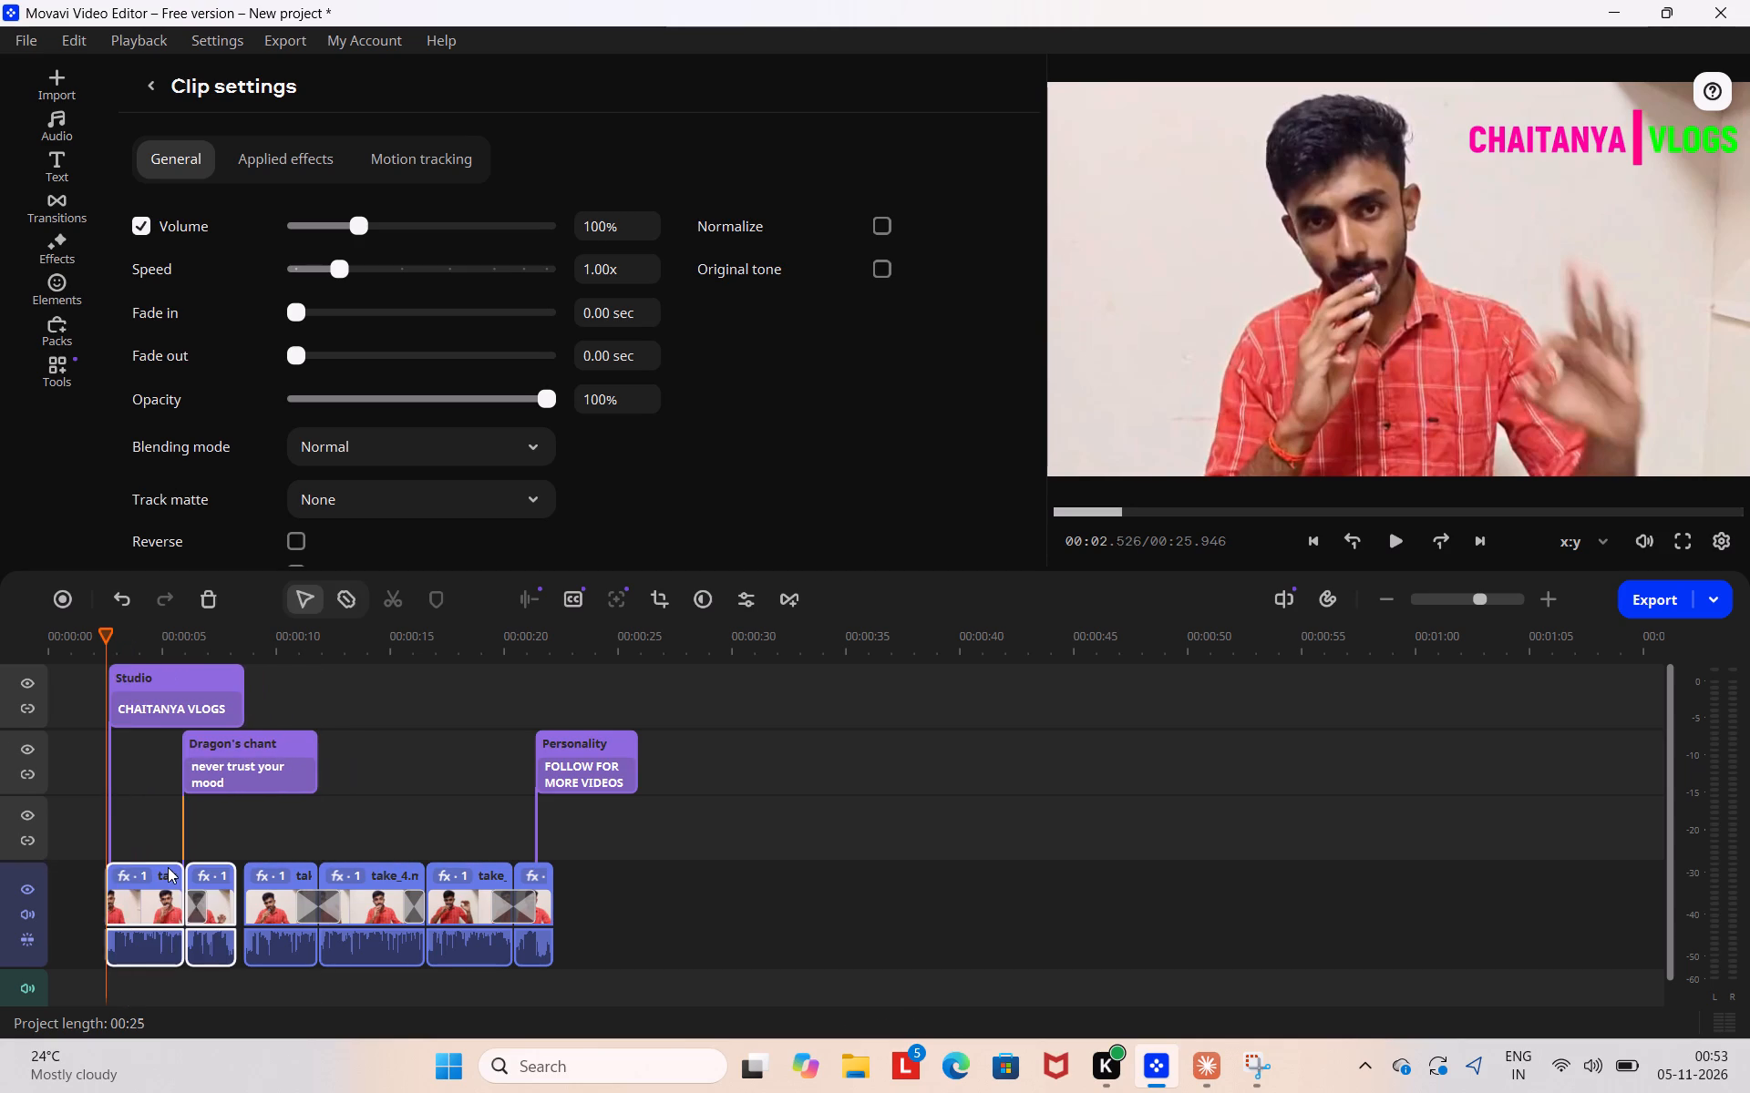
# Play the project from the second clip at about 7.6 seconds, and replay it from the beginning to check the shifted clips.
pyautogui.click(257, 886)
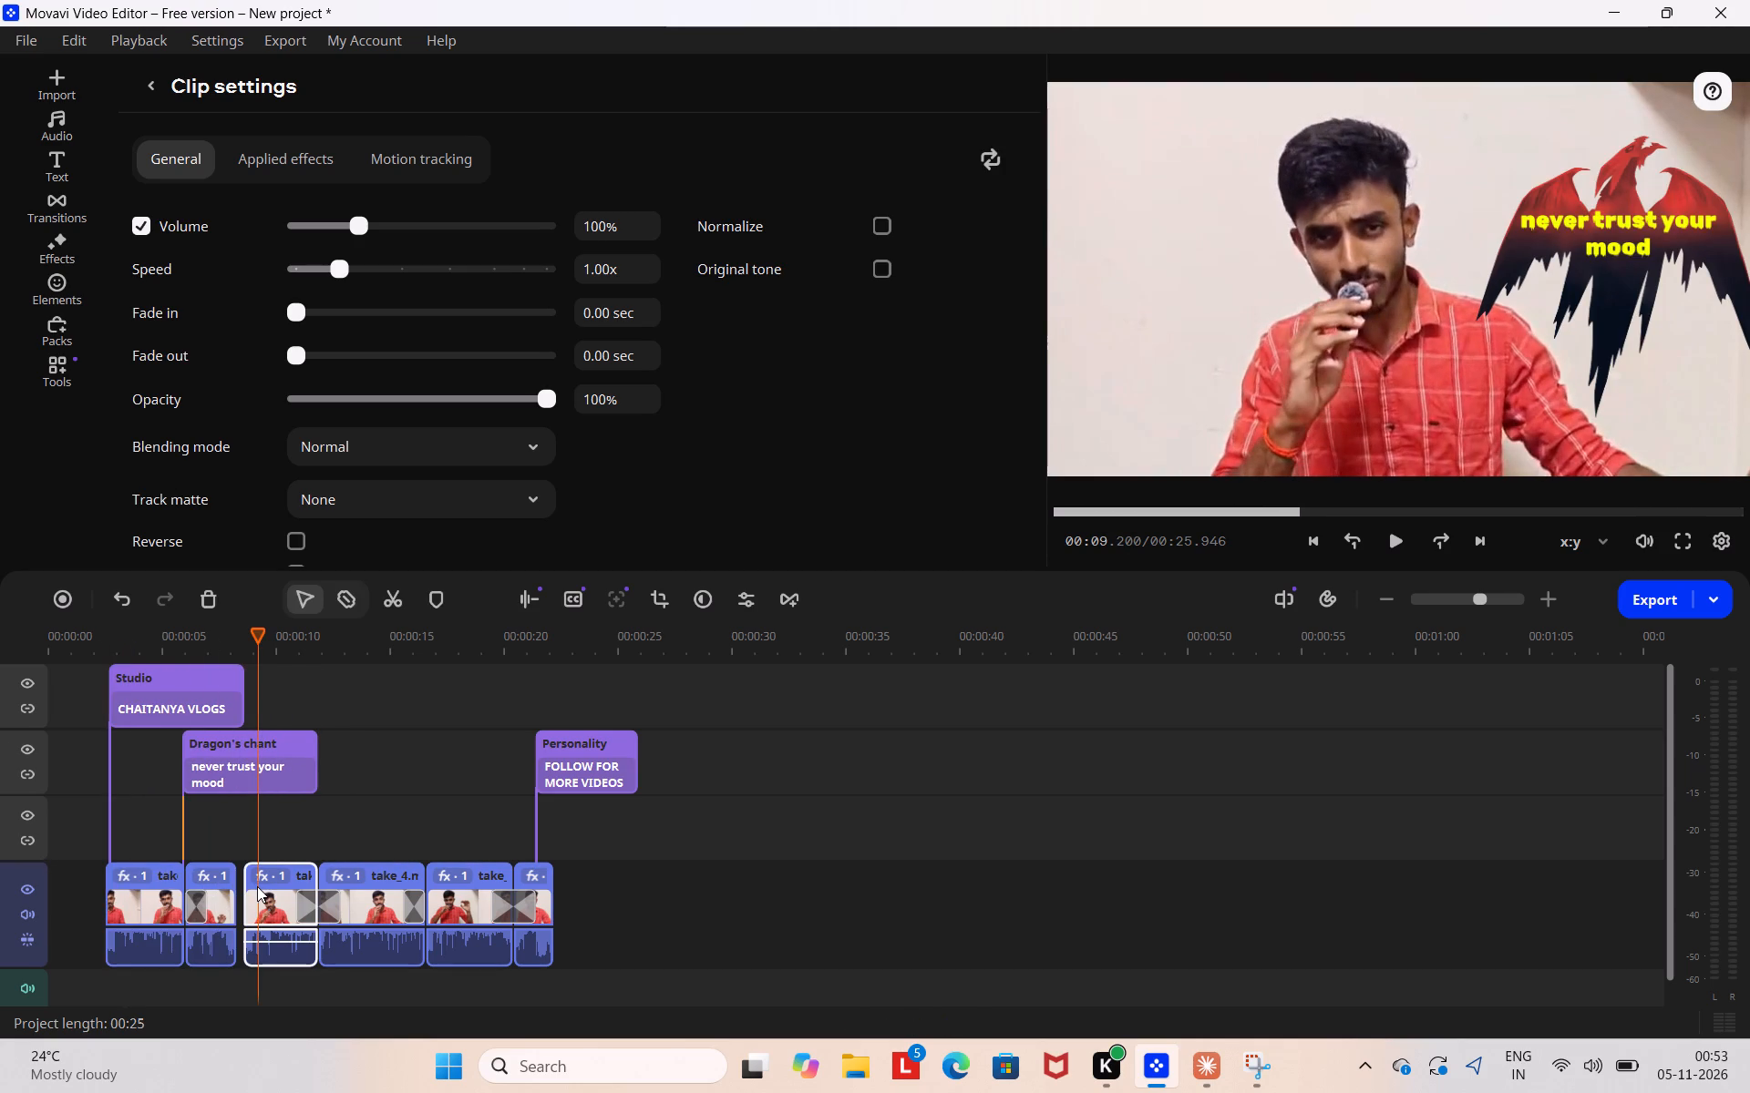
pyautogui.click(257, 886)
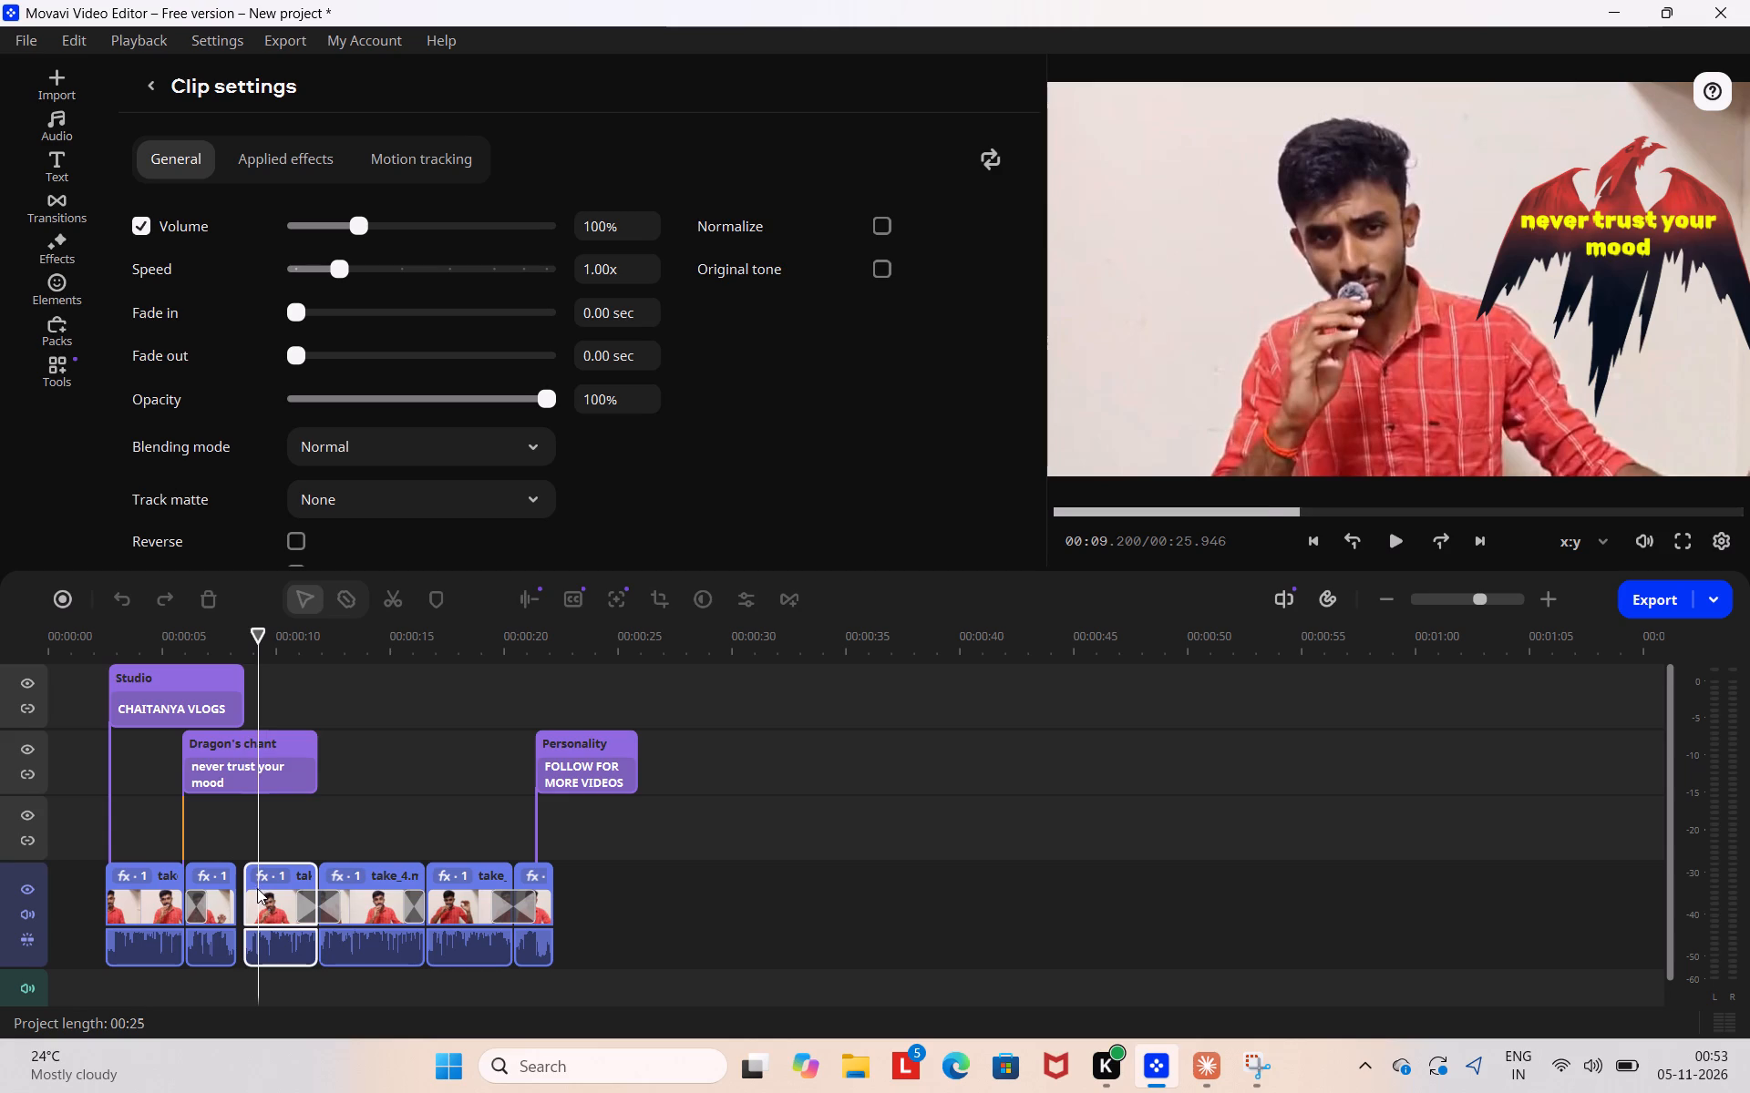
pyautogui.click(222, 902)
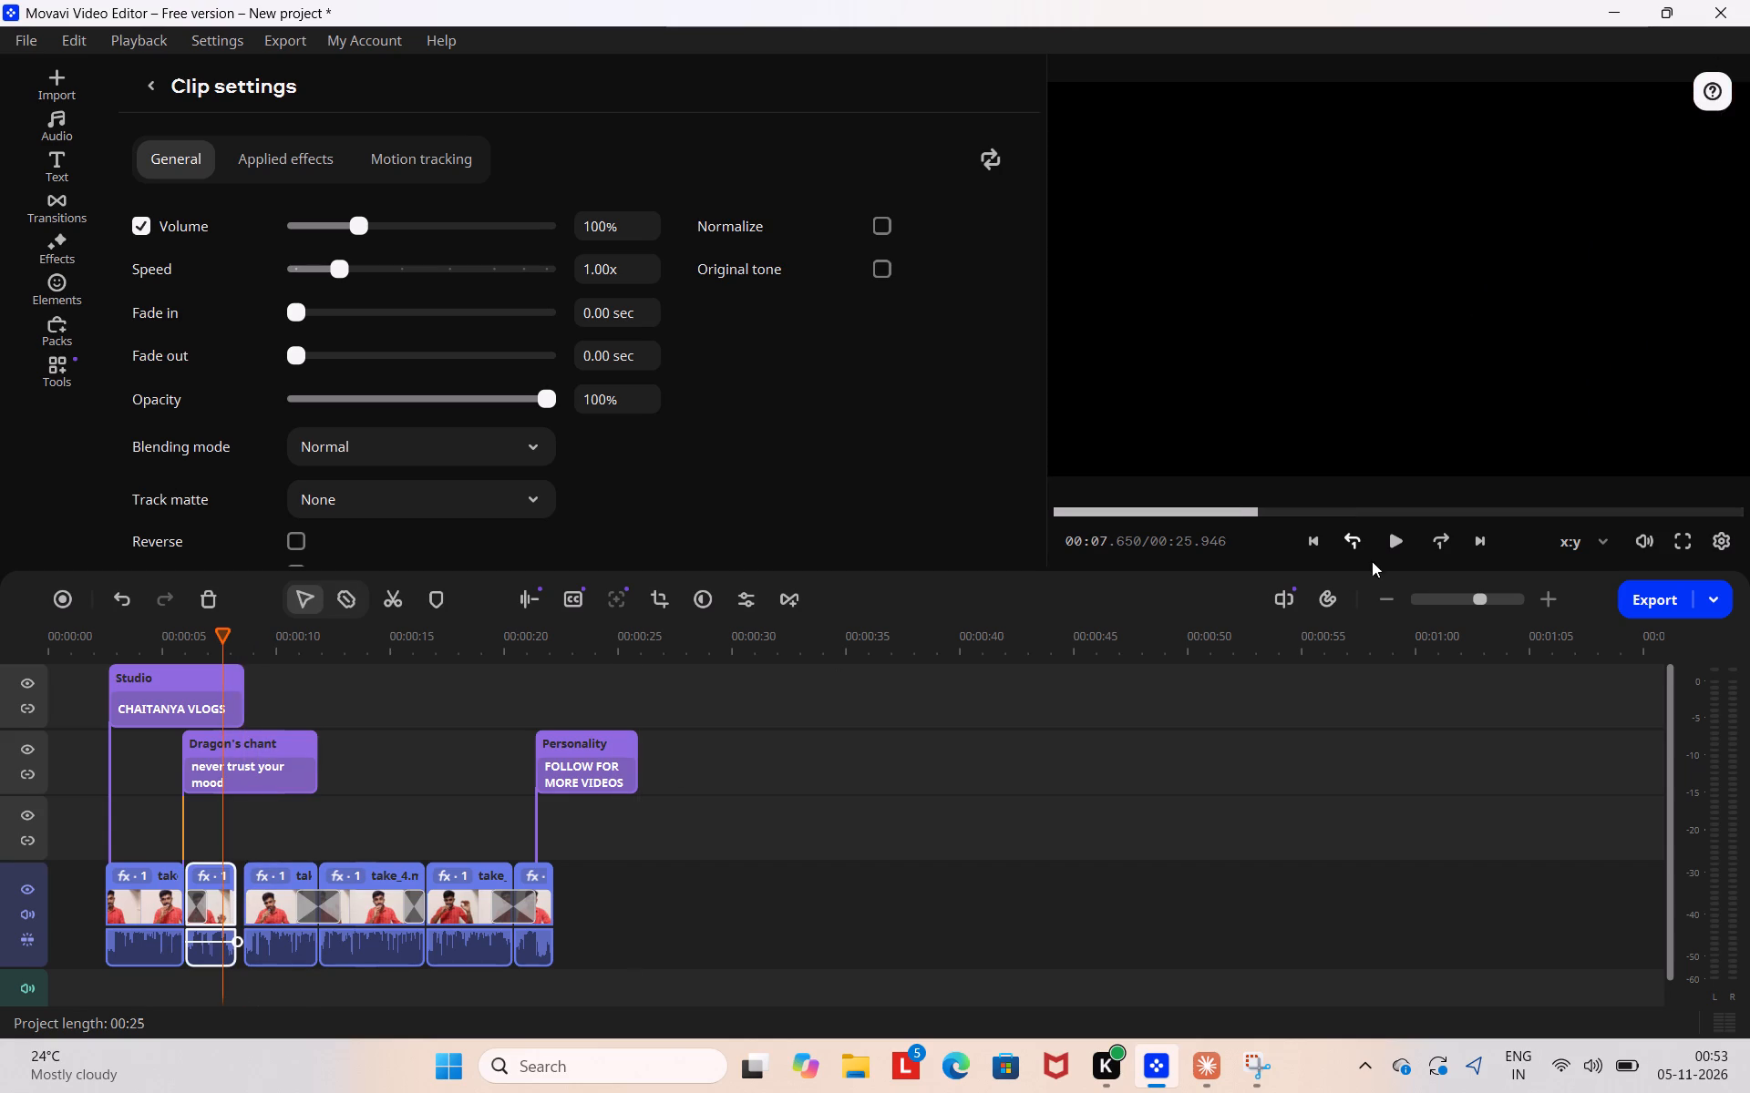
pyautogui.click(1399, 539)
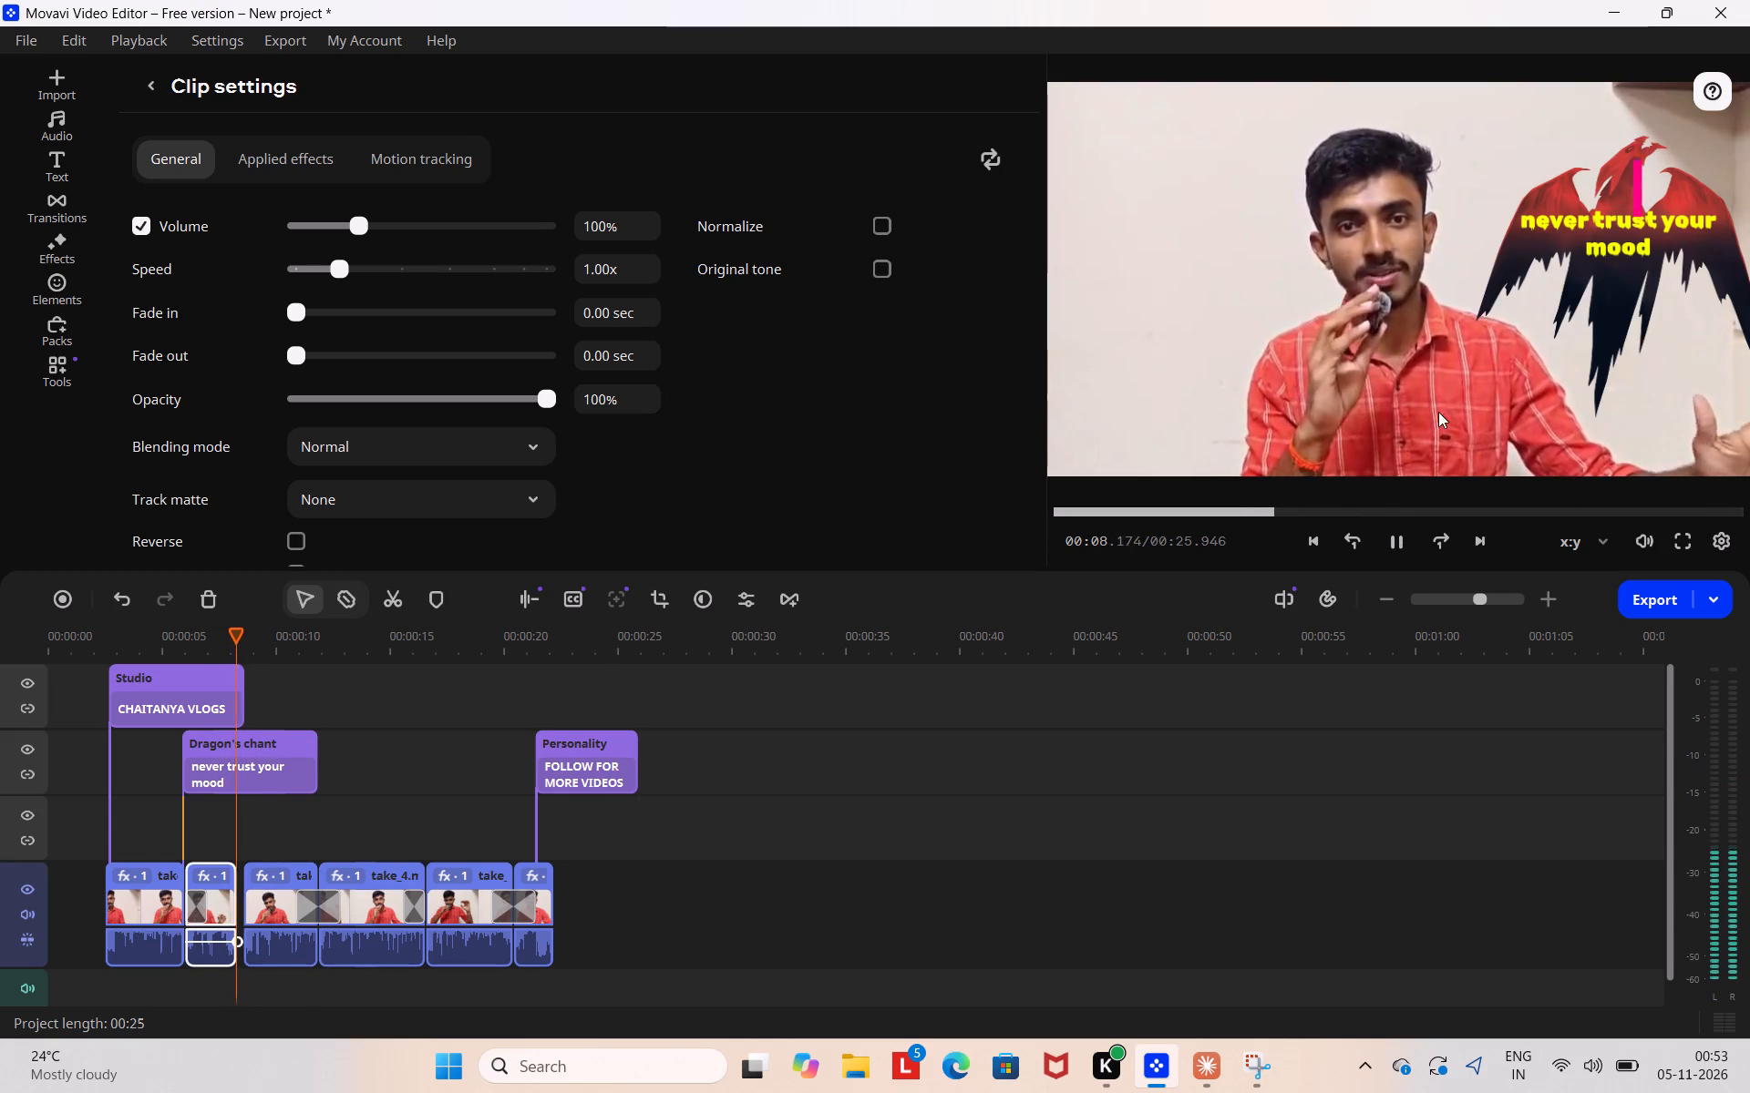
pyautogui.moveTo(1277, 503); pyautogui.dragTo(1245, 505)
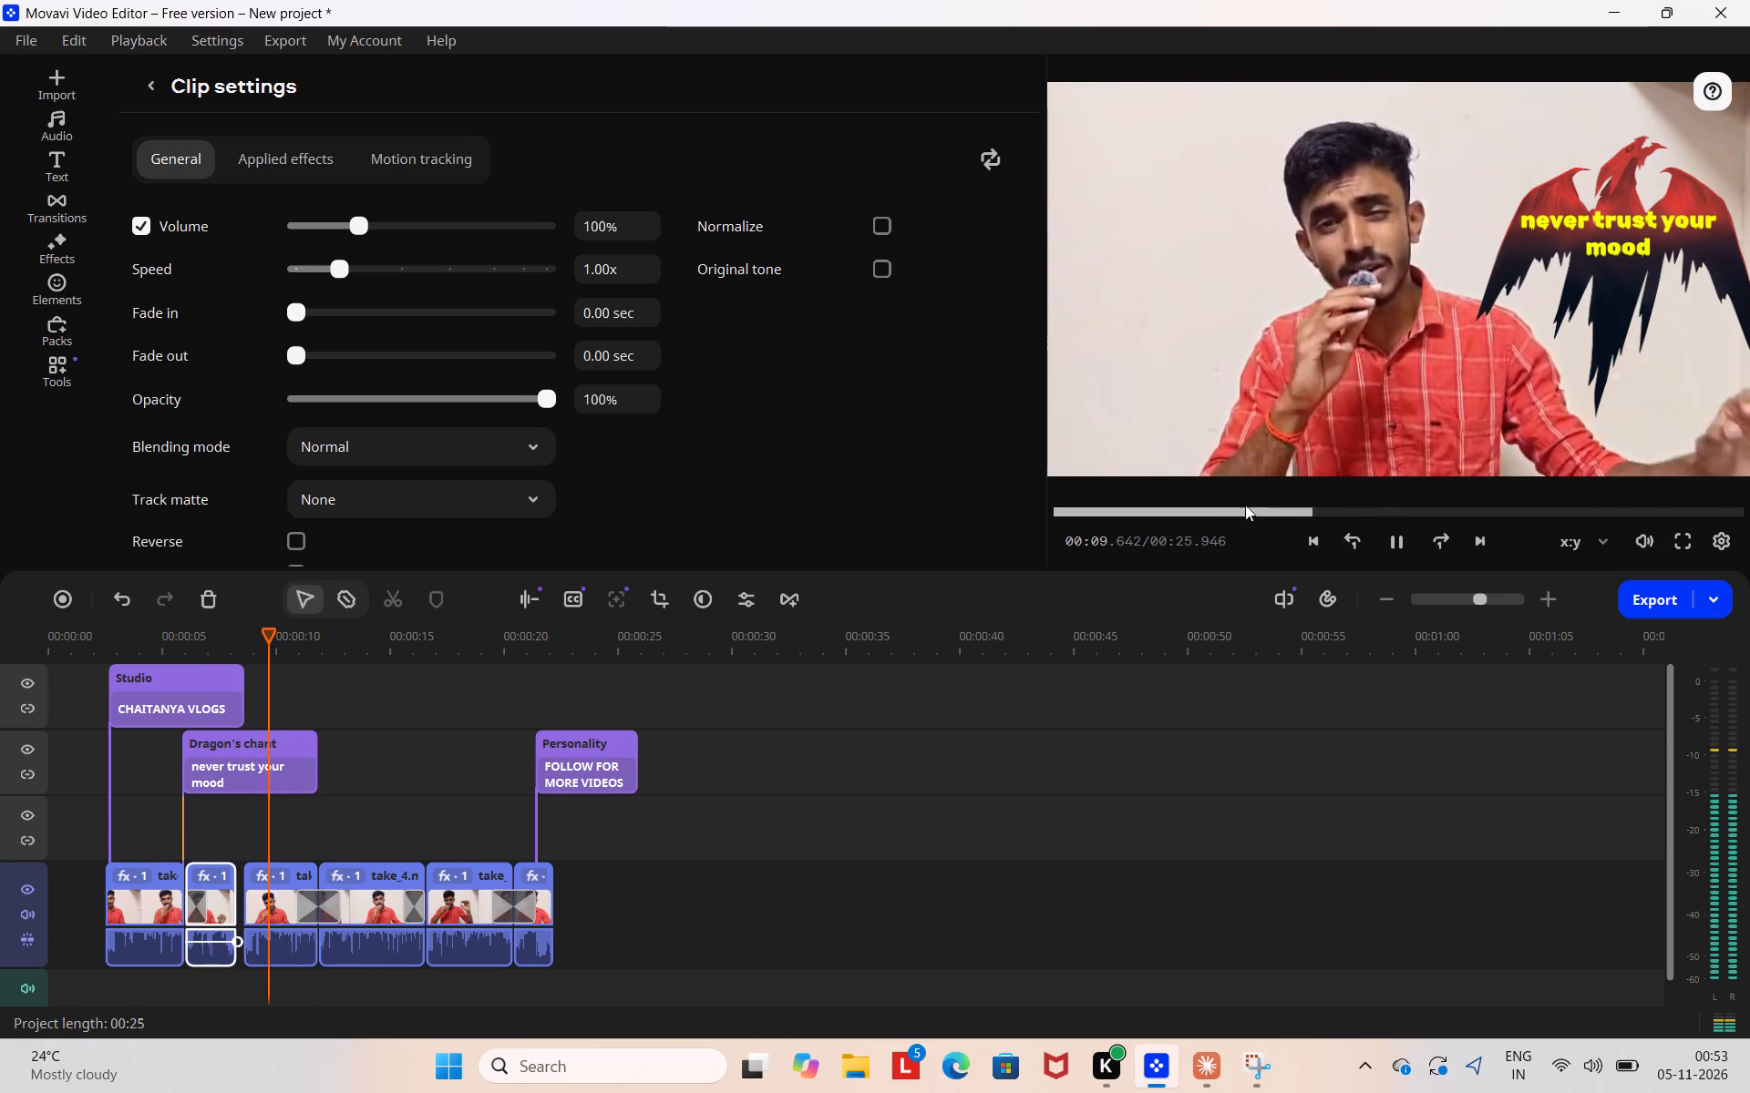
pyautogui.moveTo(1245, 505); pyautogui.dragTo(1157, 512)
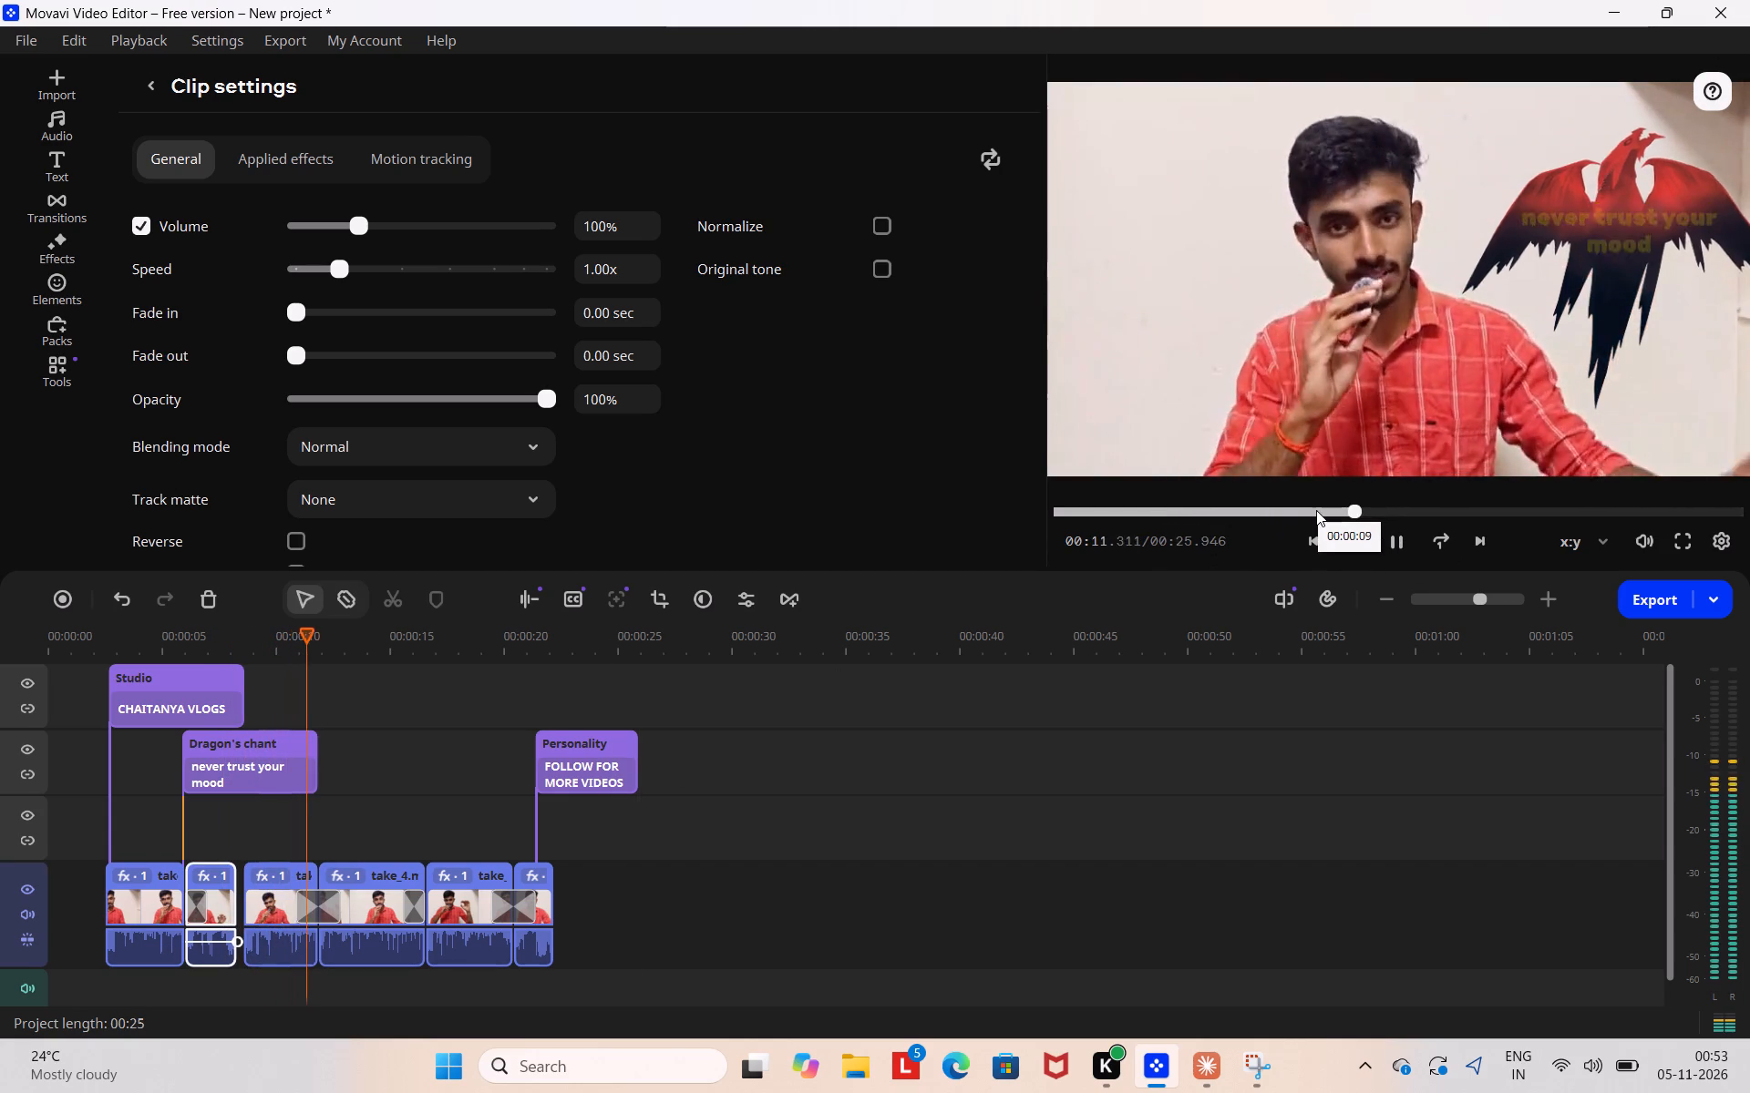
pyautogui.moveTo(1396, 503); pyautogui.dragTo(1122, 487)
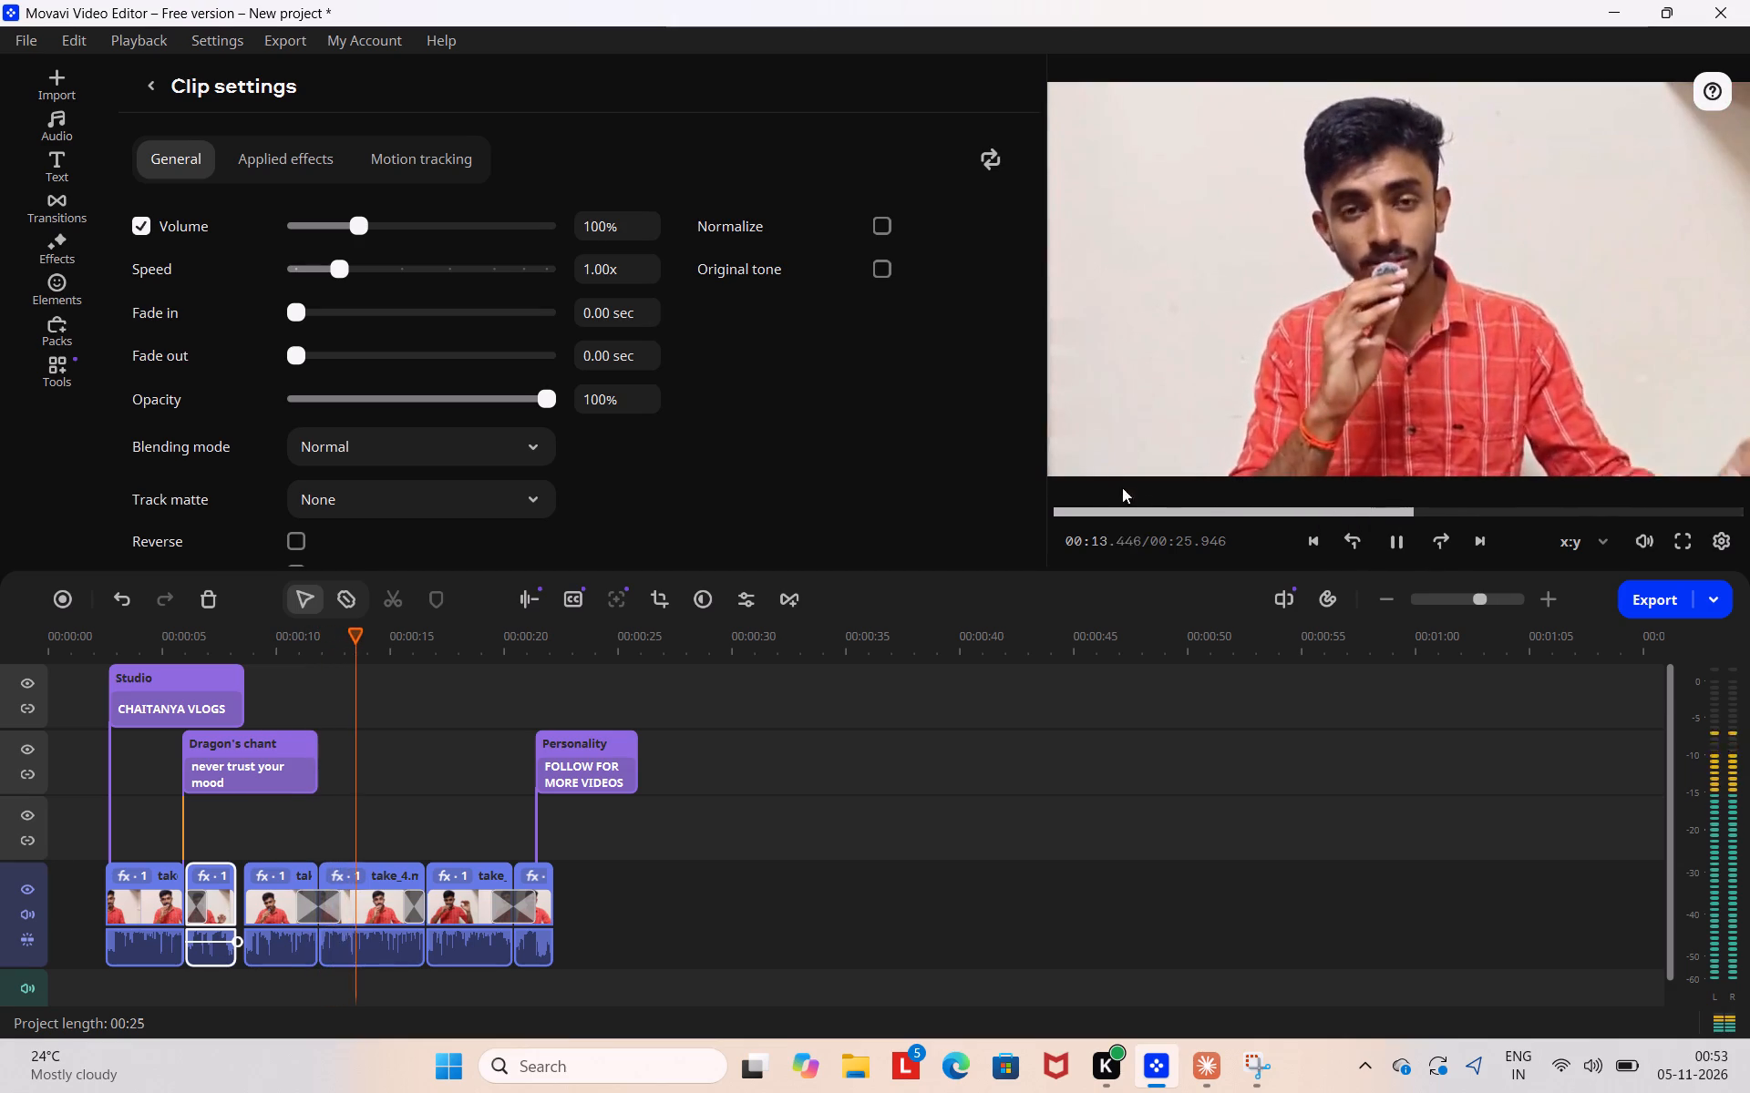
pyautogui.moveTo(1122, 487); pyautogui.dragTo(1105, 486)
pyautogui.click(1067, 494)
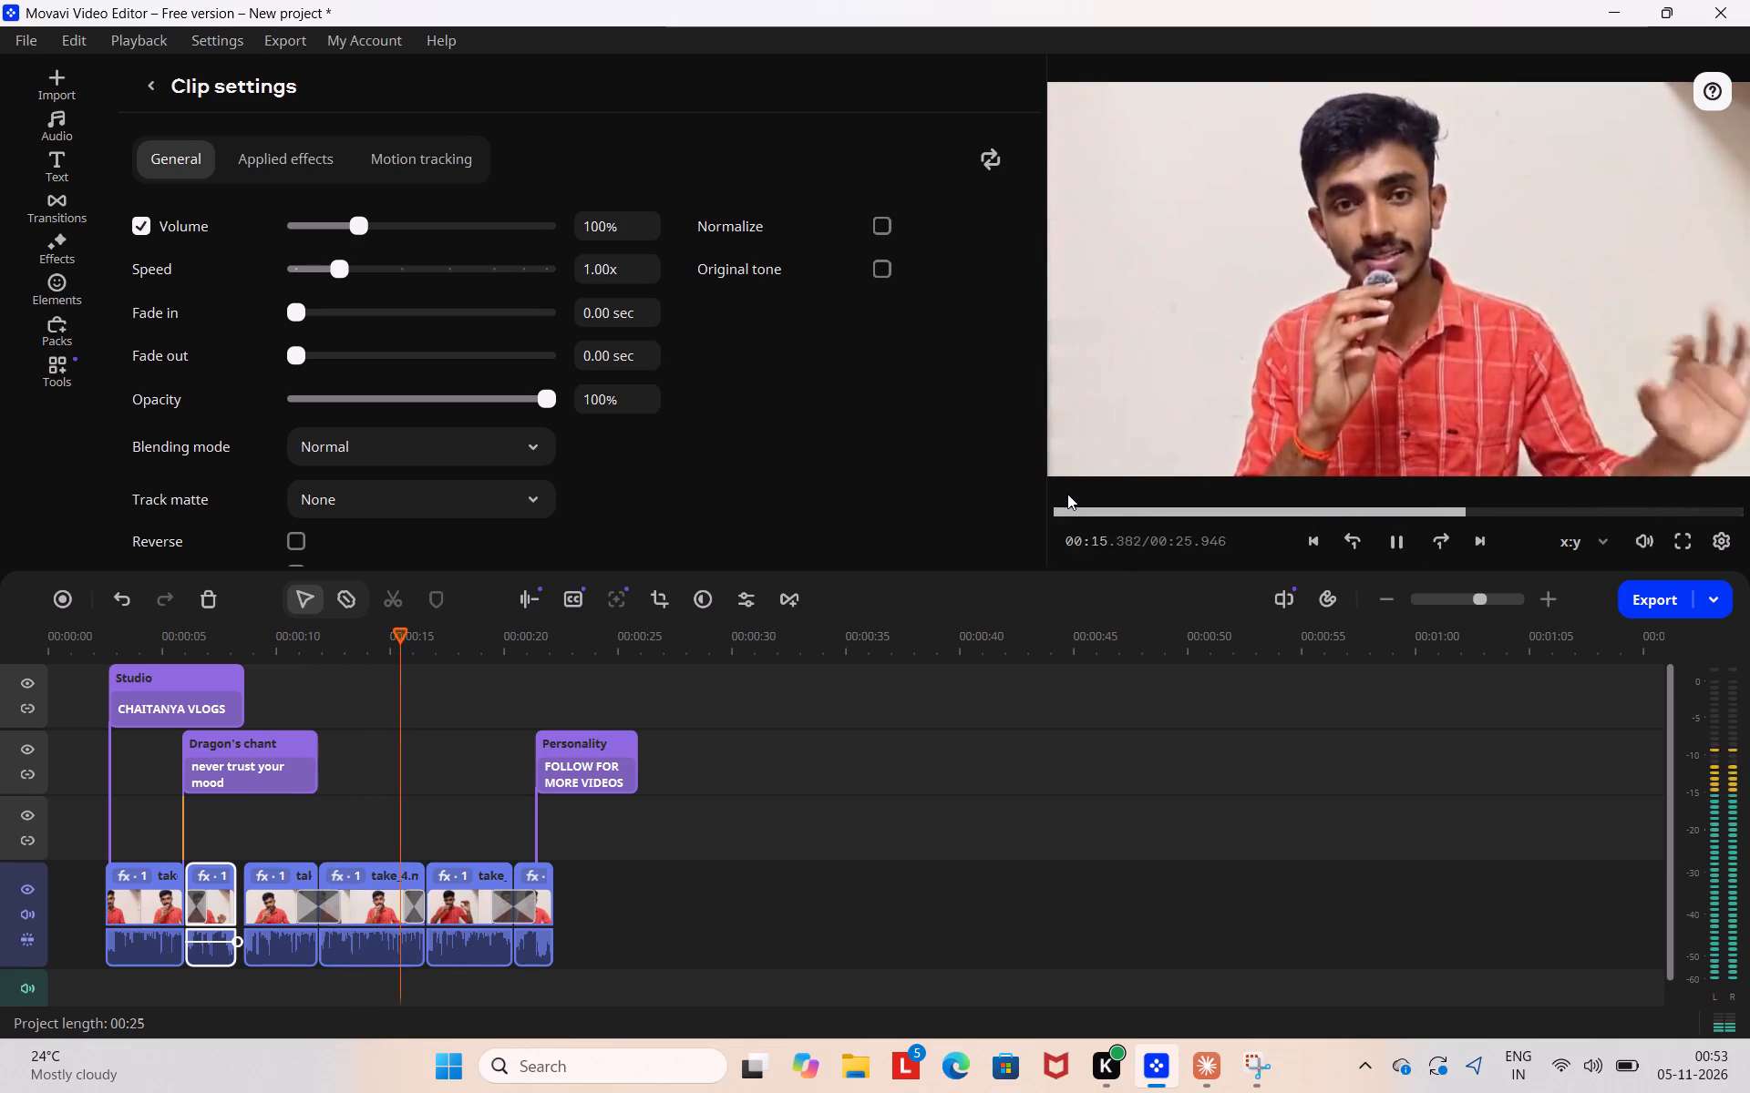
pyautogui.click(1057, 514)
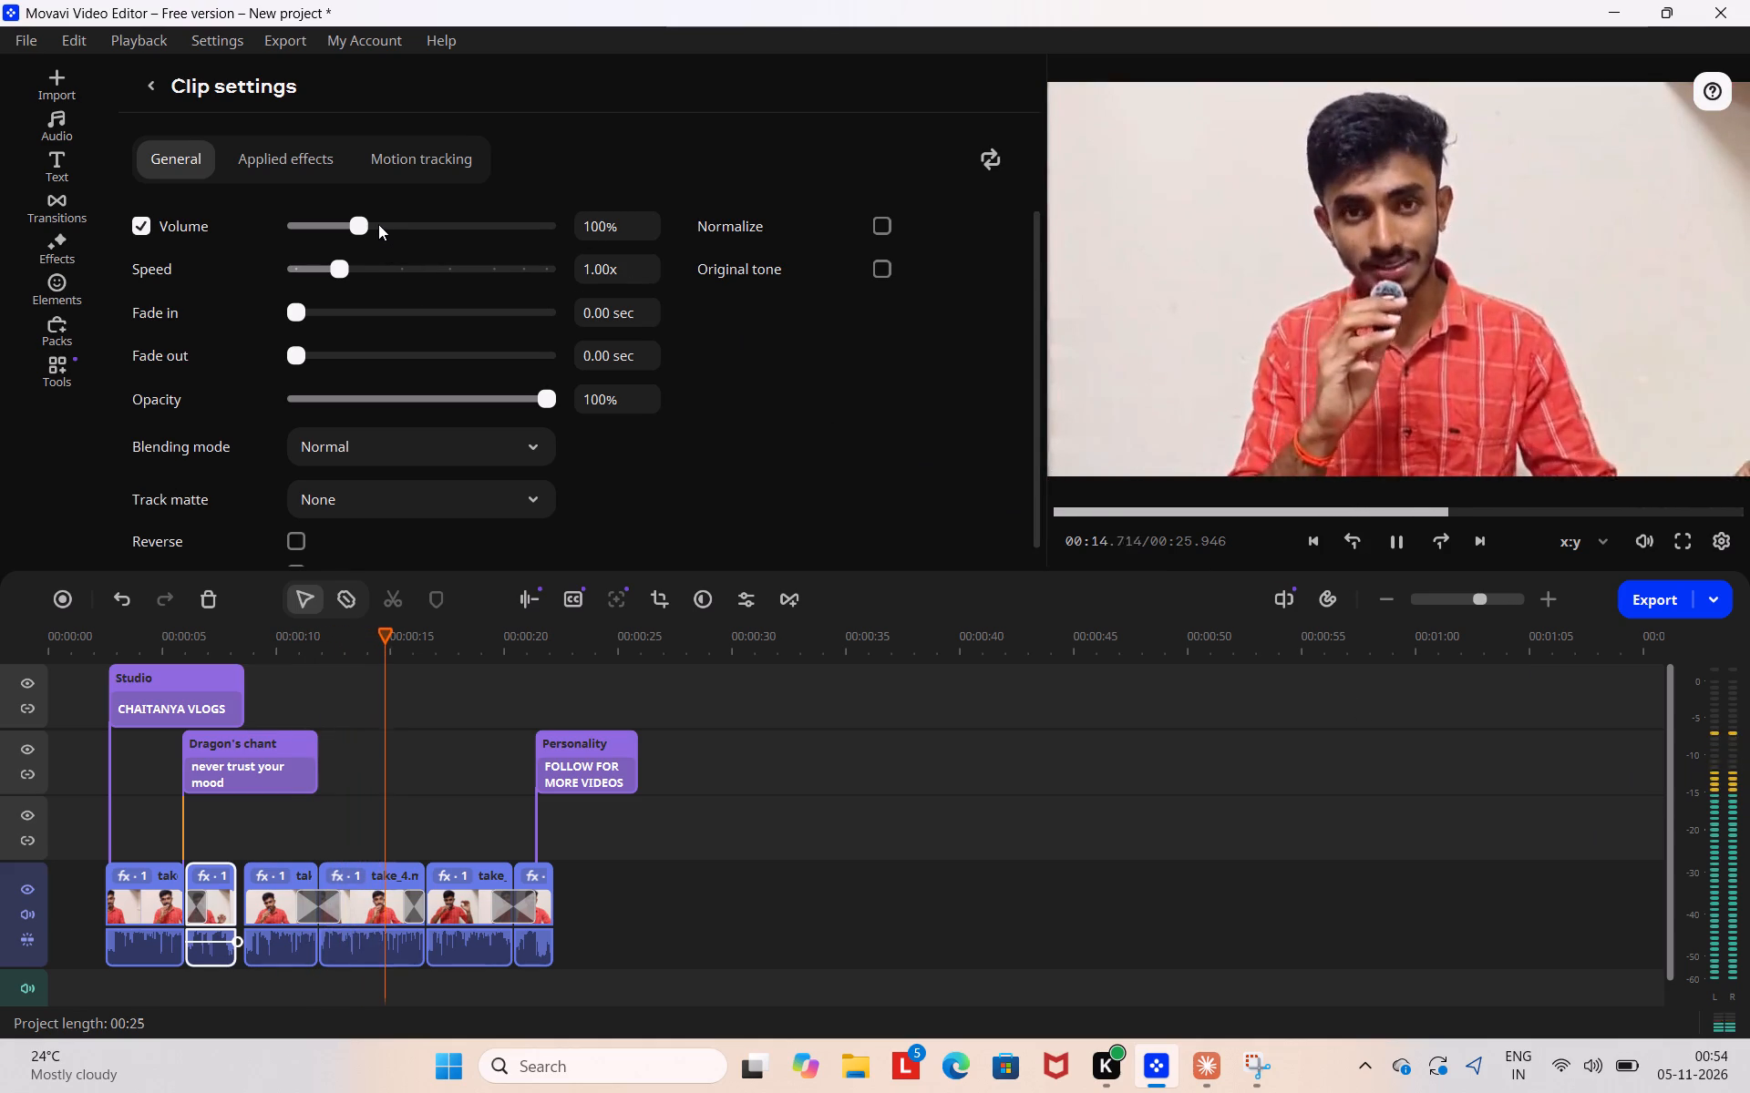
# Set the second clip's volume to 225%, after trying 304% with the project playing.
pyautogui.moveTo(377, 222); pyautogui.dragTo(485, 232)
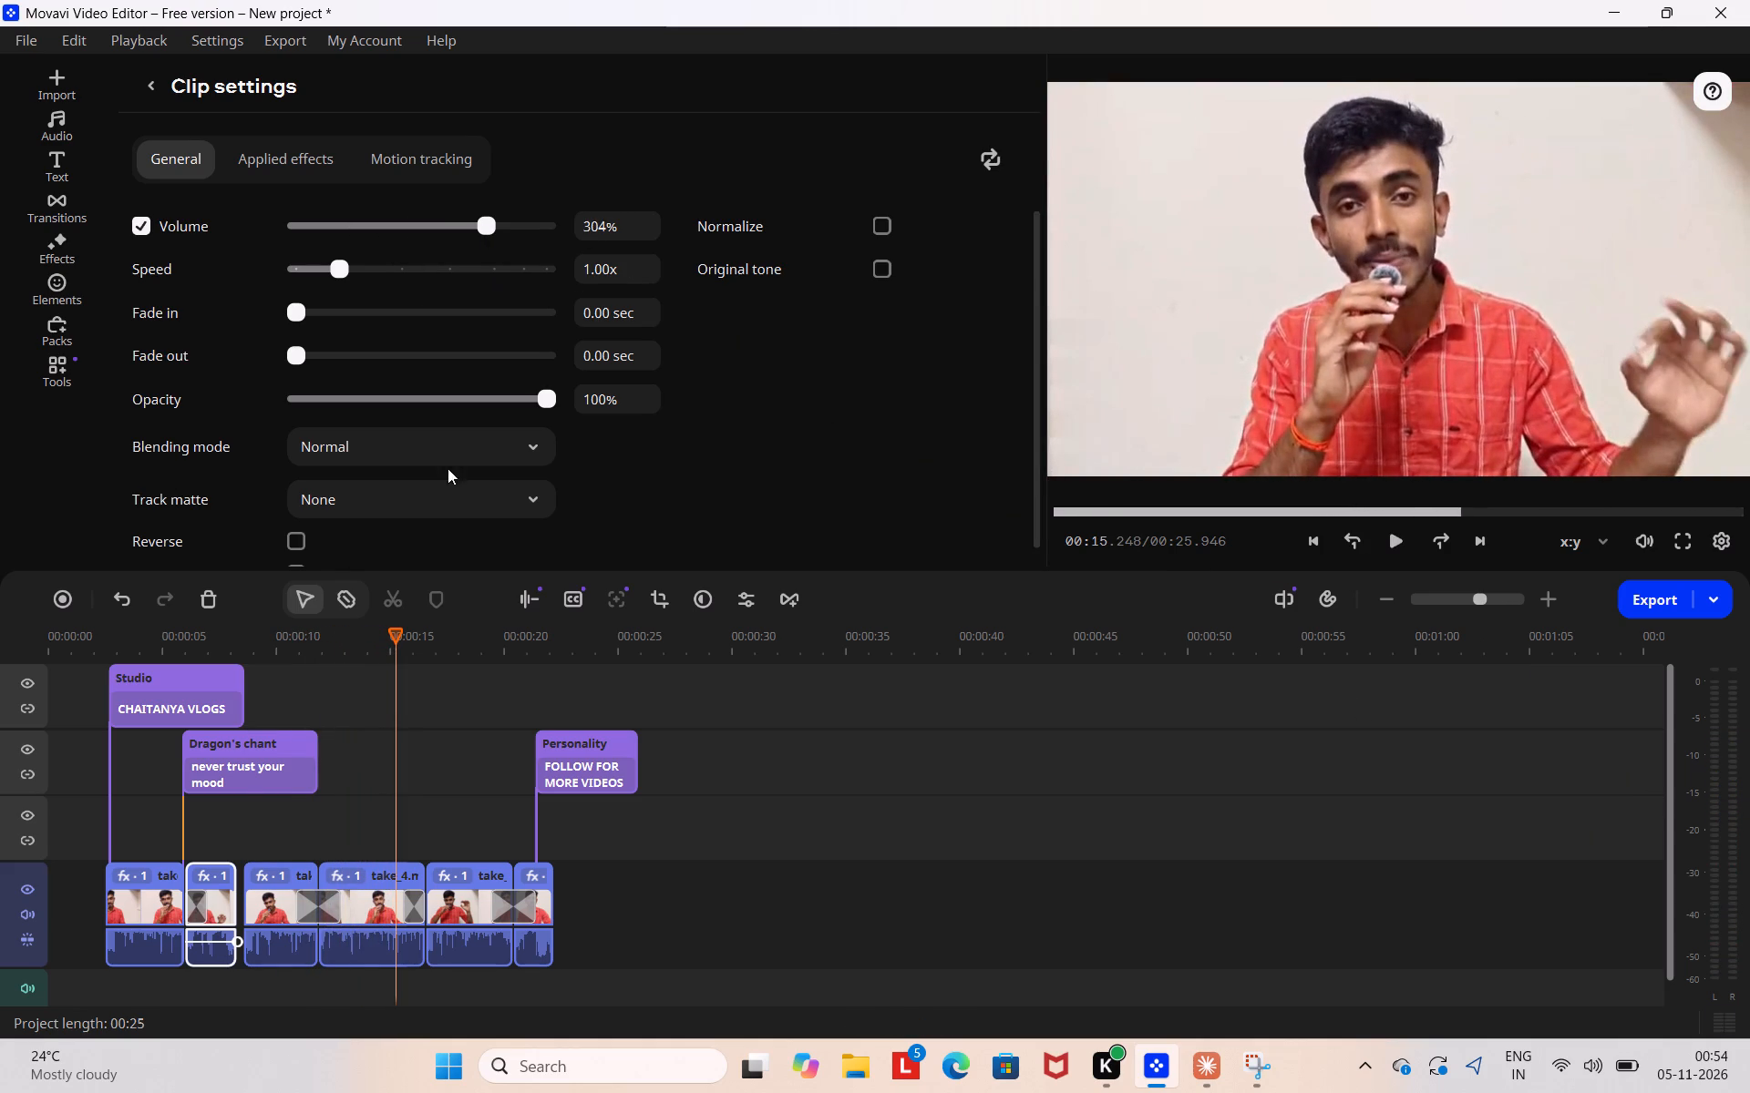
pyautogui.click(1396, 541)
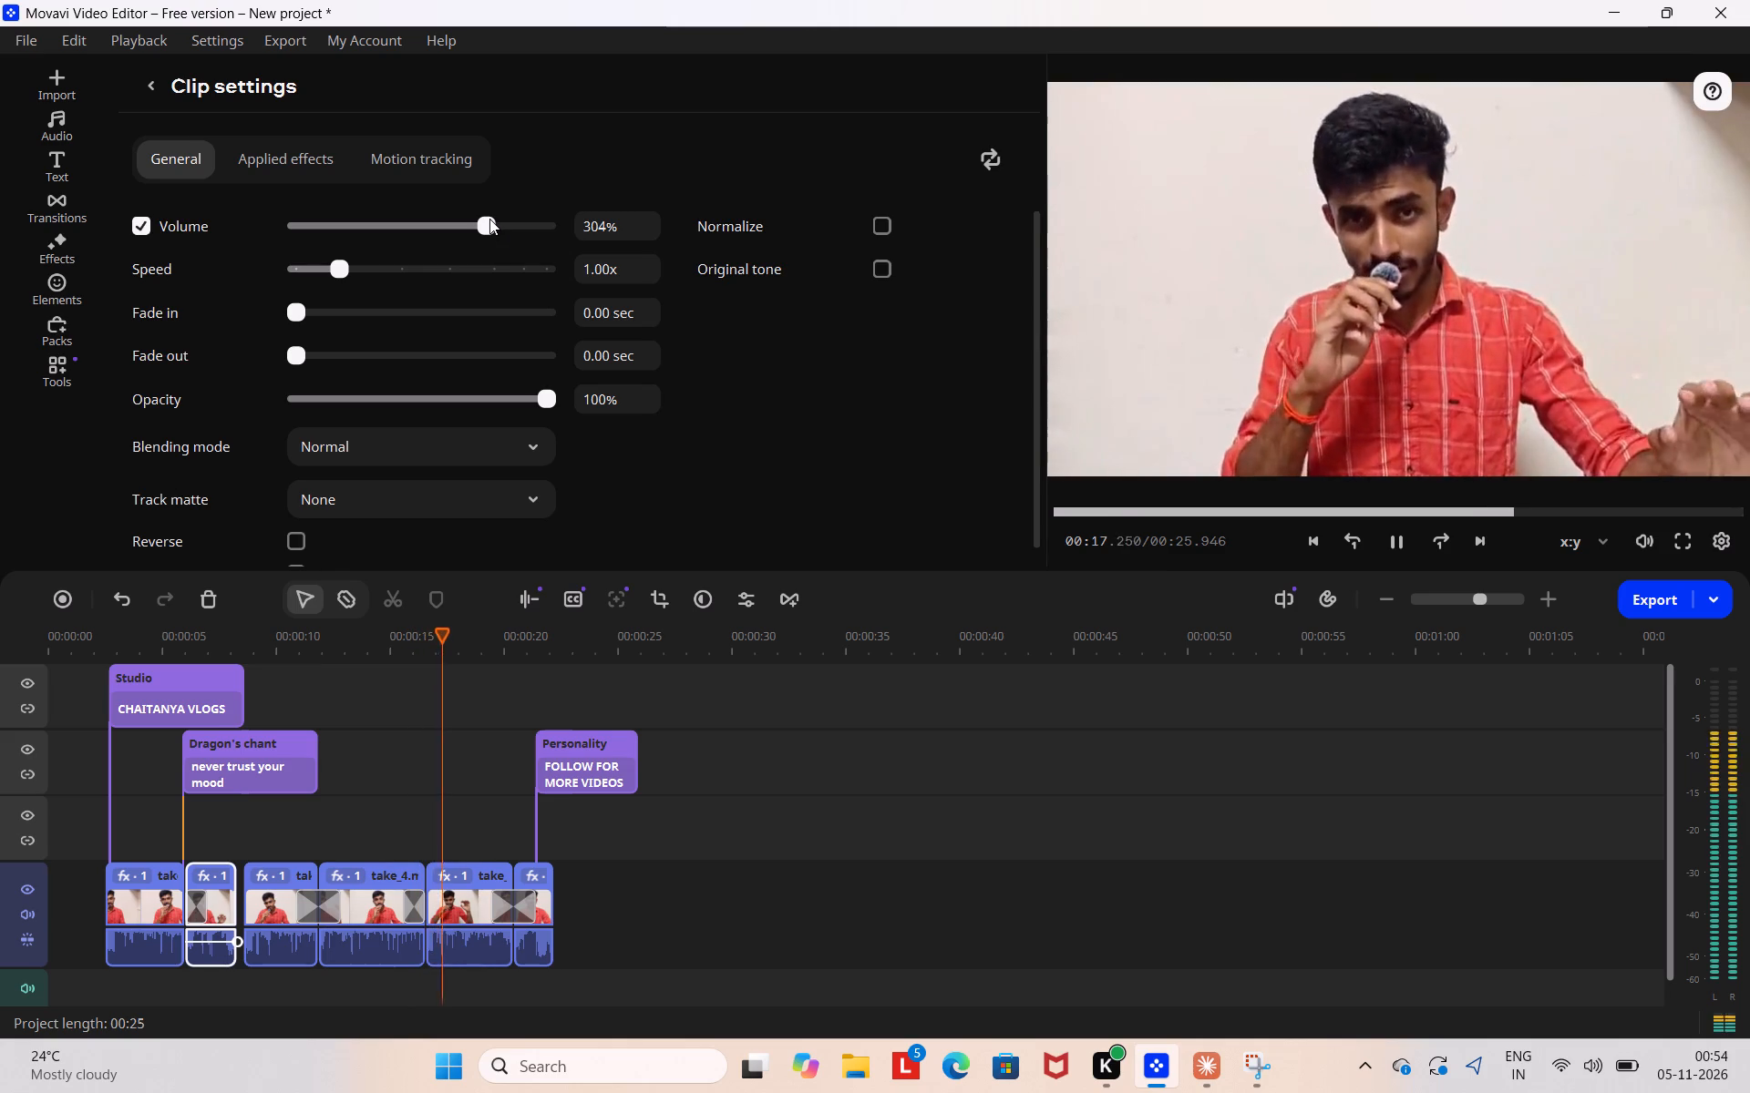
pyautogui.moveTo(489, 219); pyautogui.dragTo(437, 223)
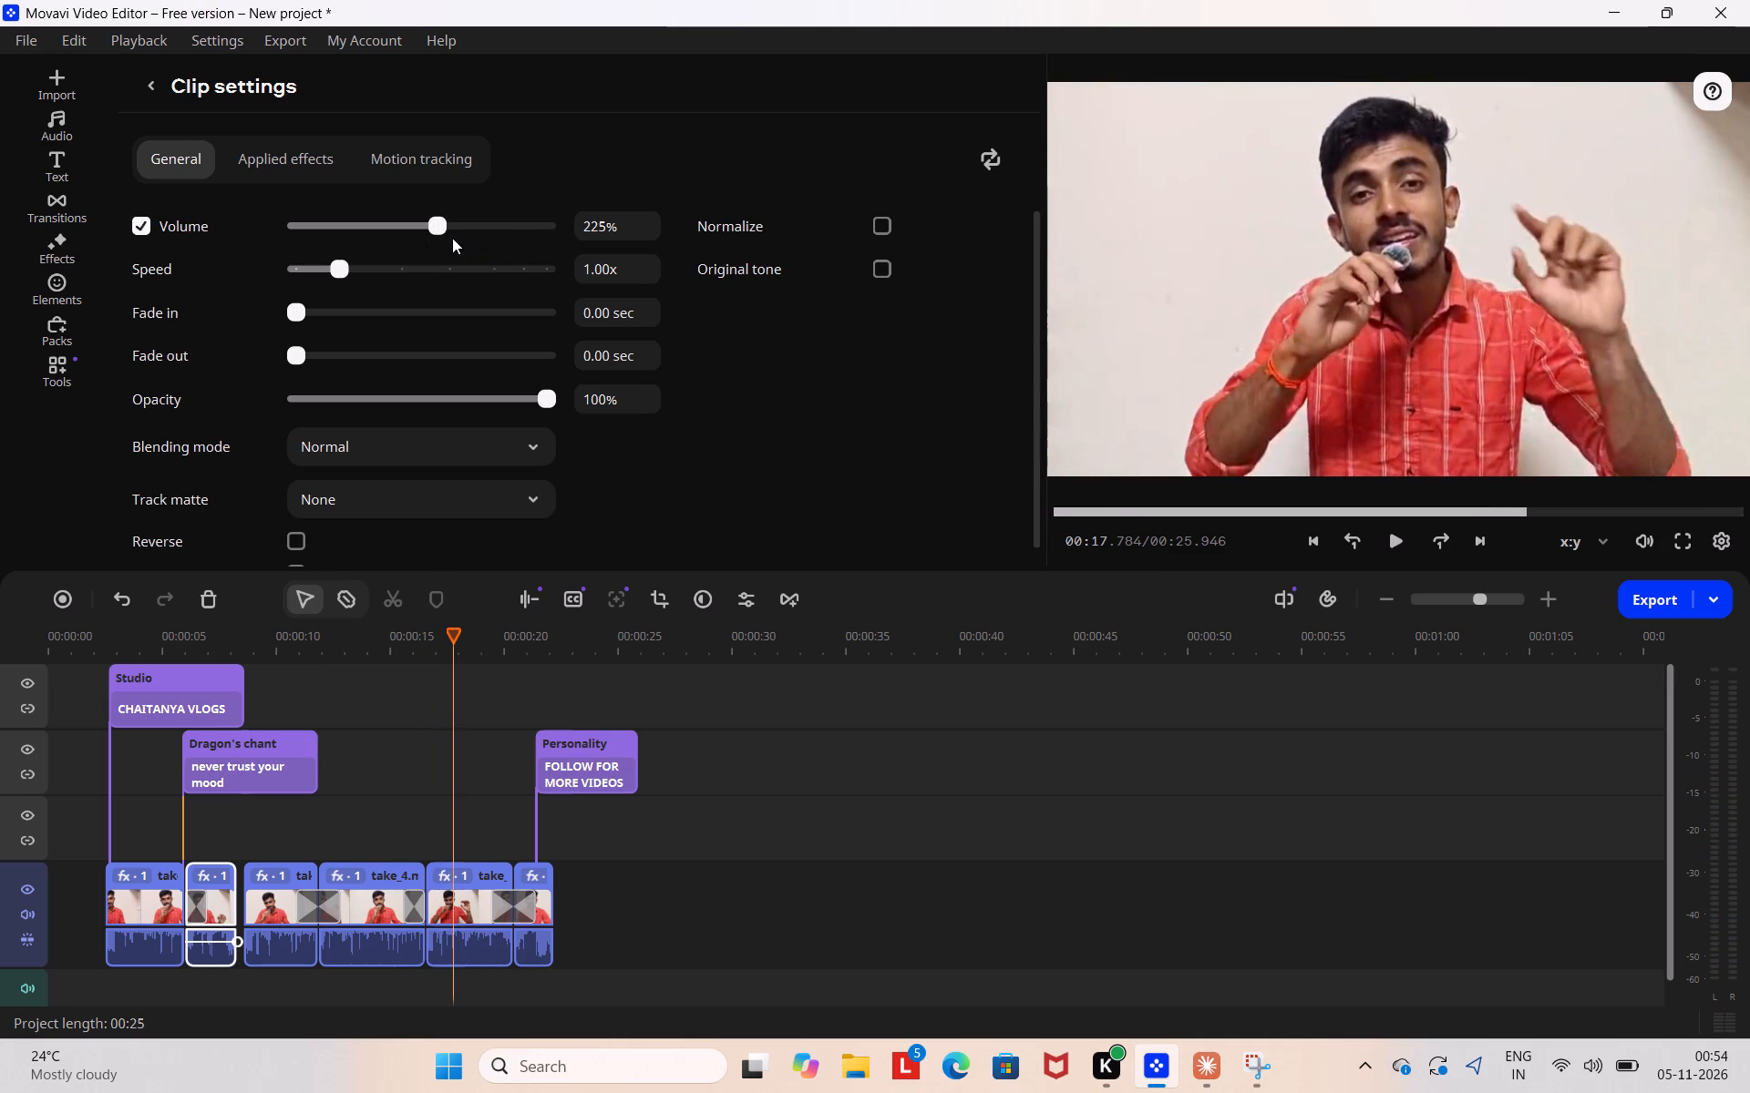
pyautogui.scroll(-4, 450, 320)
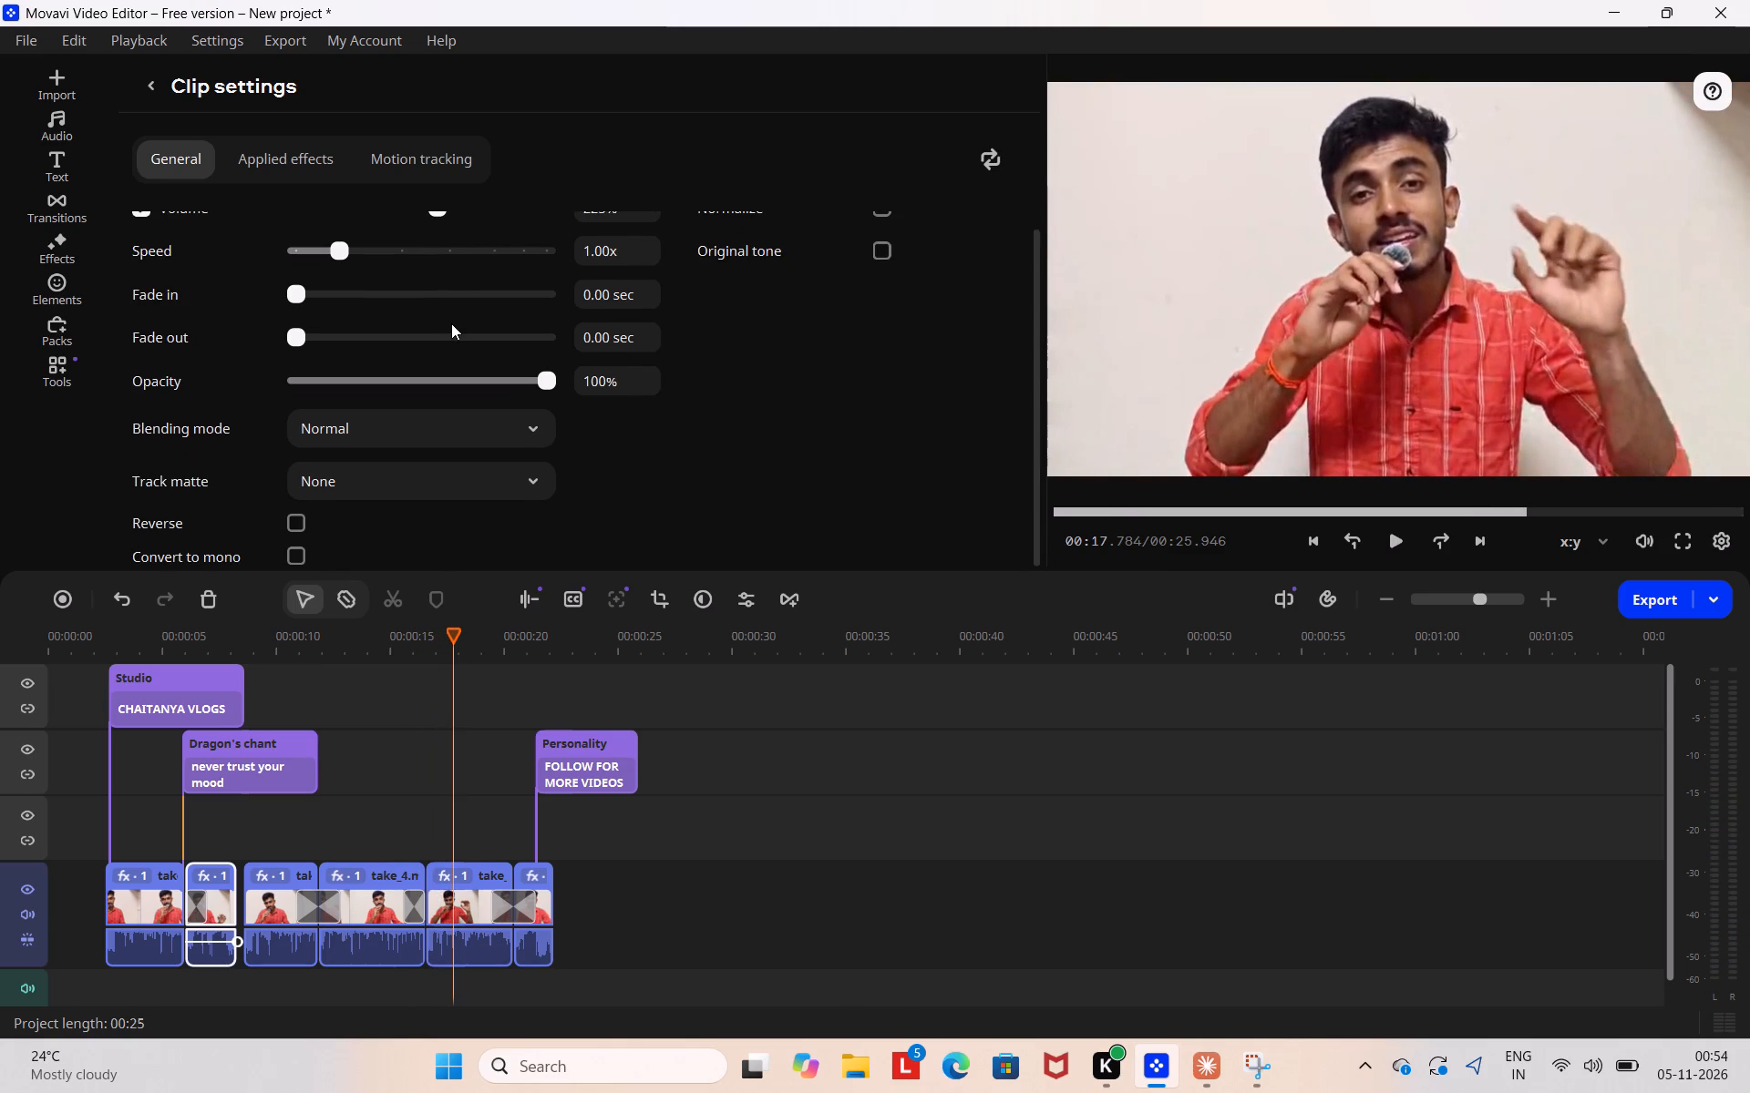
pyautogui.scroll(-2, 451, 323)
pyautogui.scroll(2, 558, 325)
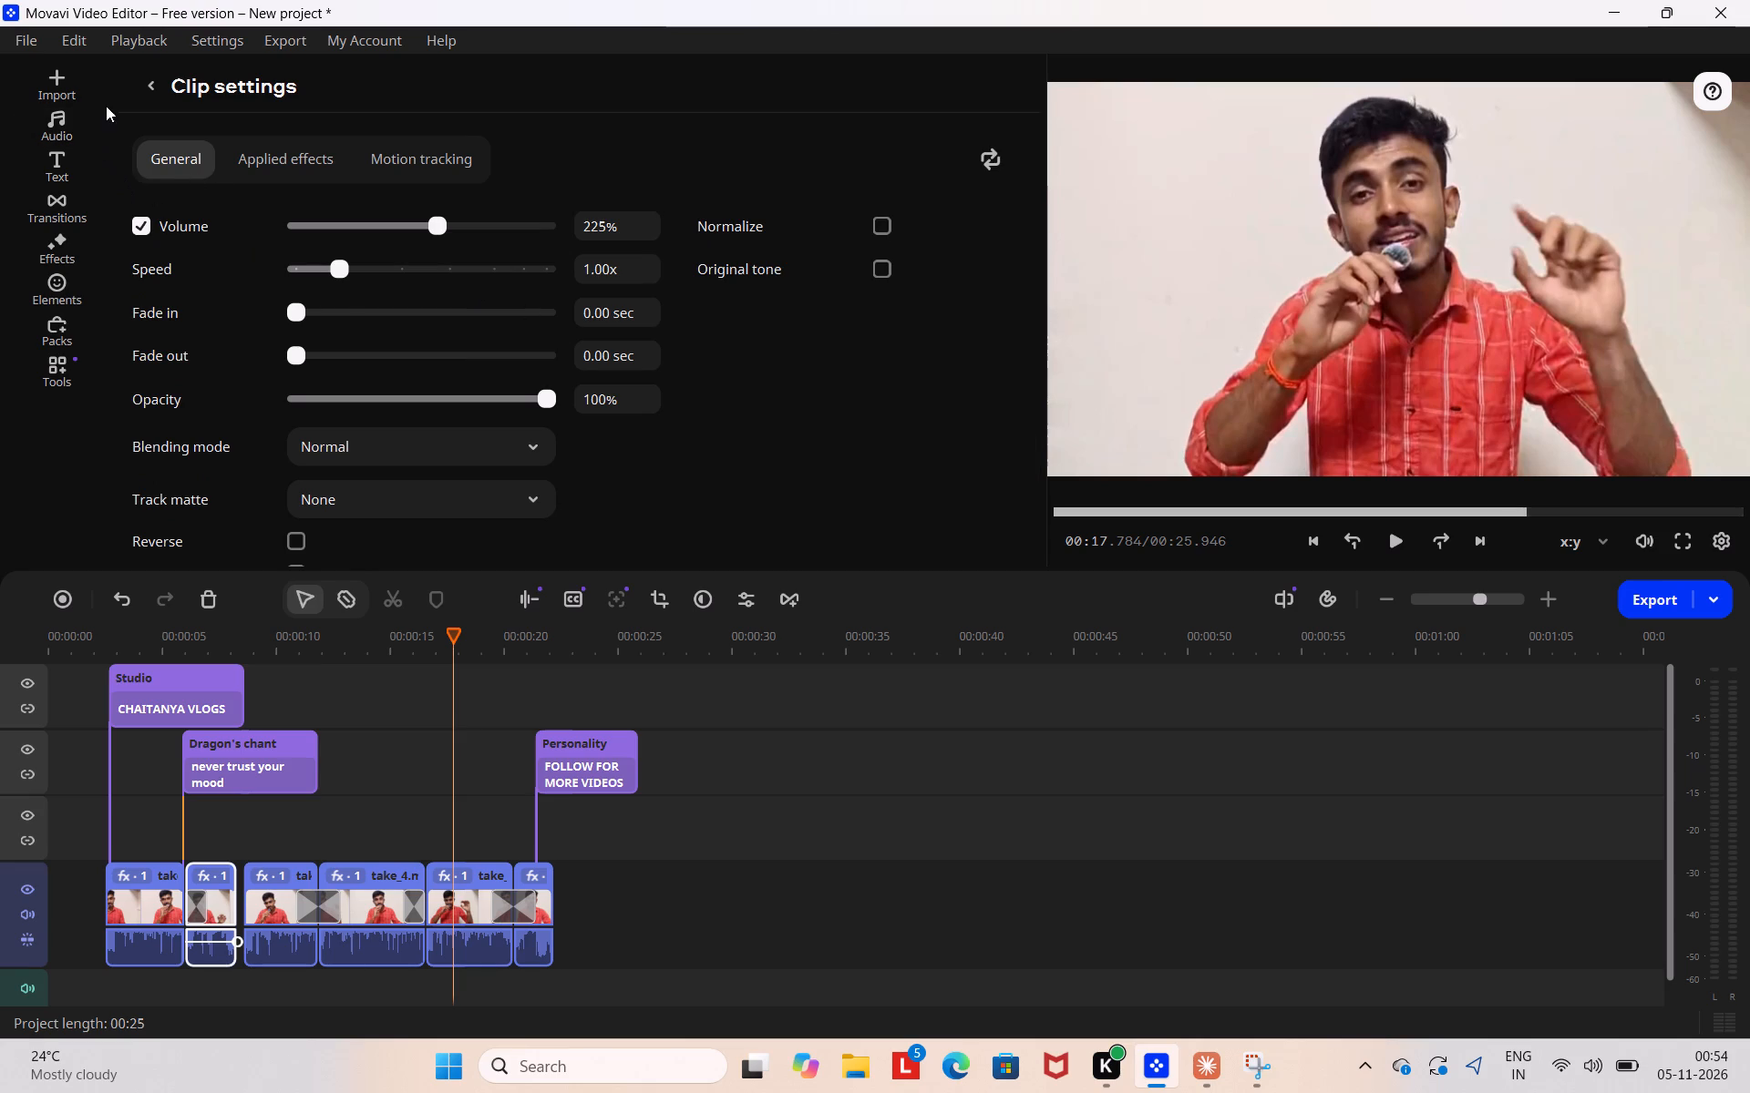
# Add take_4.mp4 from the project files to a video track above the main one, starting at 0 seconds.
pyautogui.click(79, 82)
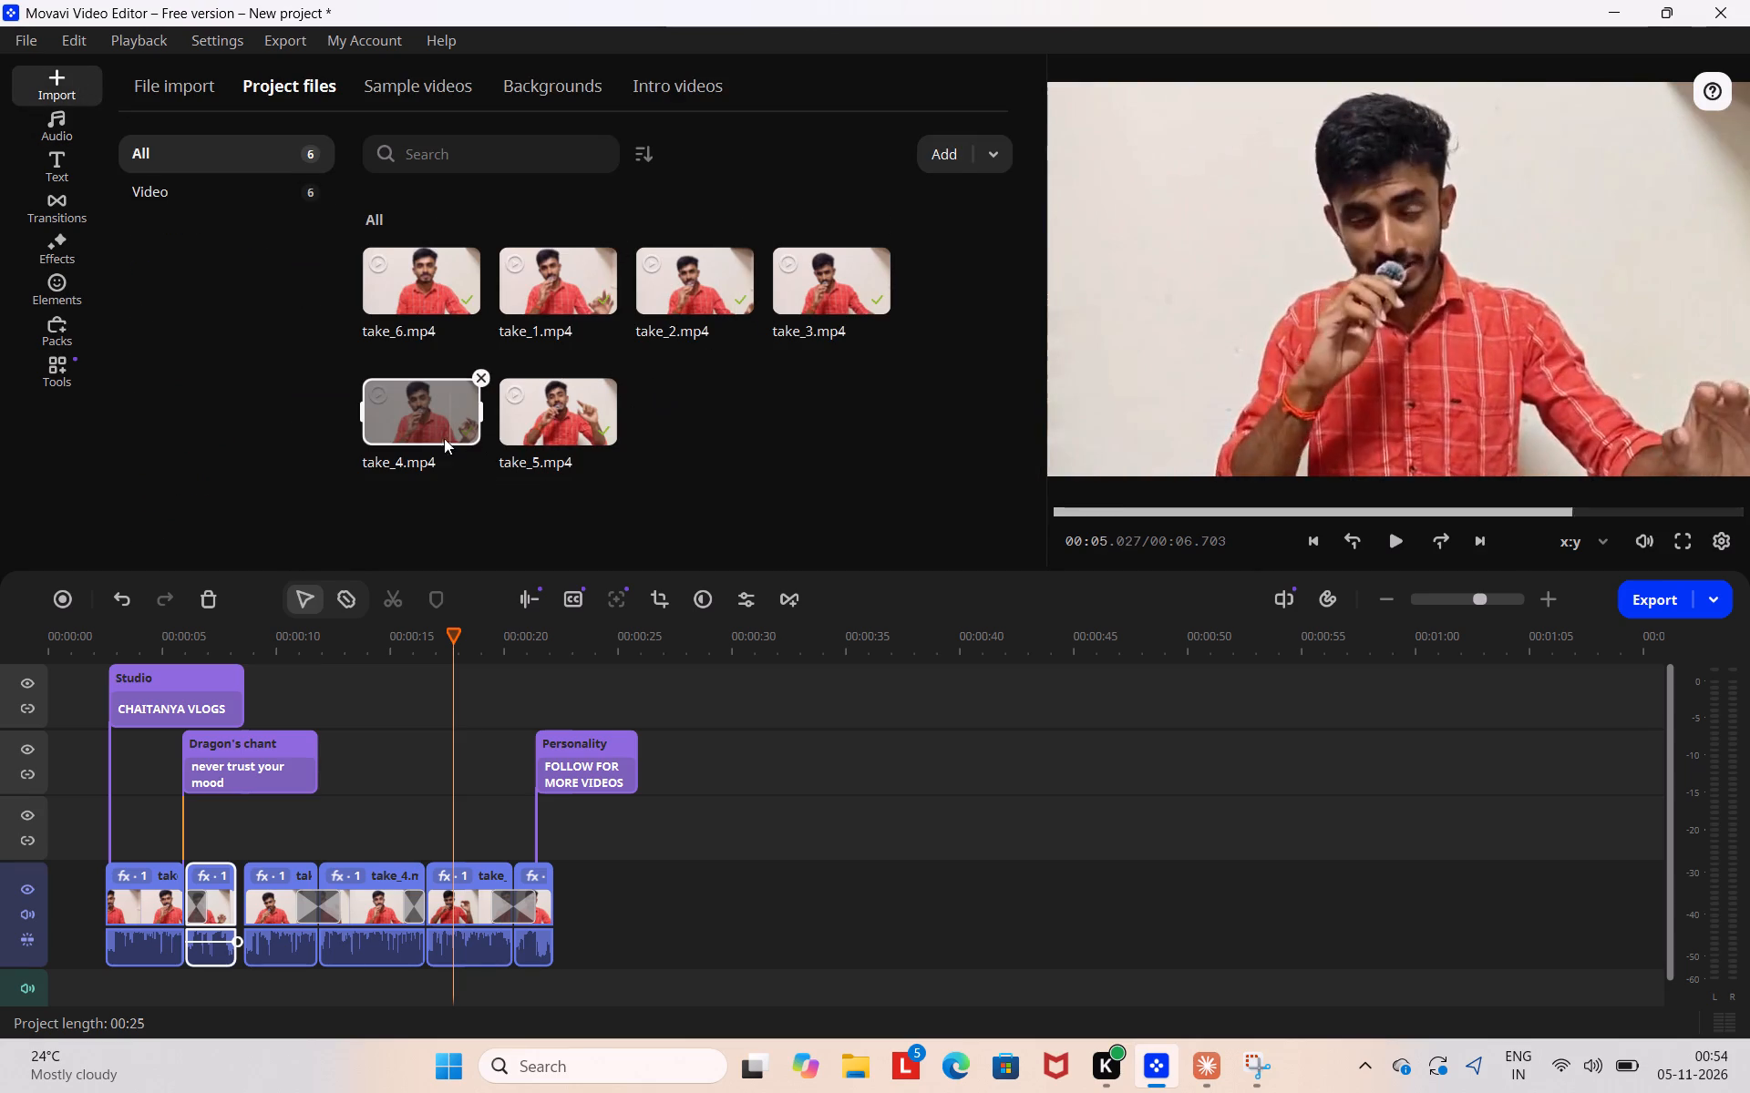
pyautogui.moveTo(417, 427); pyautogui.dragTo(56, 772)
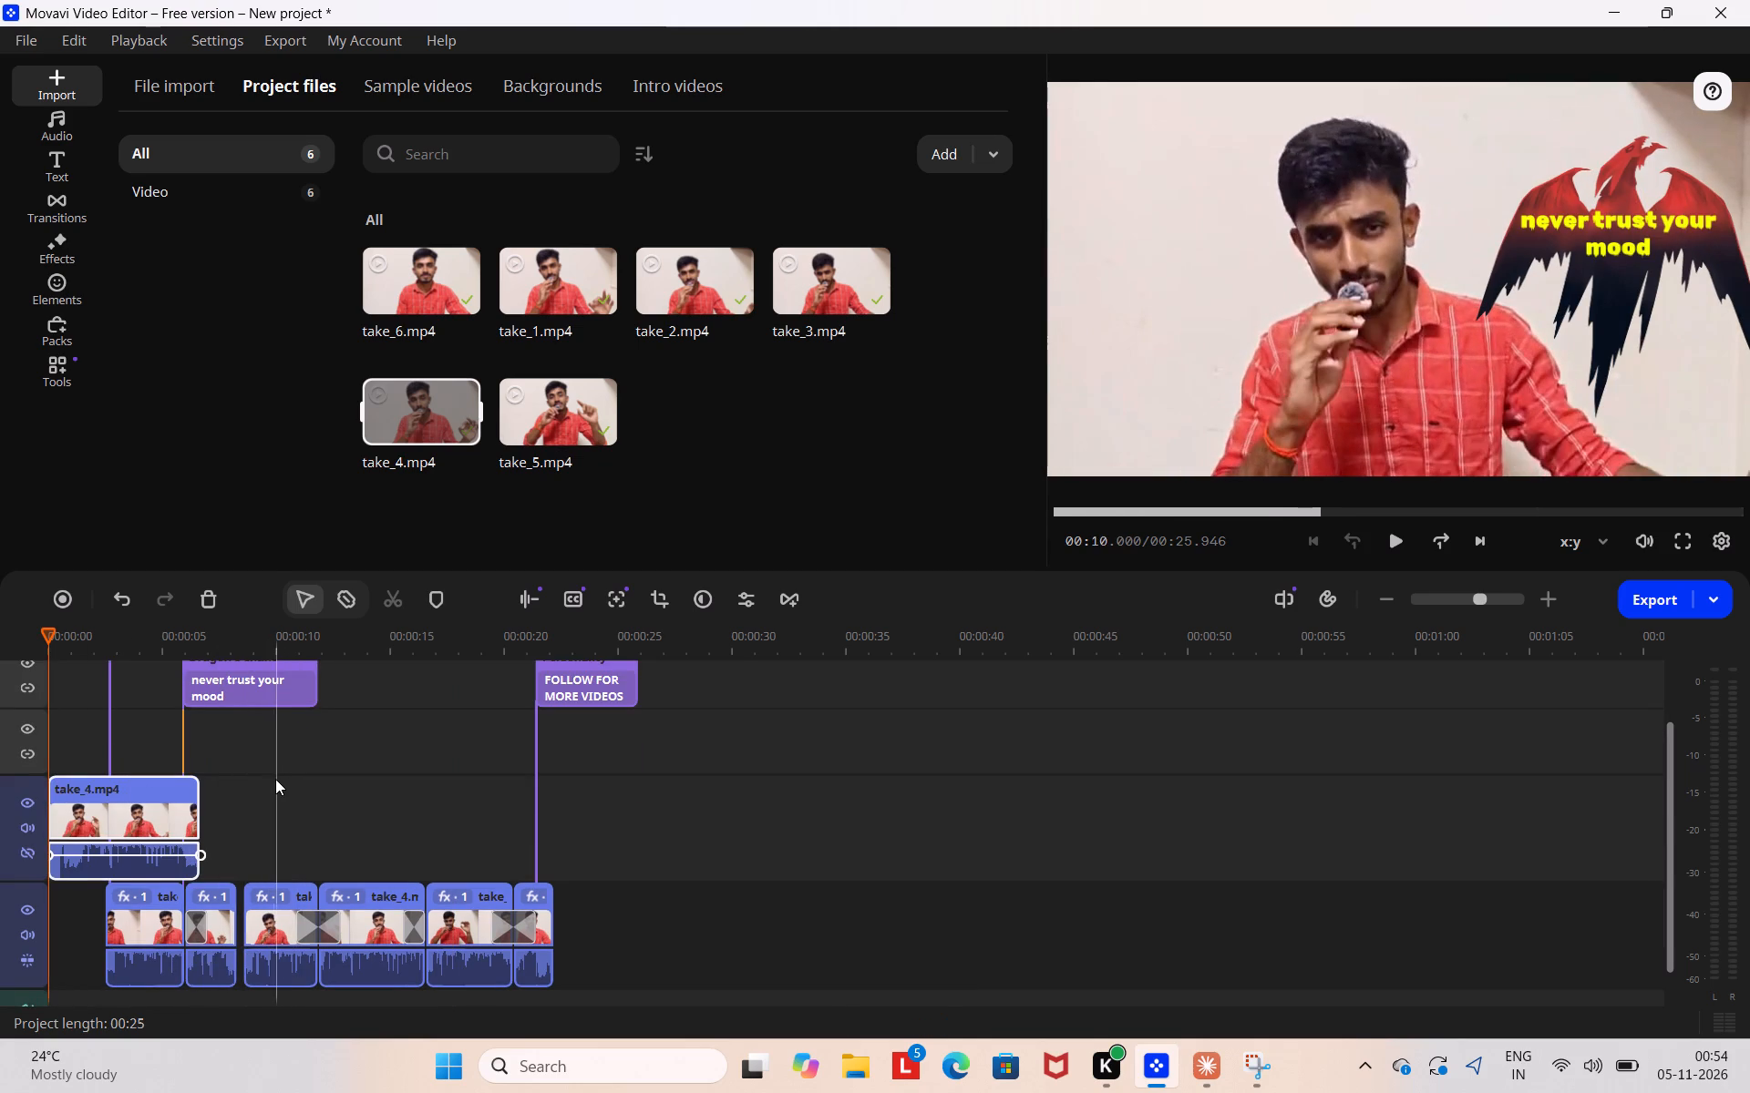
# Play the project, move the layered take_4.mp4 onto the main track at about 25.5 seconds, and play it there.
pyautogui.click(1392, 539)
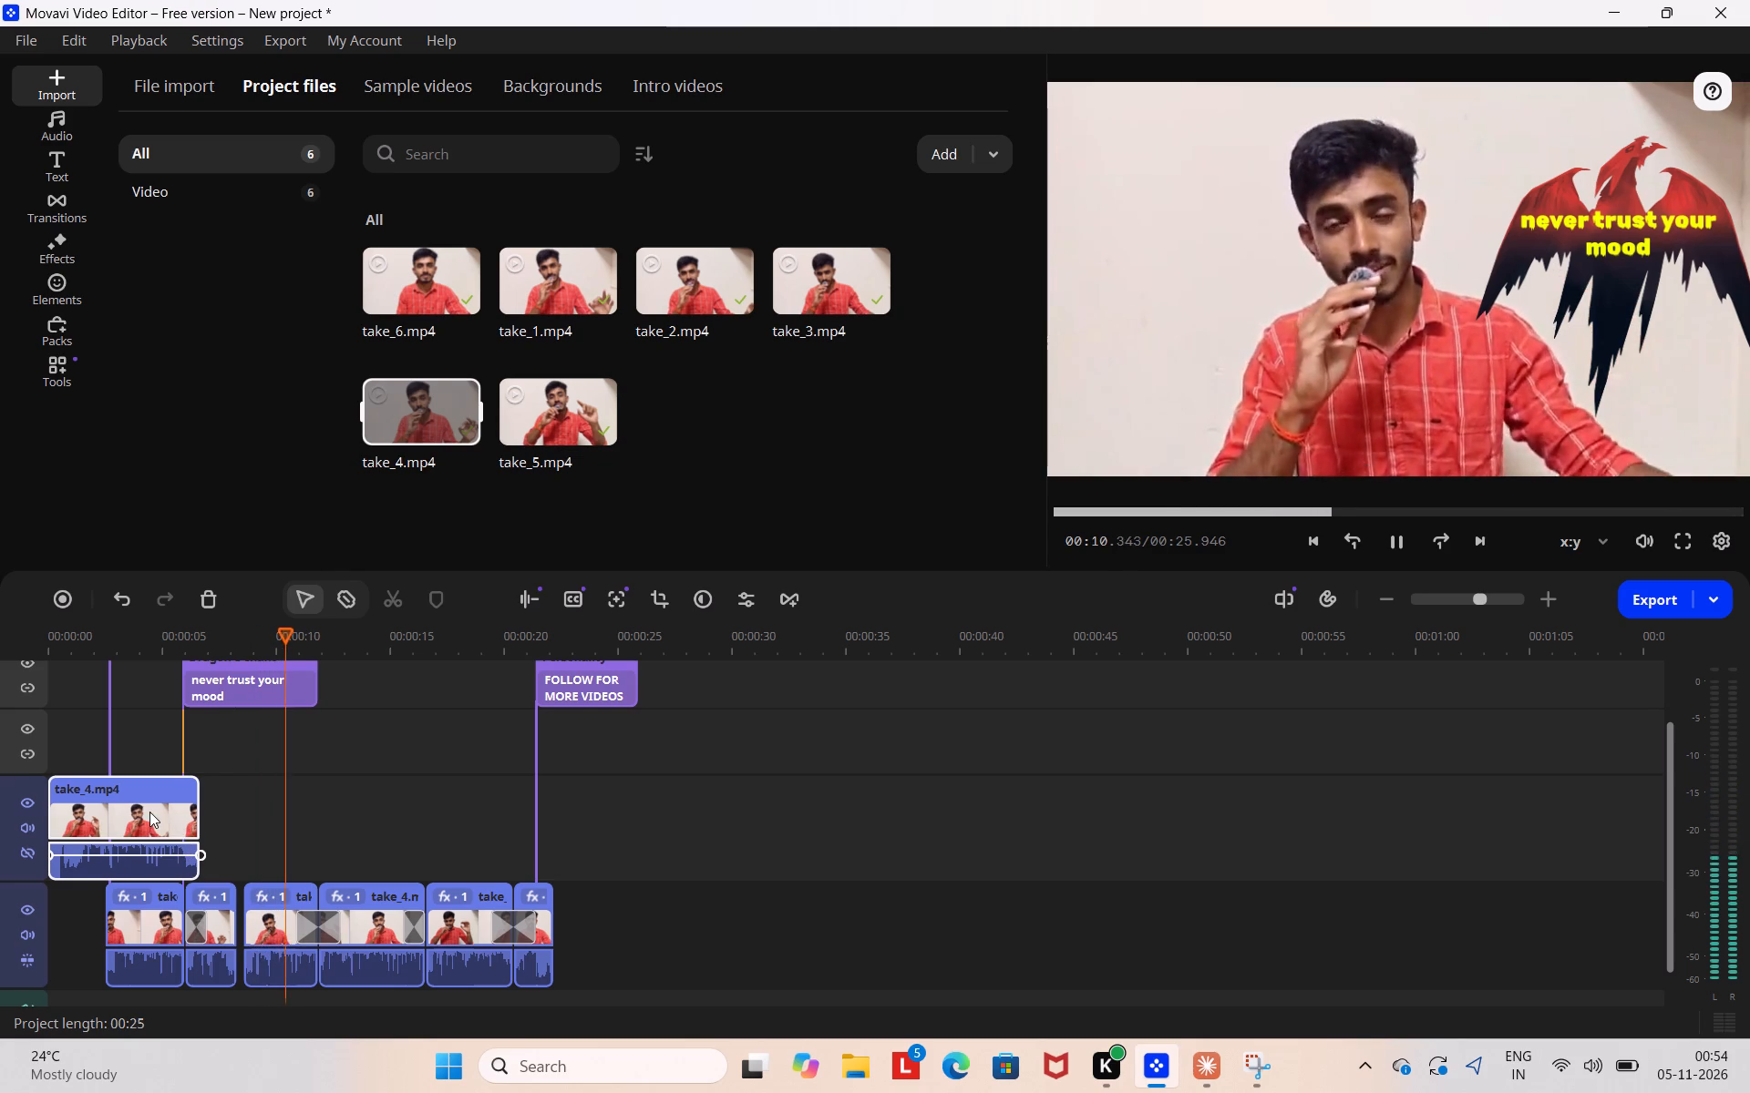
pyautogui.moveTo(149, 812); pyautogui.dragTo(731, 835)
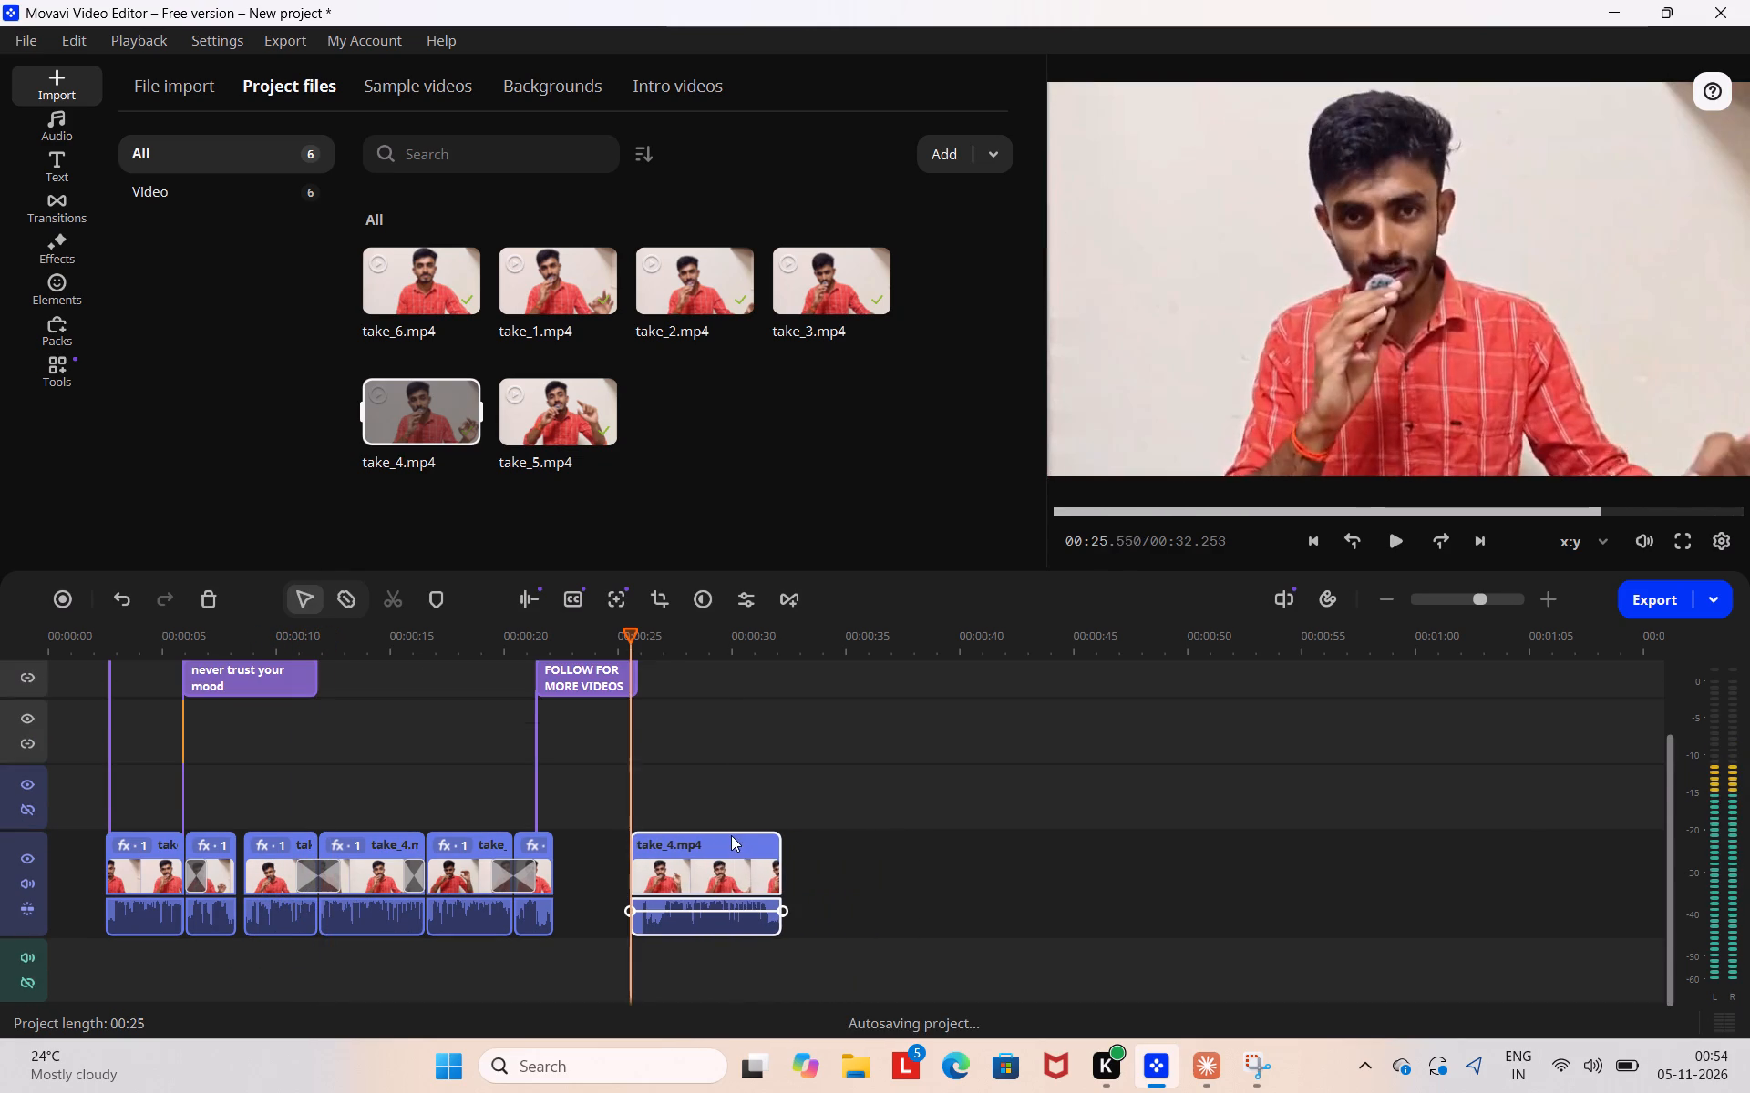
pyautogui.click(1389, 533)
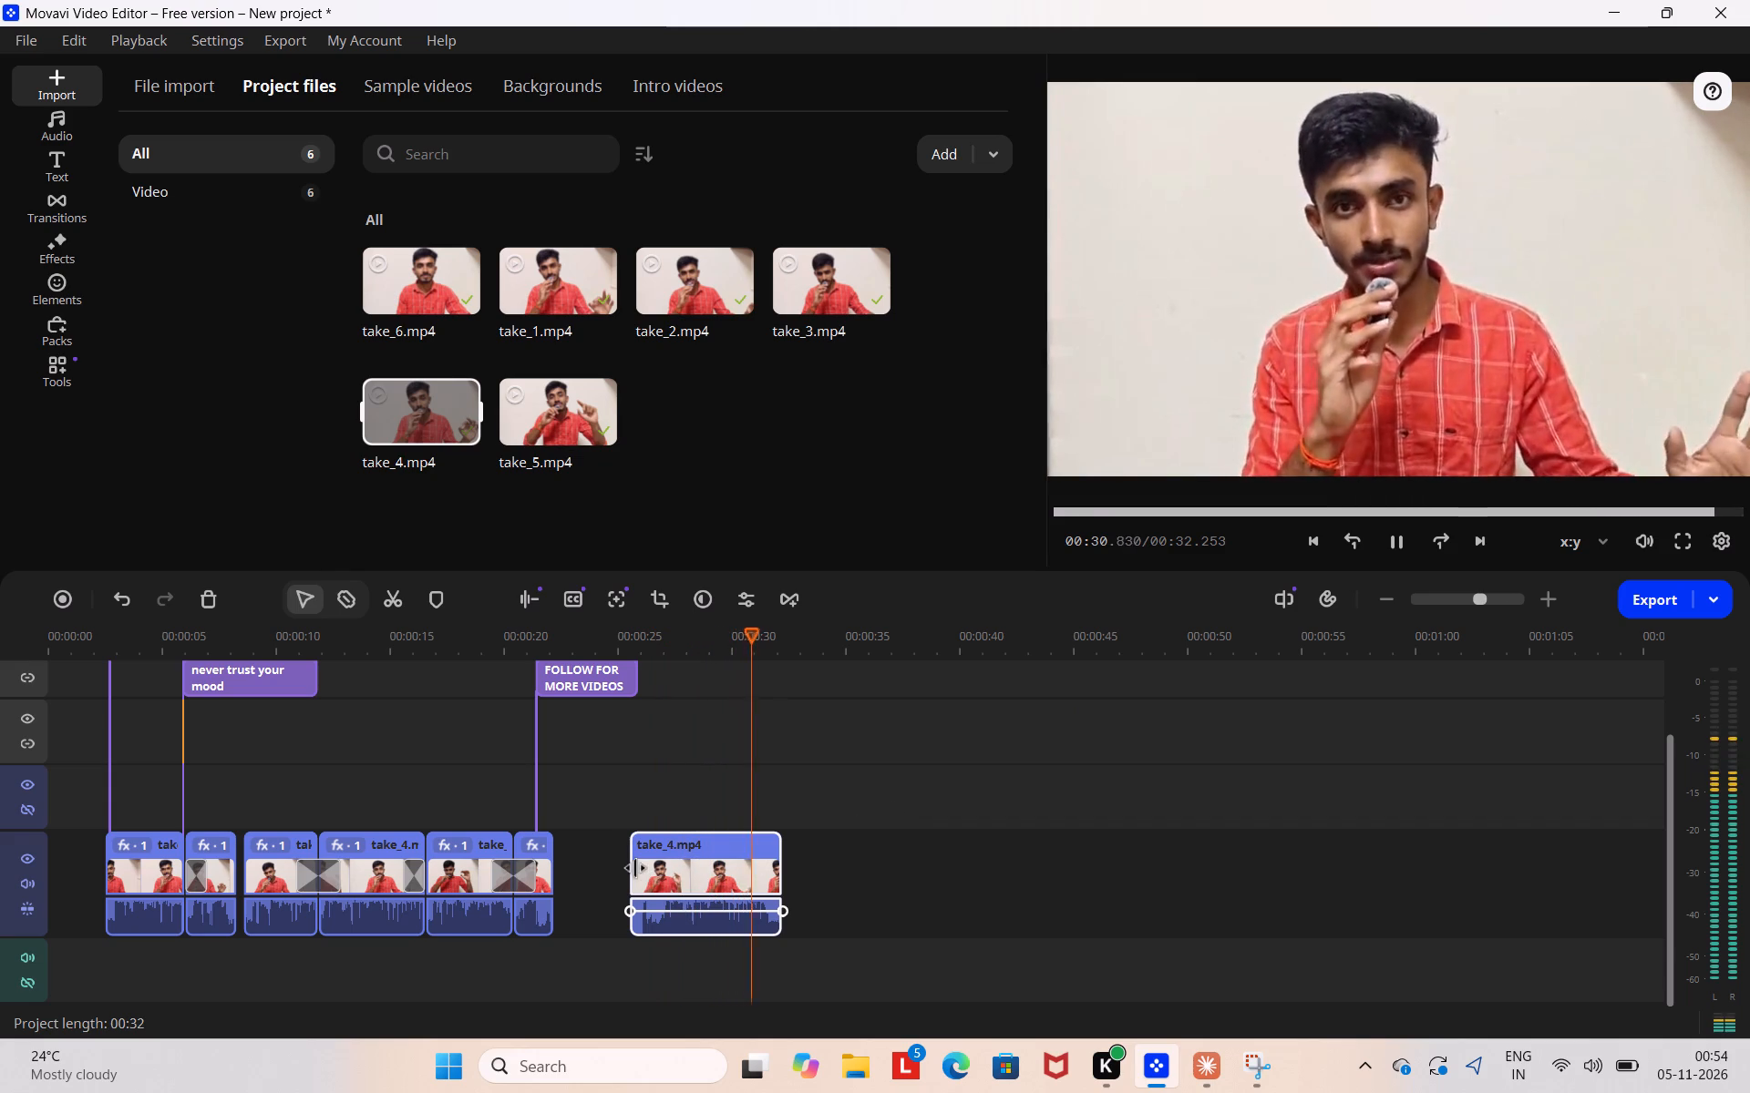
# Delete the untrimmed take_4.mp4 clip at the end of the main track.
pyautogui.click(698, 851)
pyautogui.rightClick(698, 851)
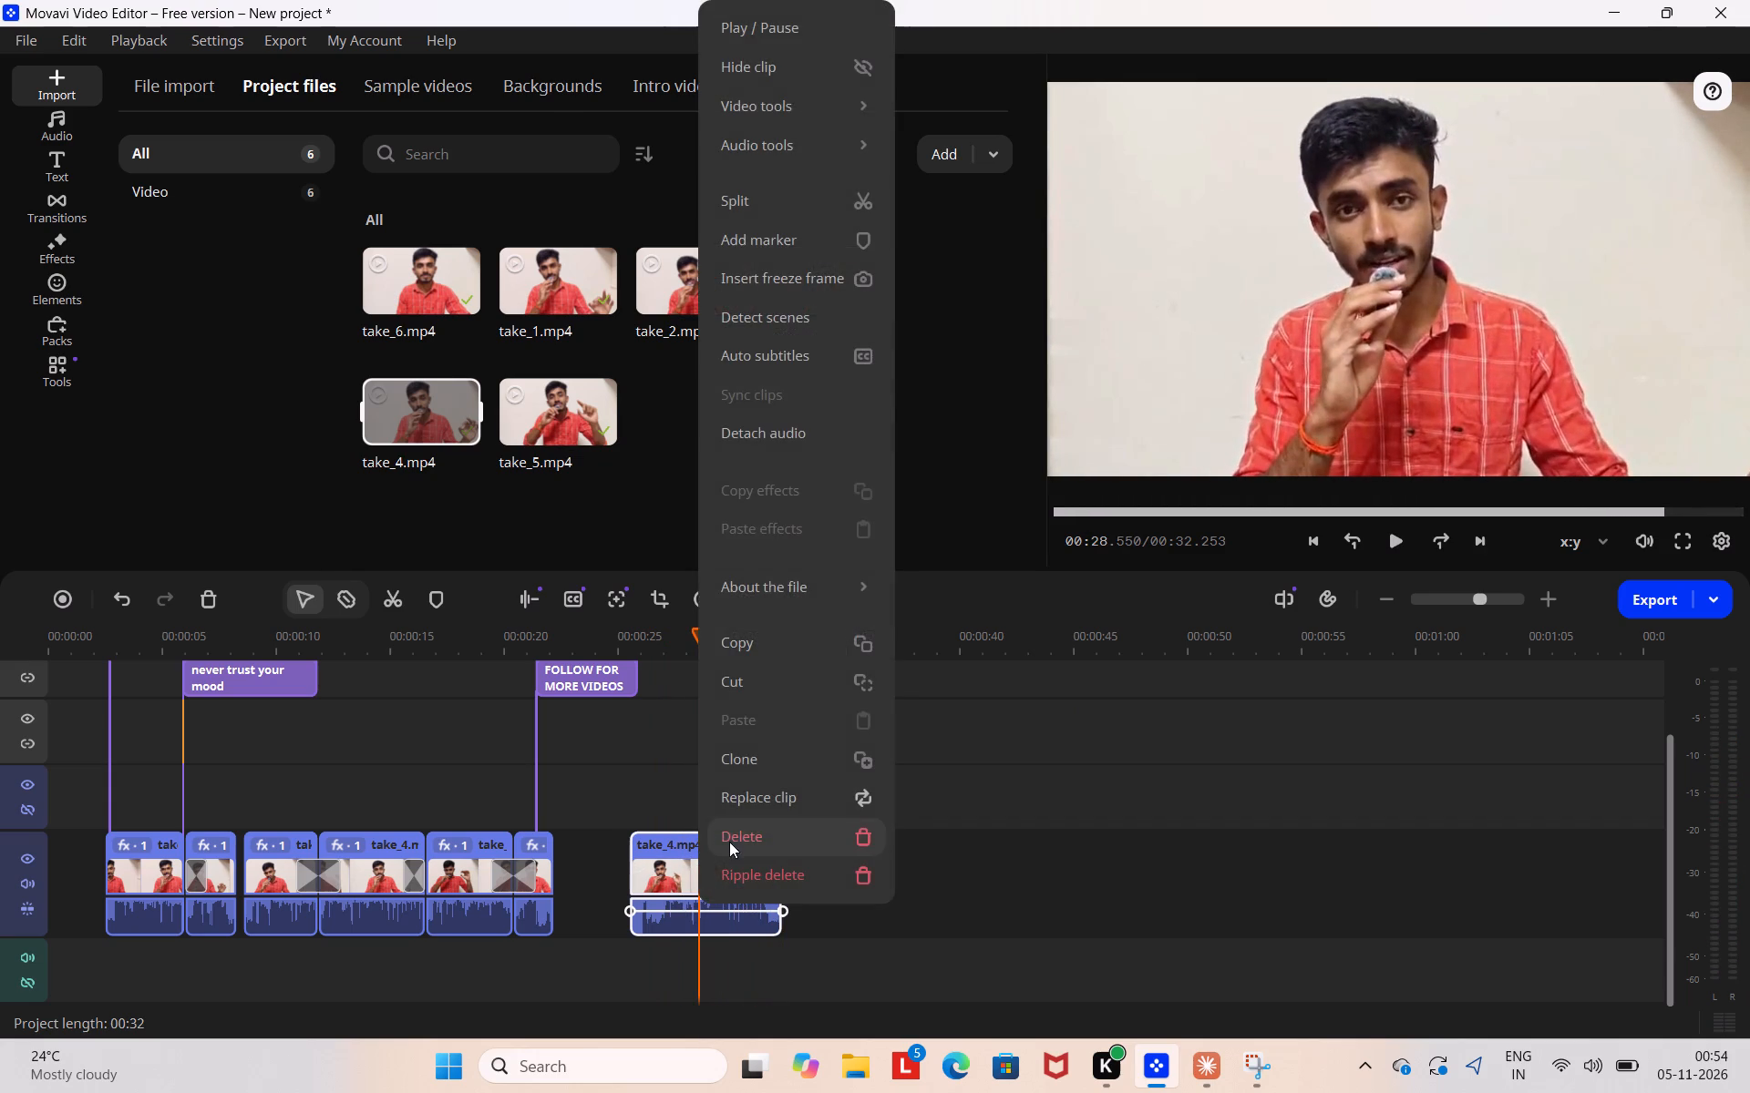
pyautogui.click(729, 842)
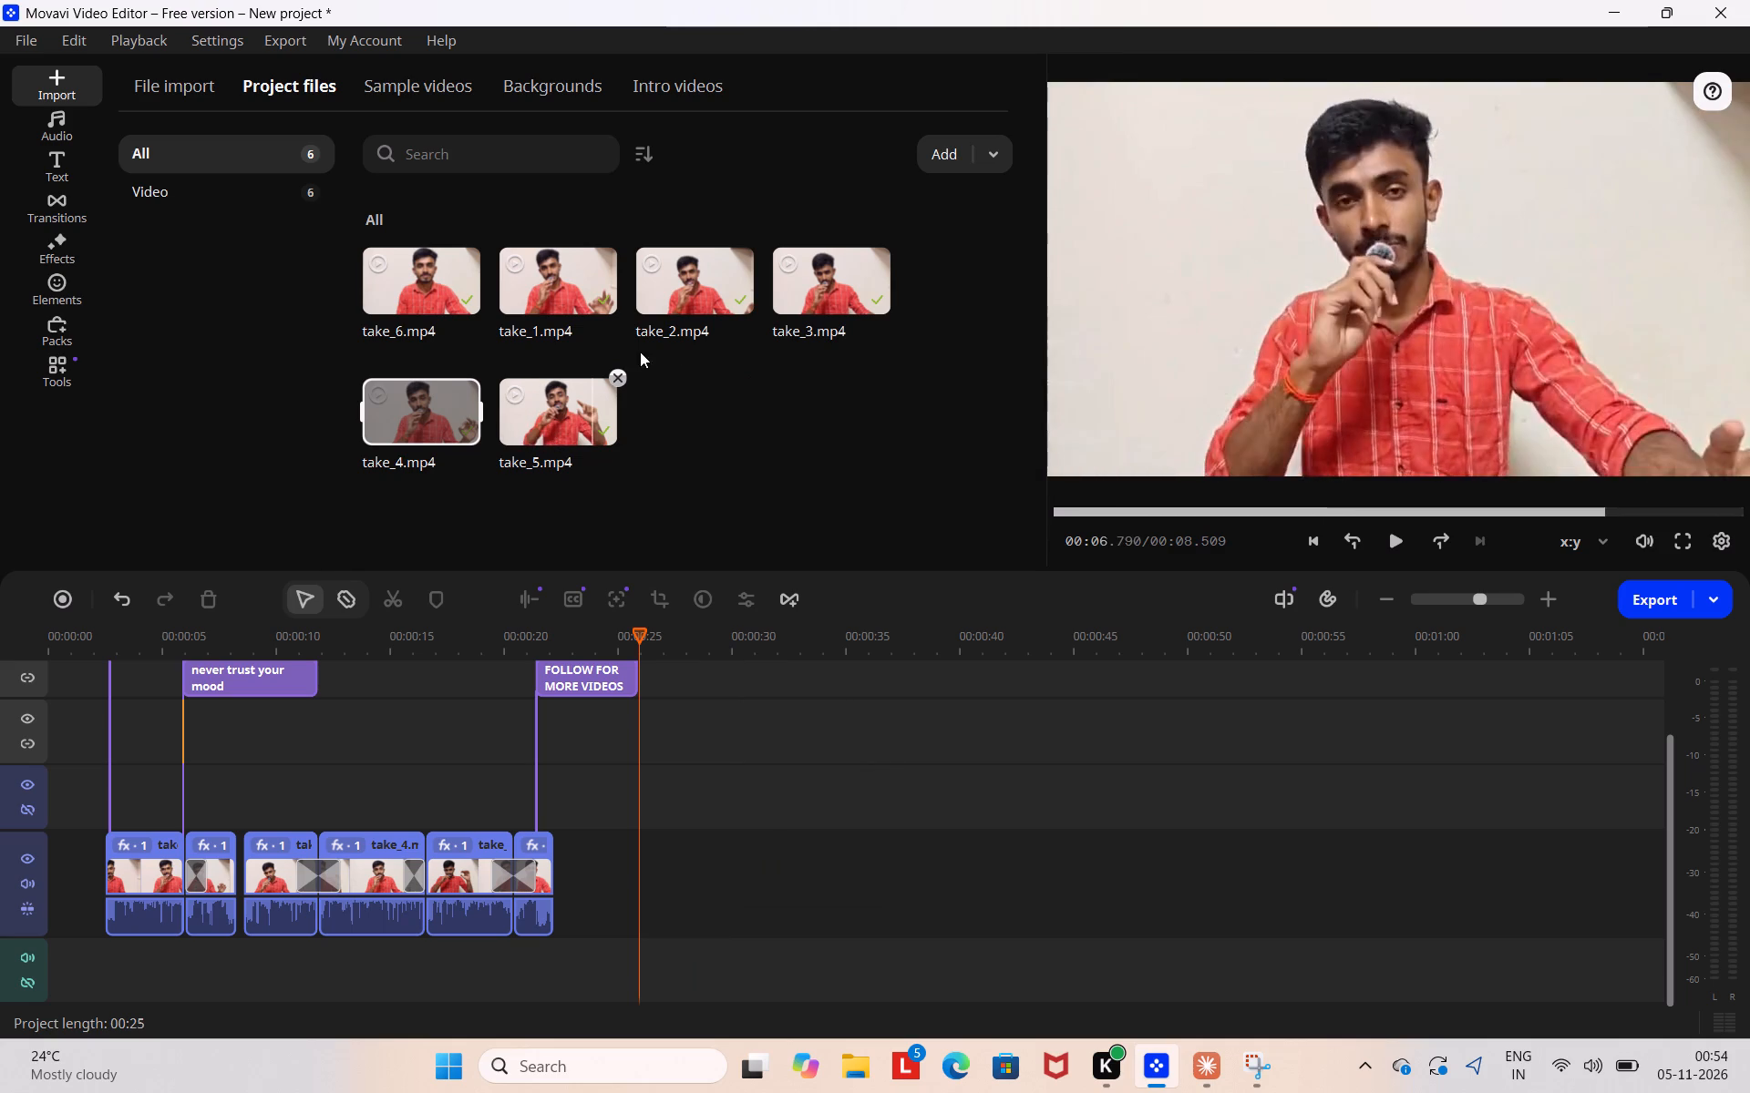
# Add take_5.mp4 from the project files to the video track above the main one, starting at about 25.9 seconds.
pyautogui.moveTo(554, 407); pyautogui.dragTo(636, 841)
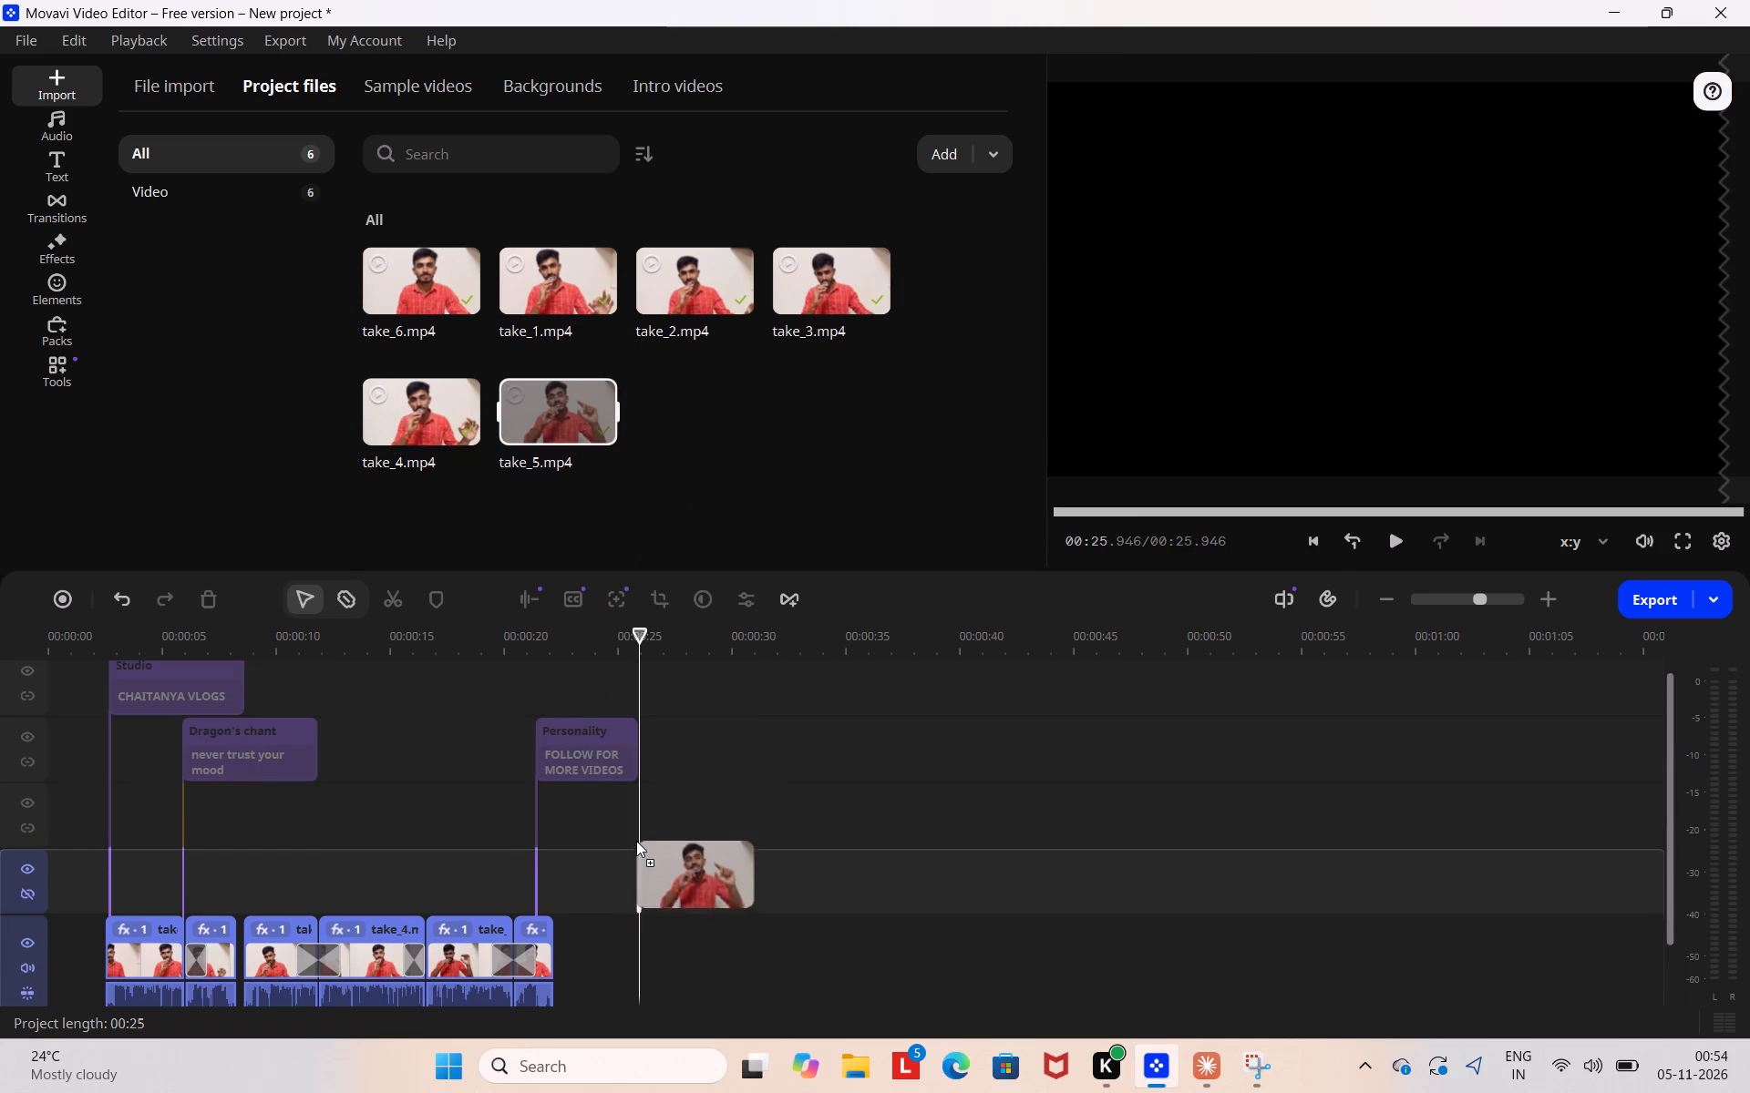
pyautogui.moveTo(636, 841); pyautogui.dragTo(634, 887)
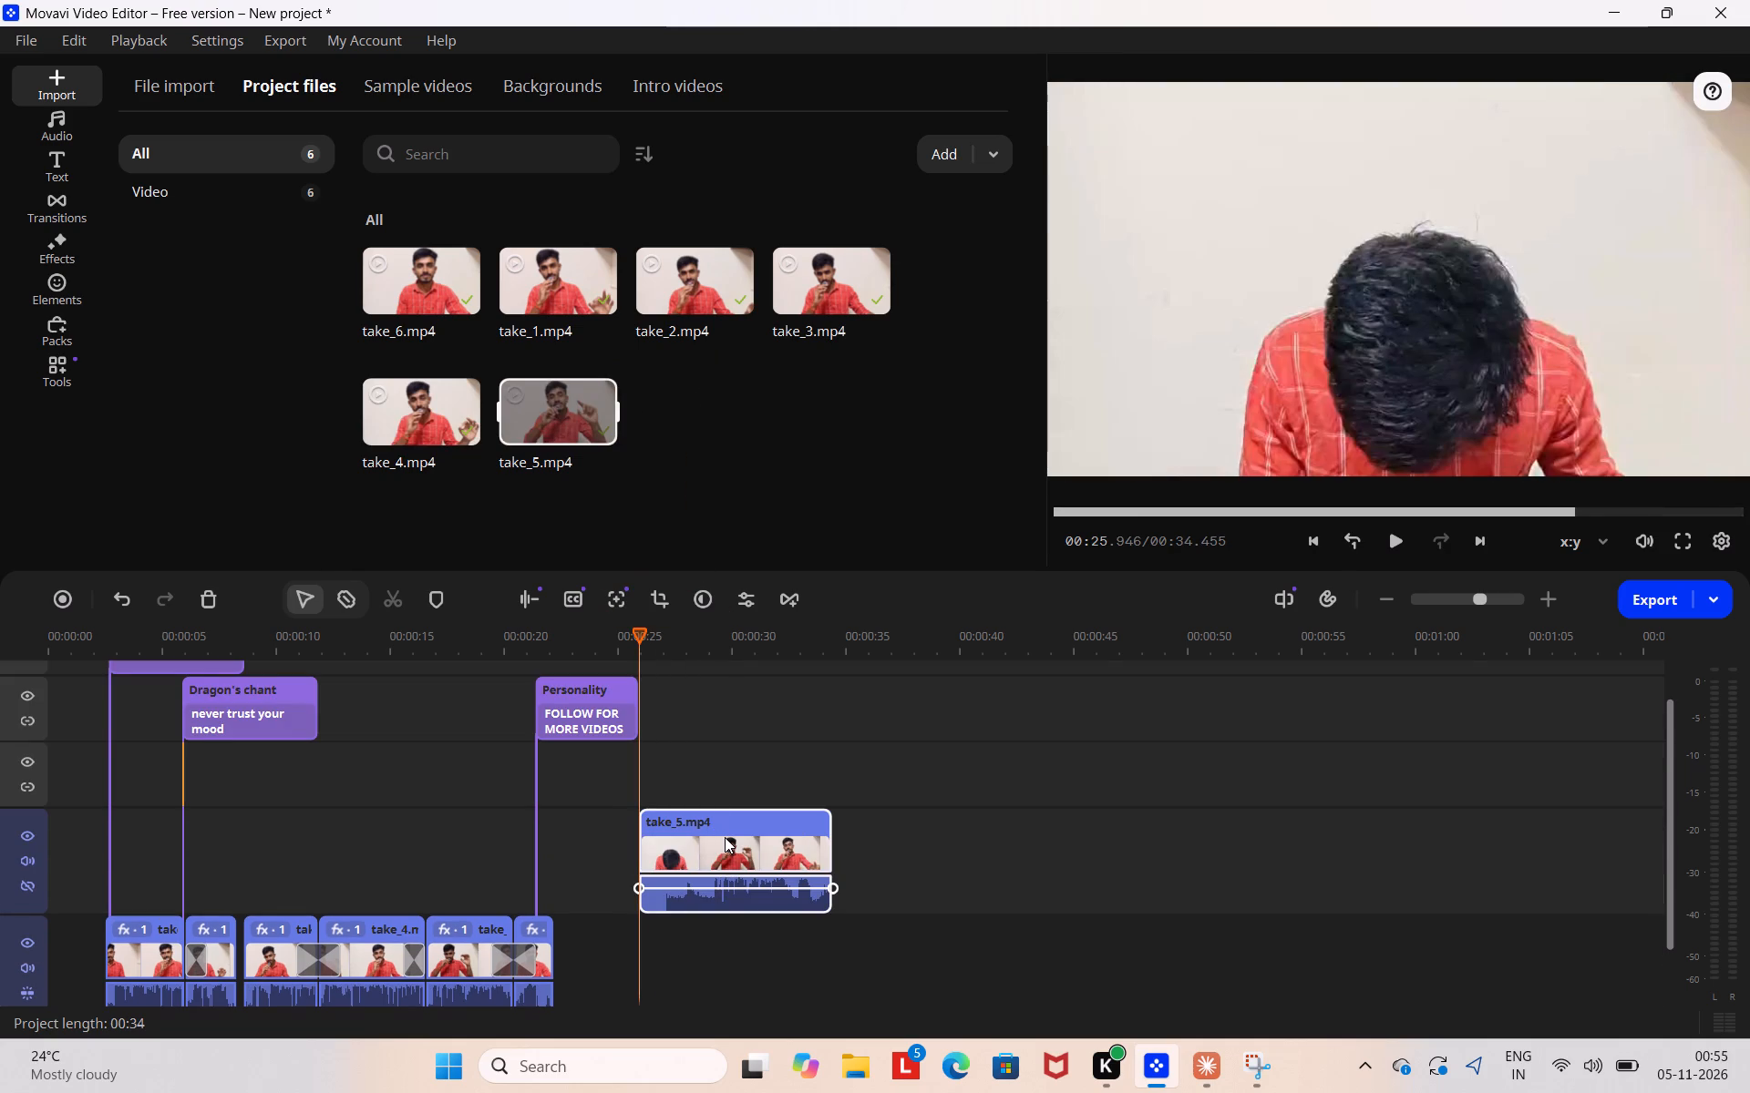
# Play take_5.mp4 and trim both its ends, keeping the segment from about 30 to 32.1 seconds on the timeline.
pyautogui.click(1393, 545)
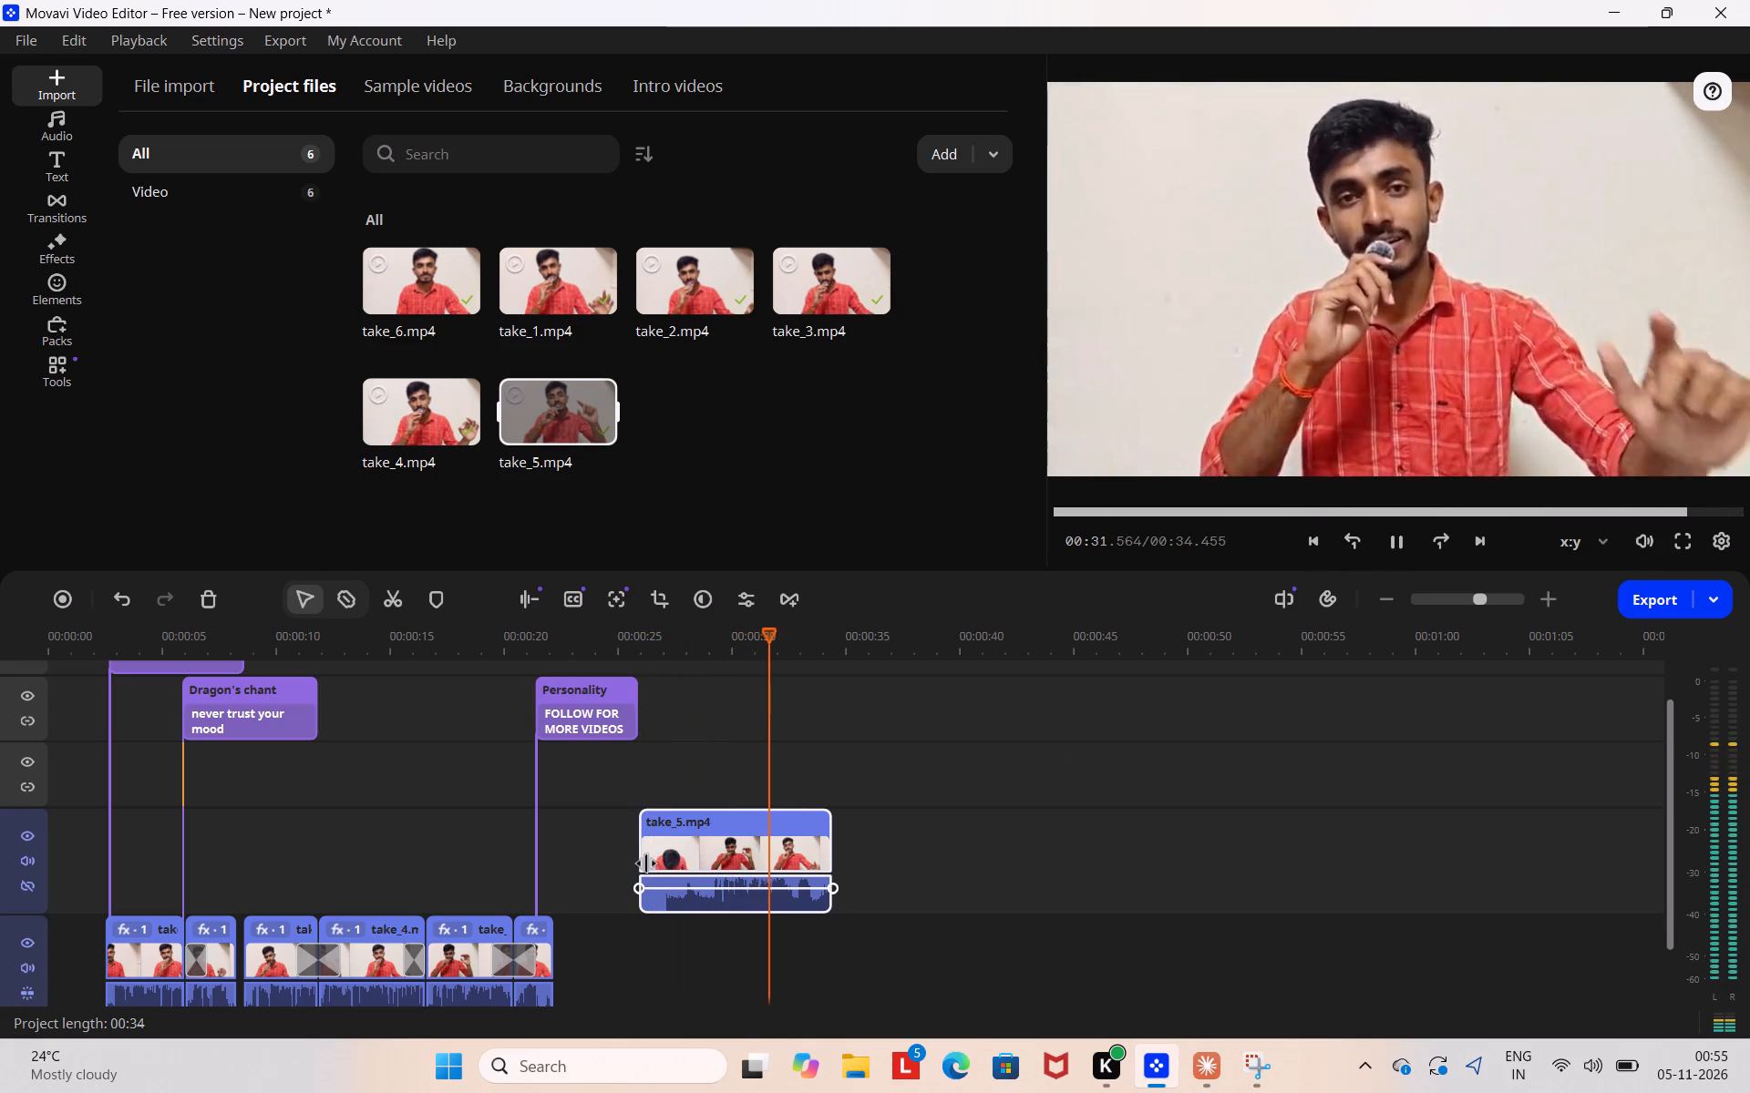
pyautogui.moveTo(643, 859); pyautogui.dragTo(726, 872)
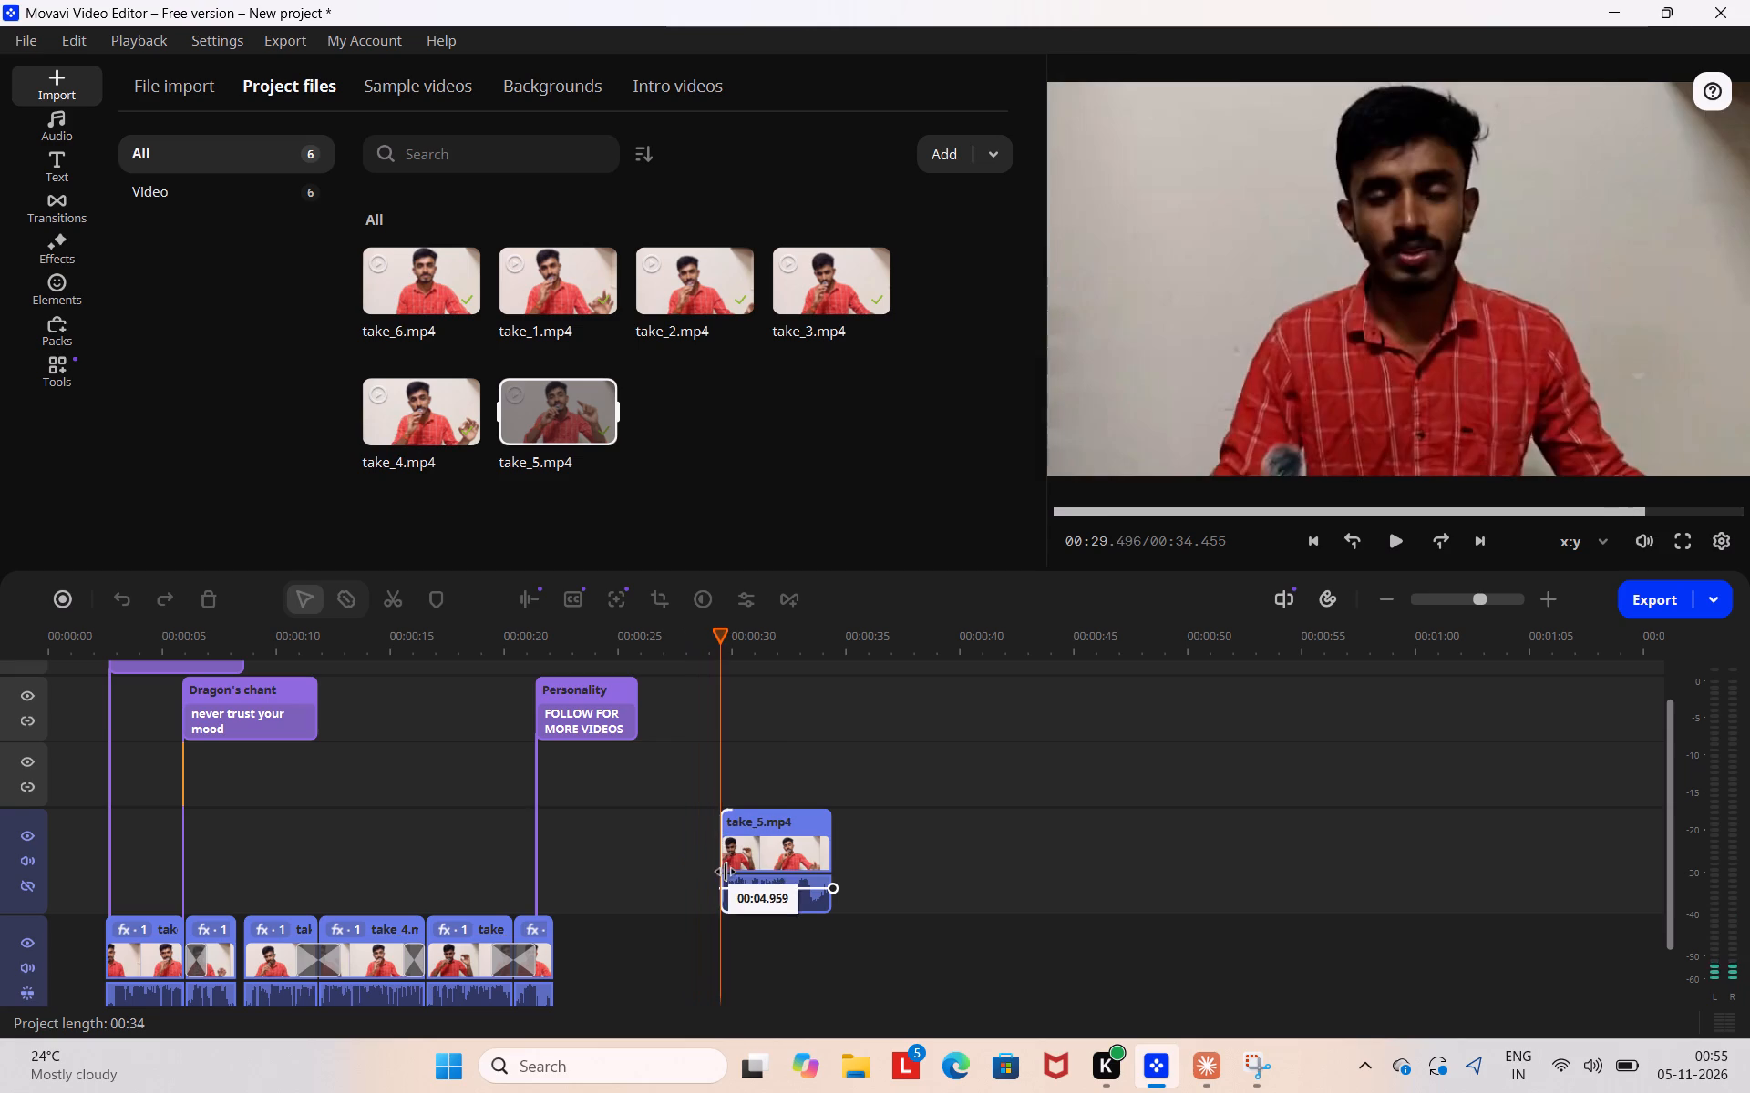
pyautogui.moveTo(726, 872); pyautogui.dragTo(736, 871)
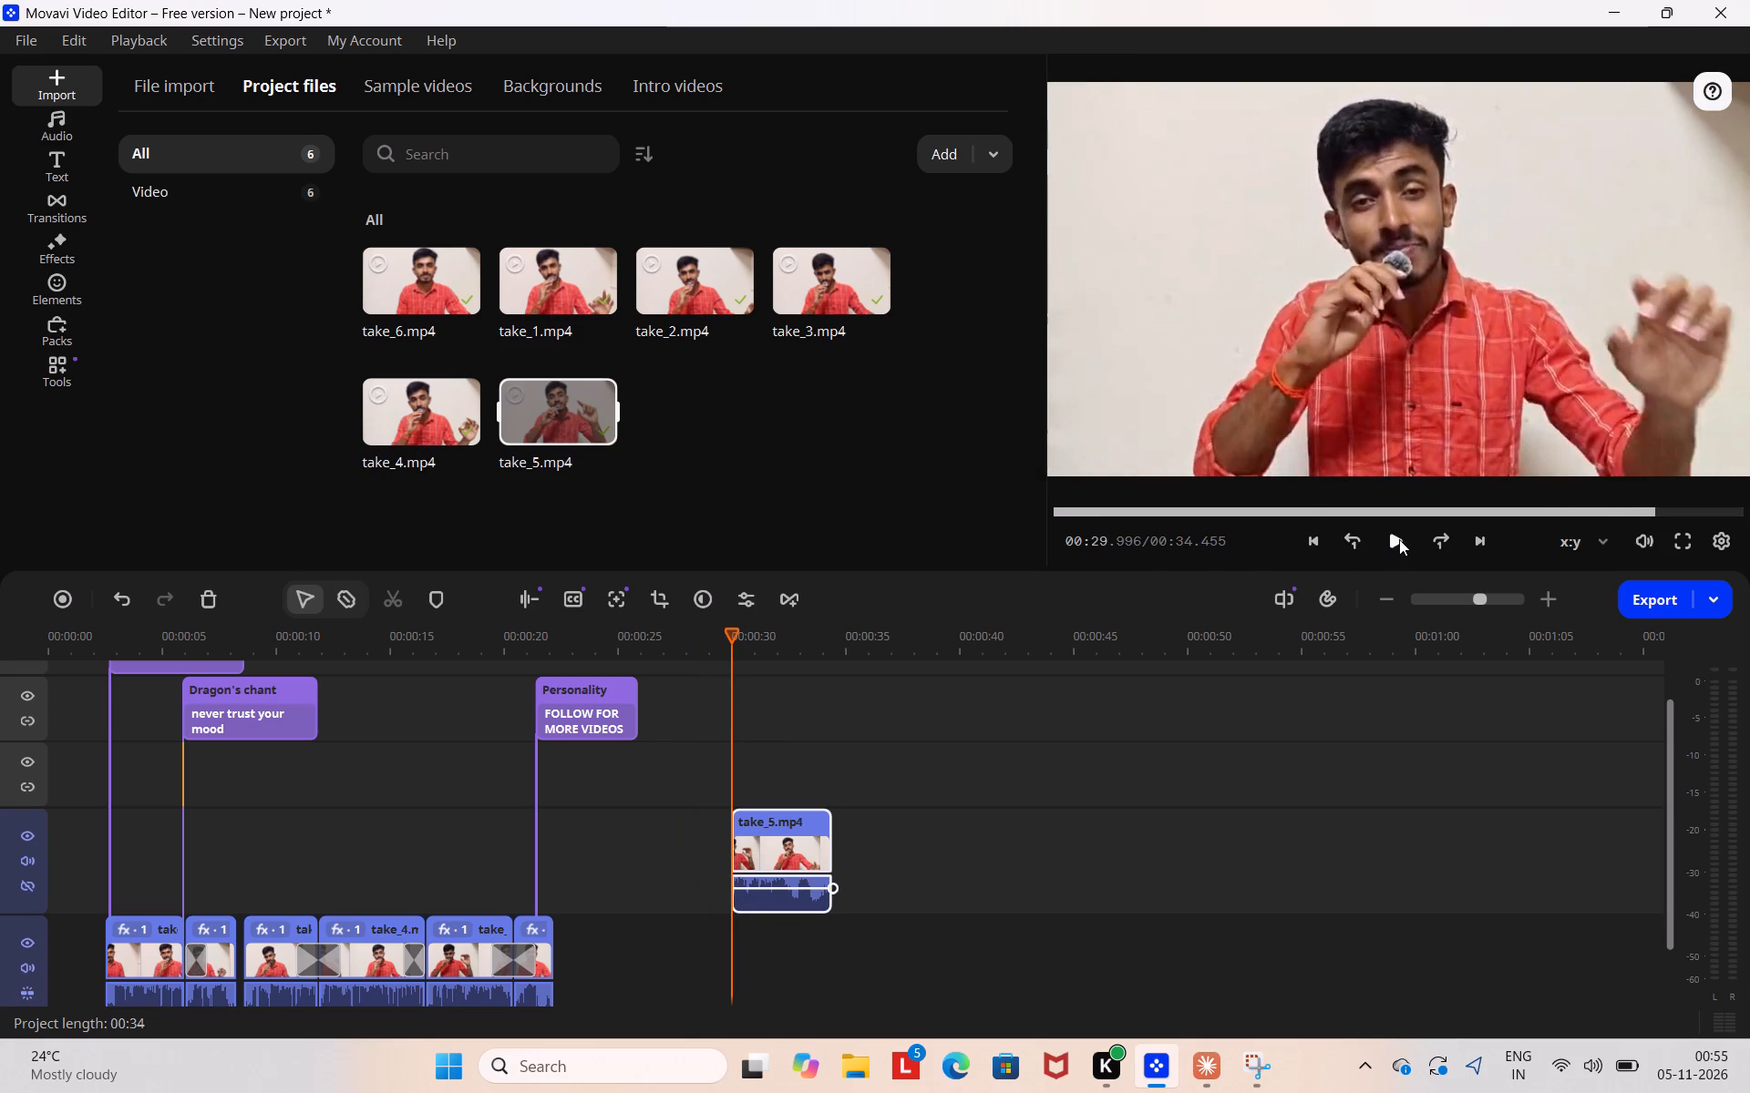
pyautogui.click(1400, 536)
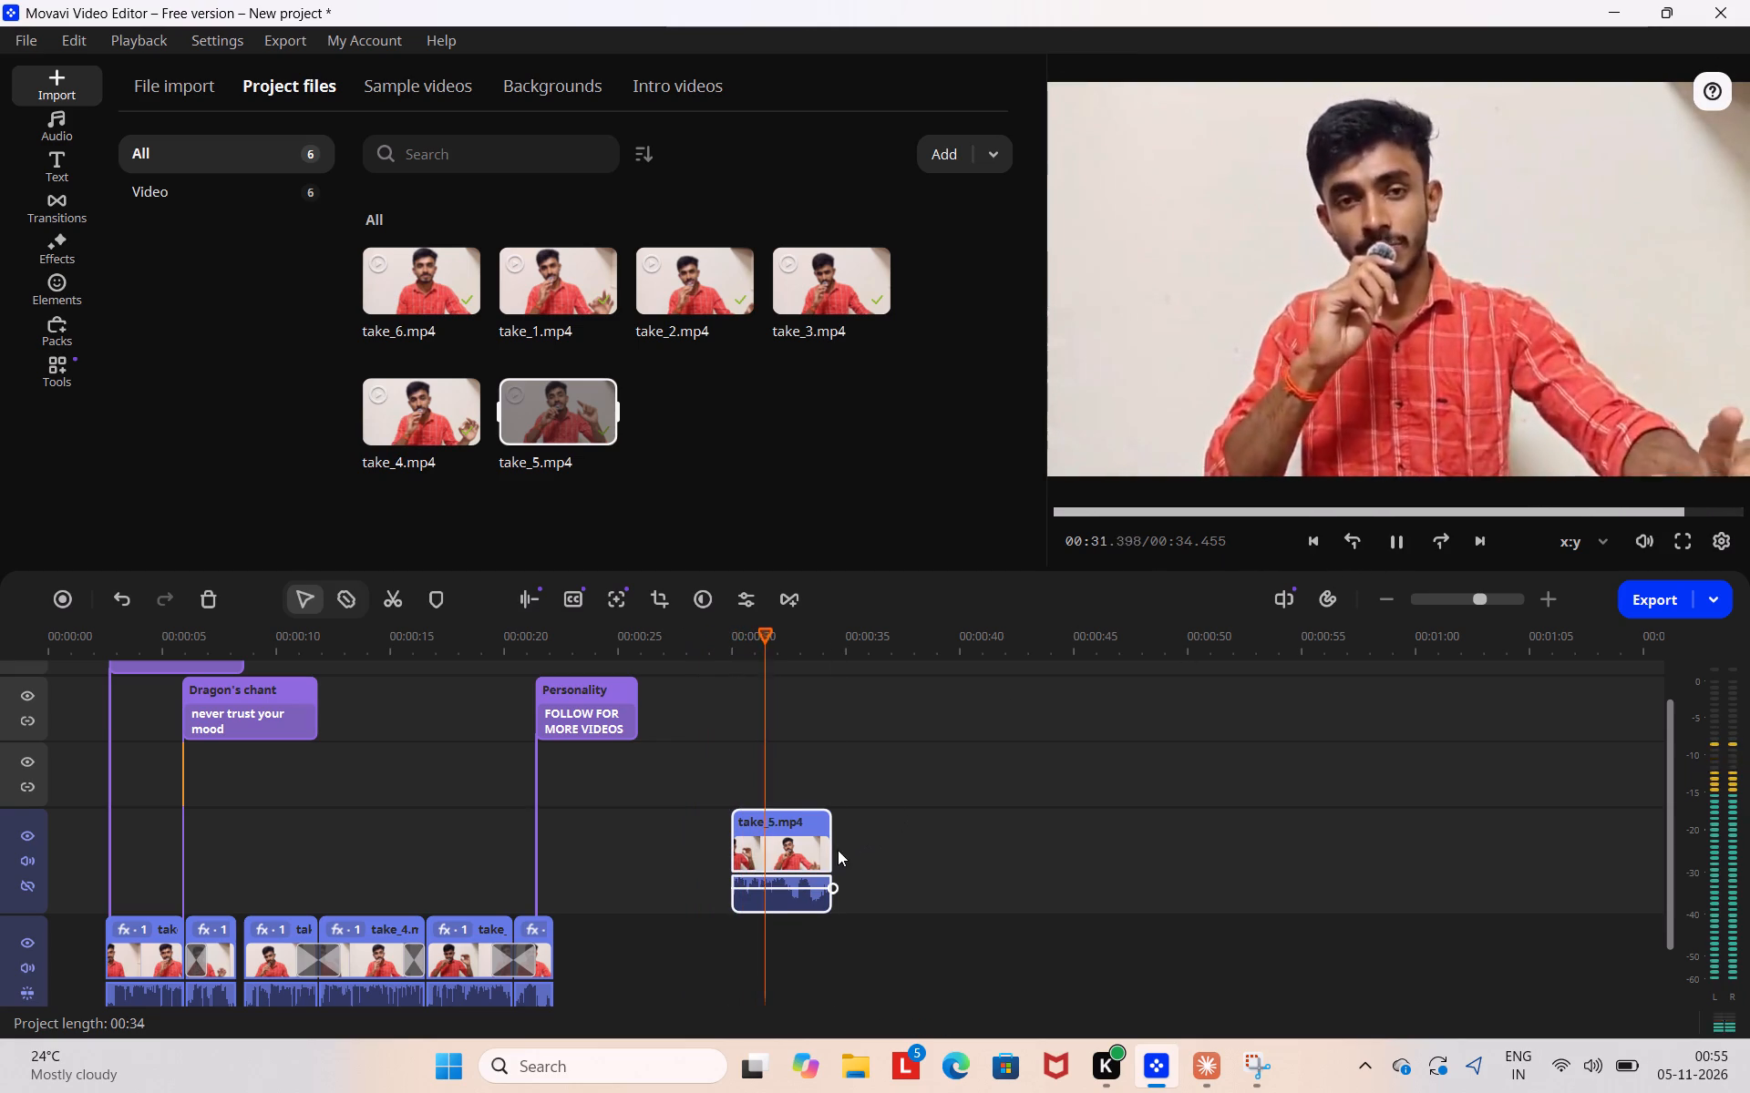
pyautogui.moveTo(831, 854); pyautogui.dragTo(788, 870)
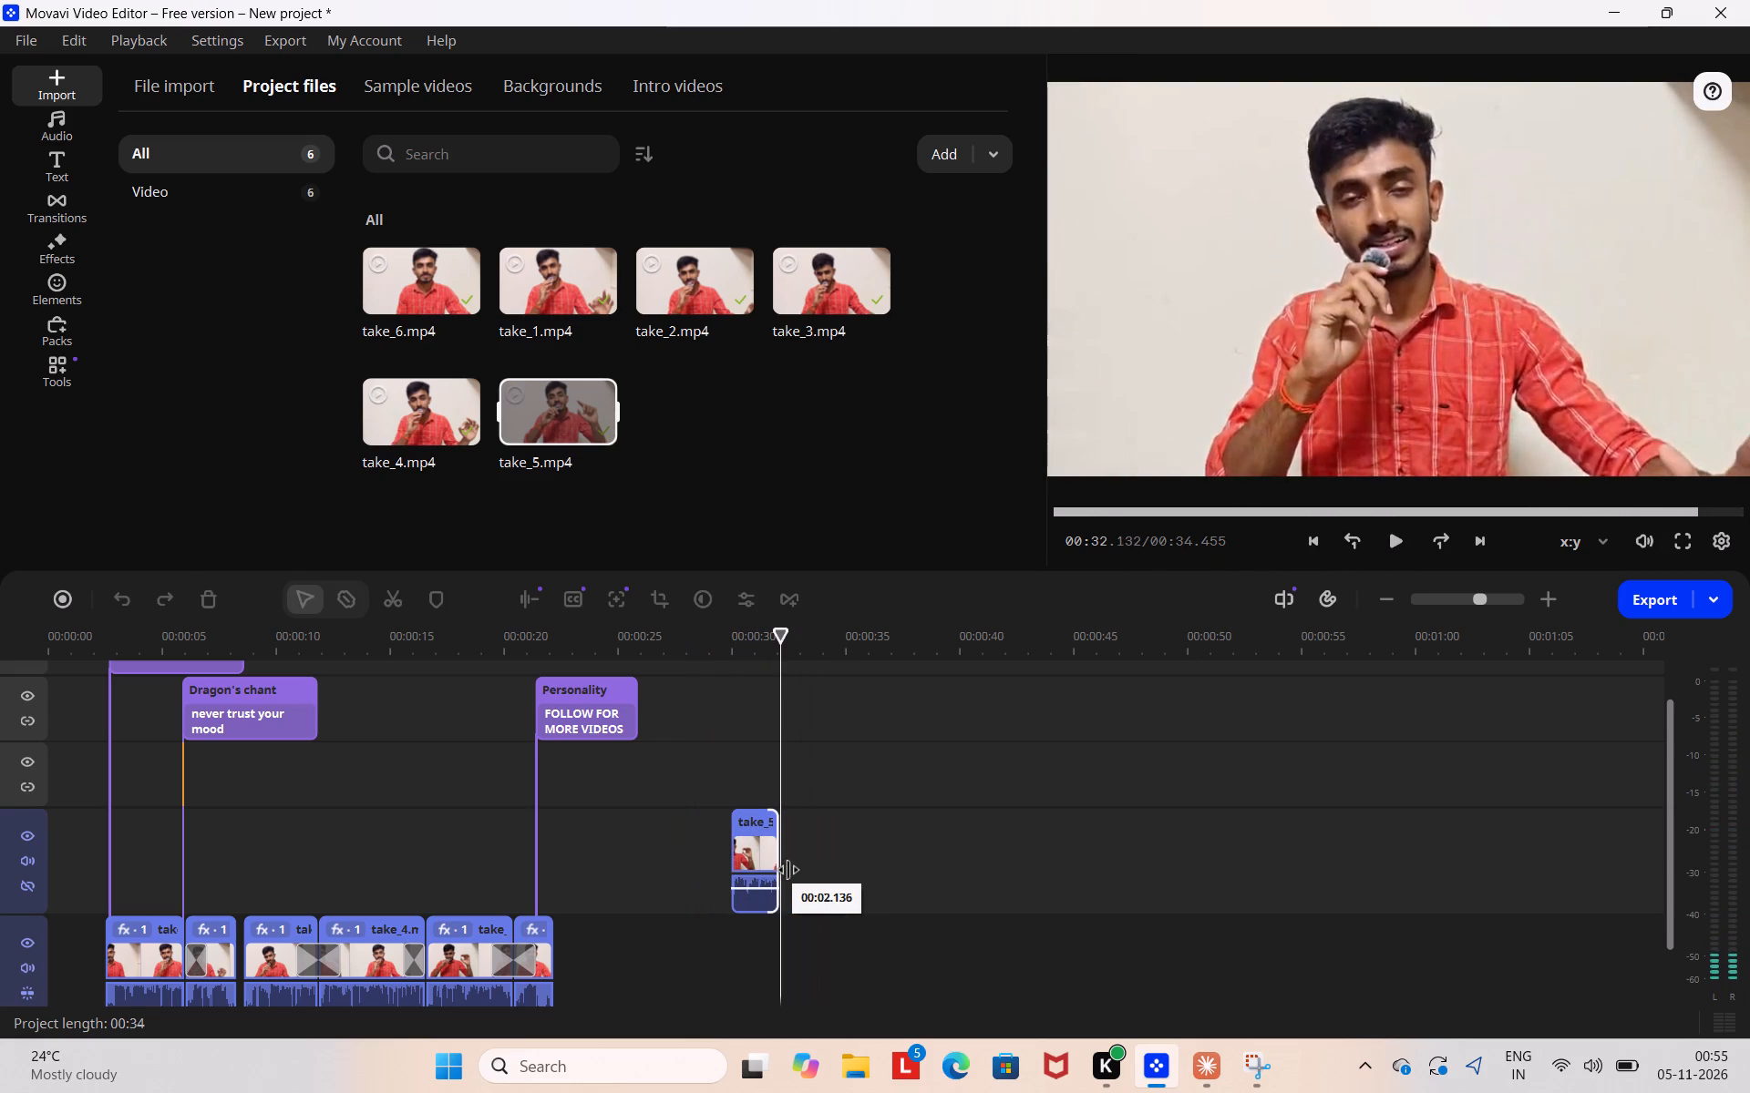
pyautogui.moveTo(788, 870); pyautogui.dragTo(782, 875)
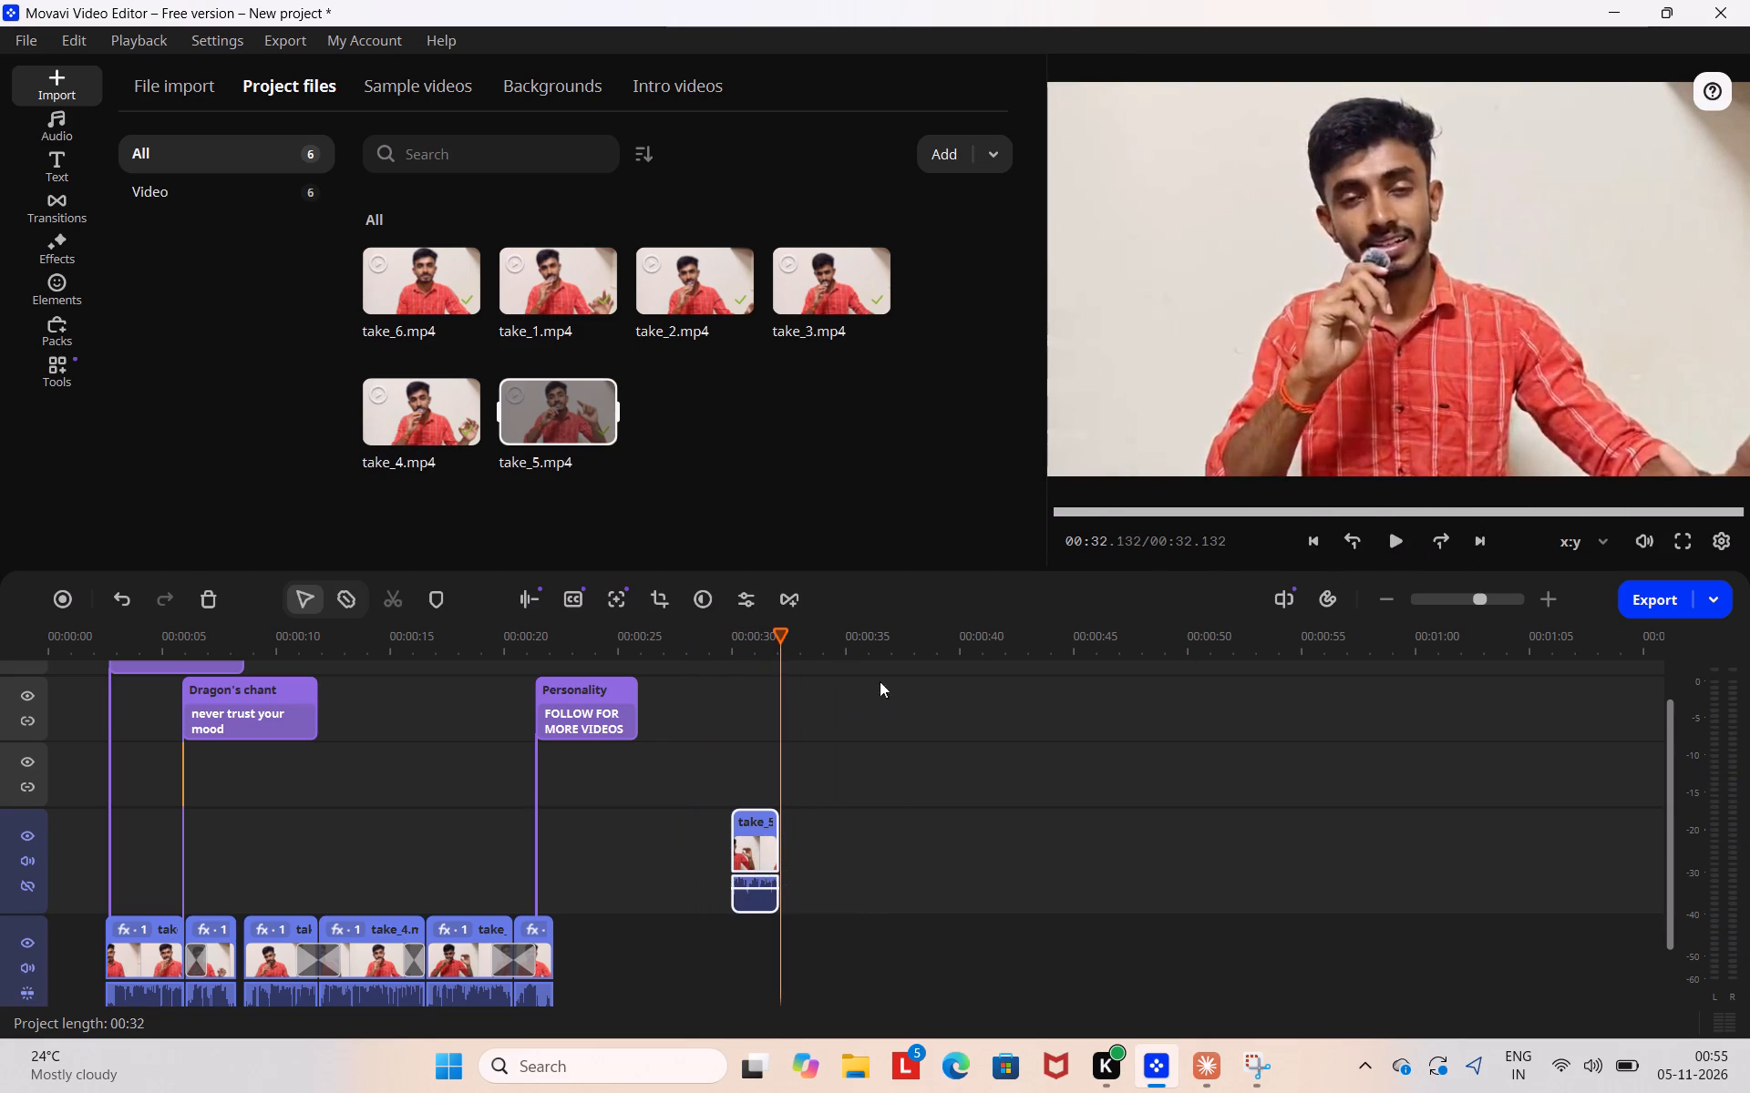
# Replay the trimmed take_5.mp4 segment to check what it contains.
pyautogui.moveTo(777, 711); pyautogui.dragTo(759, 717)
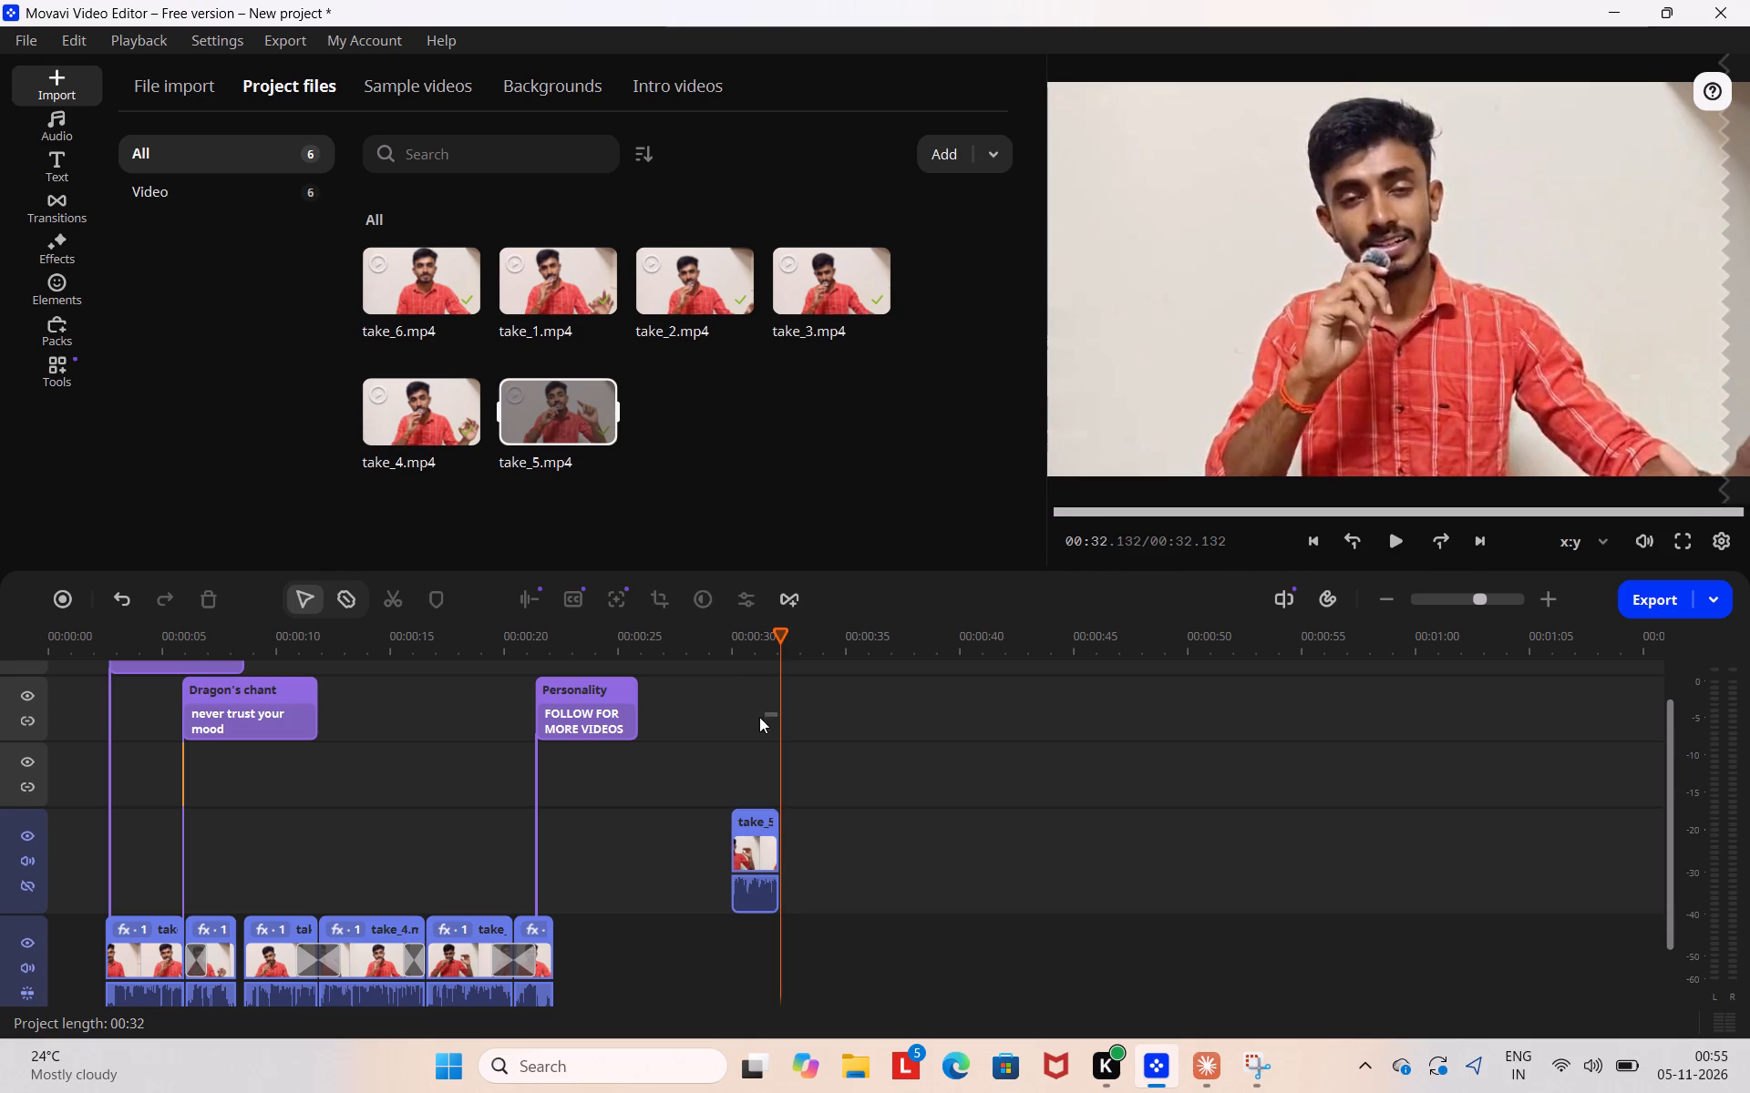
pyautogui.moveTo(759, 717); pyautogui.dragTo(744, 726)
pyautogui.click(752, 851)
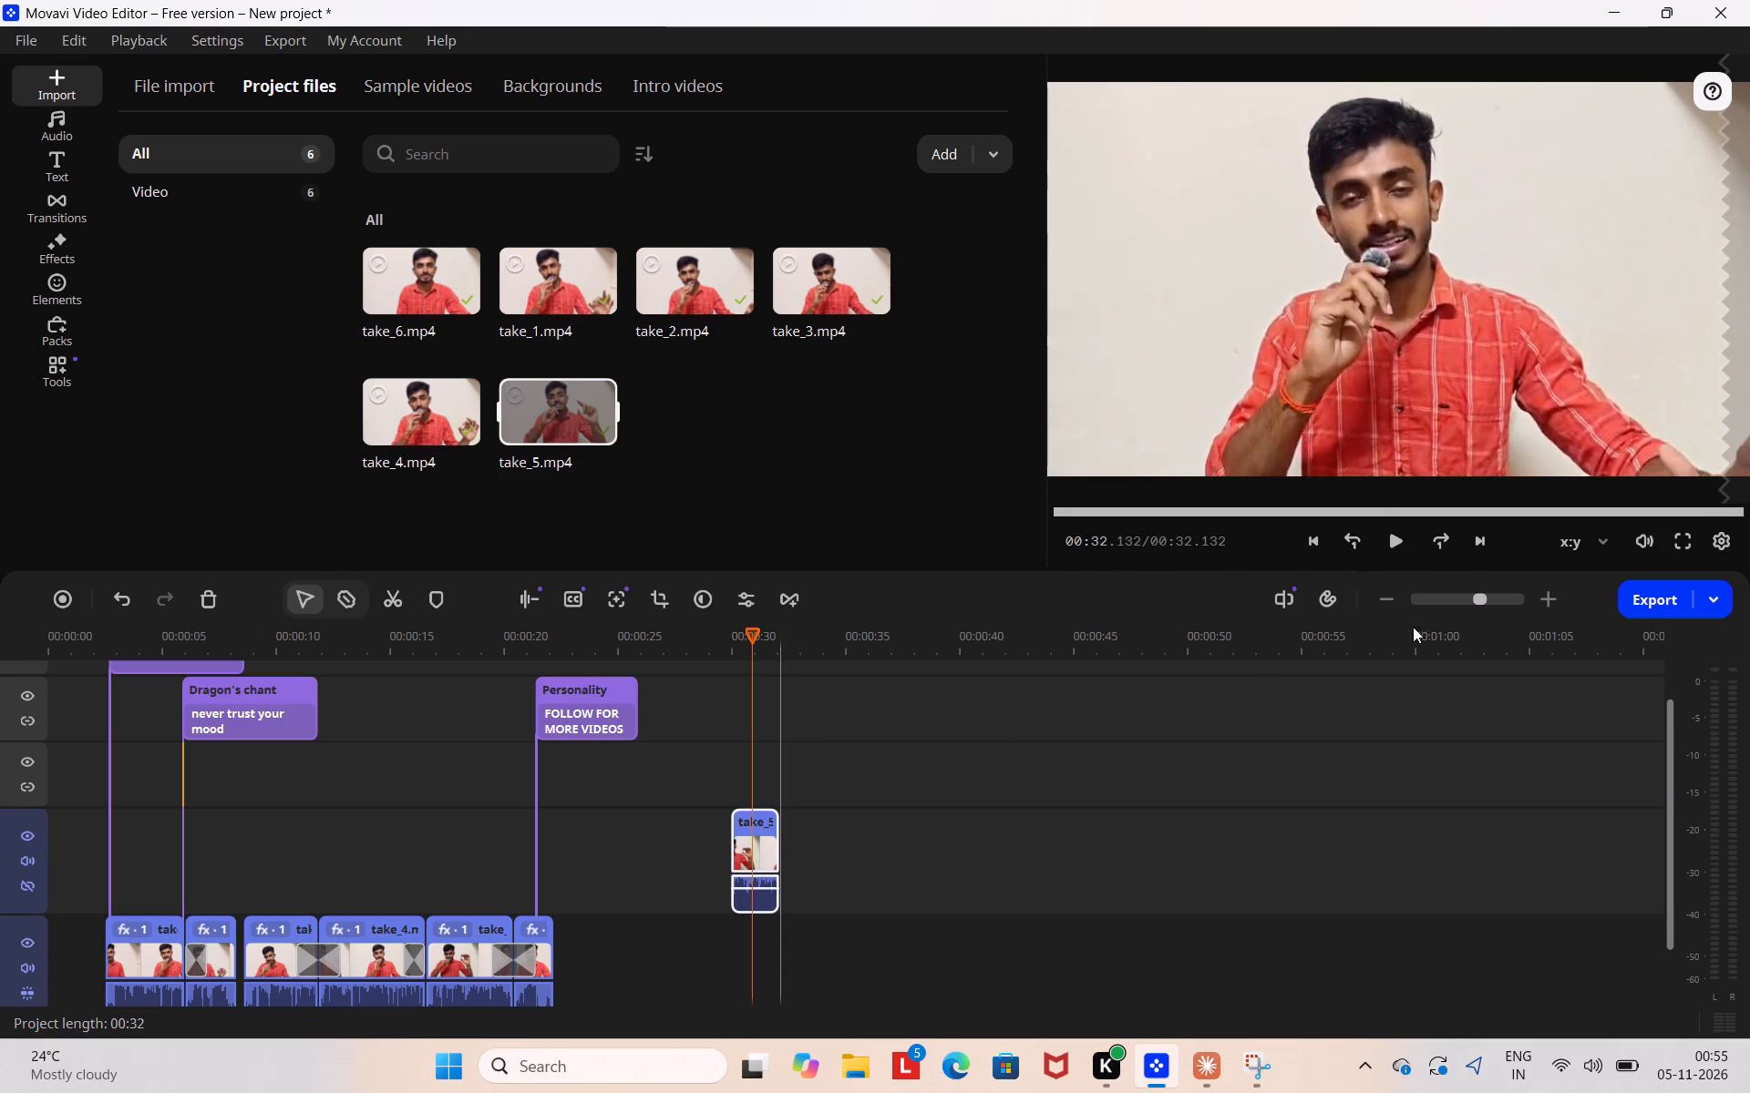
pyautogui.click(1396, 536)
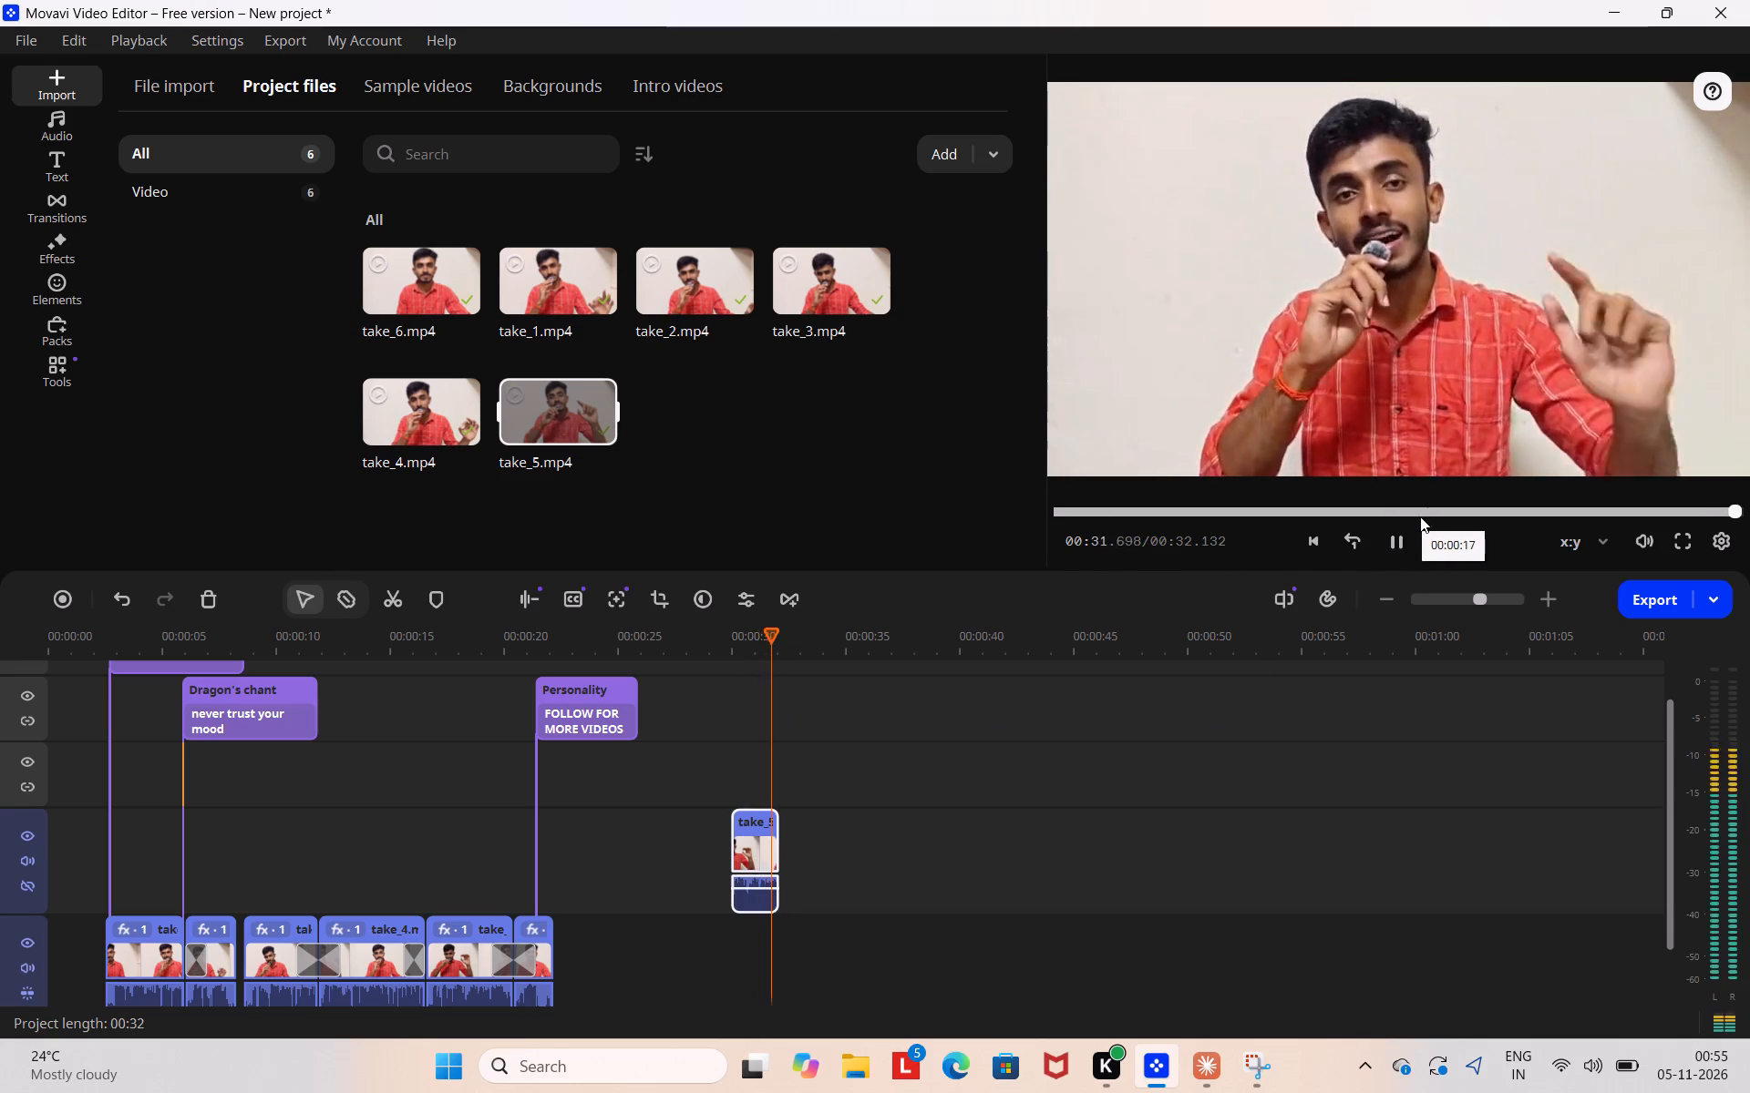
pyautogui.click(1397, 543)
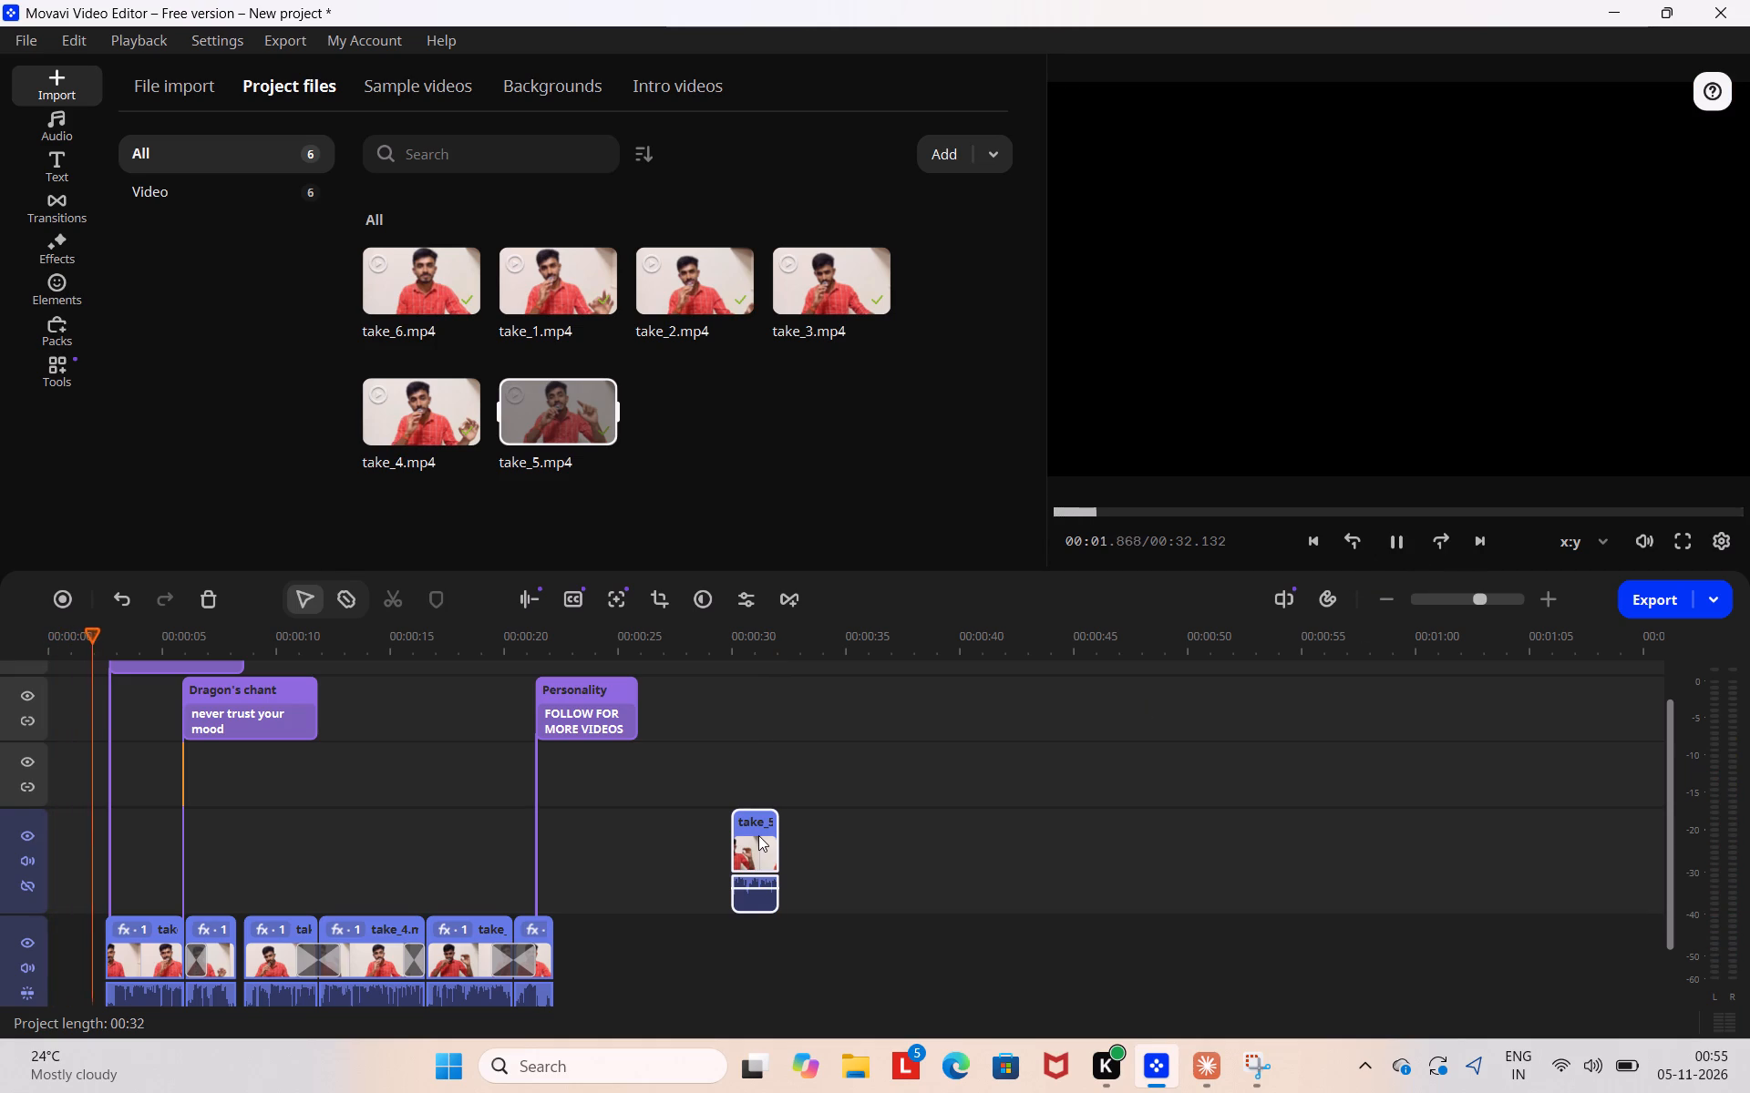
pyautogui.click(758, 835)
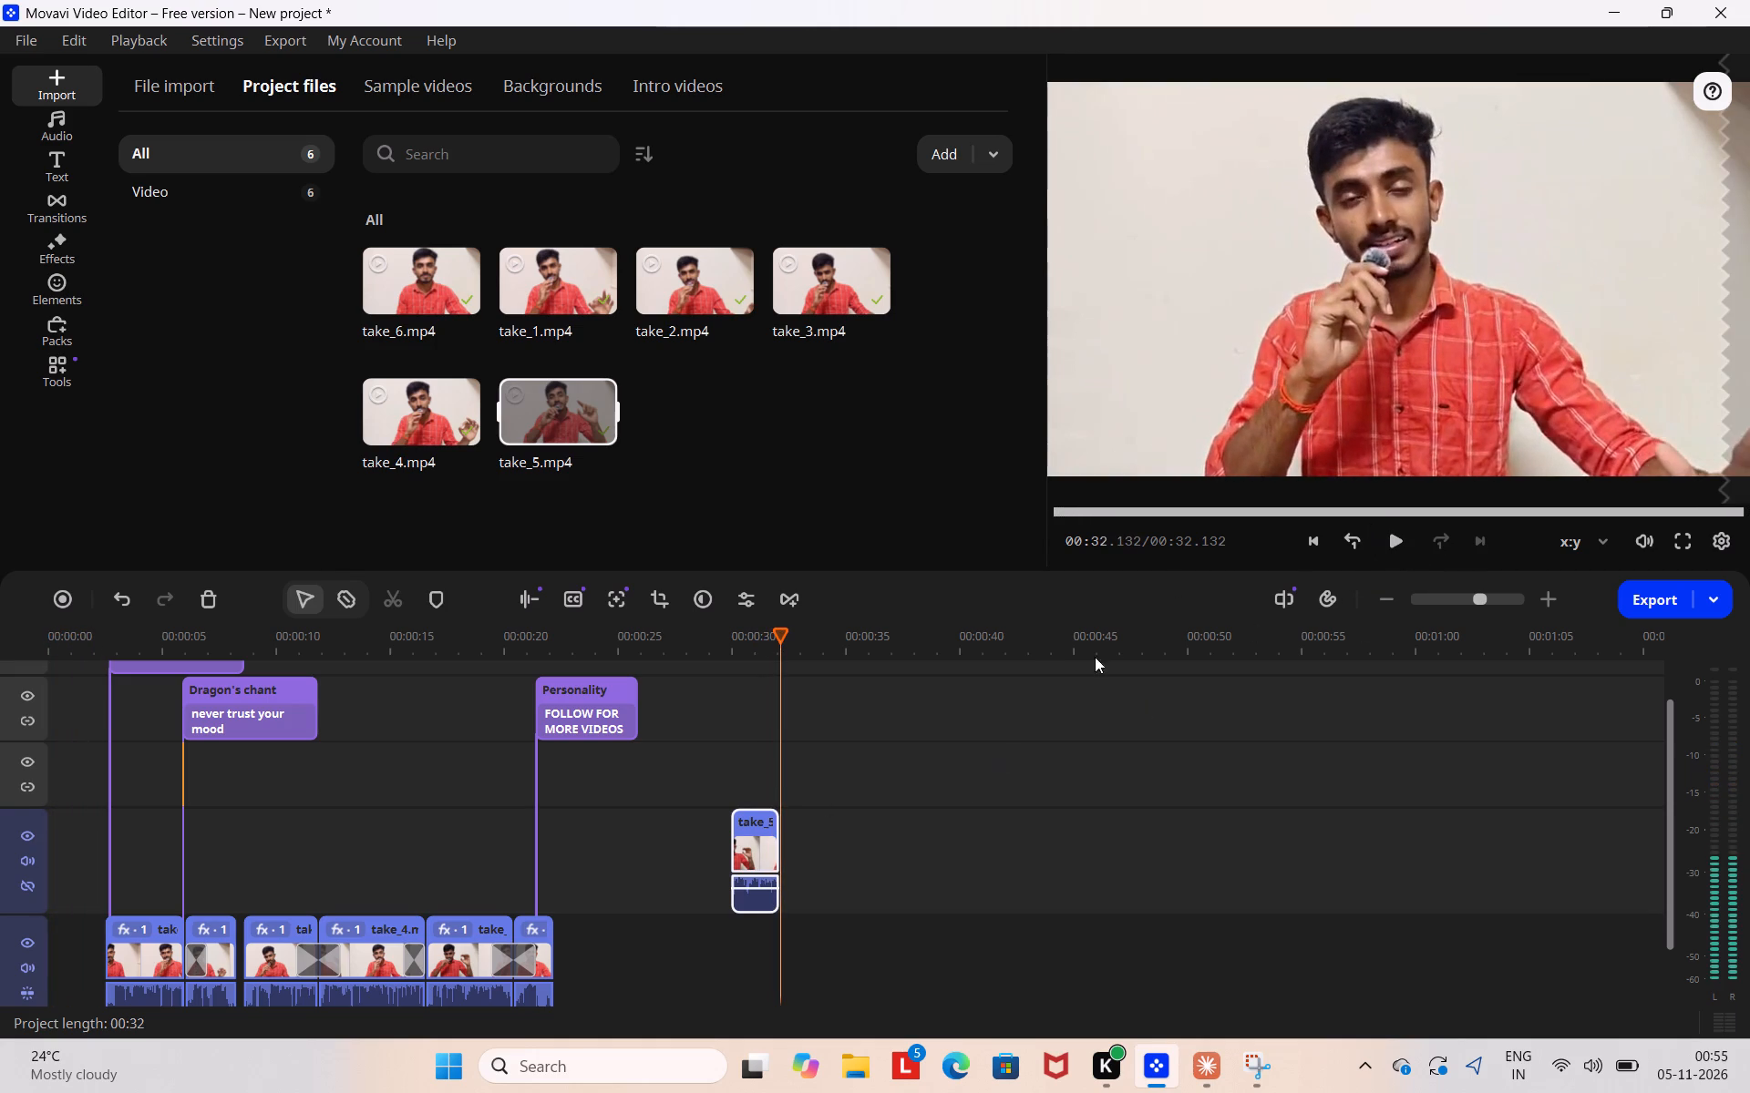
pyautogui.click(1594, 511)
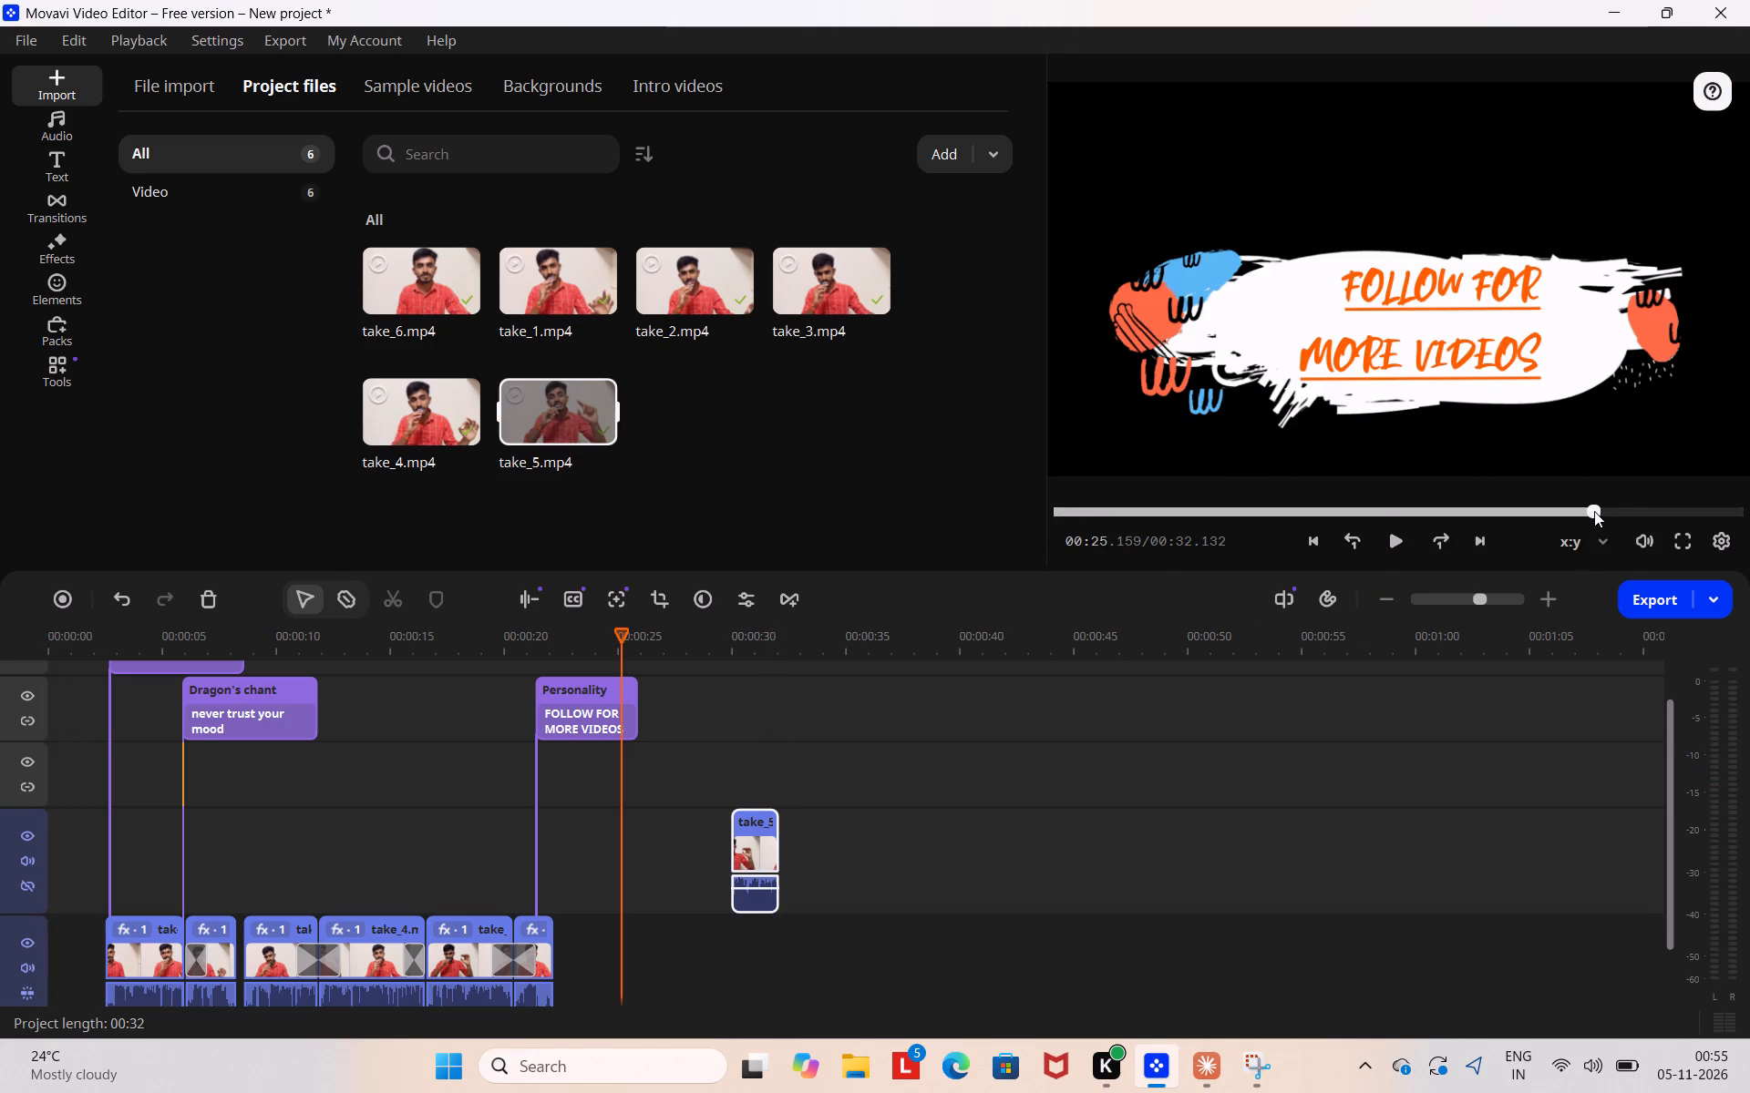
pyautogui.click(1645, 515)
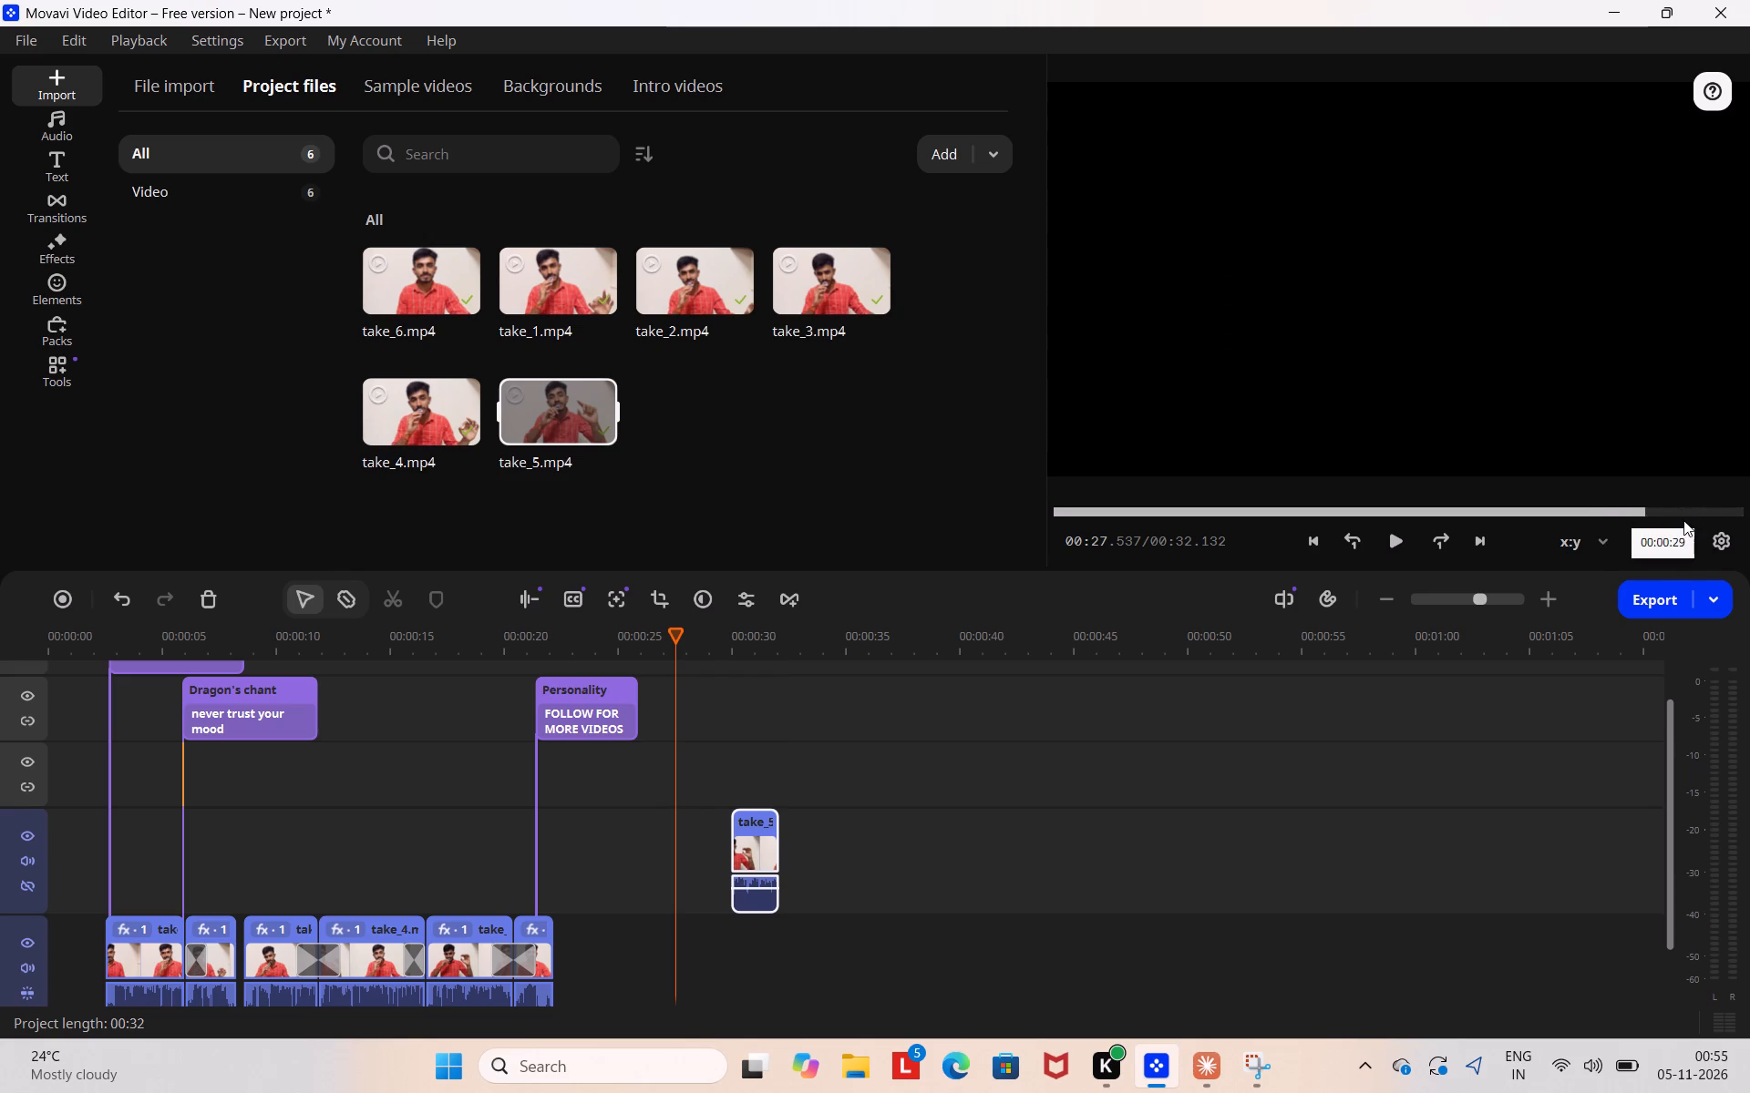
pyautogui.click(1681, 506)
pyautogui.click(1386, 538)
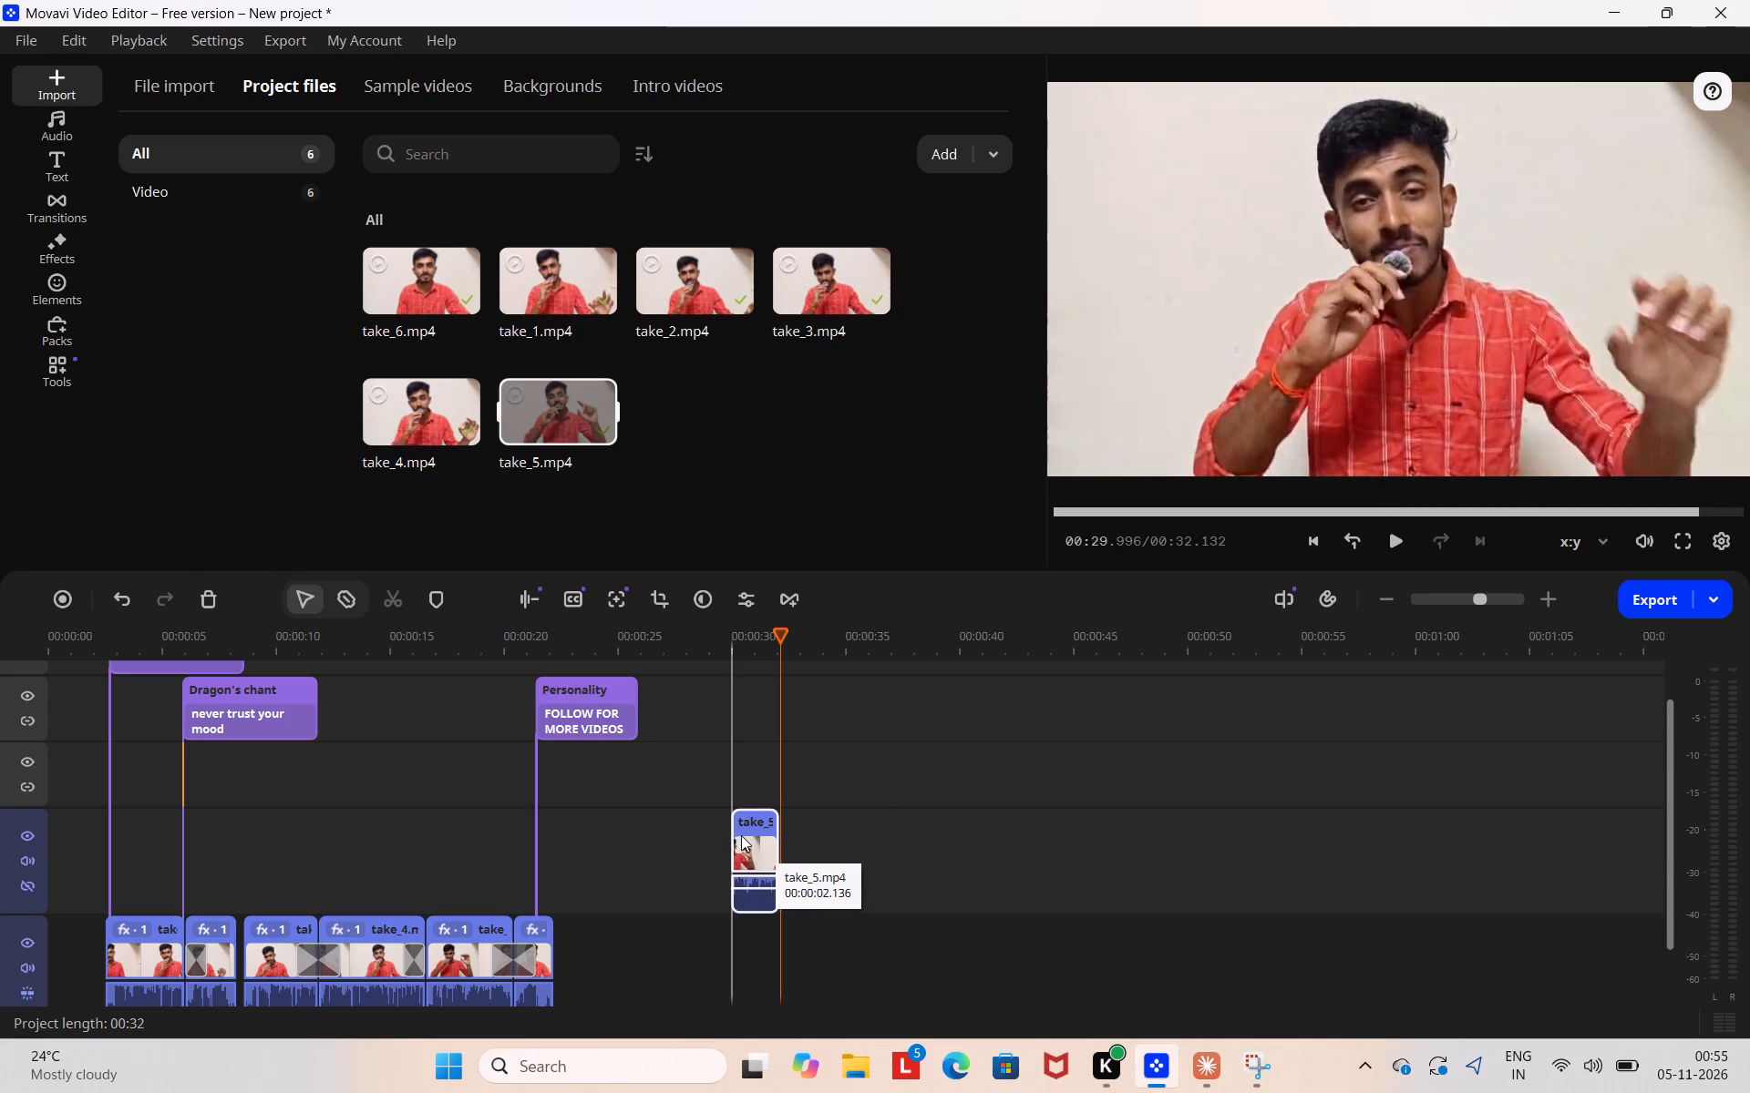
# Move the trimmed take_5.mp4 segment to the very start of the main track, ahead of the first clip.
pyautogui.moveTo(742, 839); pyautogui.dragTo(294, 881)
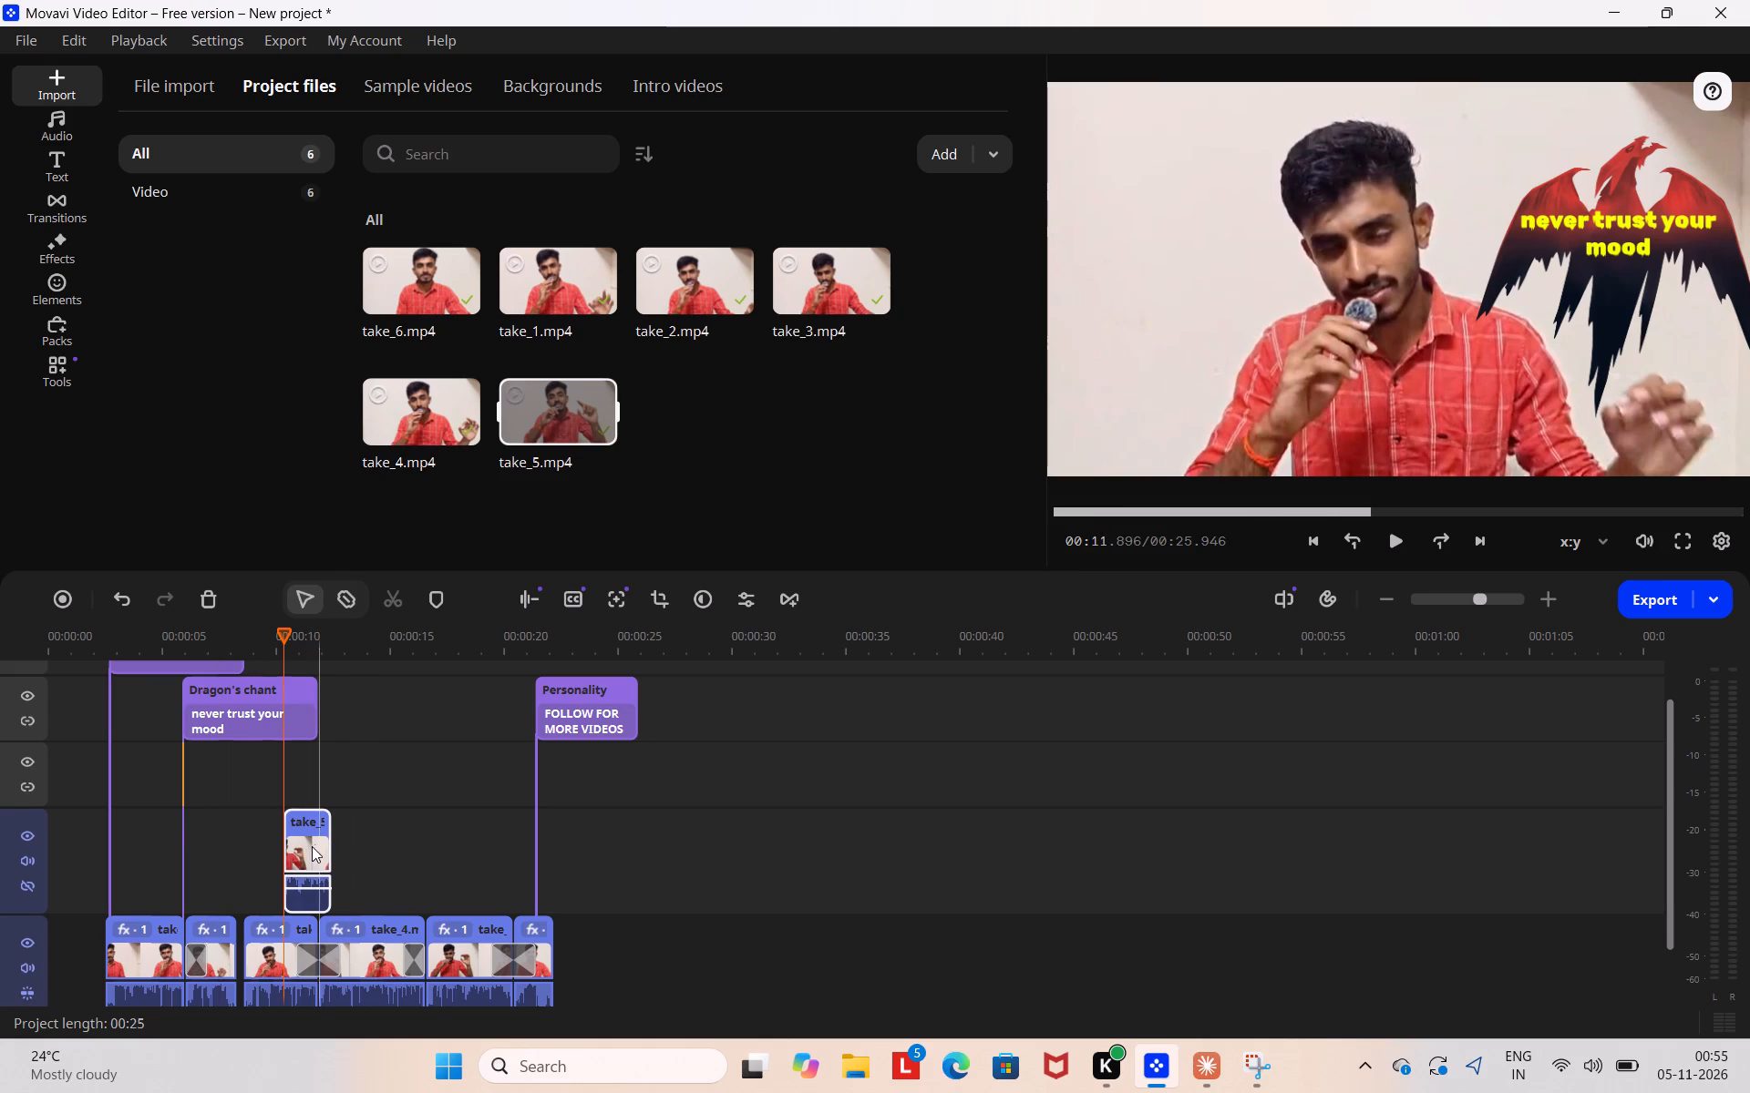
pyautogui.moveTo(312, 846); pyautogui.dragTo(80, 941)
pyautogui.scroll(-1, 271, 853)
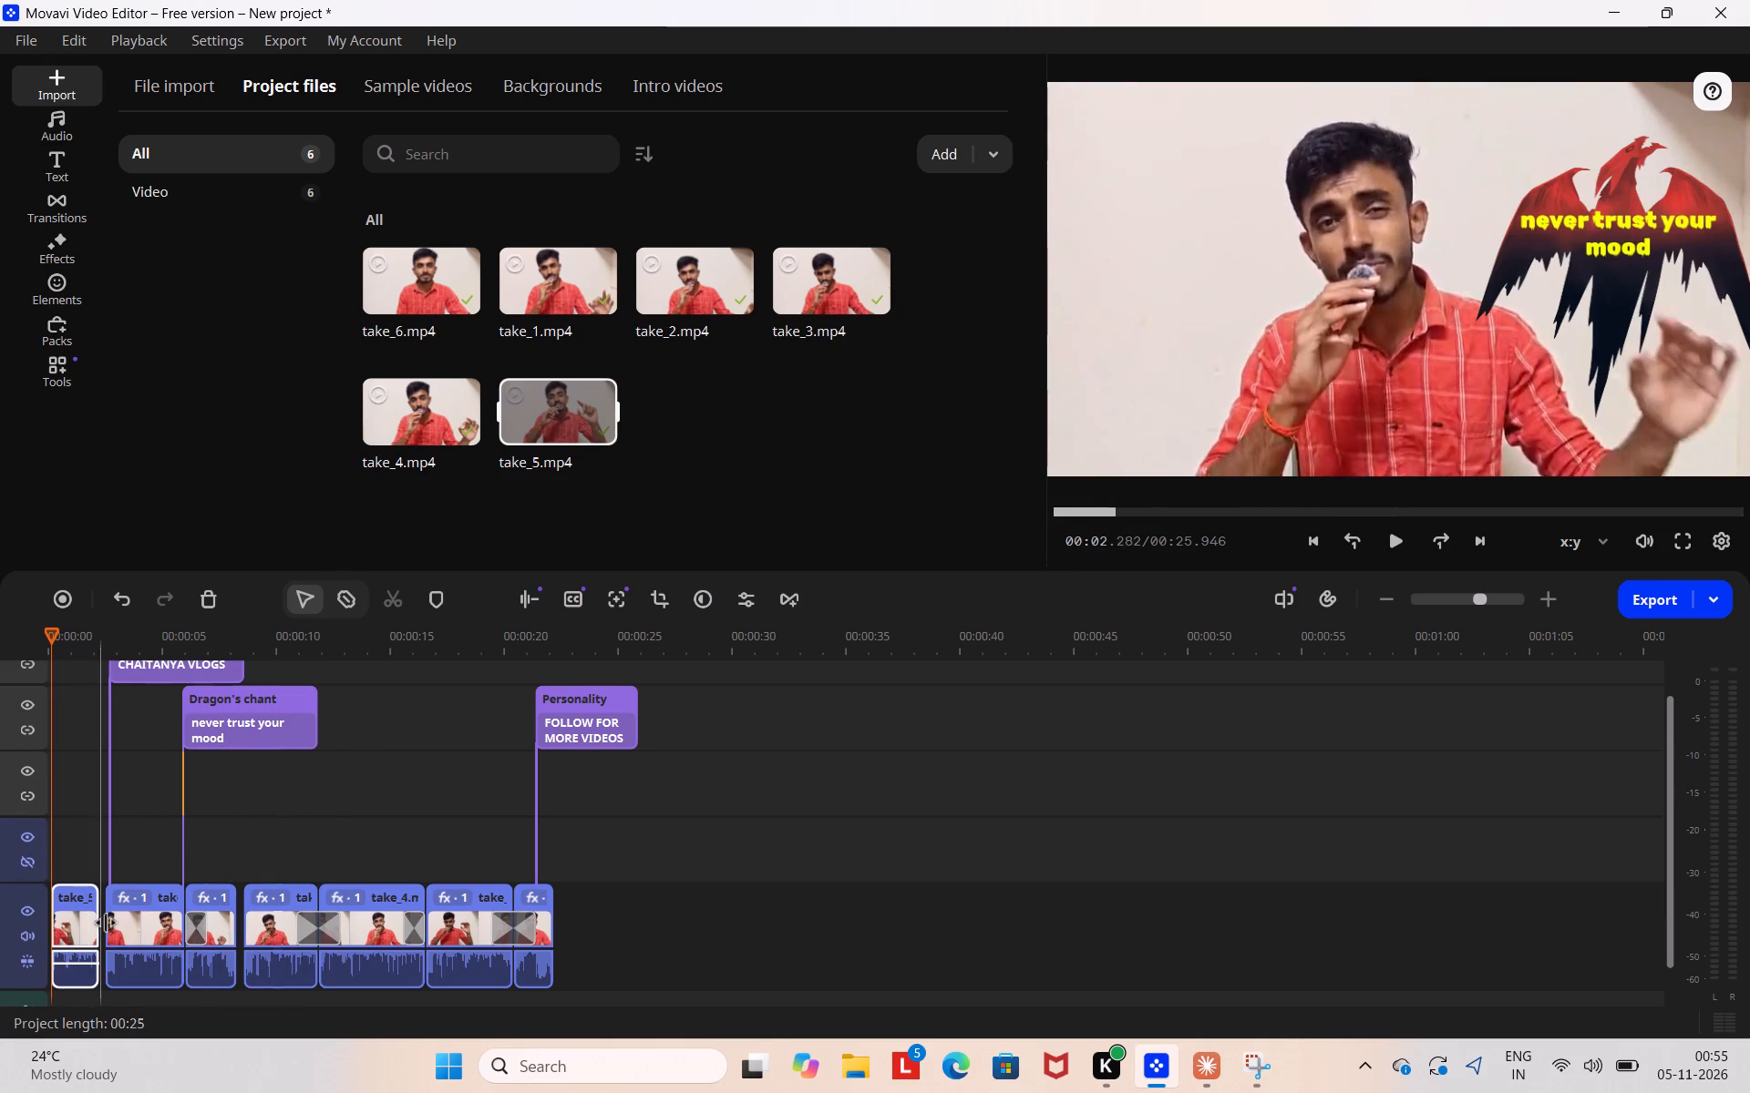
# Shift the clip following take_5.mp4 slightly earlier so it begins where take_5.mp4 ends, at about 2.3 seconds.
pyautogui.moveTo(135, 928); pyautogui.dragTo(122, 927)
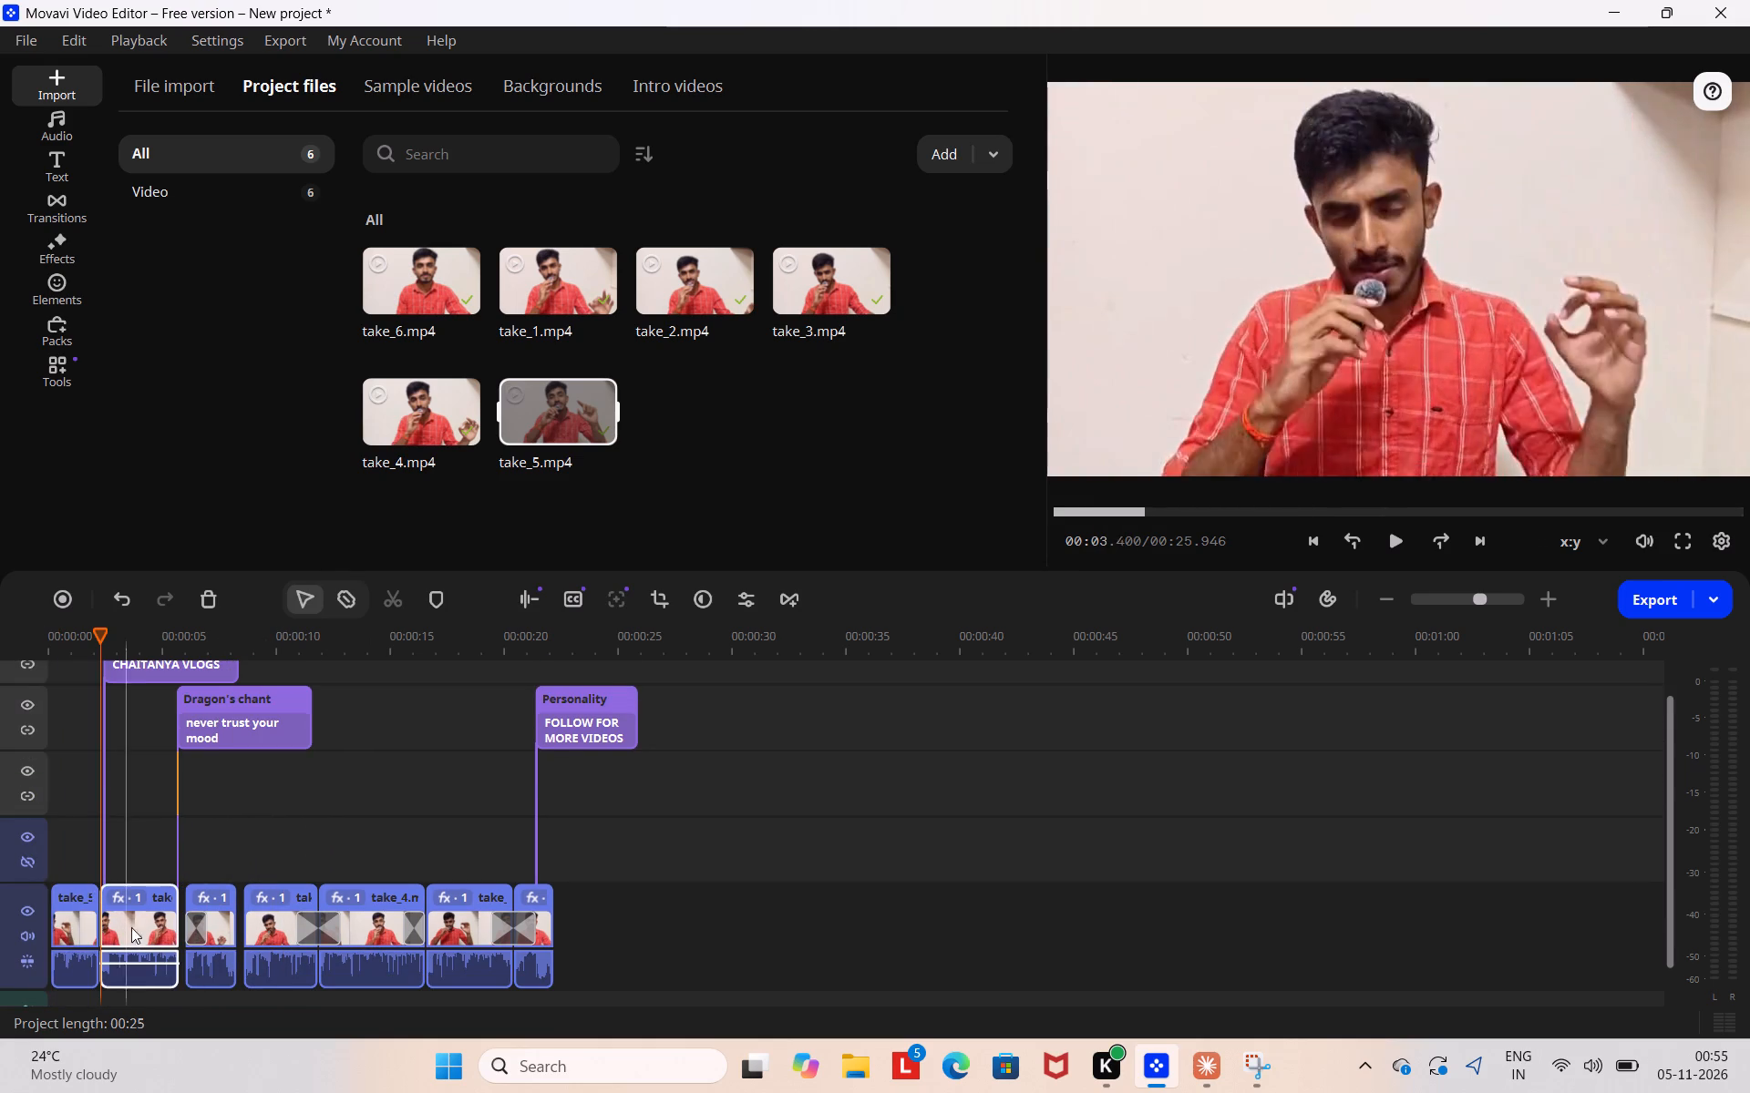
# Move the third main-track clip later to about 6.3 seconds, so it meets the clip after it.
pyautogui.moveTo(215, 930); pyautogui.dragTo(203, 1001)
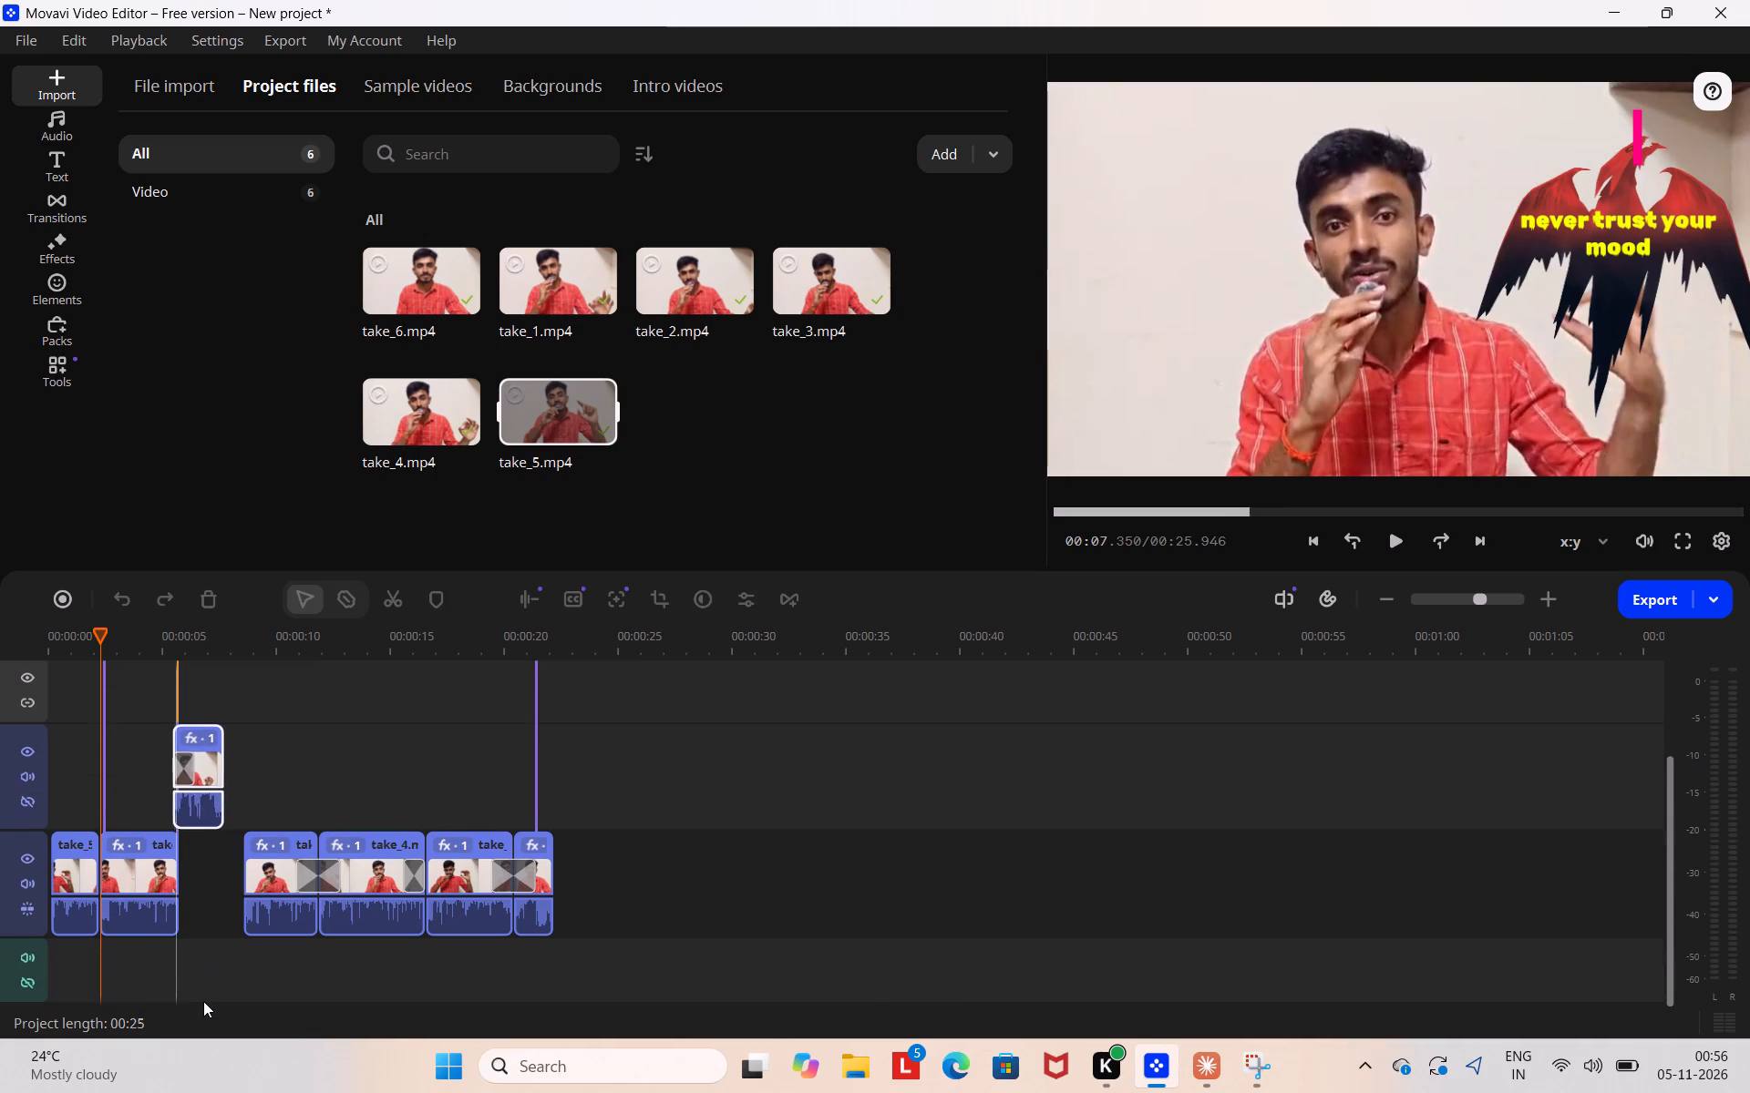
pyautogui.moveTo(203, 1001); pyautogui.dragTo(222, 879)
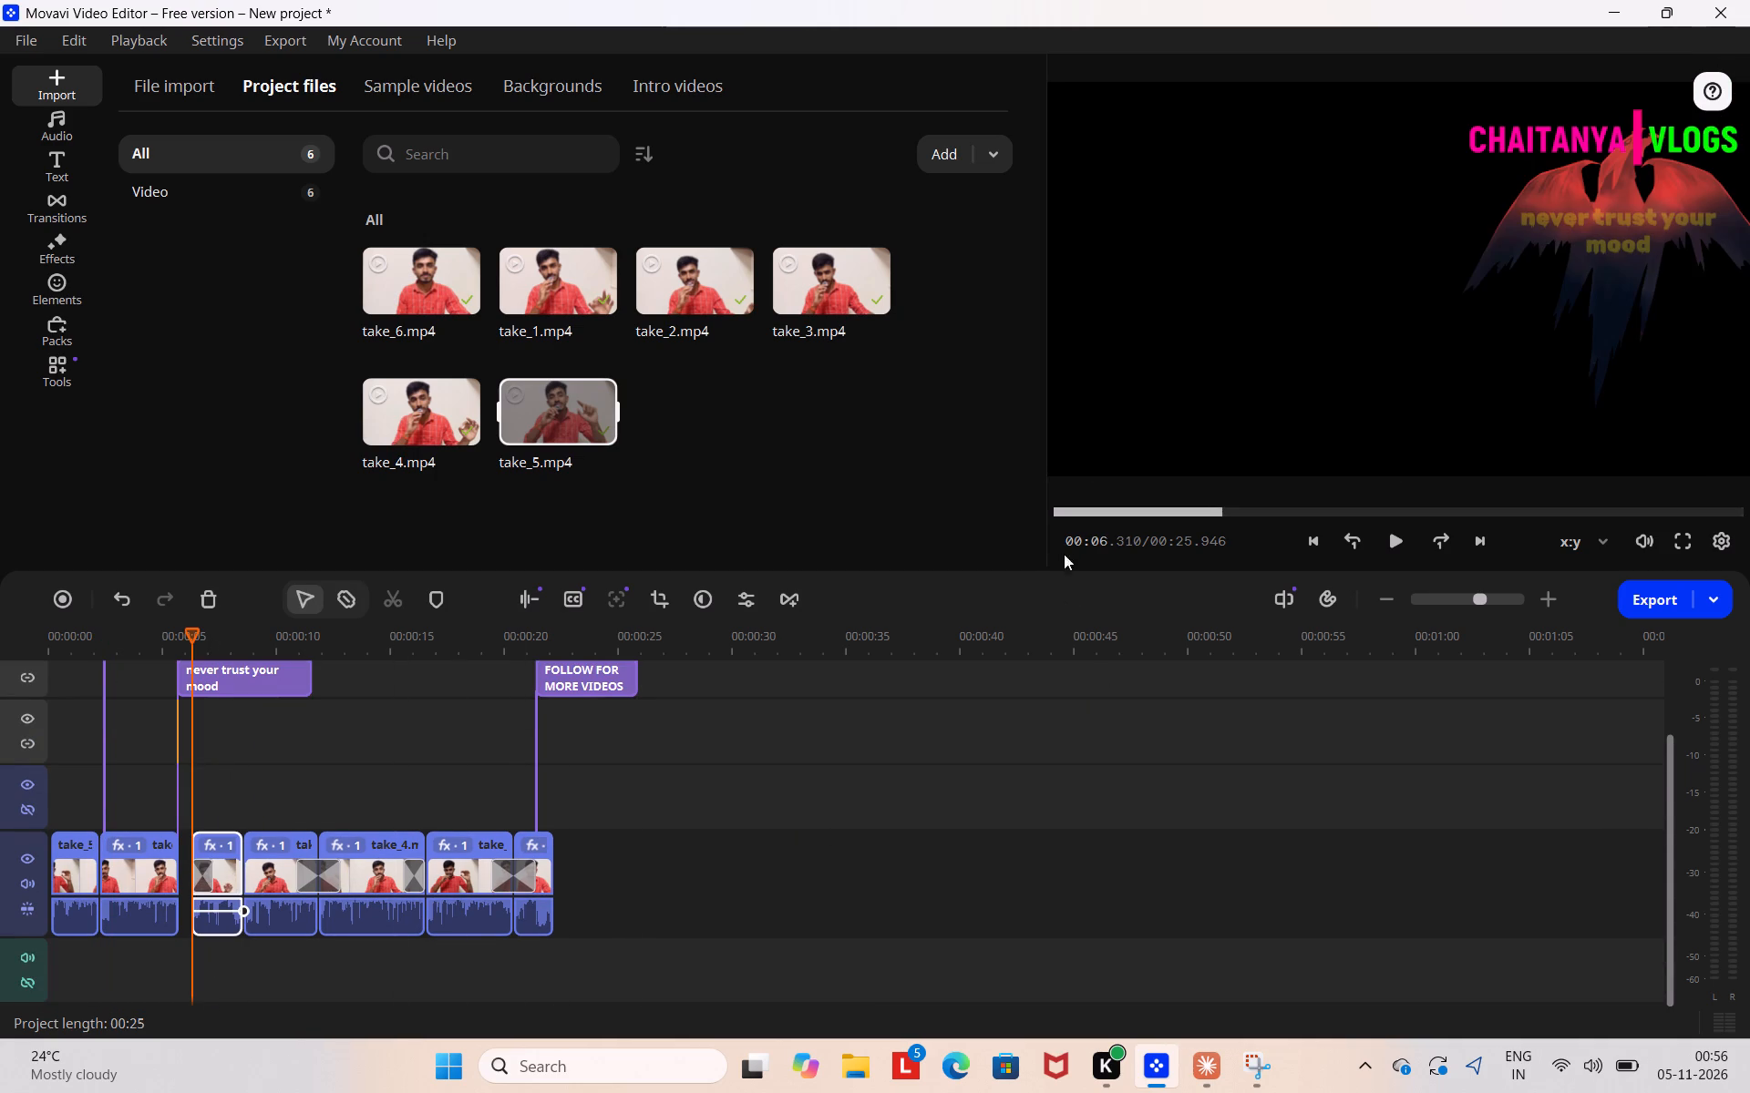
# Scrub the preview back to the beginning of the project.
pyautogui.moveTo(1224, 515); pyautogui.dragTo(1125, 528)
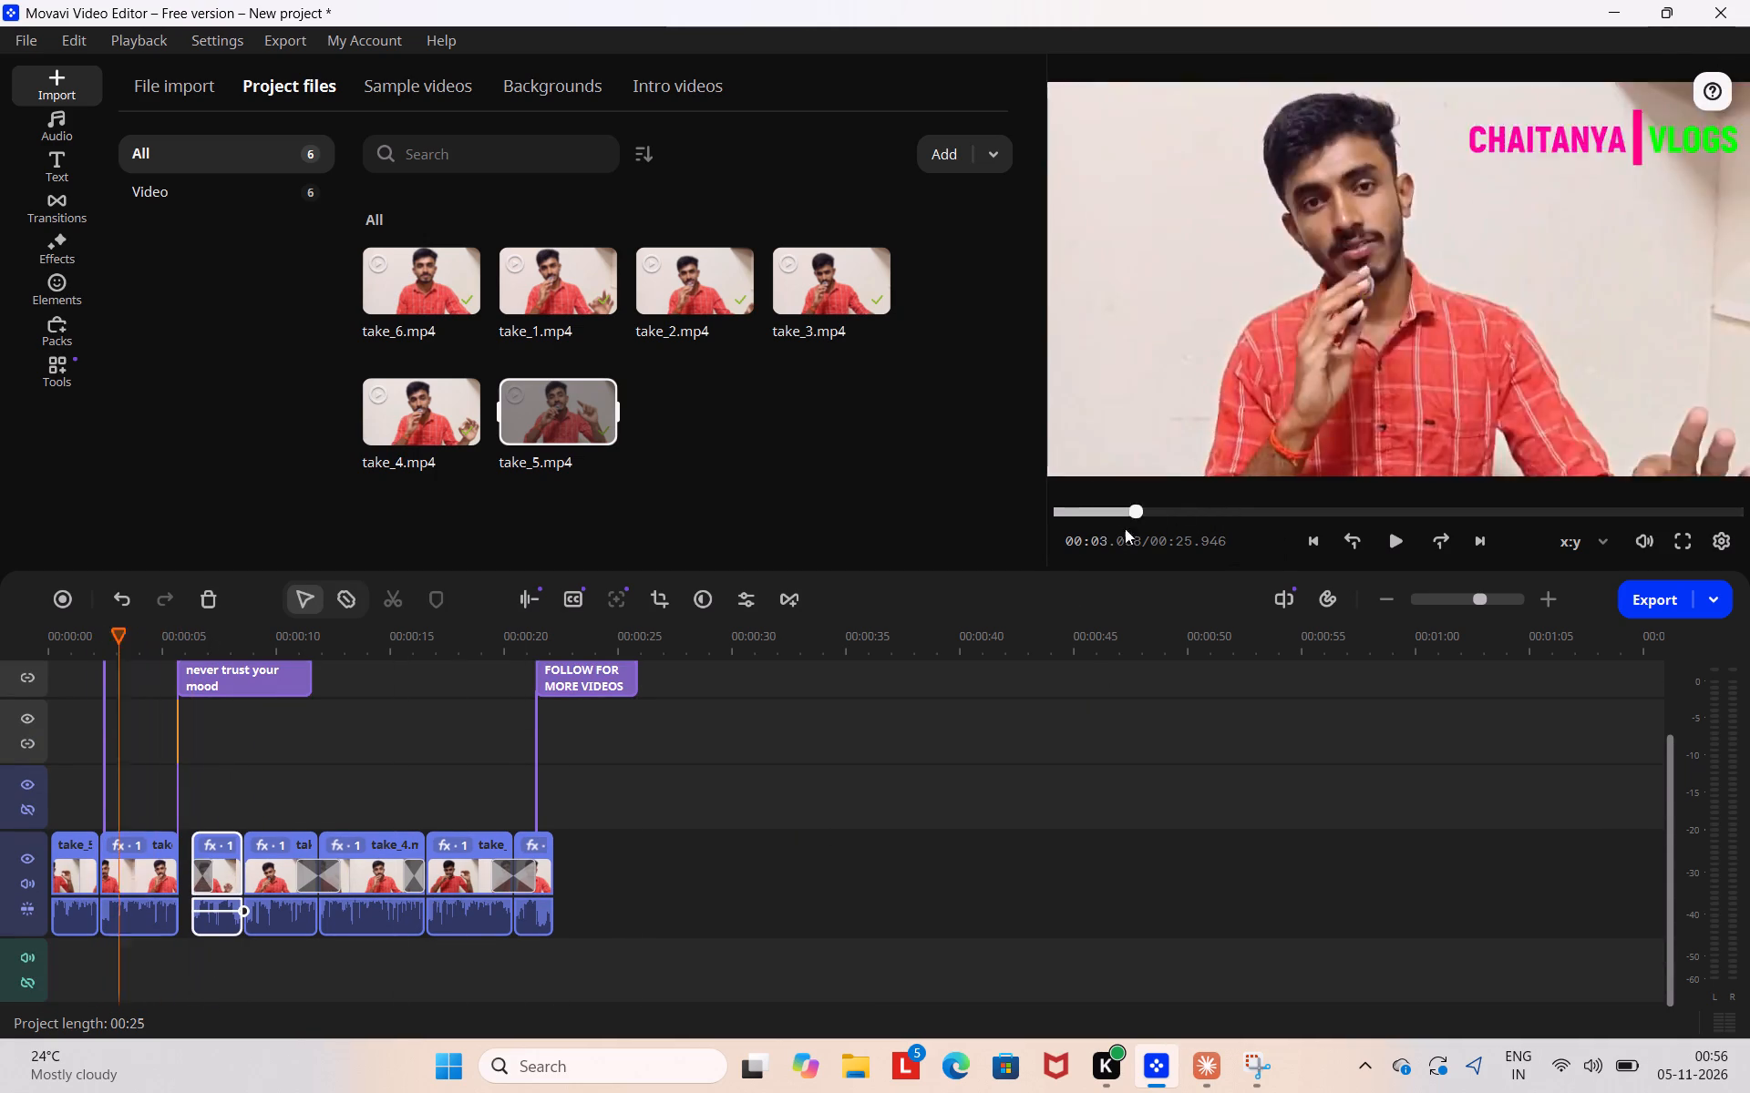
pyautogui.moveTo(1125, 528); pyautogui.dragTo(1057, 528)
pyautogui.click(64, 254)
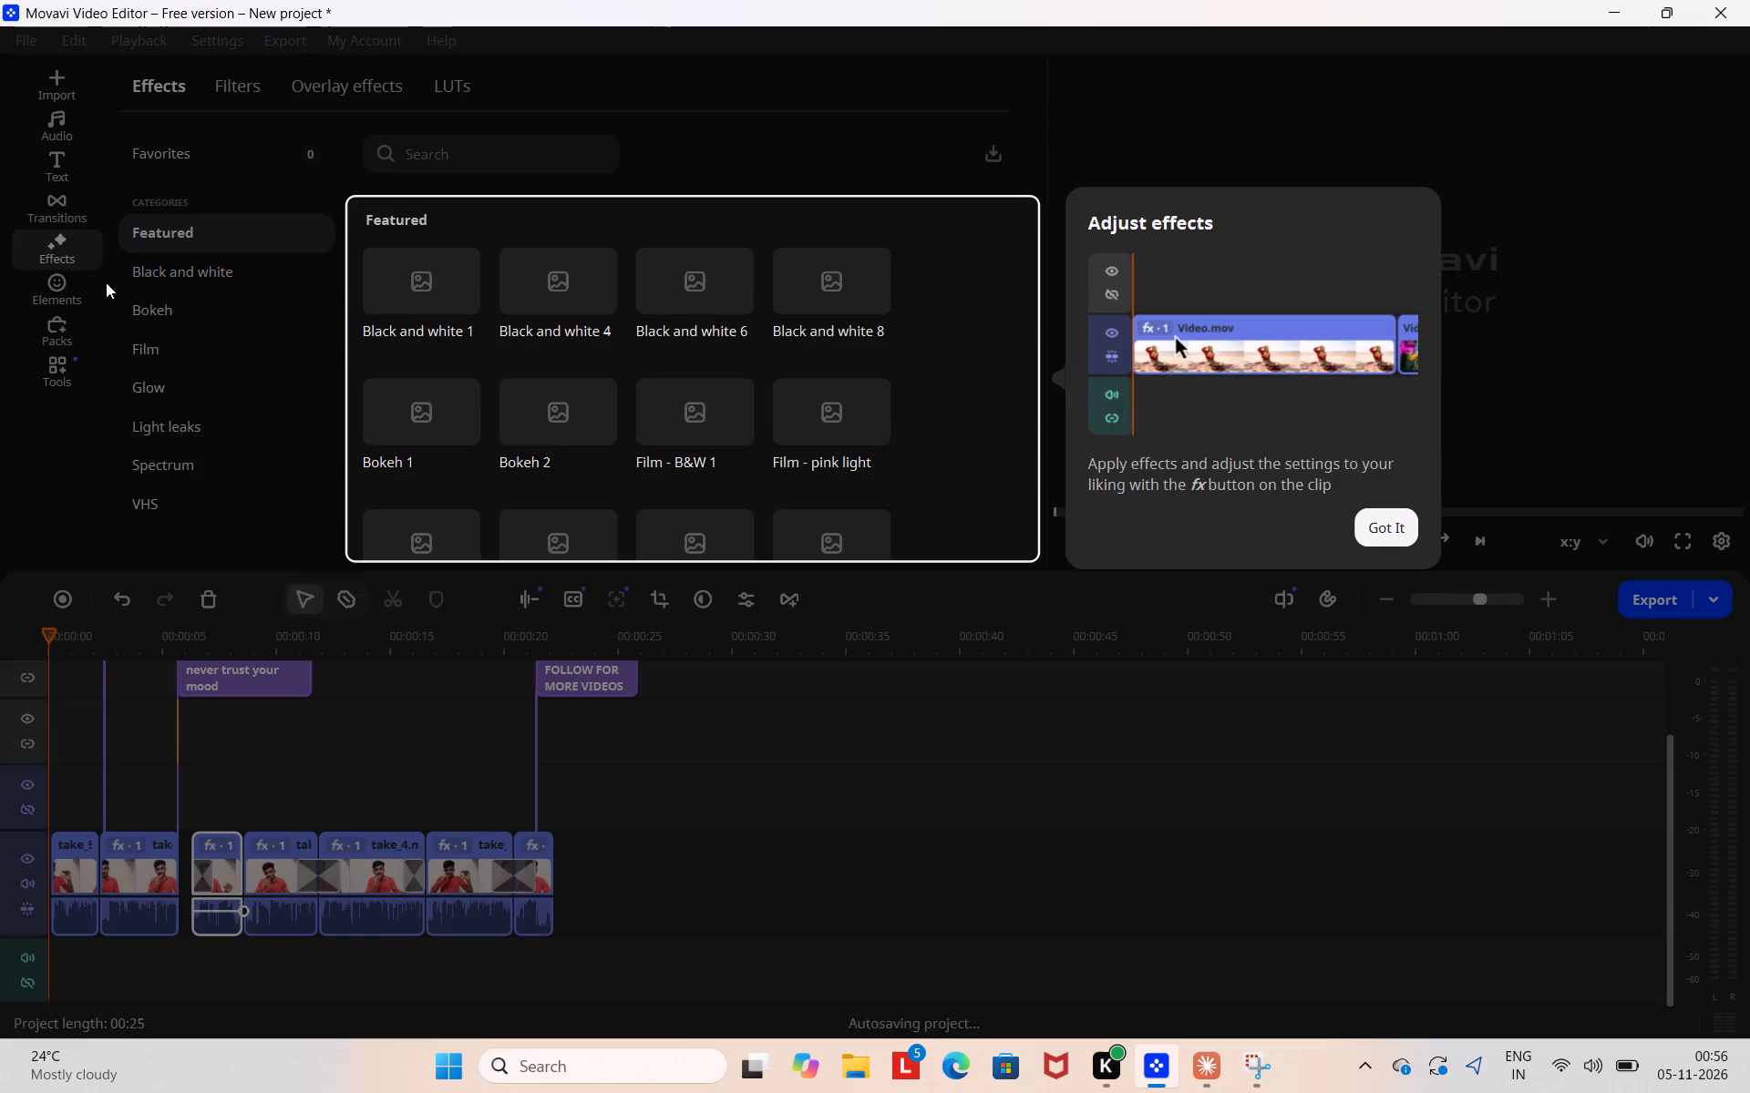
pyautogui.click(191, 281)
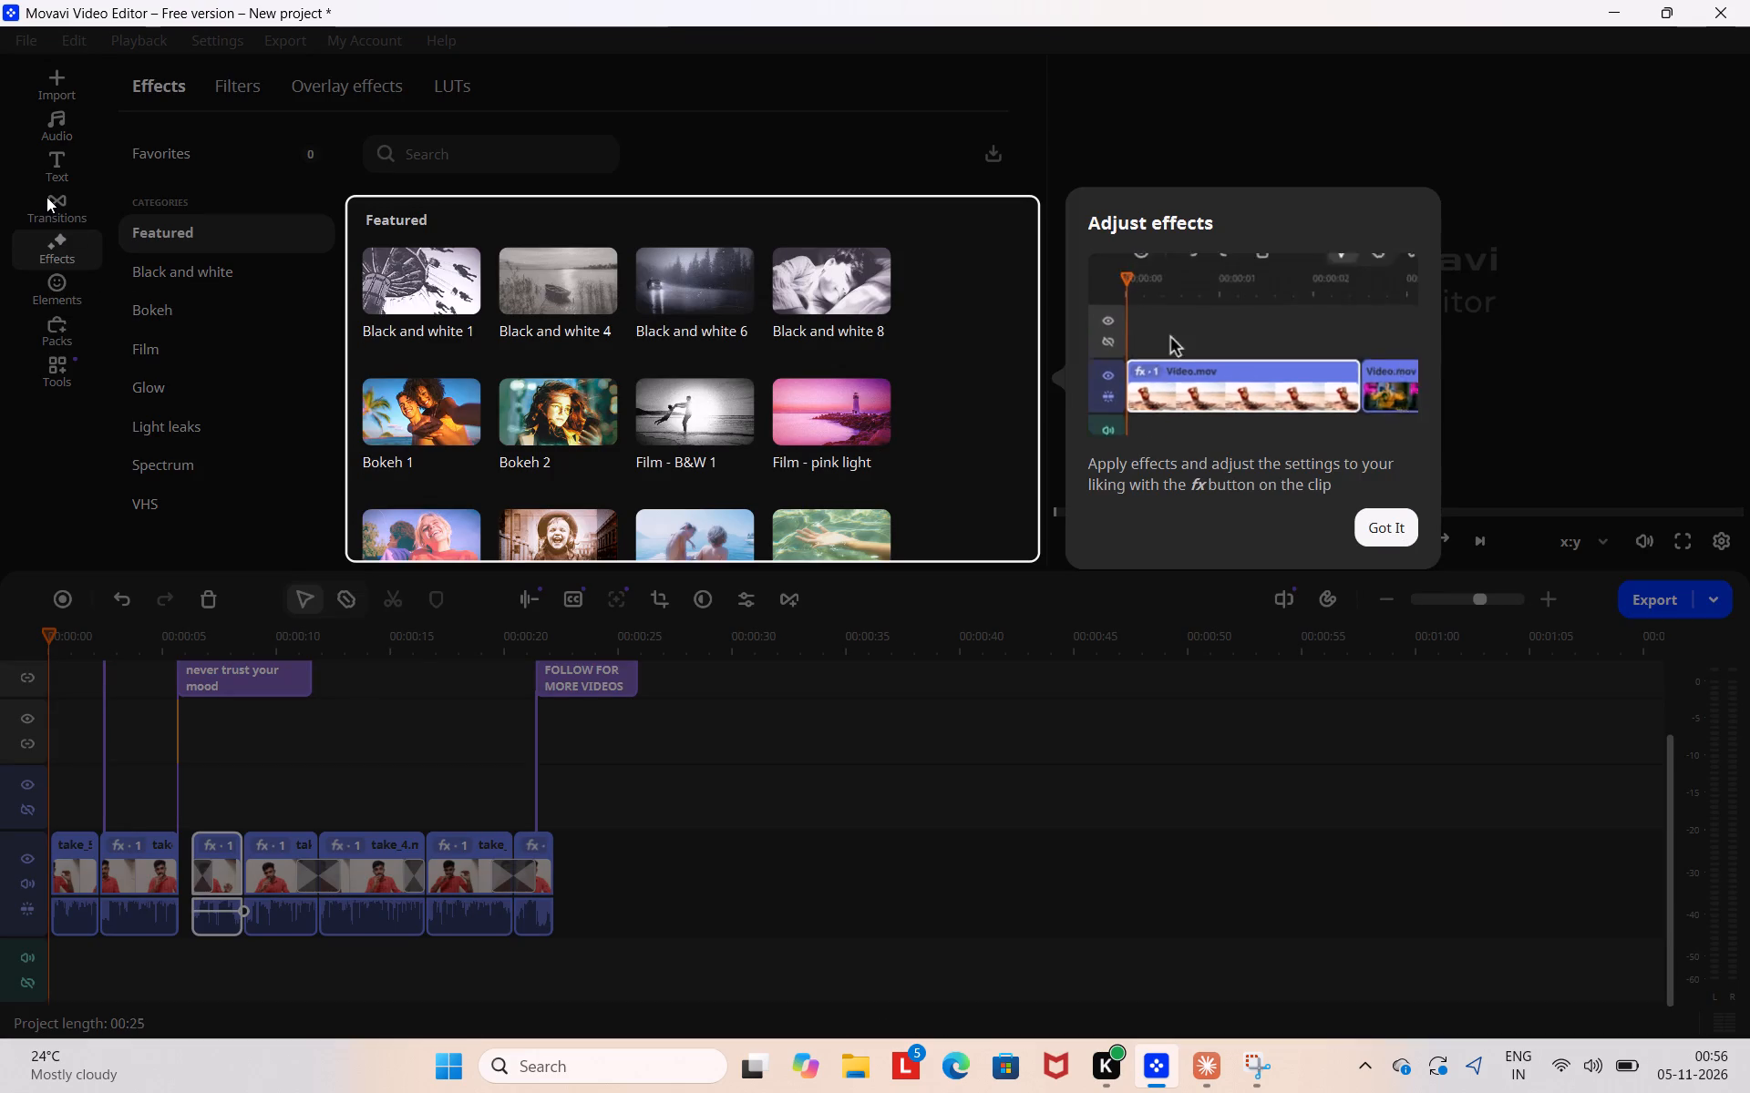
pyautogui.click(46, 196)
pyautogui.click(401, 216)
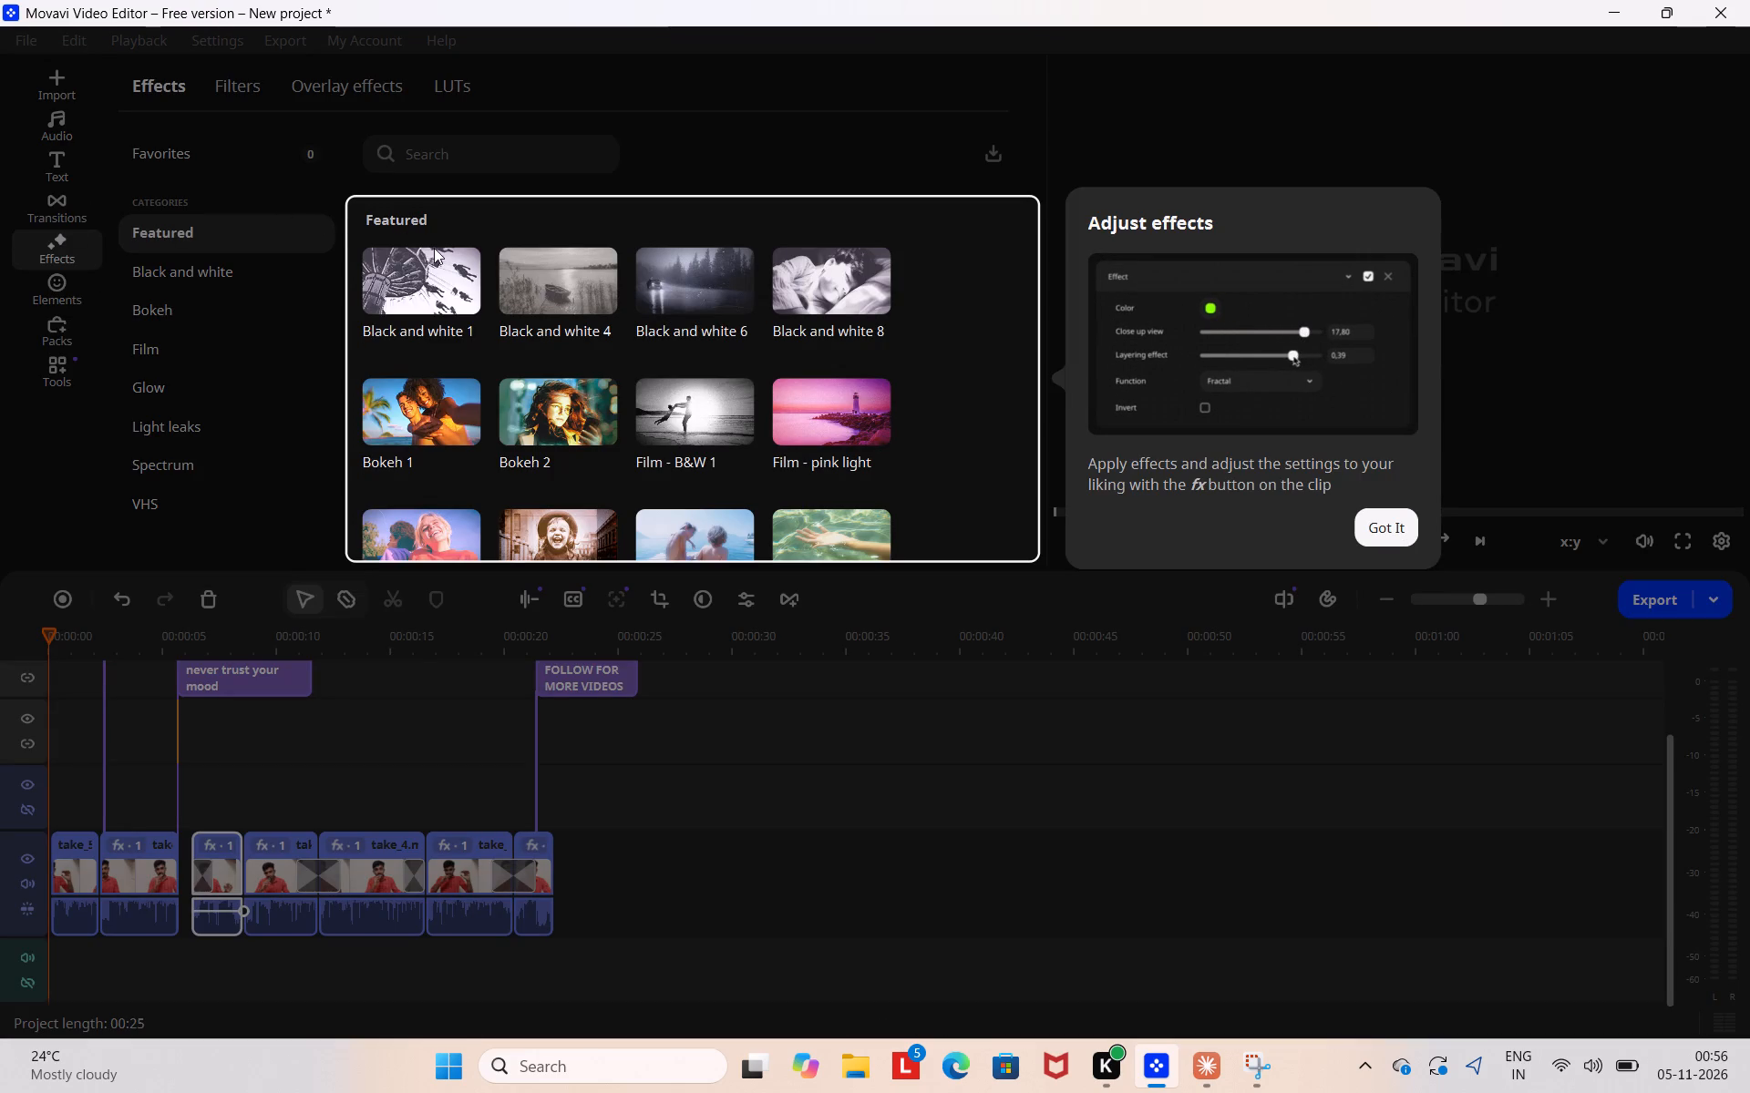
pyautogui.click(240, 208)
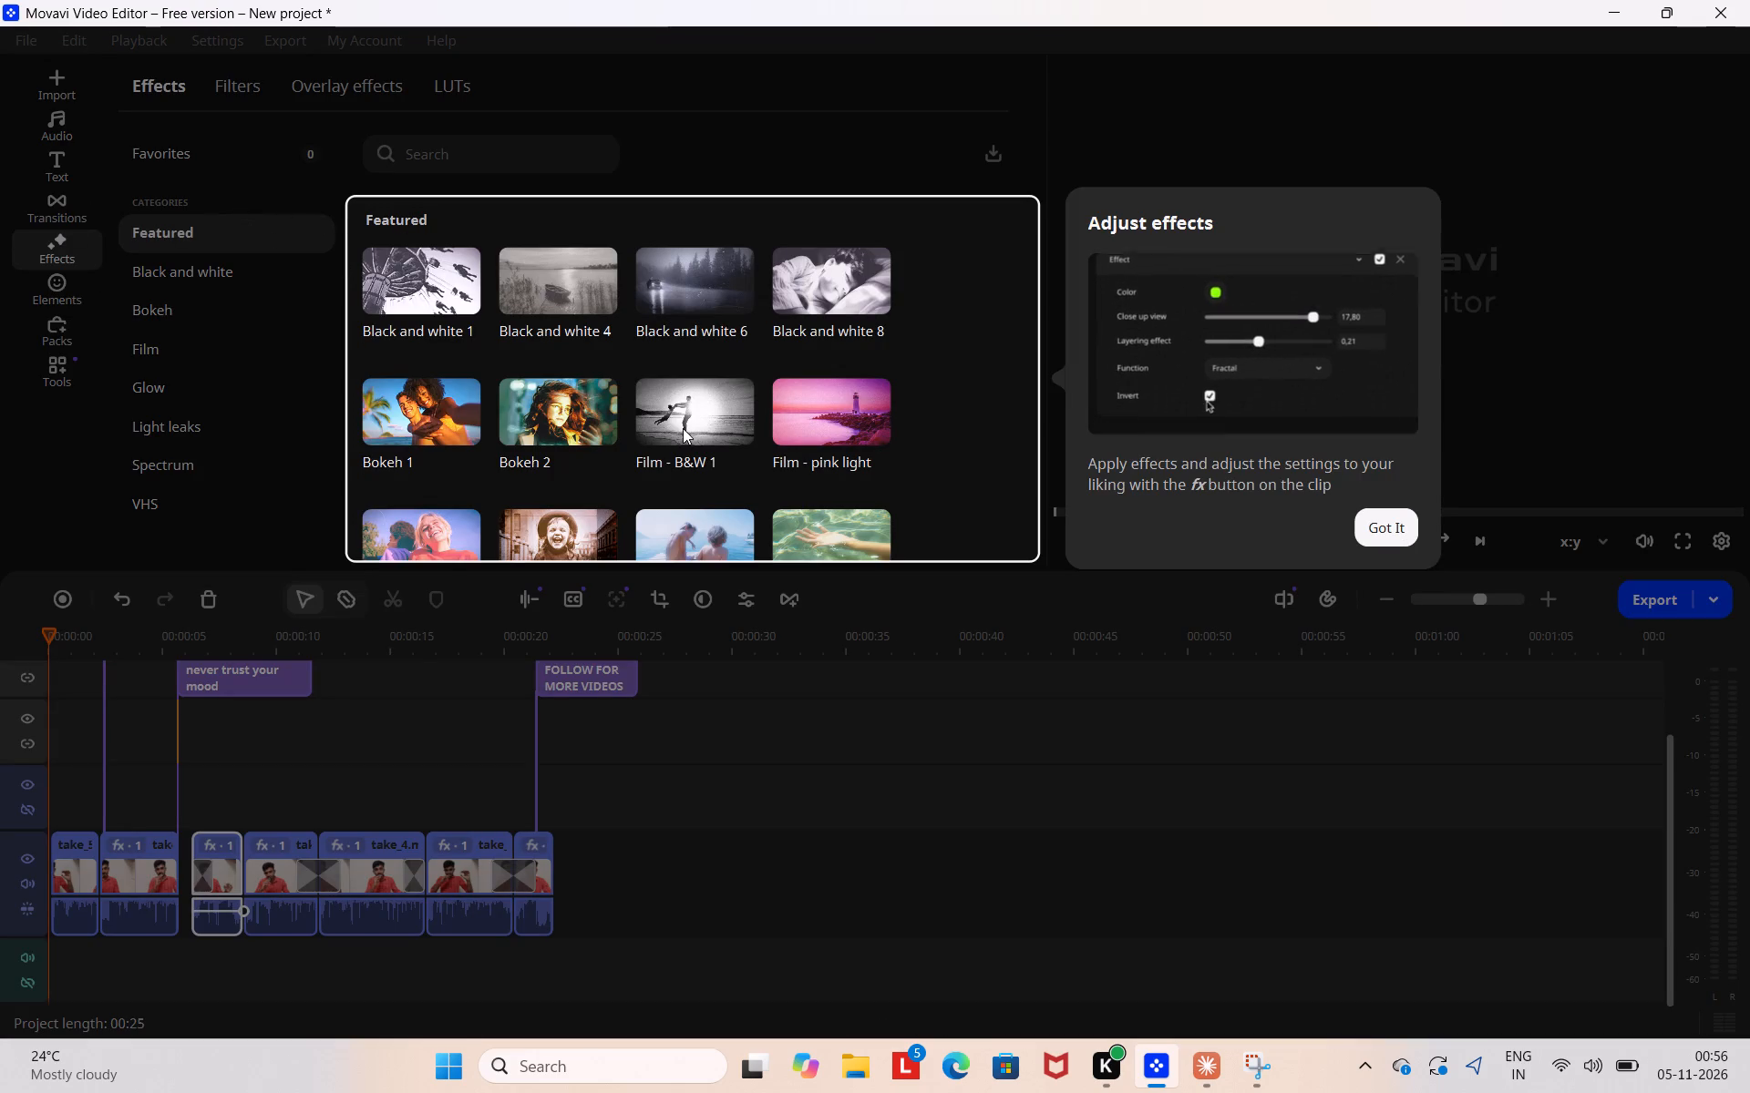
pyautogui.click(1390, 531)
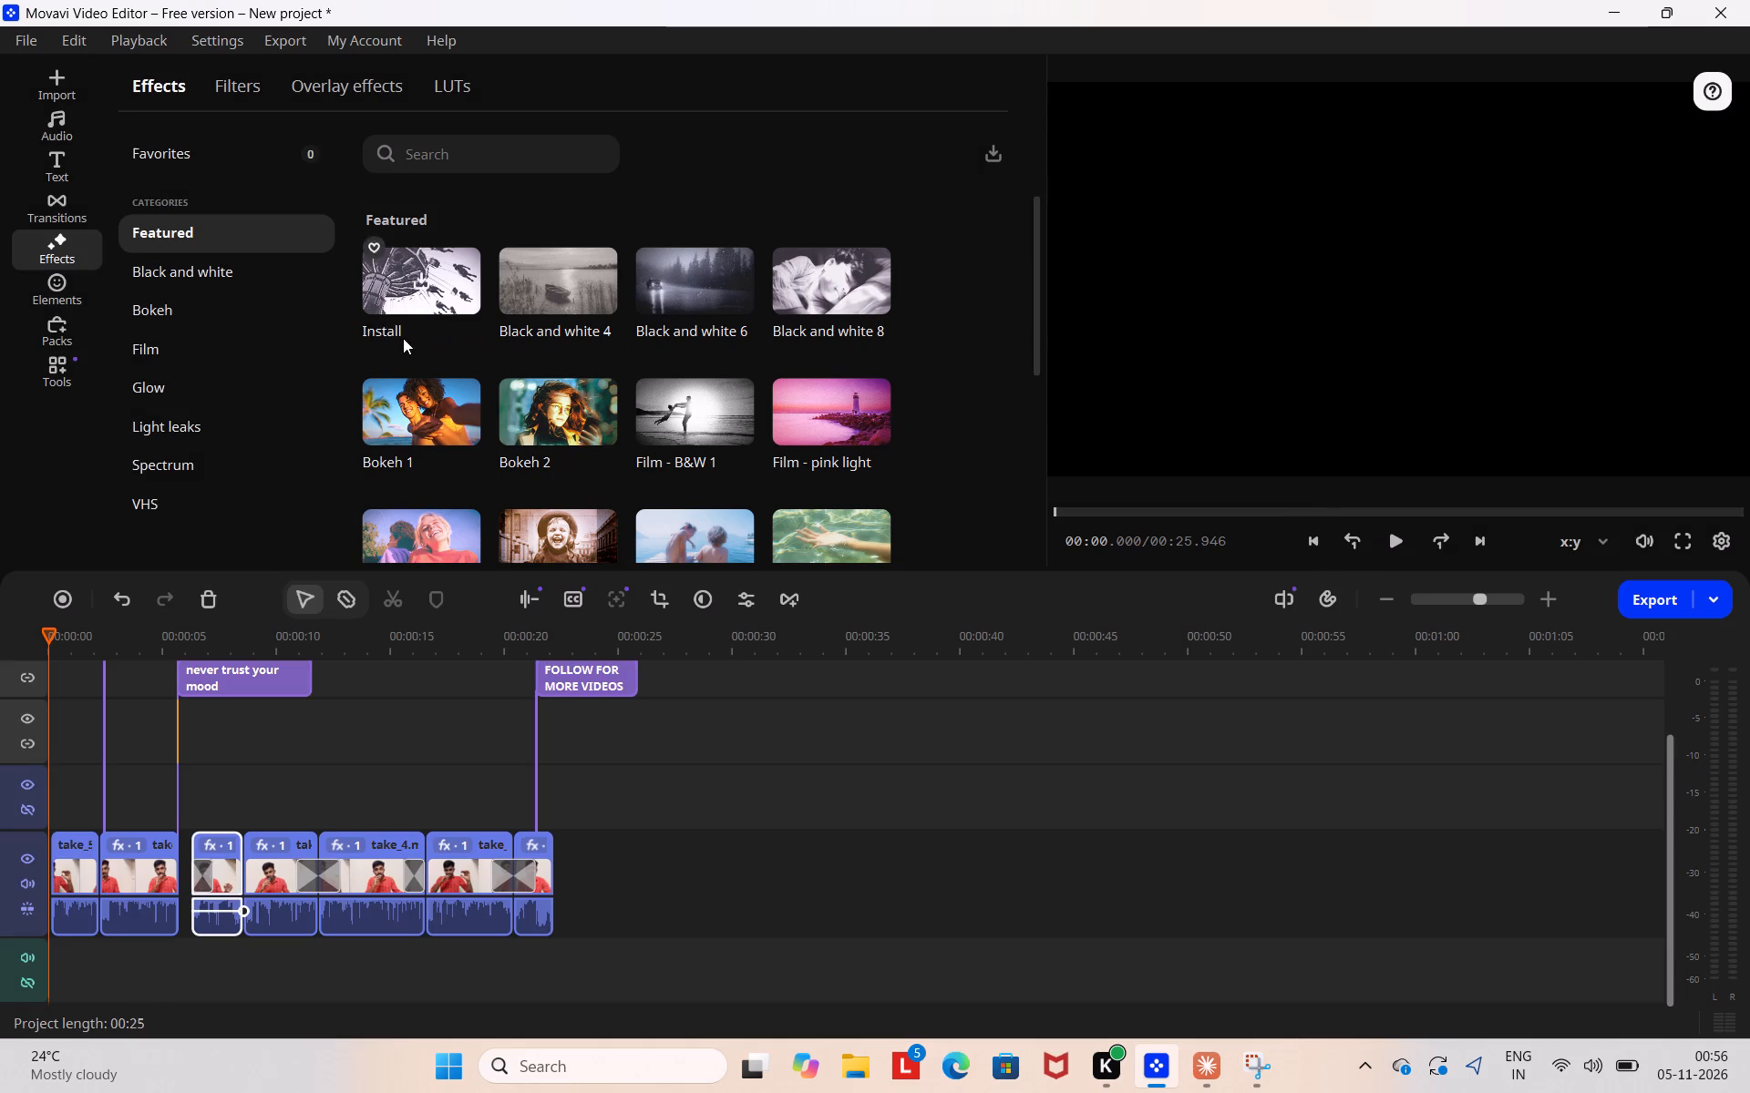
# Add the Flame tongues 2 transition from the Magic and mystery category to the start of the take_5.mp4 clip.
pyautogui.click(41, 216)
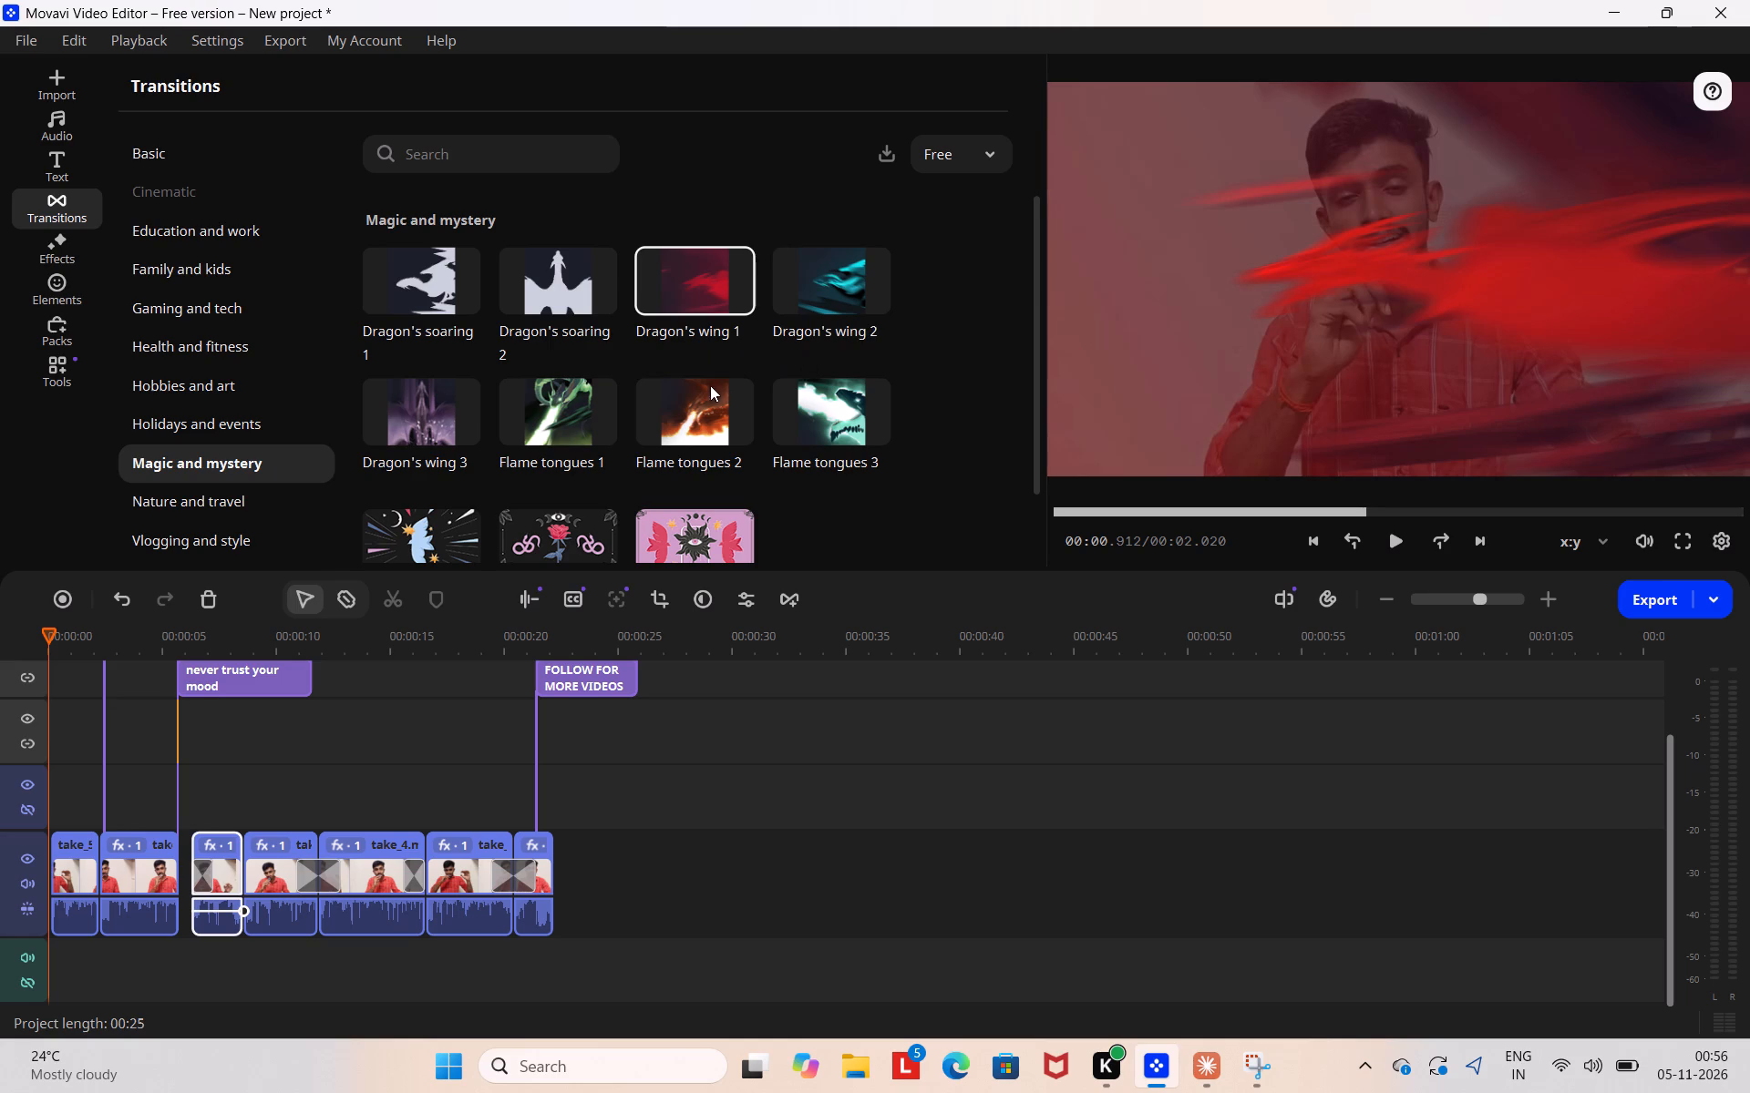
pyautogui.click(696, 418)
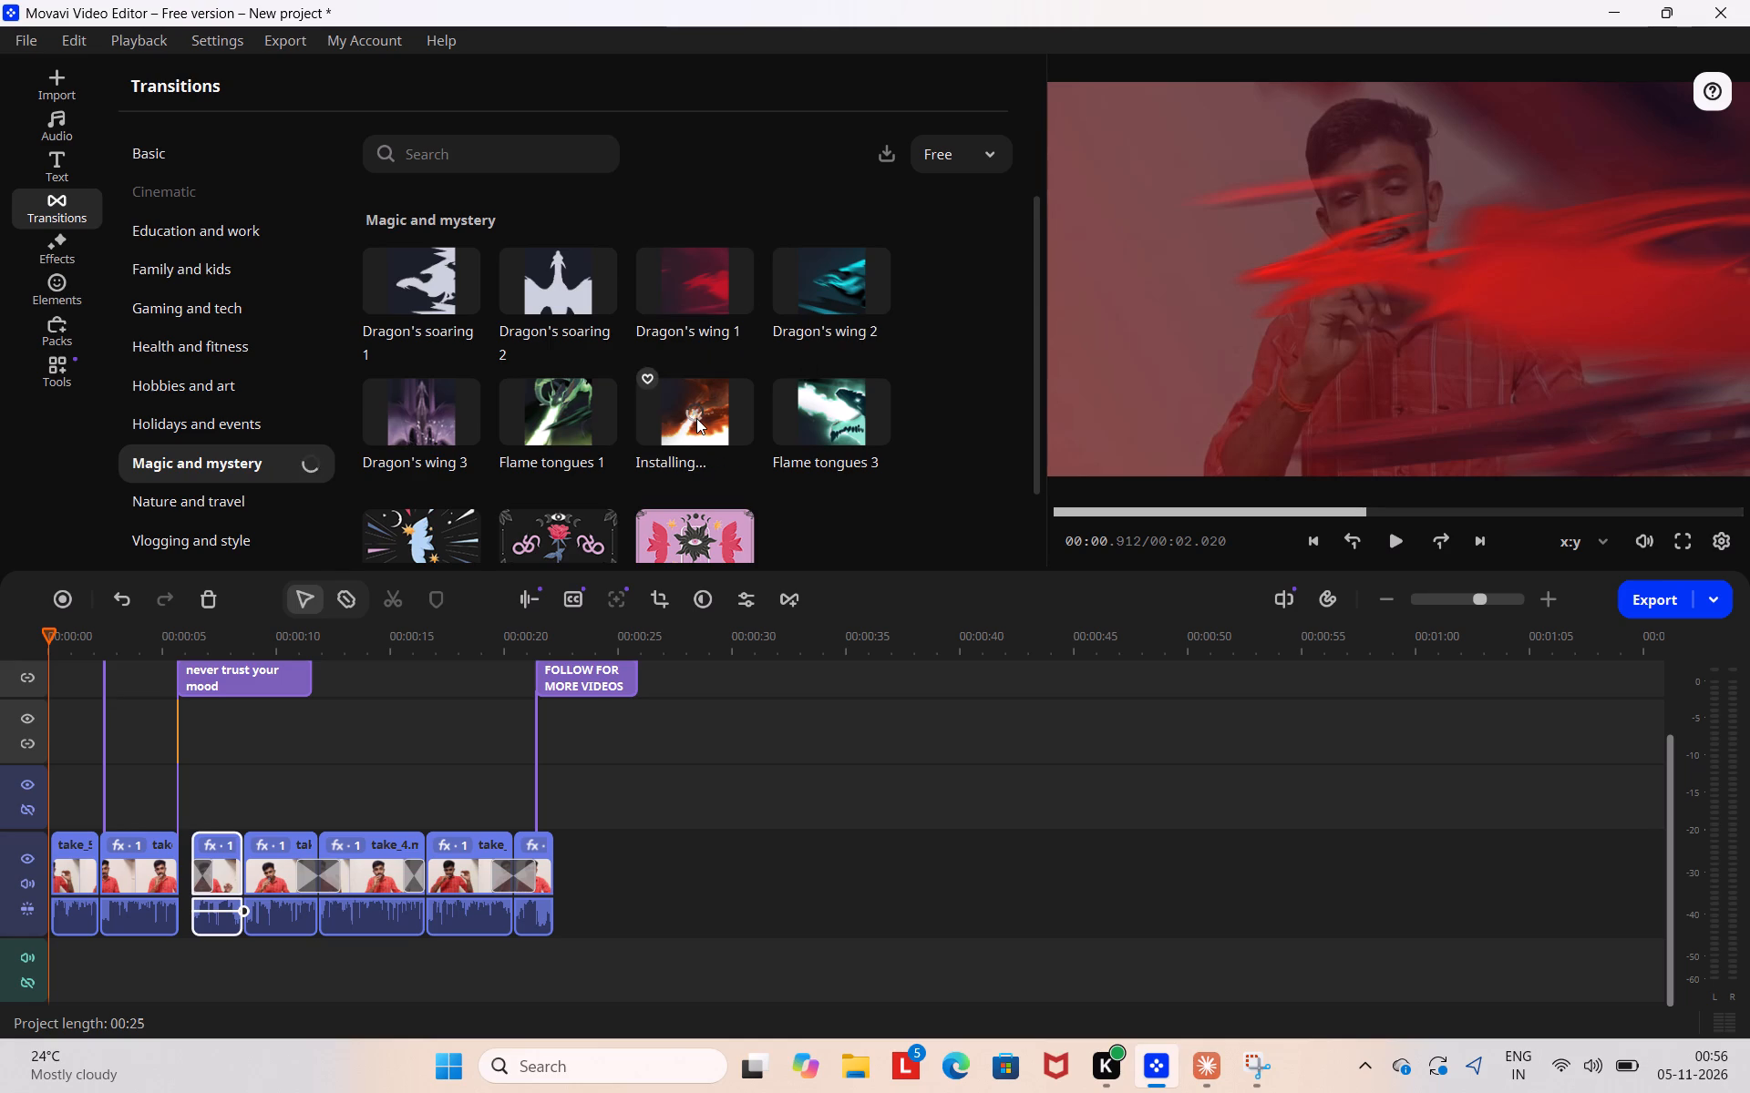
pyautogui.moveTo(692, 424); pyautogui.dragTo(636, 485)
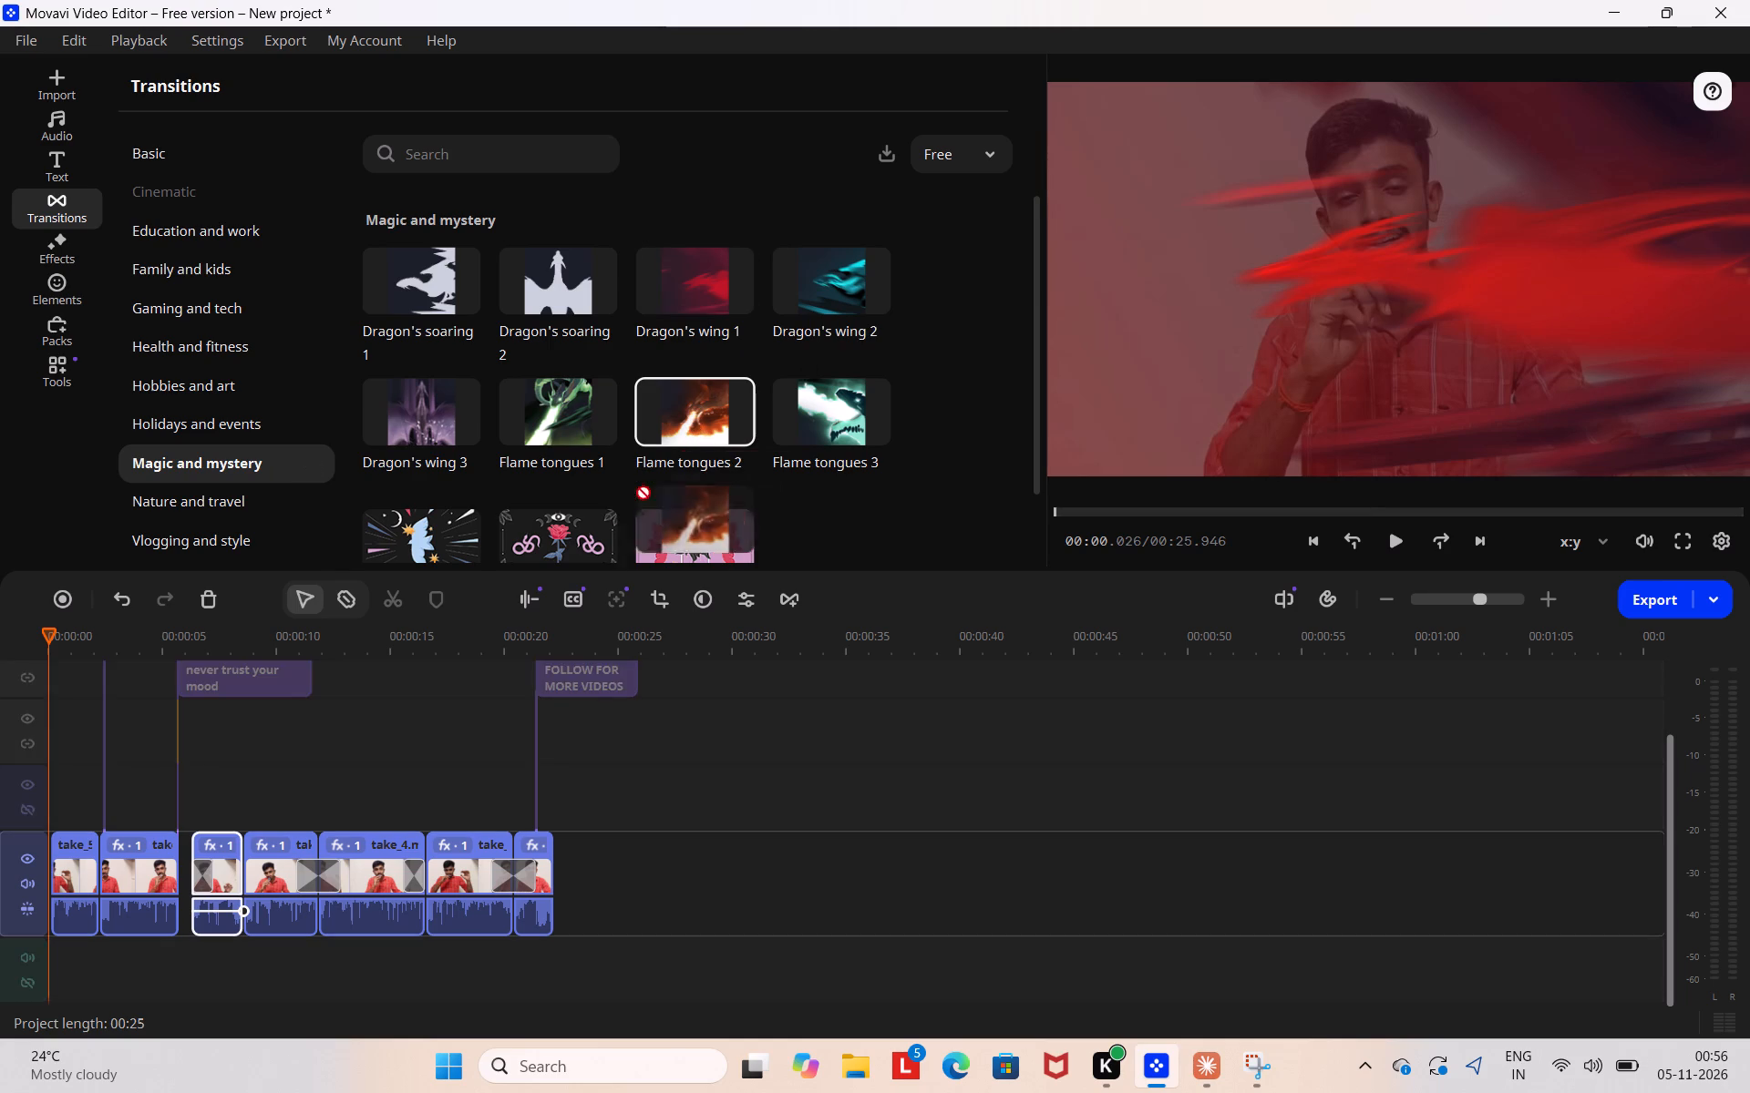
pyautogui.moveTo(636, 485); pyautogui.dragTo(64, 922)
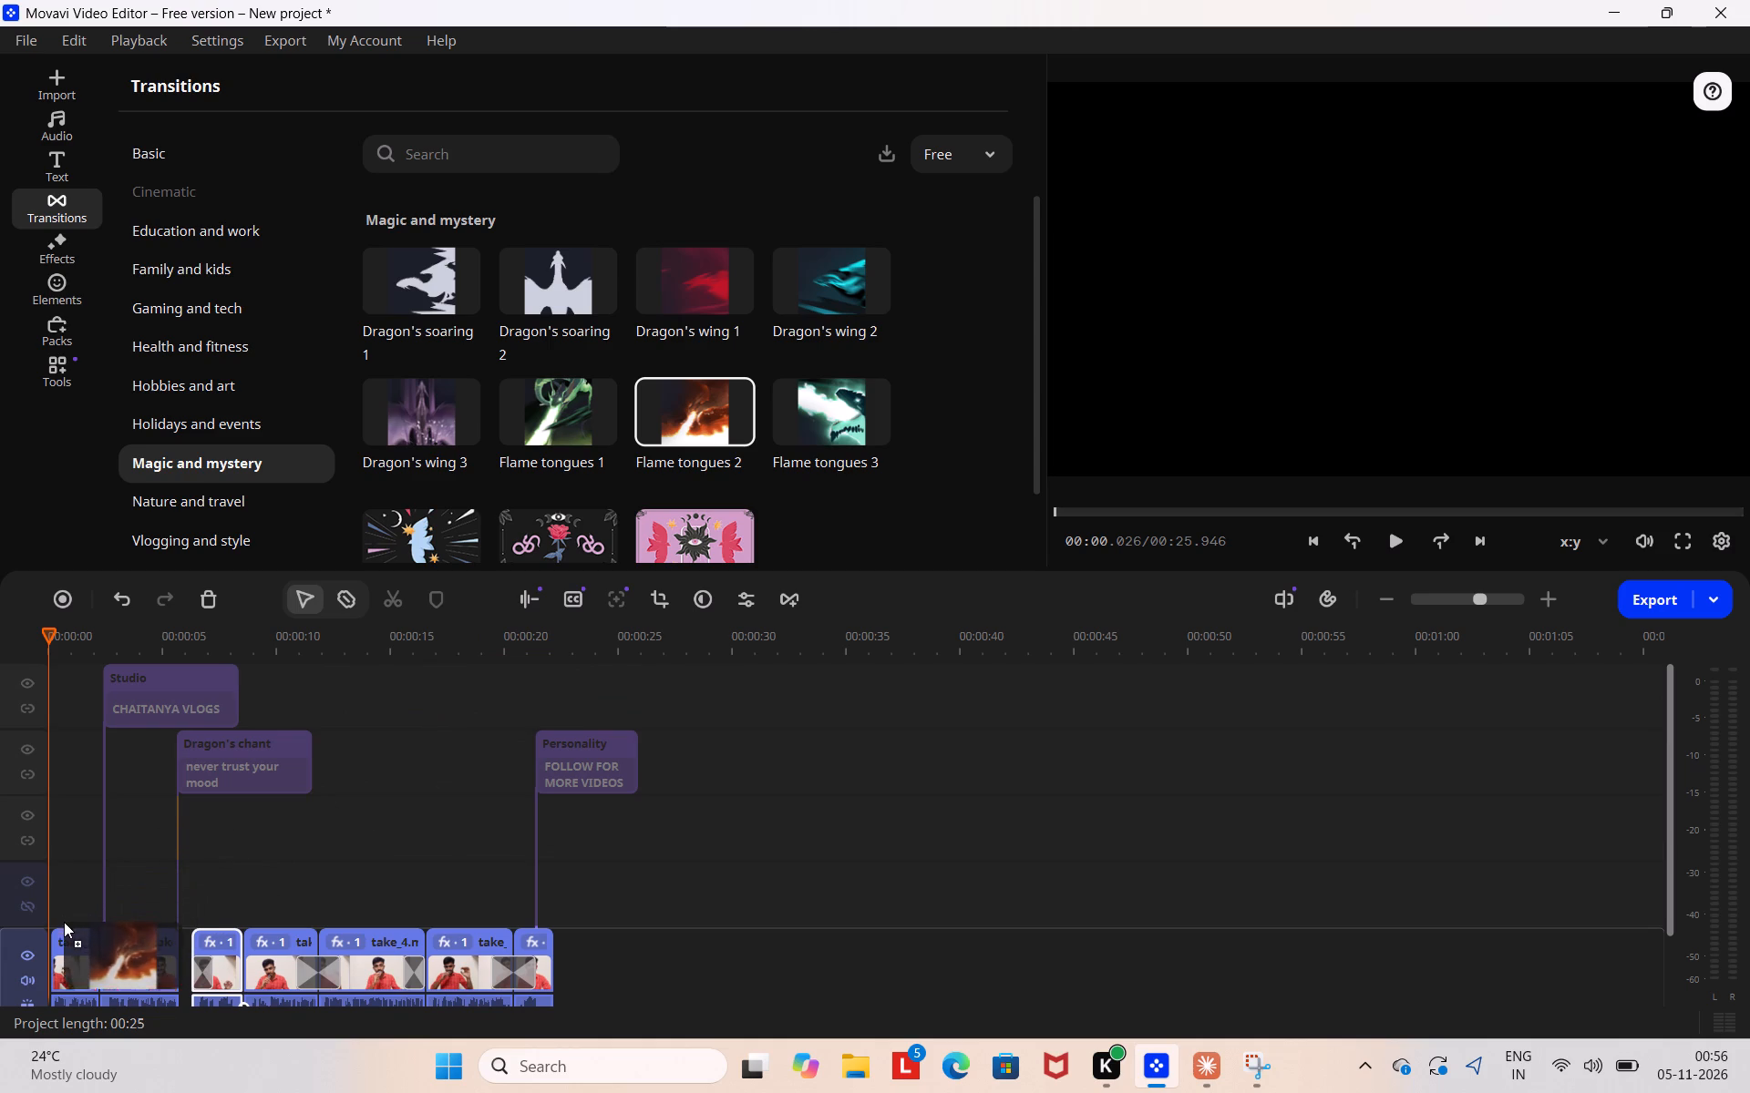
pyautogui.moveTo(64, 922); pyautogui.dragTo(60, 941)
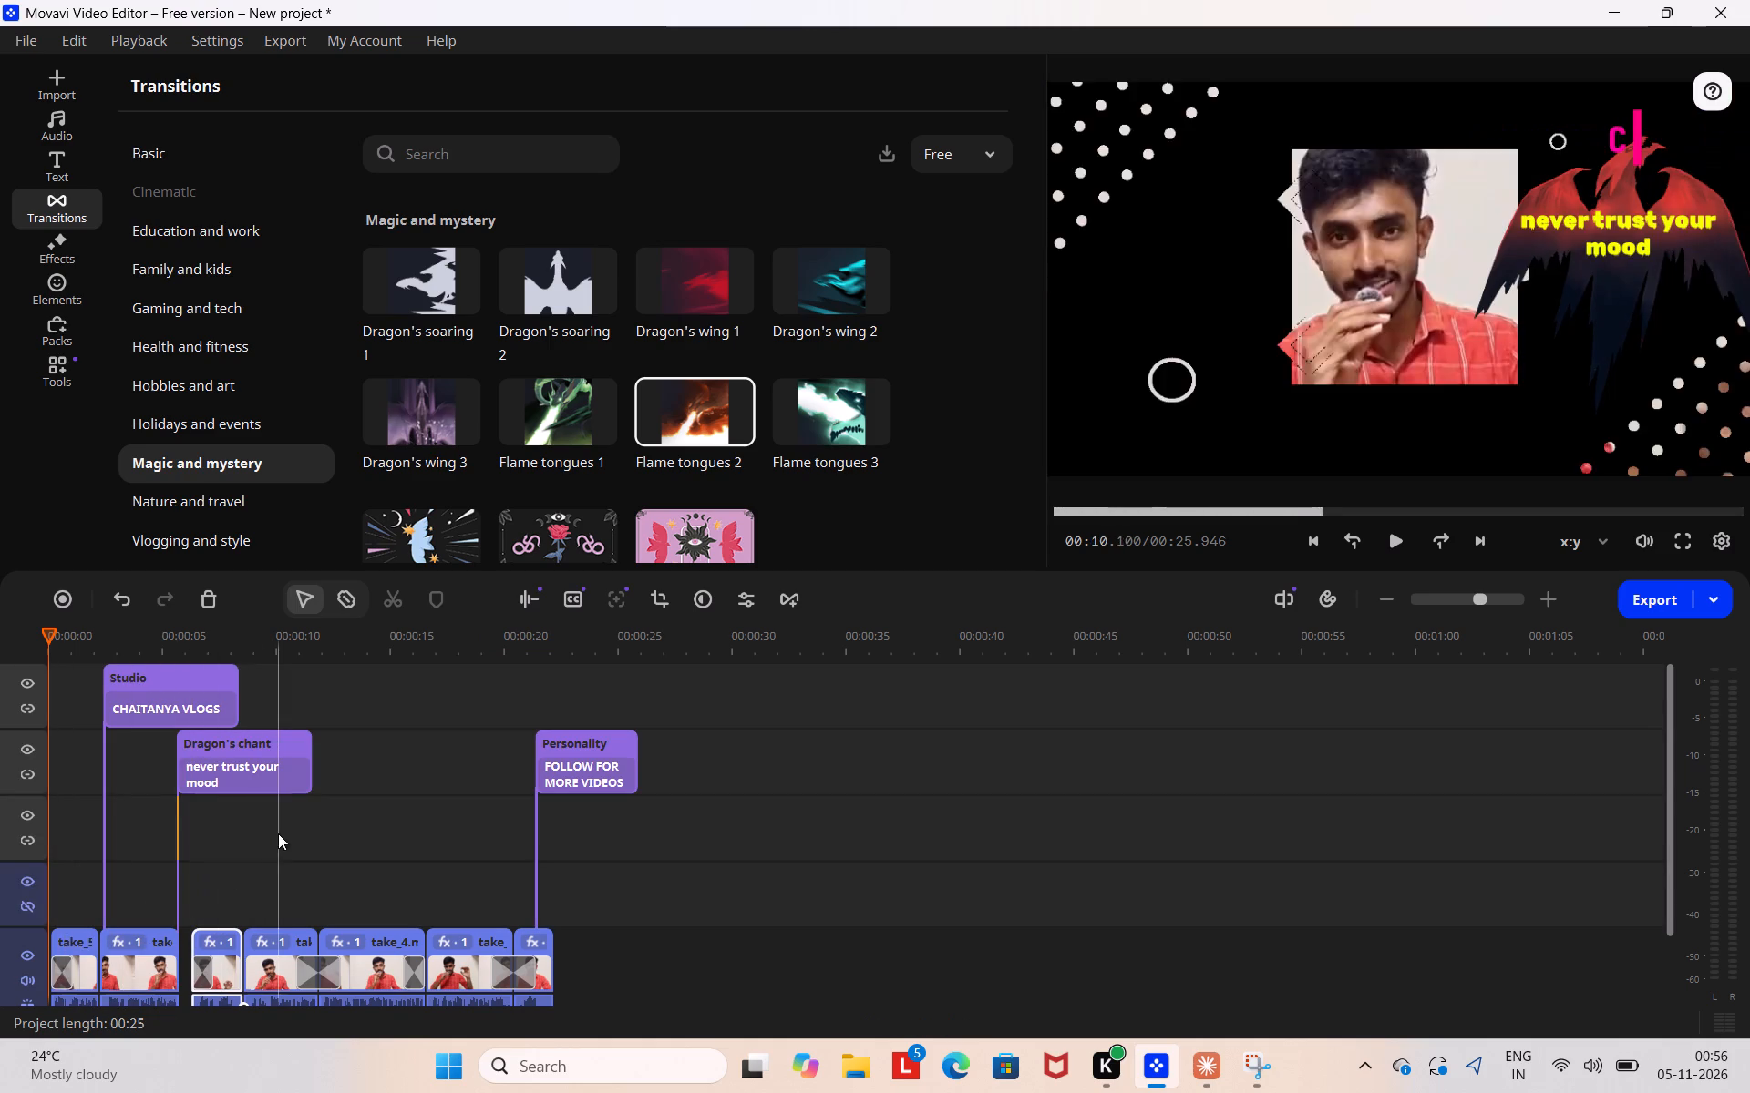
# Play the project from the beginning to review the opening with the new transition.
pyautogui.scroll(-4, 278, 833)
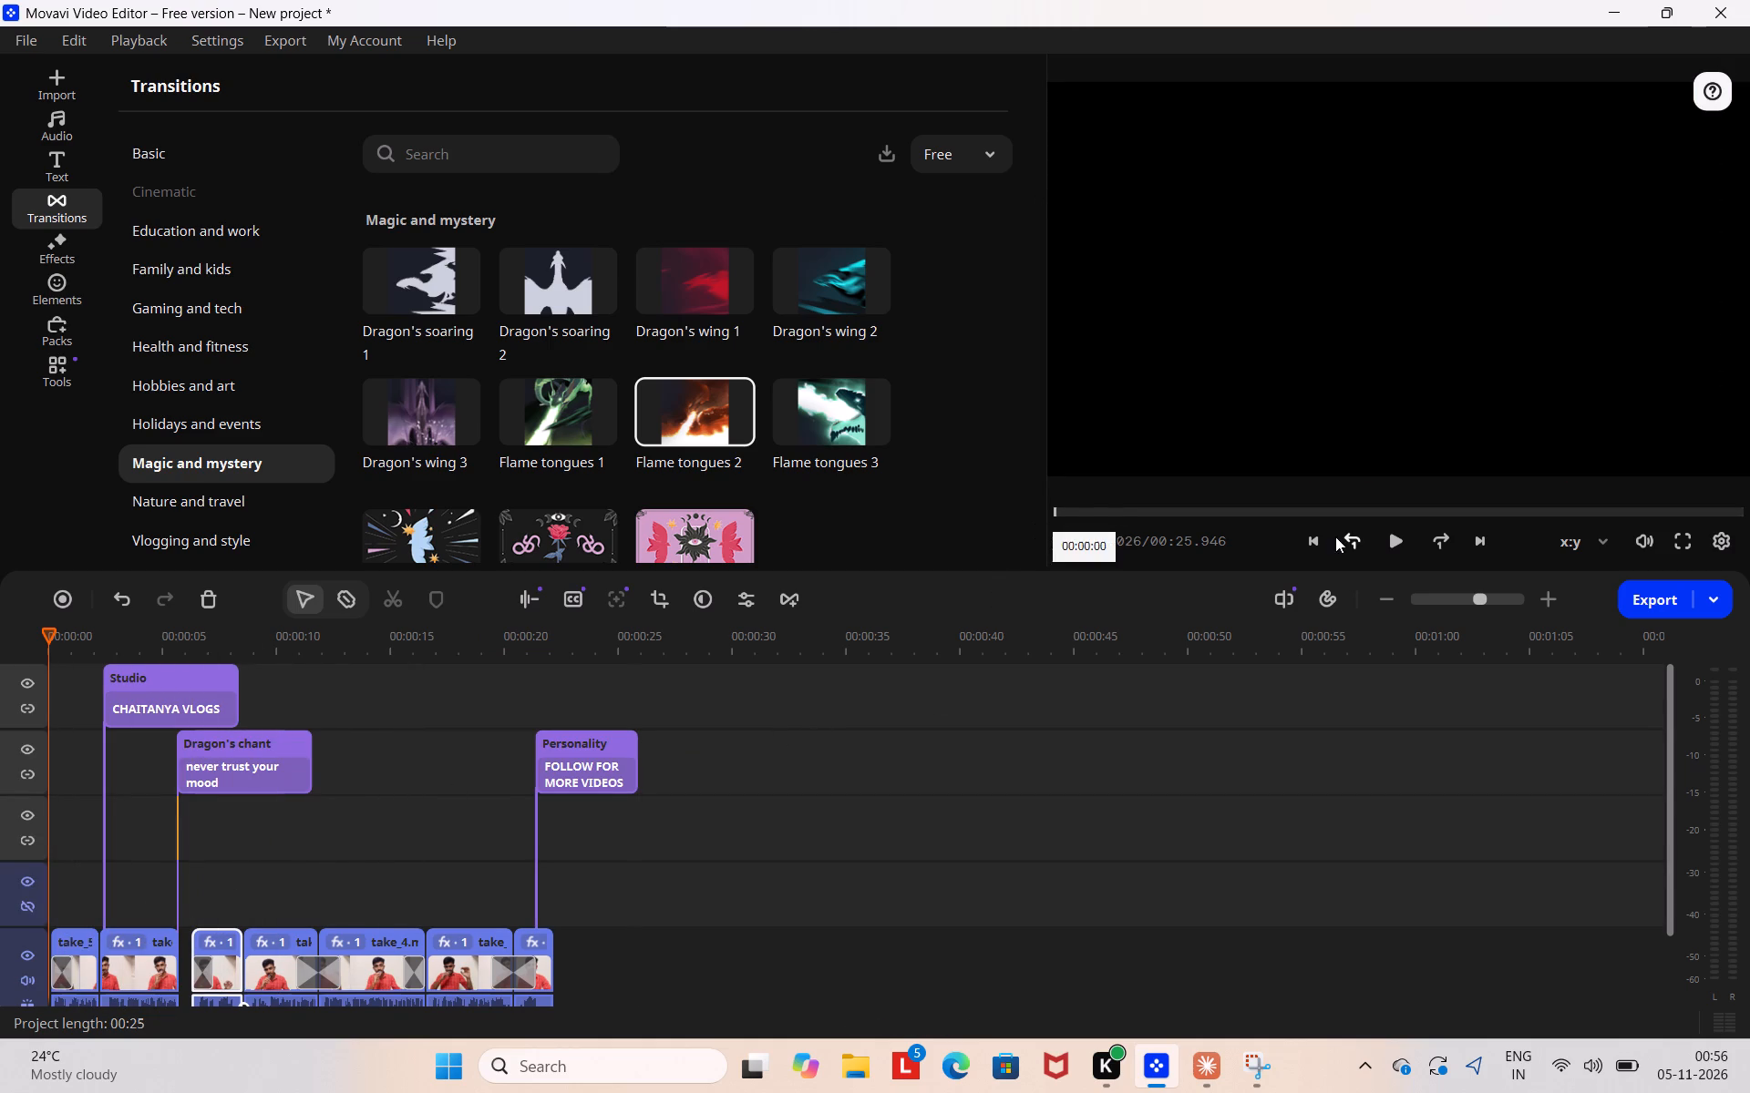
pyautogui.click(1395, 536)
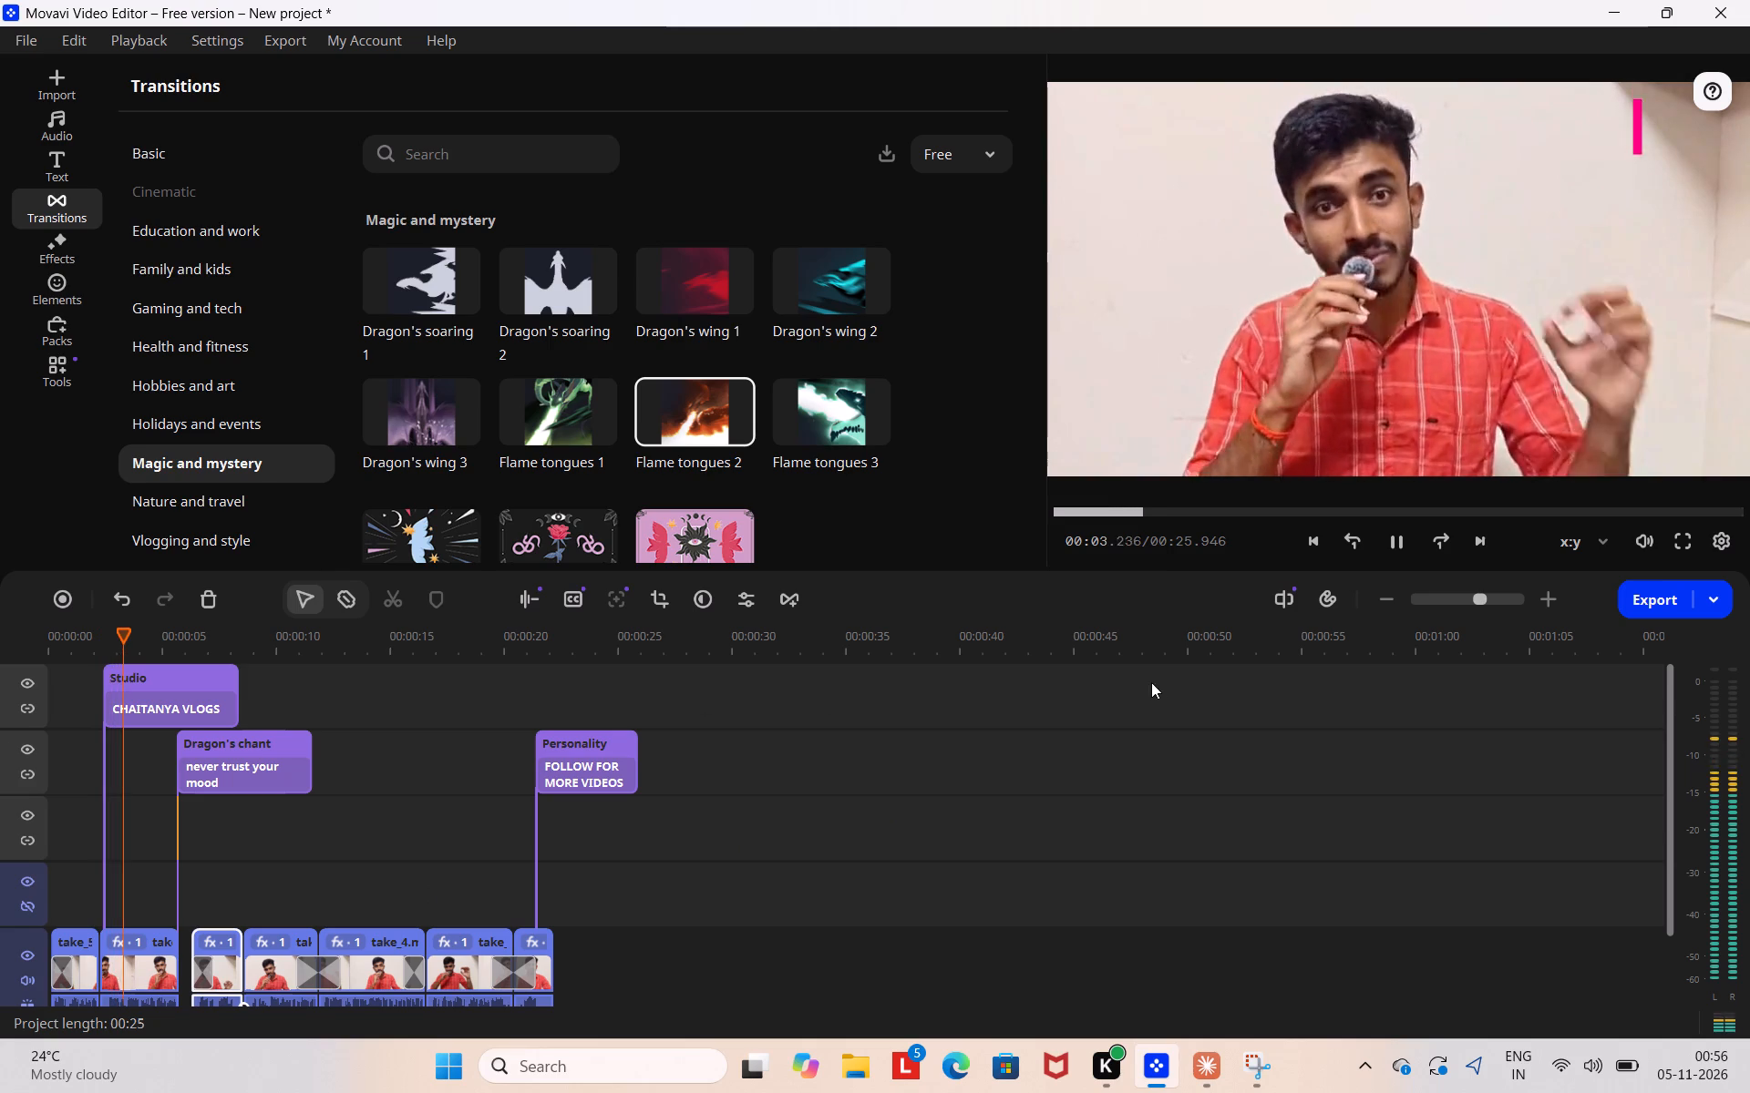
pyautogui.scroll(-5, 936, 536)
pyautogui.scroll(4, 942, 546)
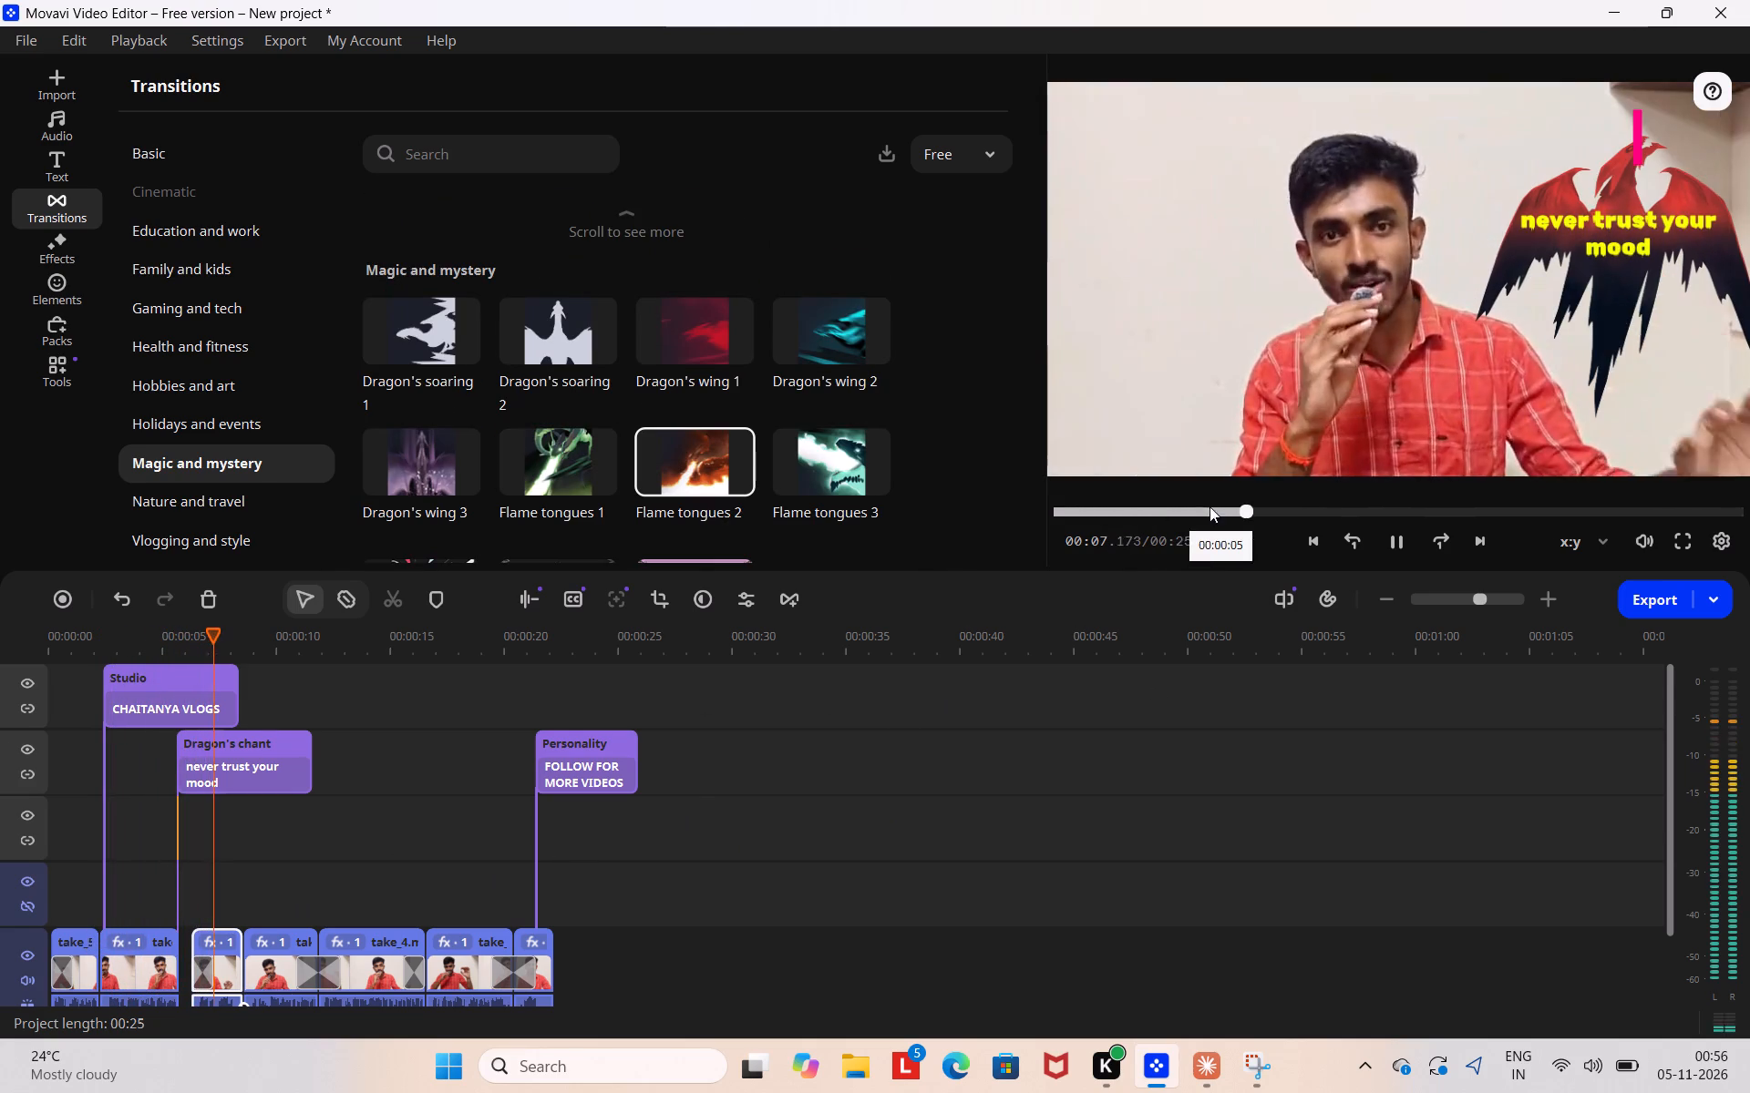
# Move the transition from the start of take_5.mp4 to the cut between it and the following clip.
pyautogui.moveTo(57, 976); pyautogui.dragTo(93, 976)
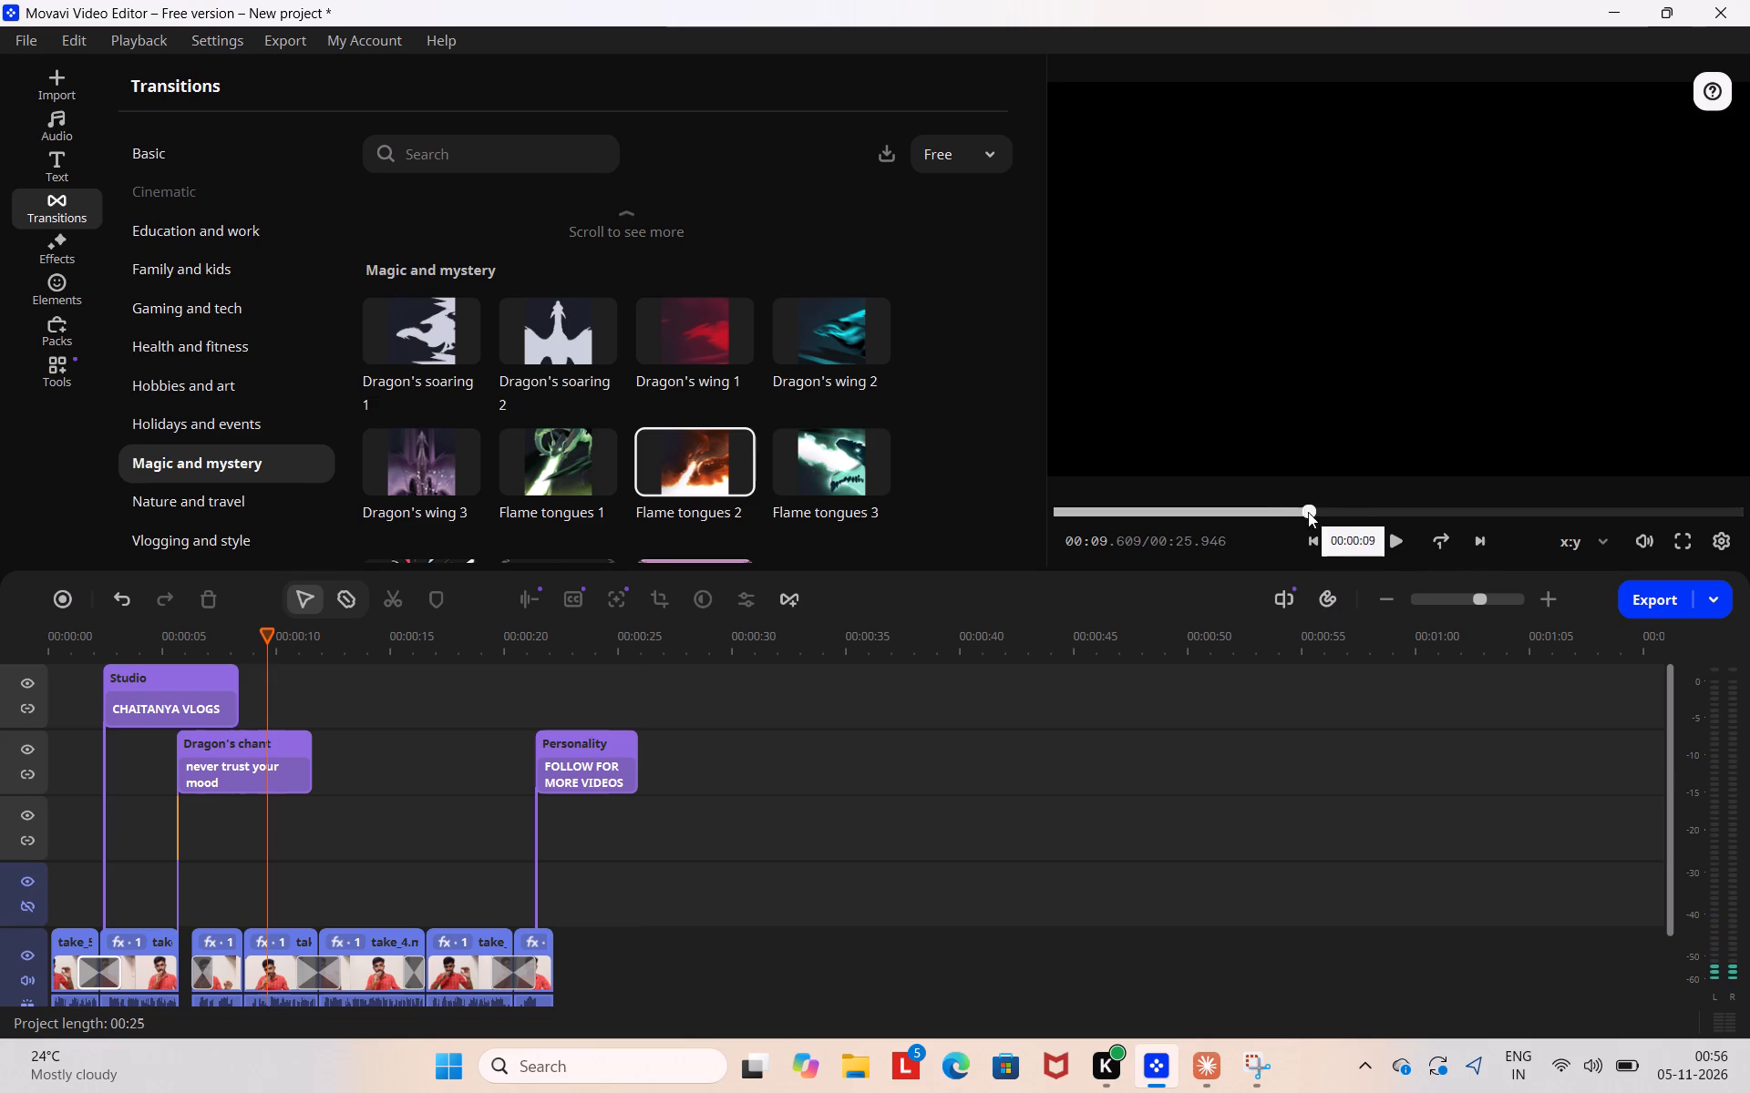
# Replay the project from the beginning and check the transitions and clips along the main track.
pyautogui.moveTo(1309, 509); pyautogui.dragTo(996, 526)
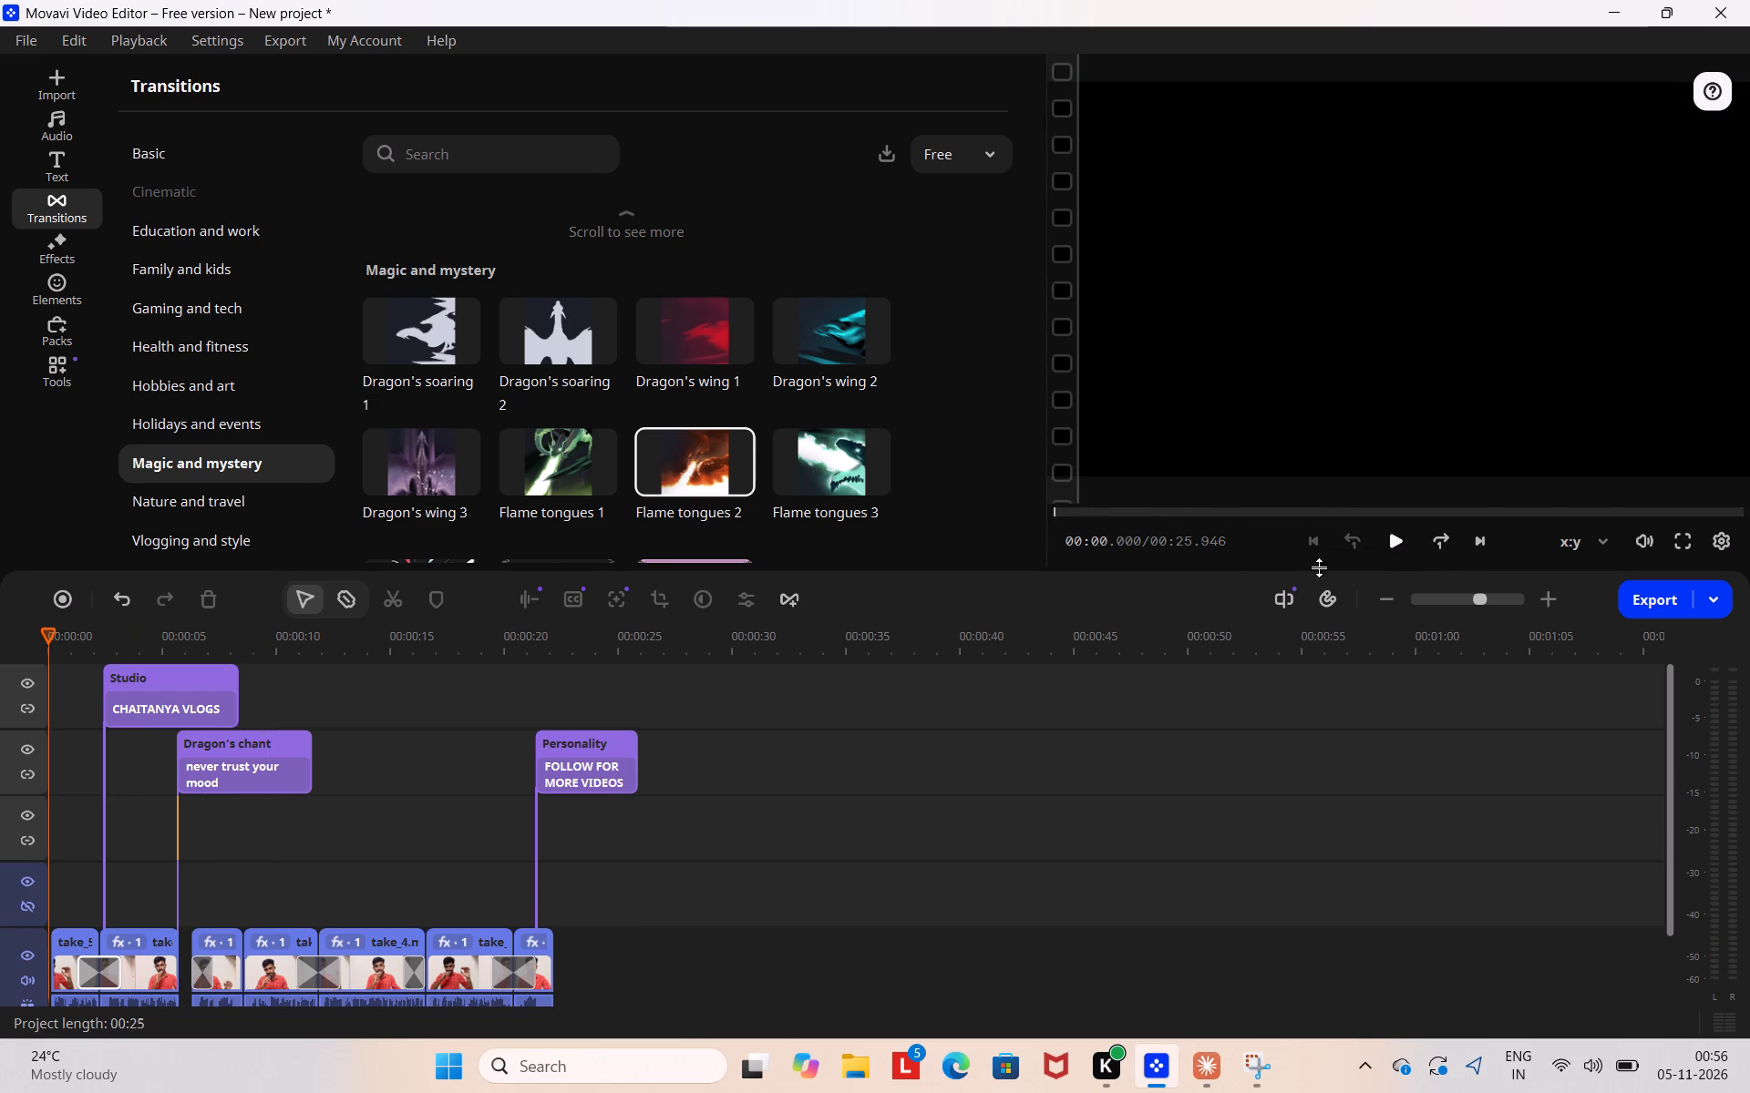
pyautogui.click(1395, 538)
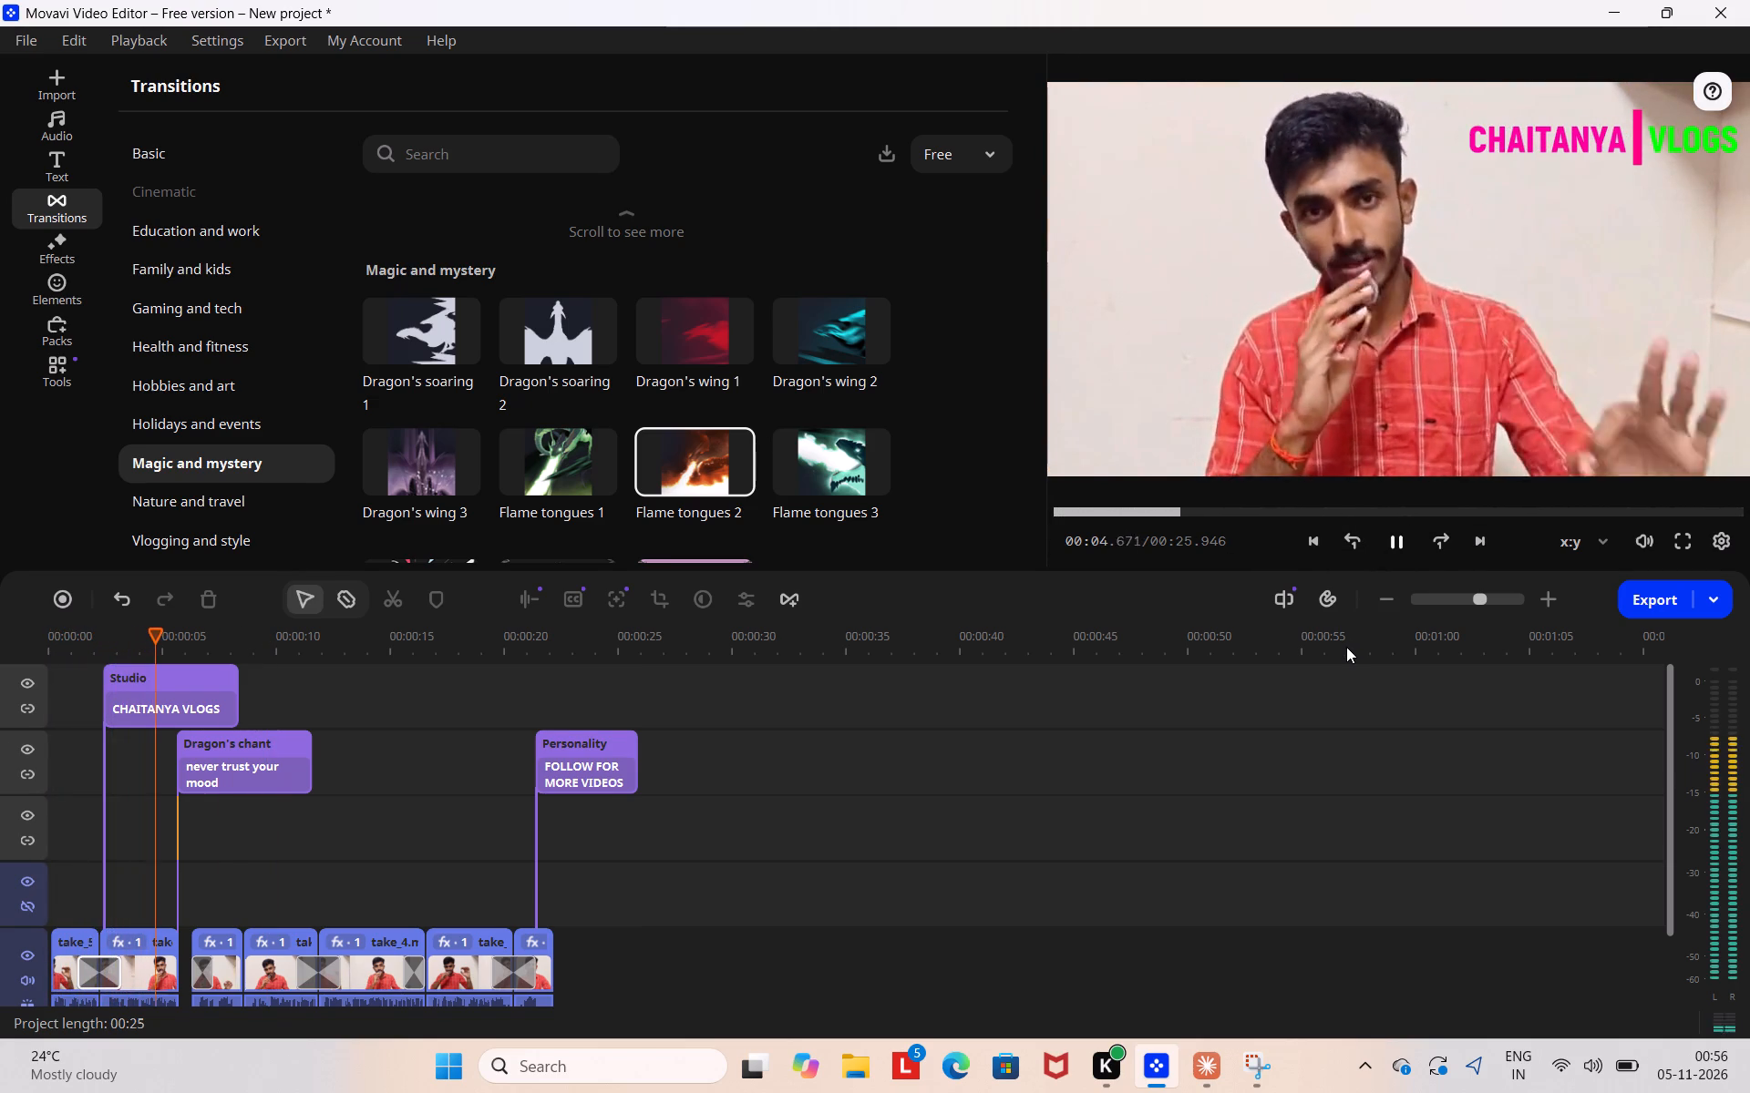
pyautogui.moveTo(1201, 517); pyautogui.dragTo(1030, 544)
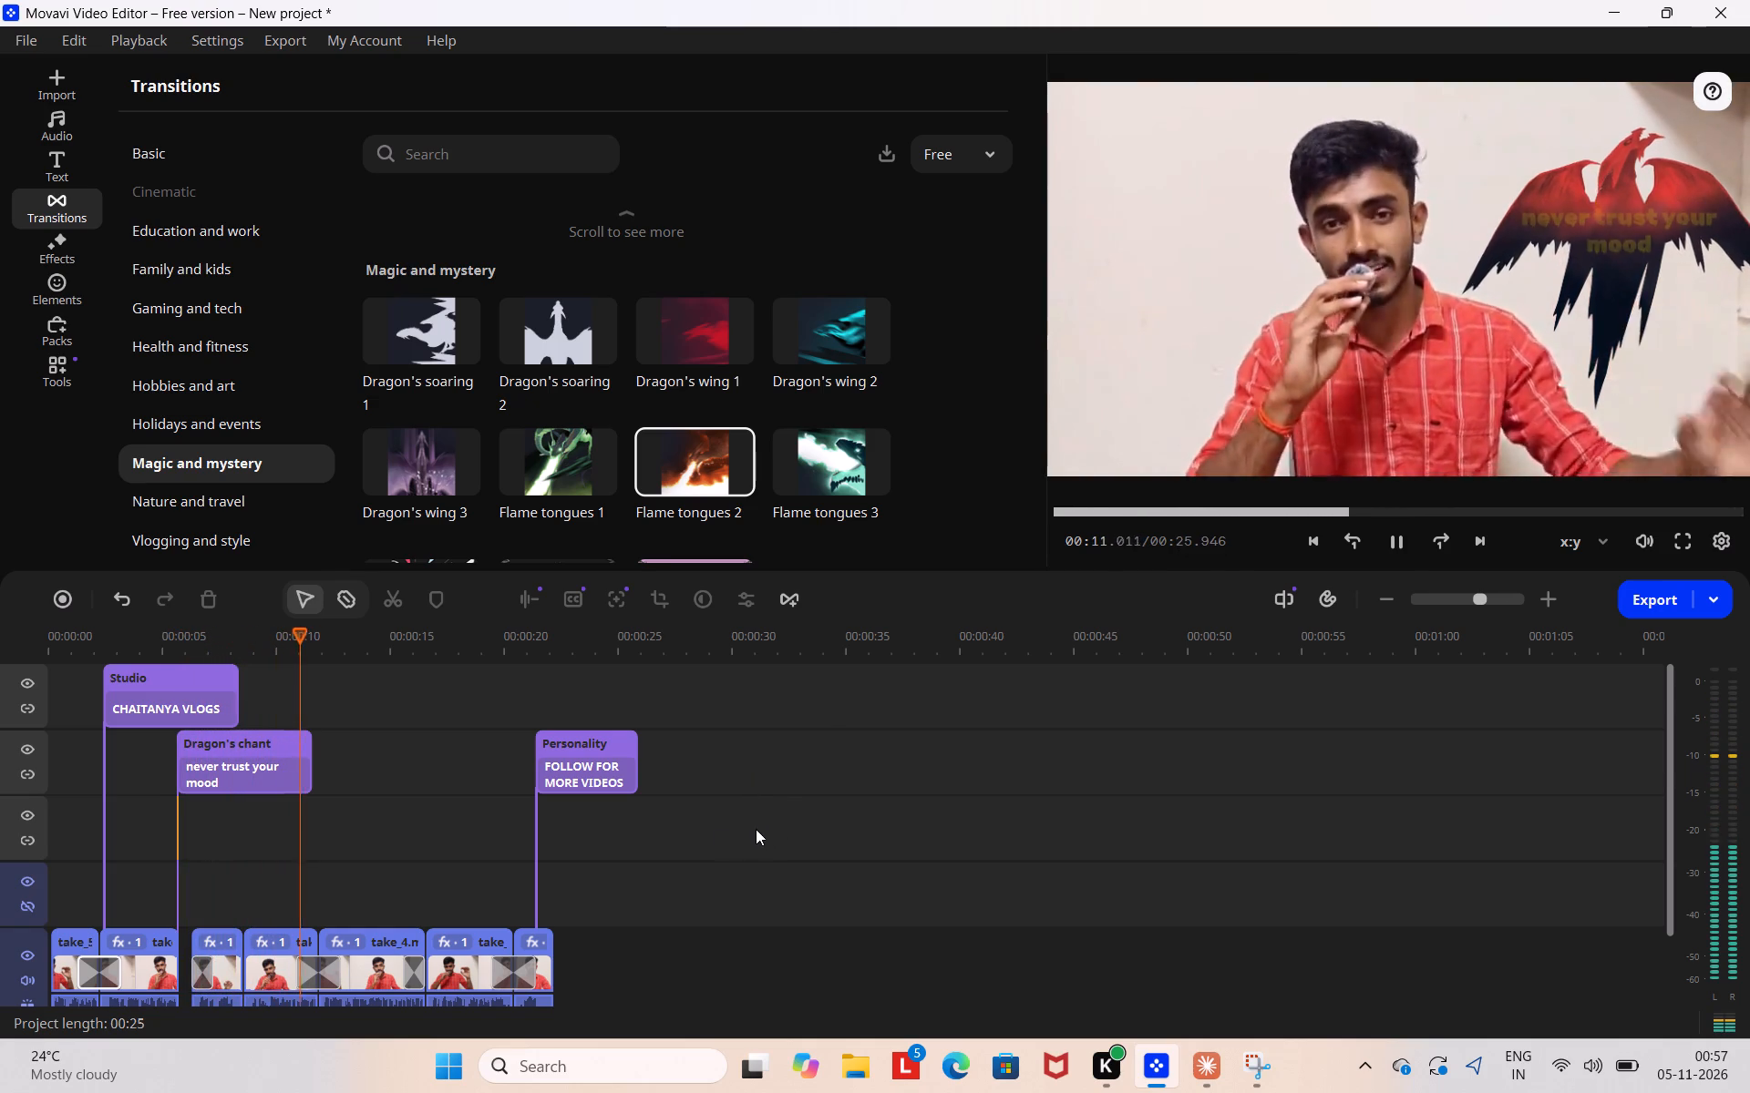
pyautogui.scroll(-5, 716, 836)
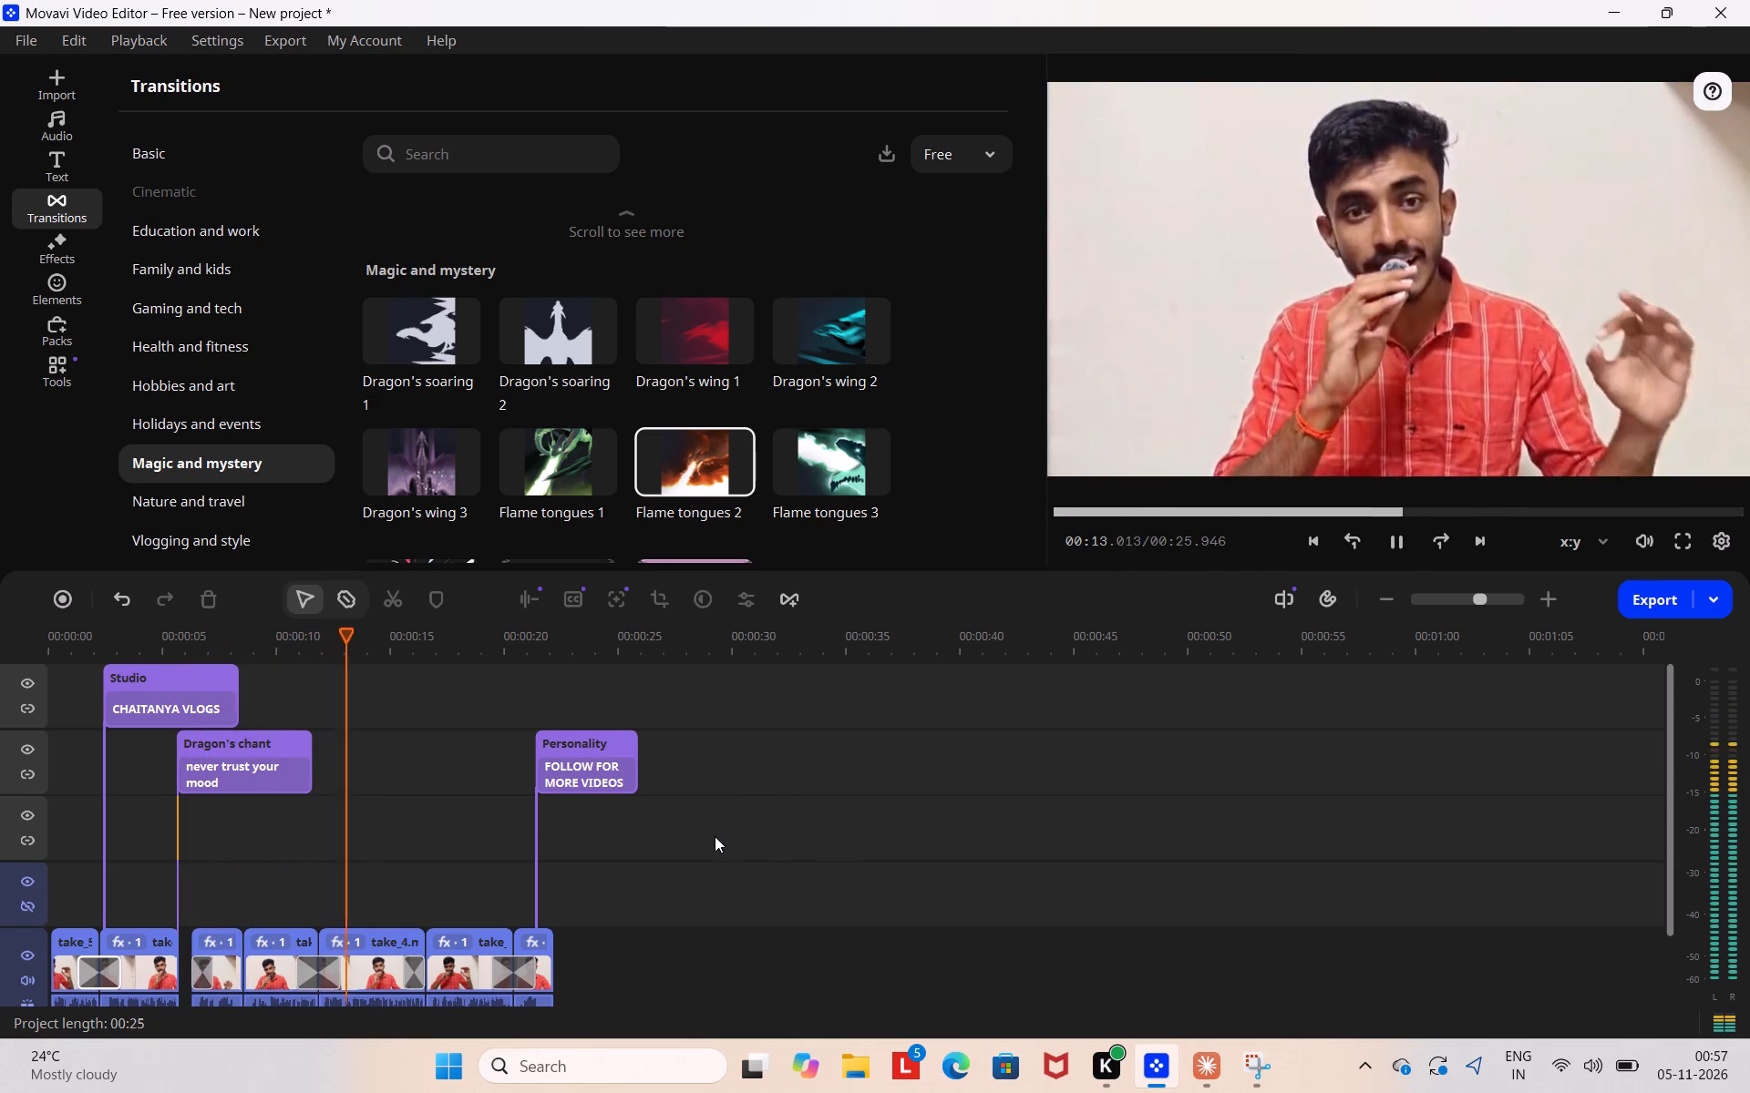
pyautogui.click(279, 969)
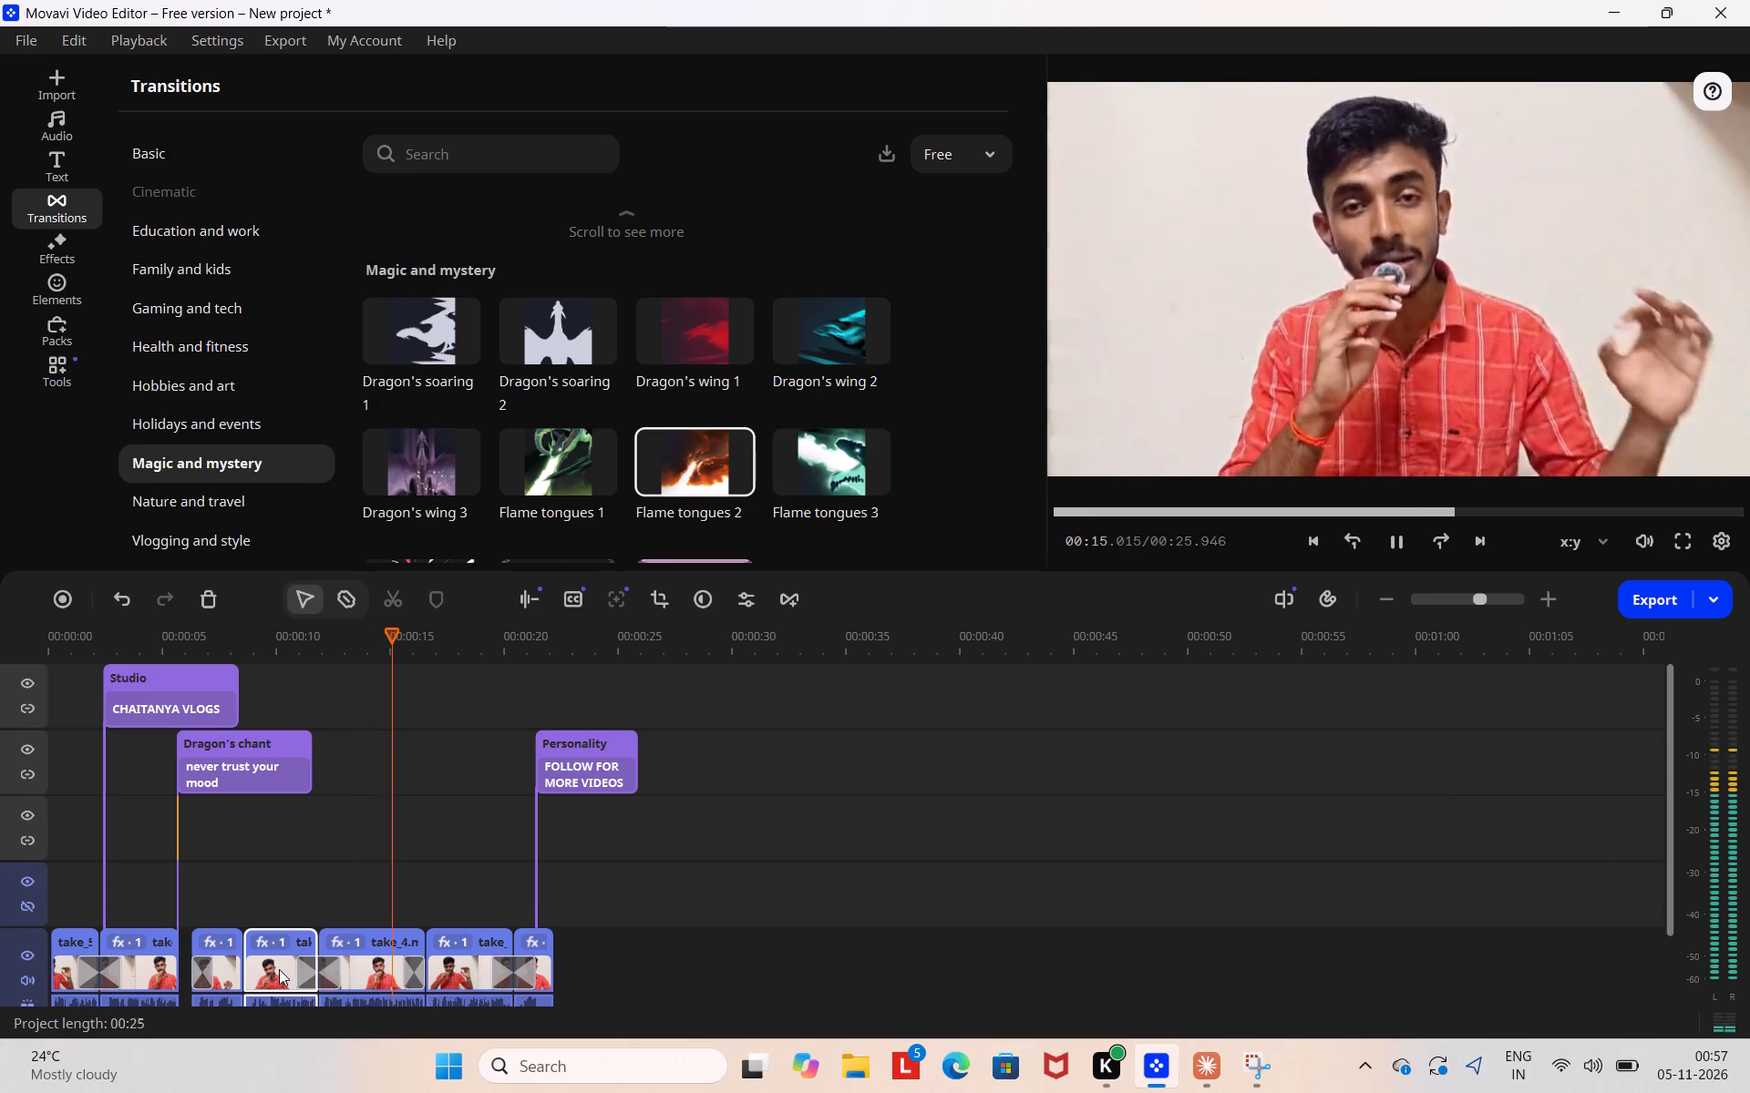
pyautogui.click(361, 970)
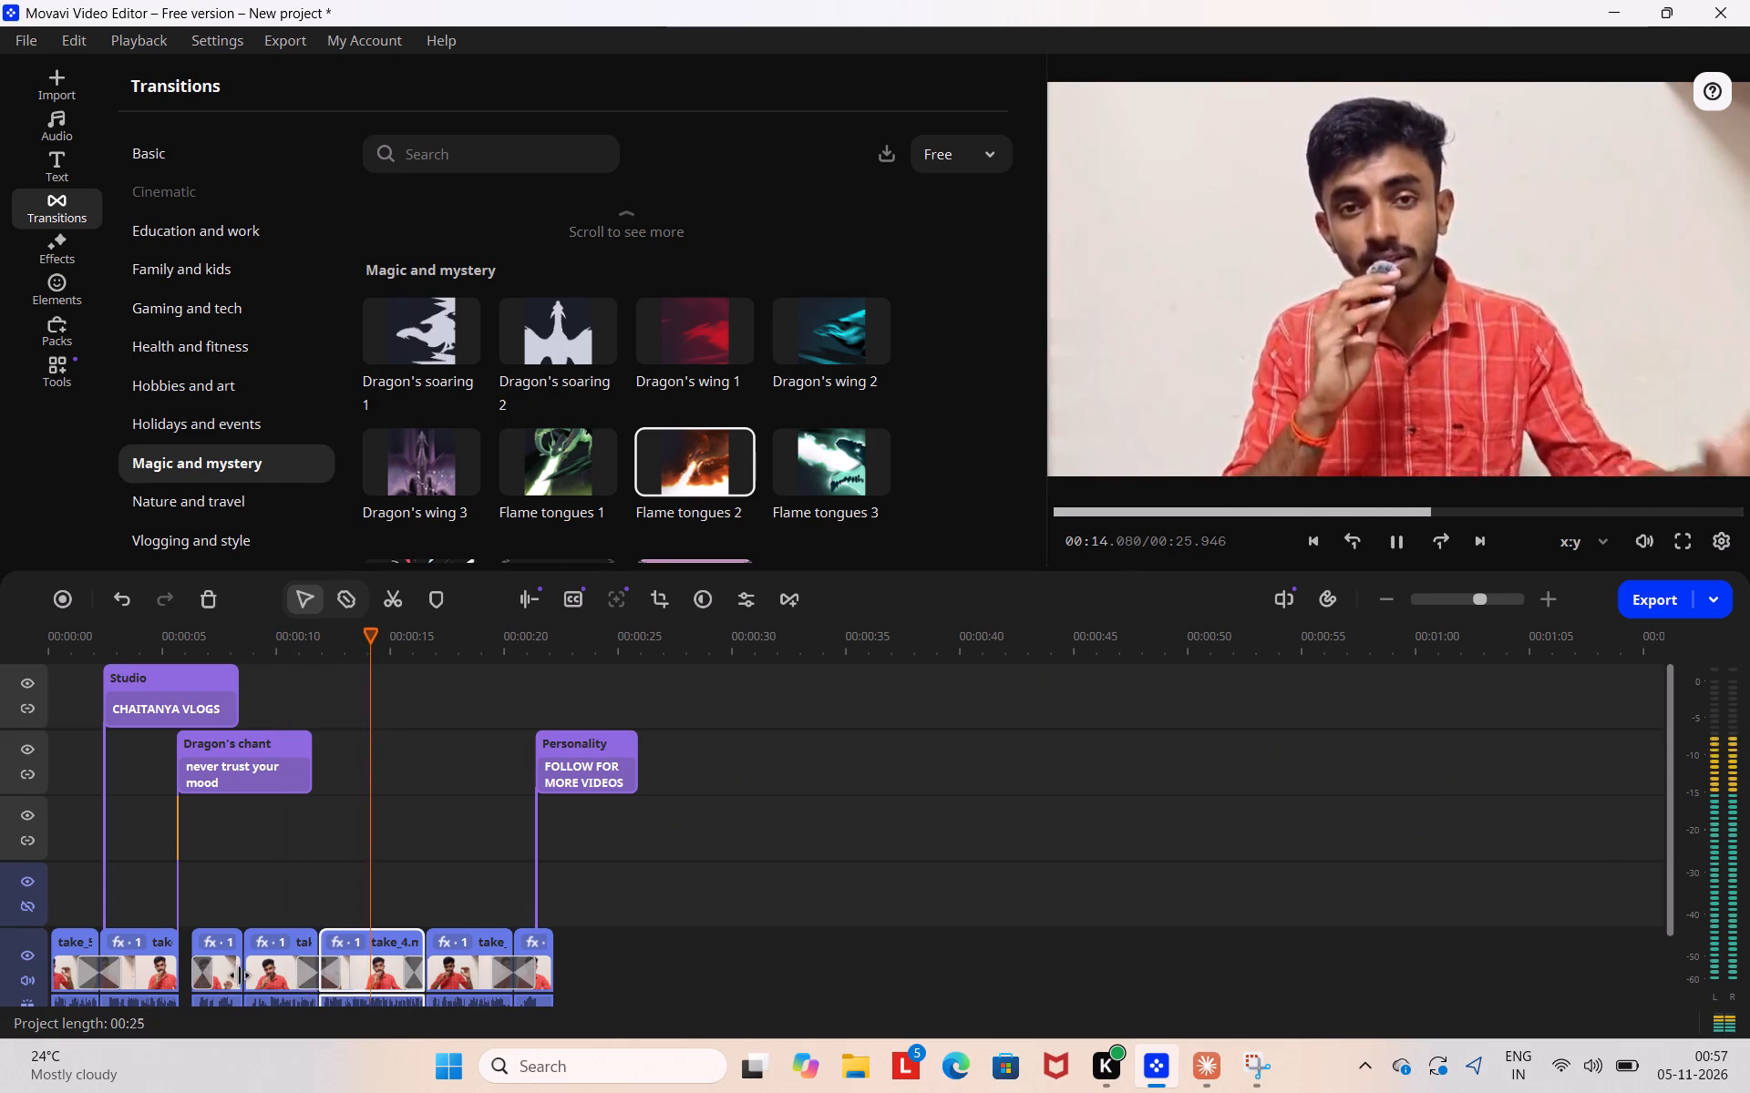
pyautogui.click(229, 974)
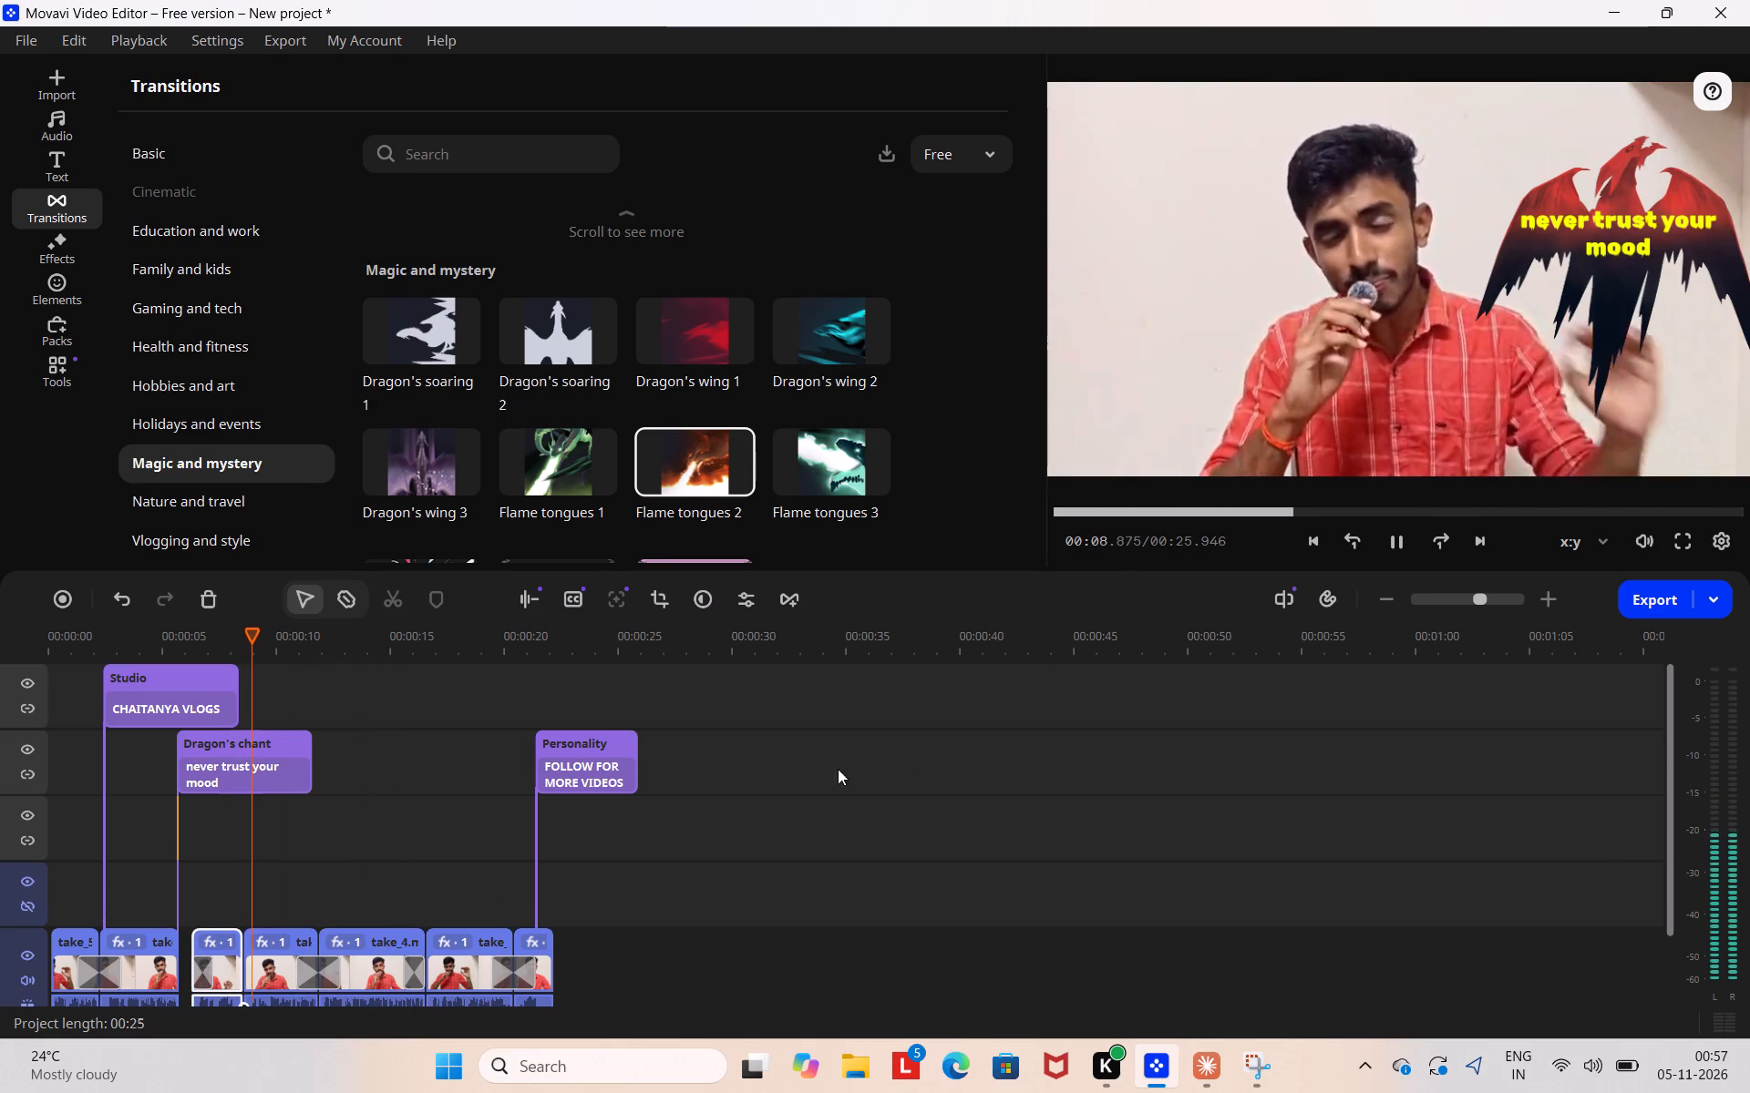
# Look through the music library and the audio tools, including Silence removal, Sound autocorrect and Synchronization.
pyautogui.click(45, 124)
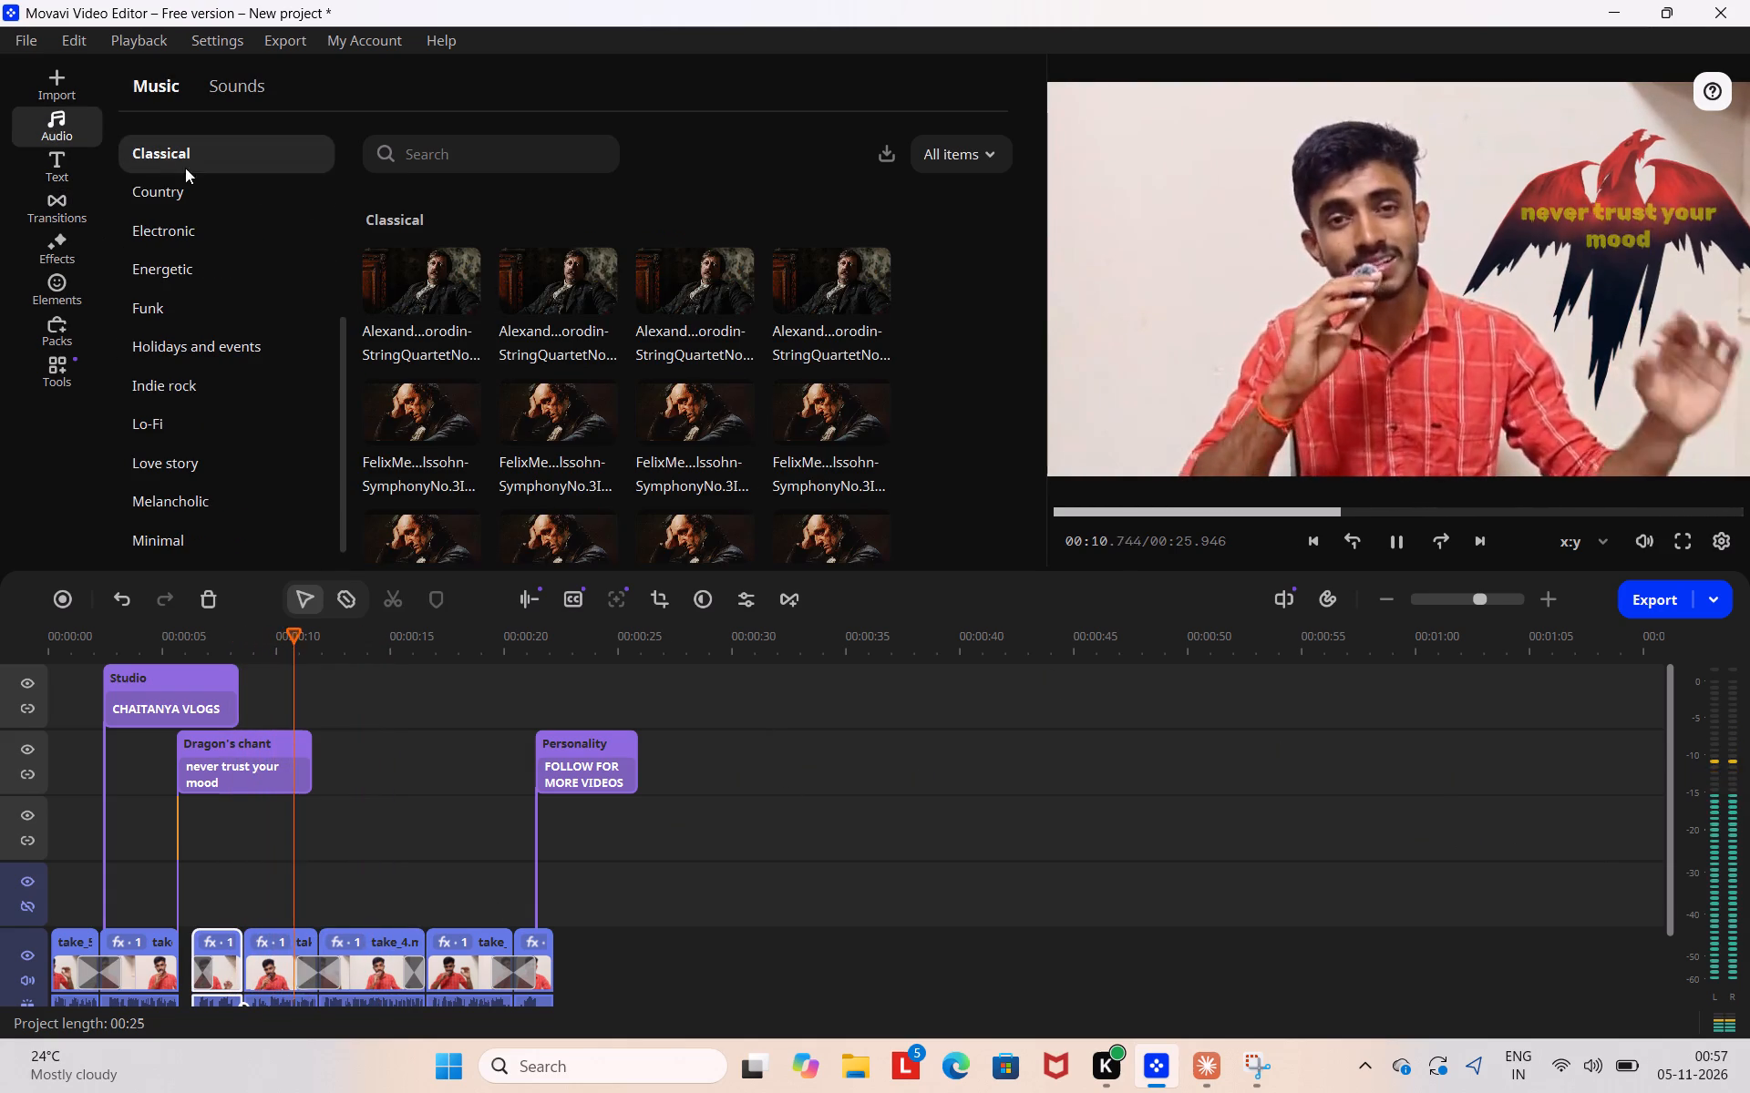
pyautogui.scroll(-5, 305, 880)
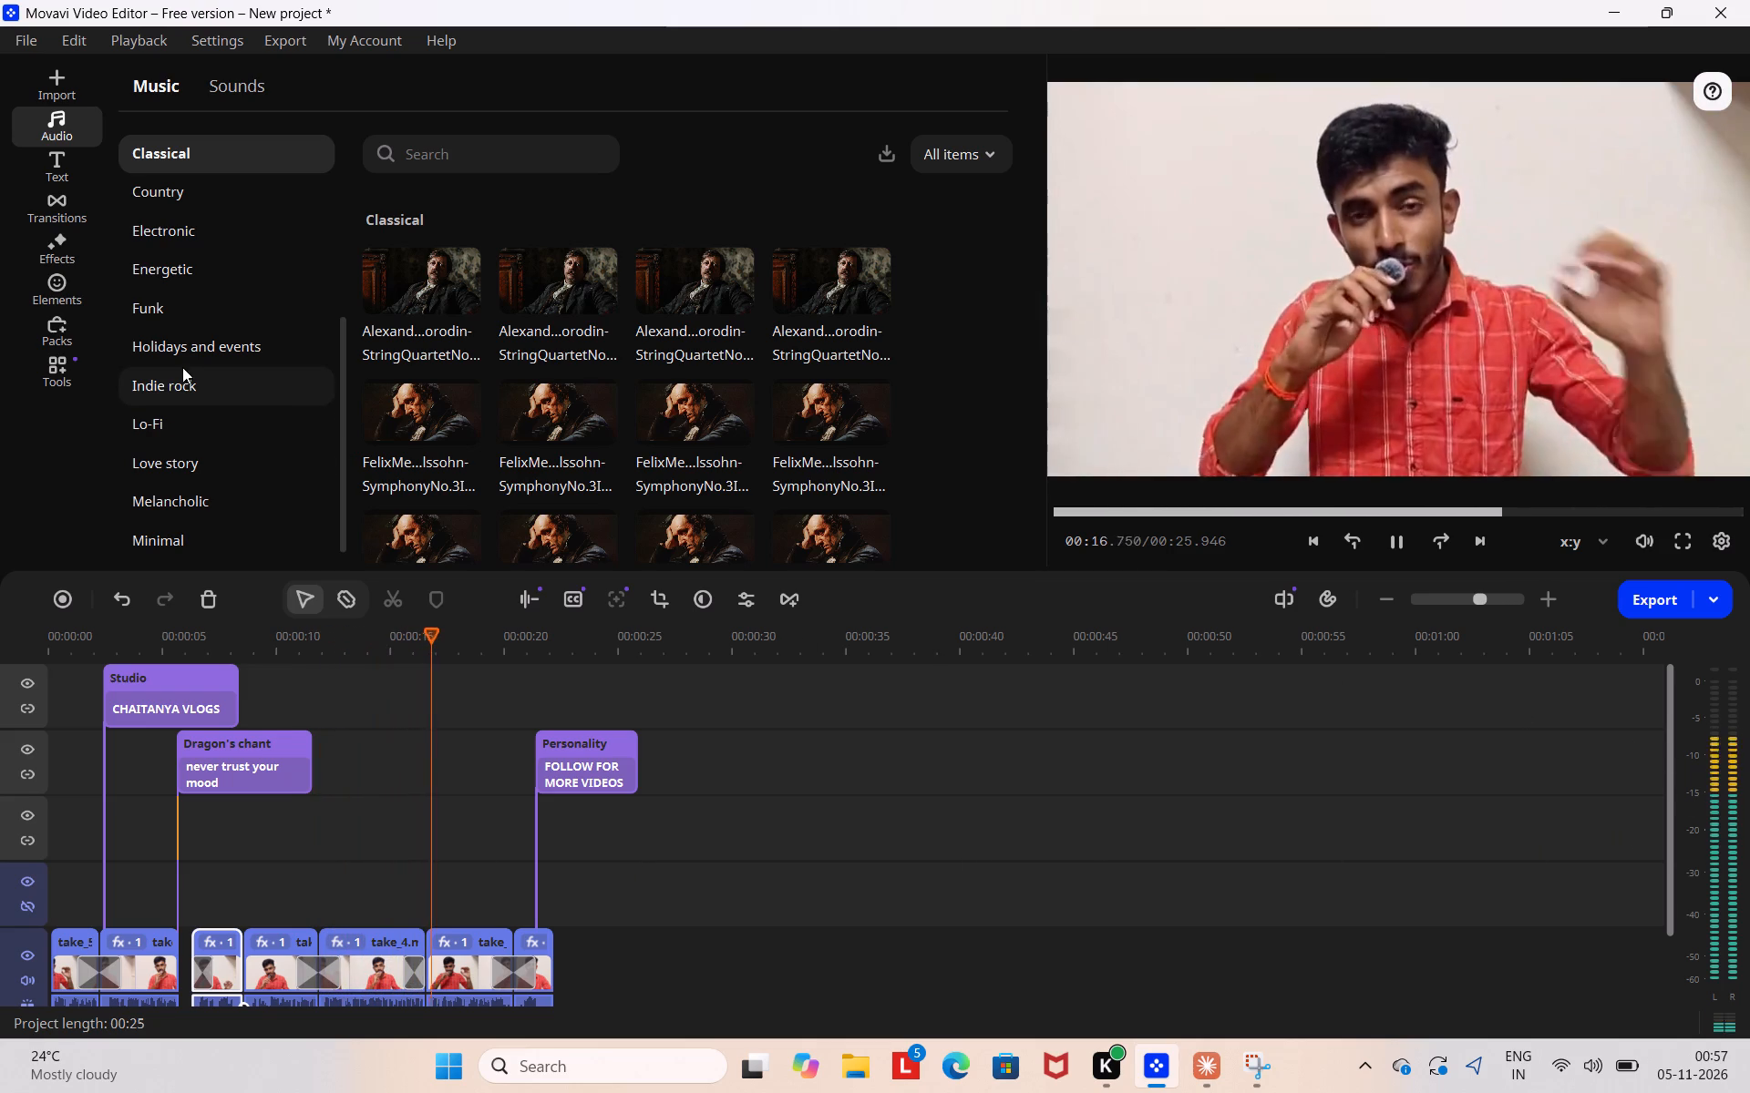
pyautogui.click(70, 172)
pyautogui.click(72, 198)
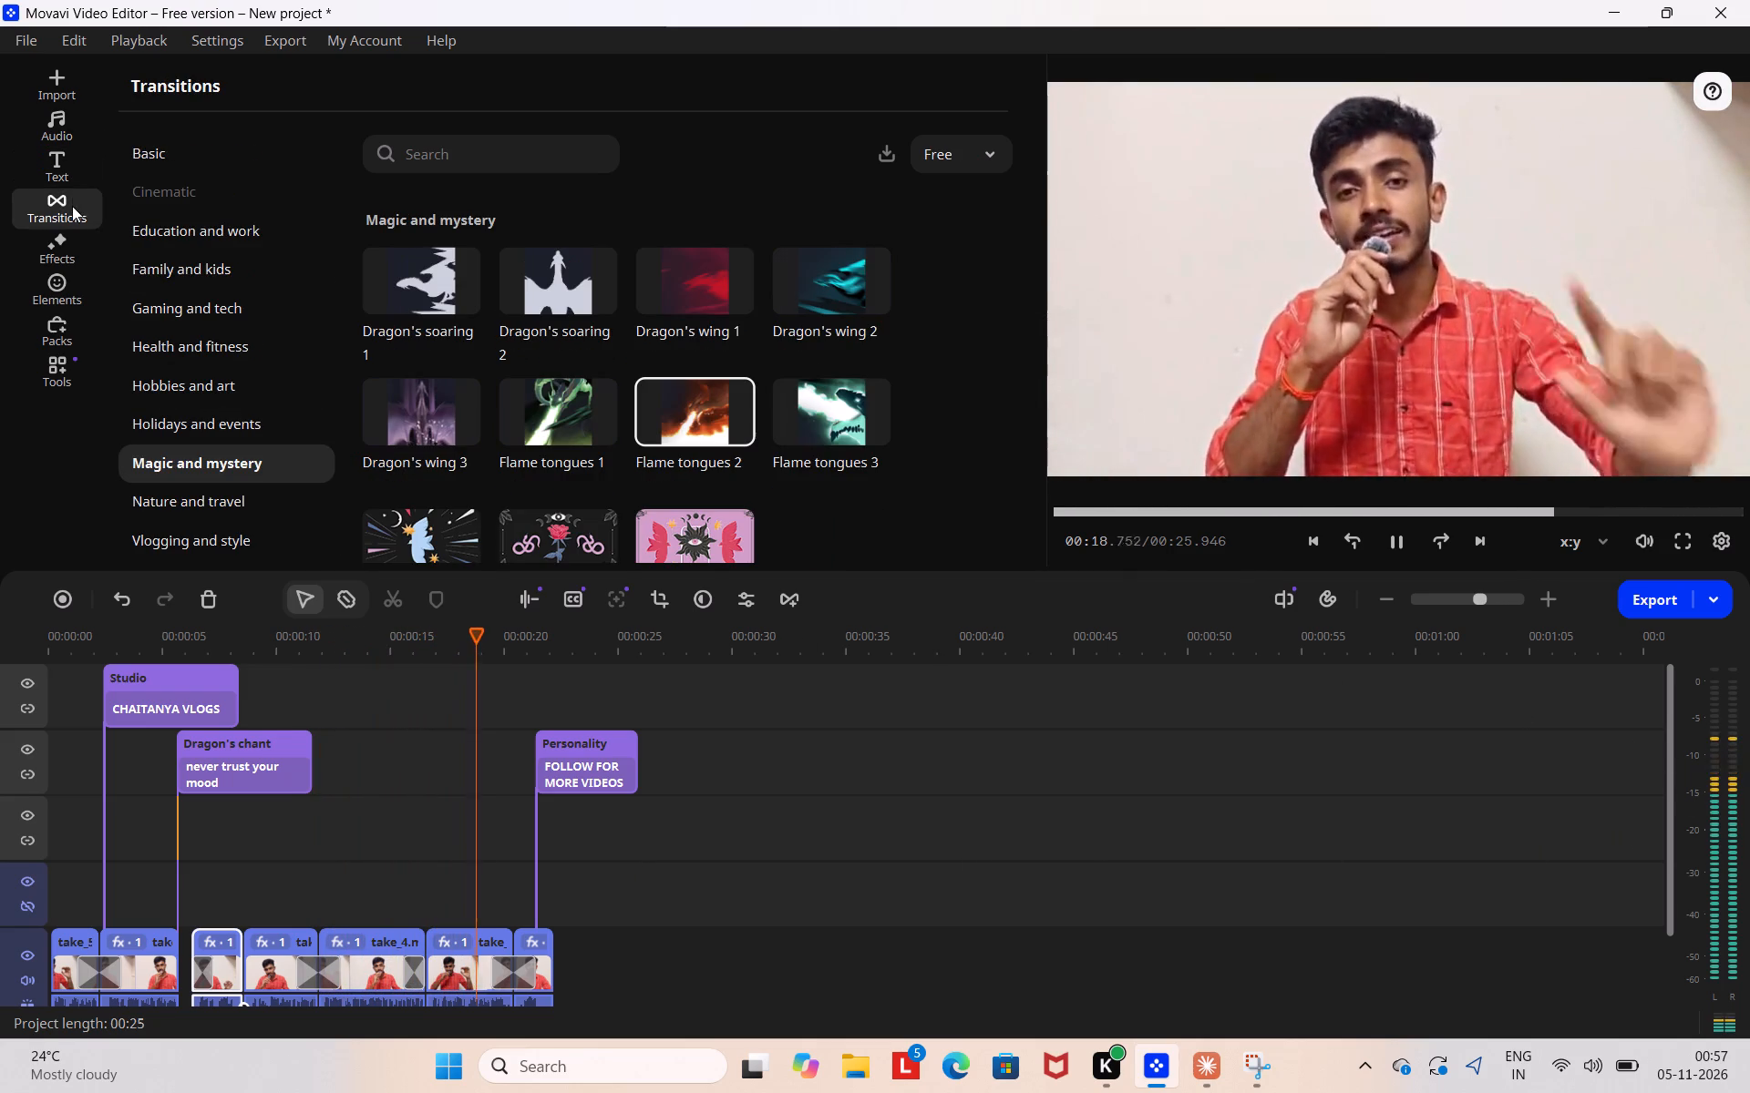
pyautogui.click(60, 368)
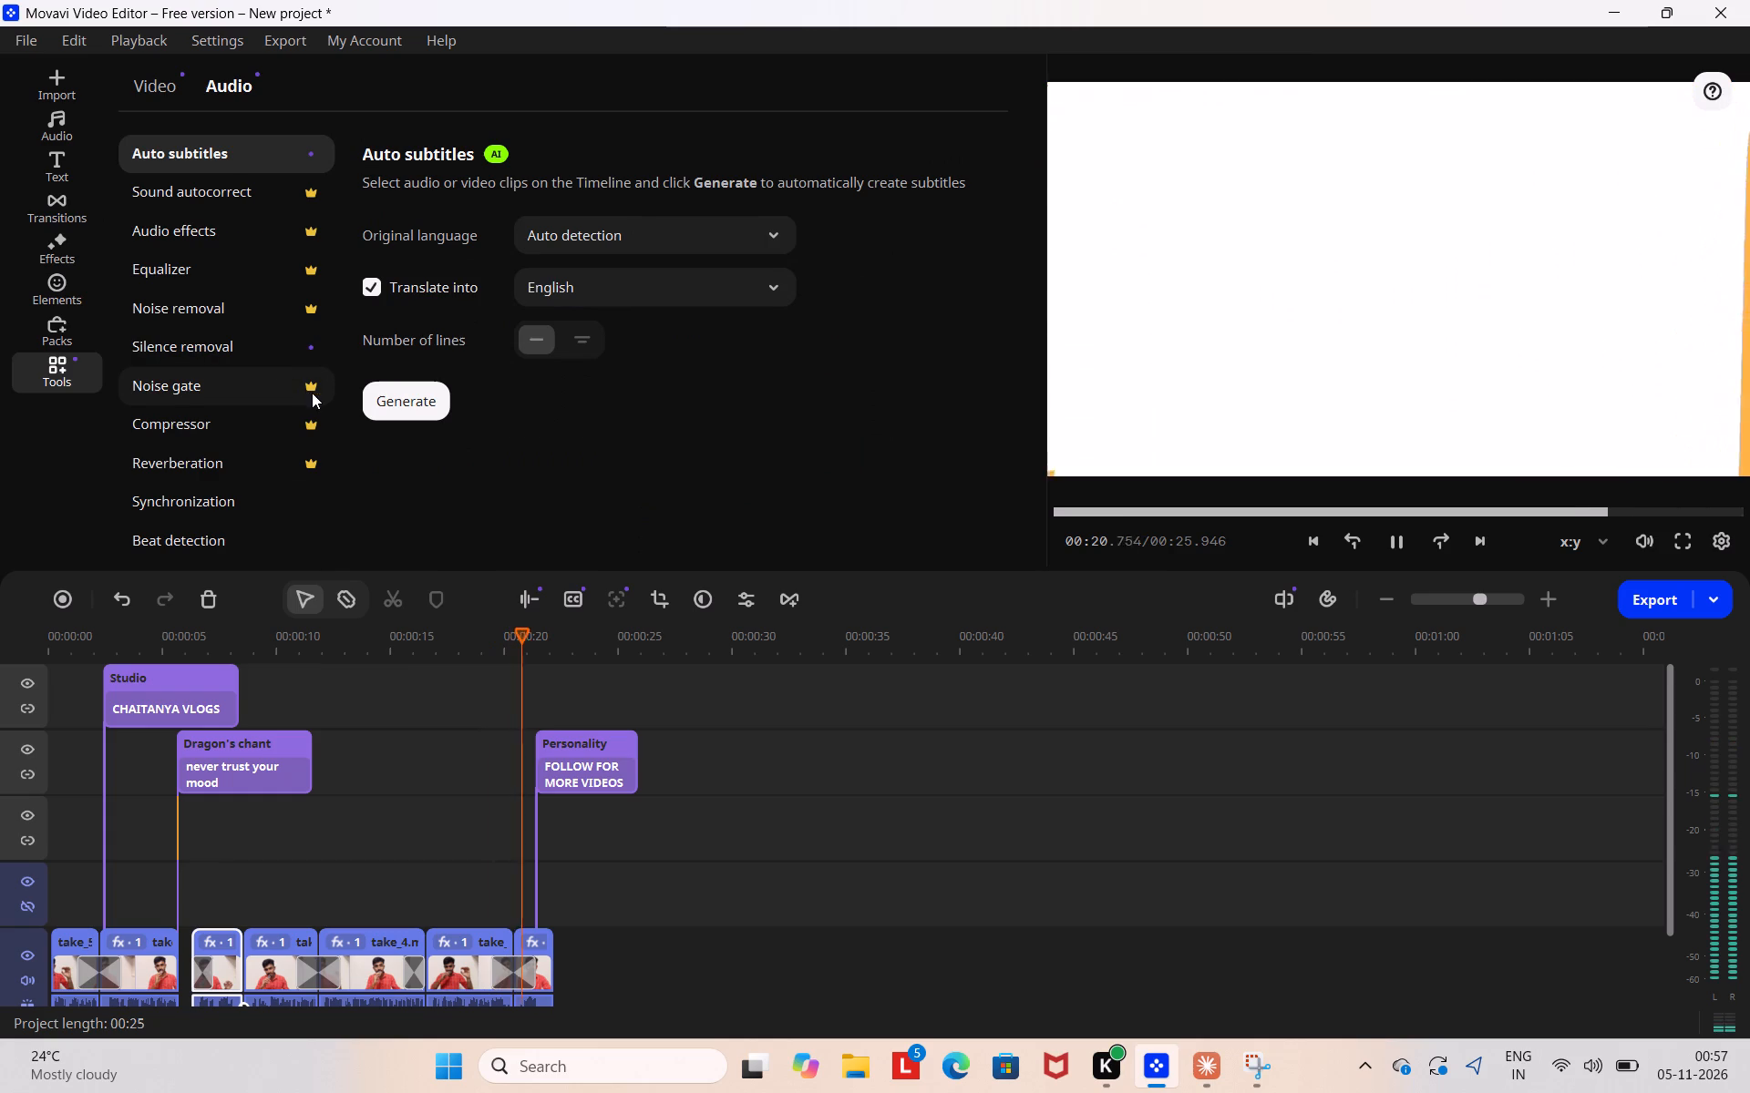
pyautogui.click(229, 344)
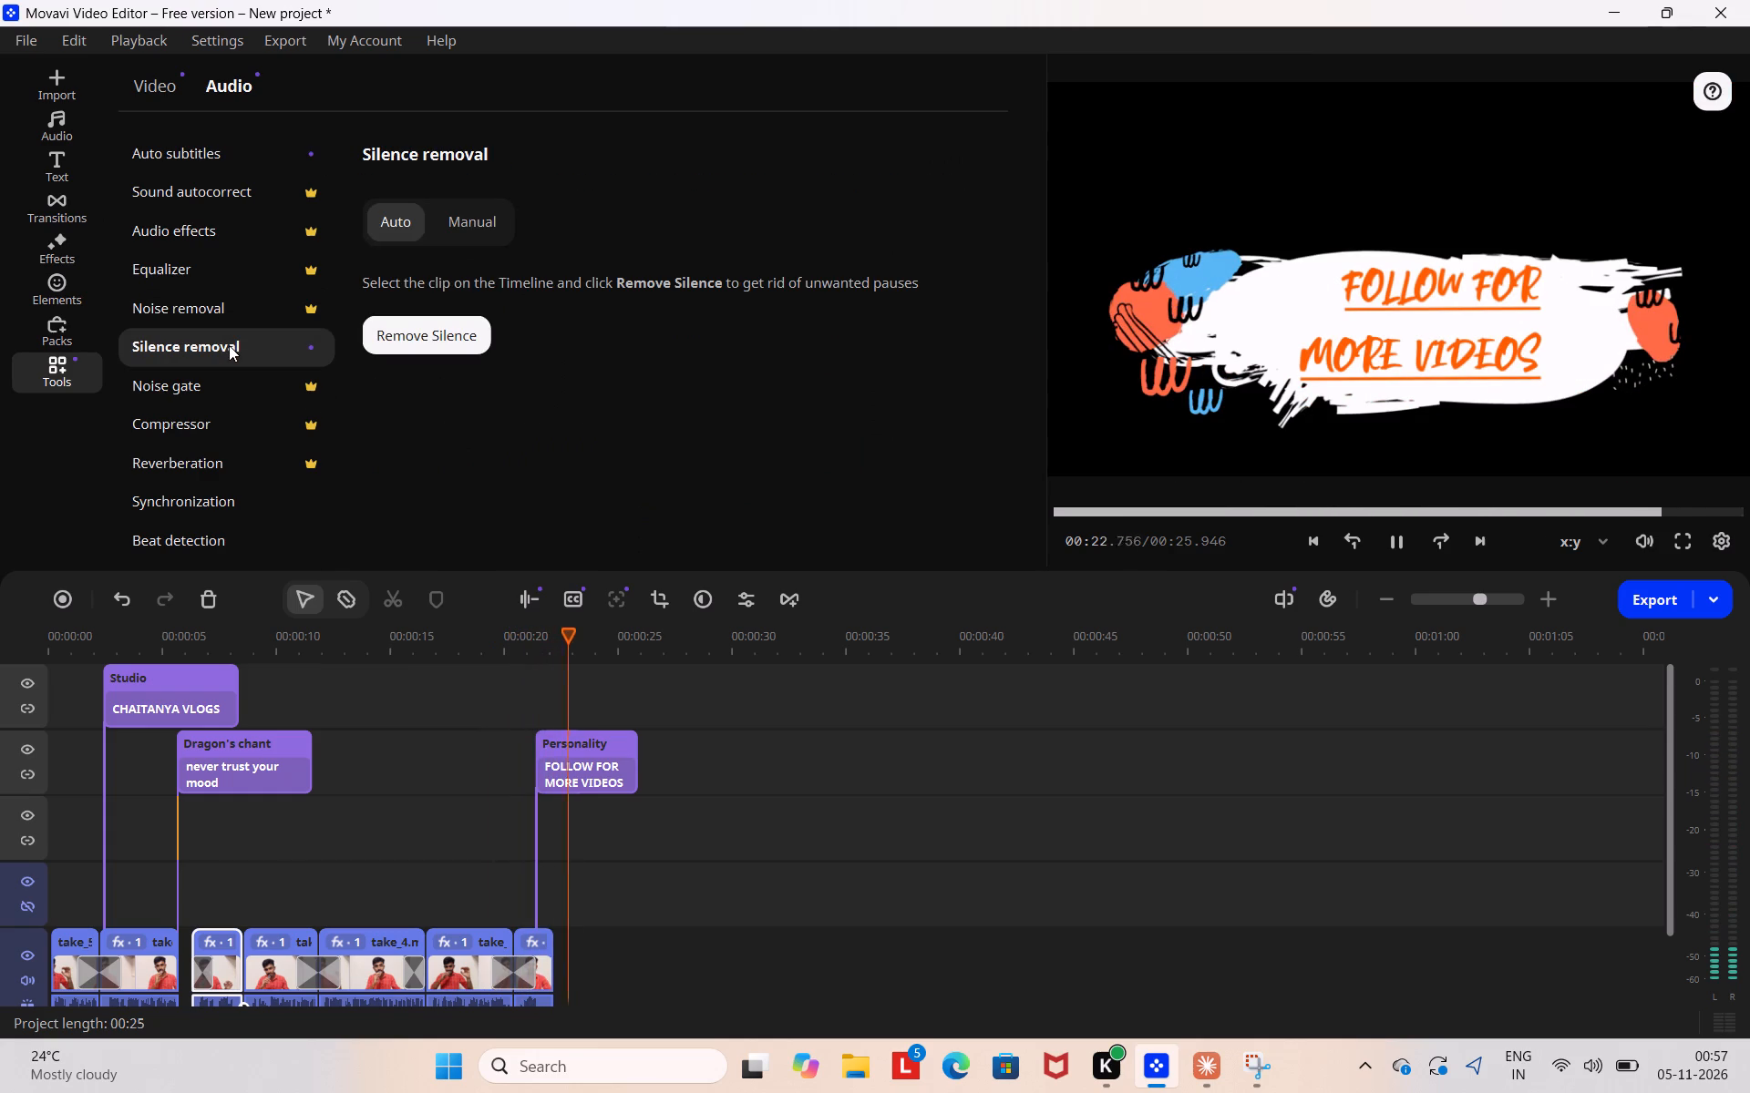
pyautogui.scroll(-3, 229, 345)
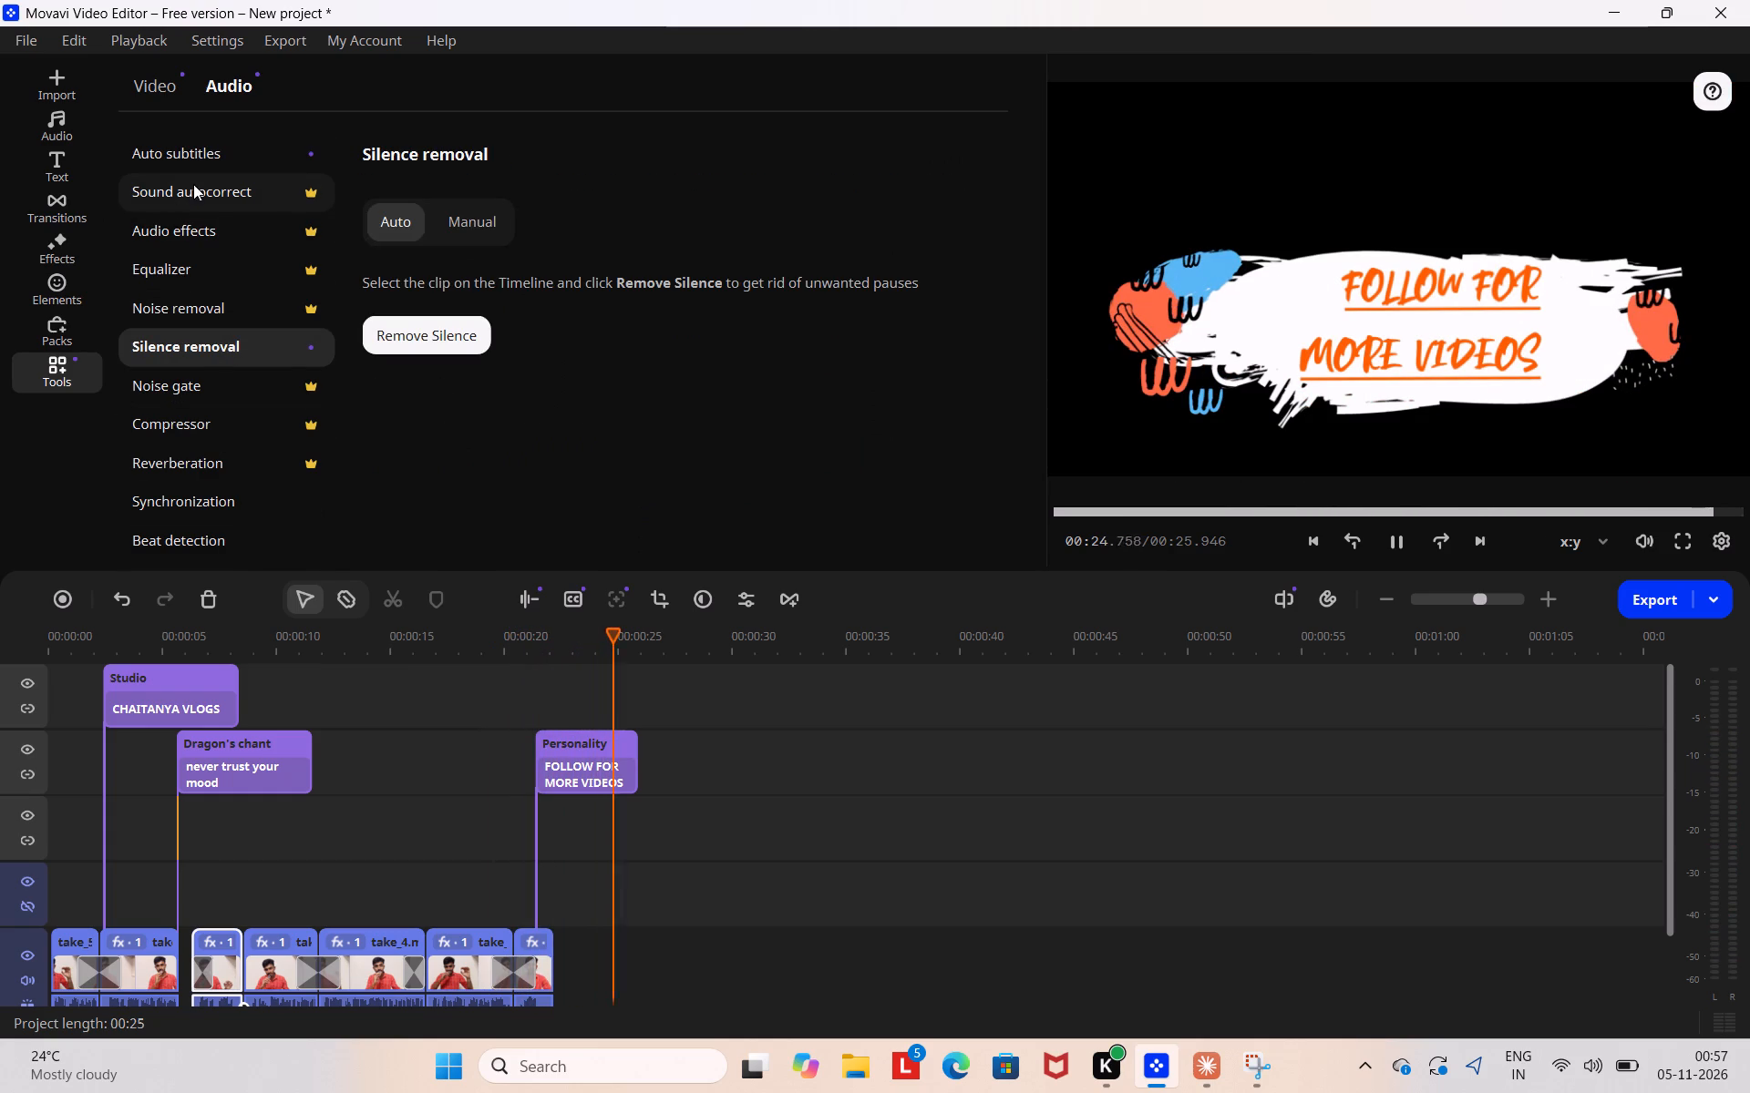
pyautogui.click(236, 179)
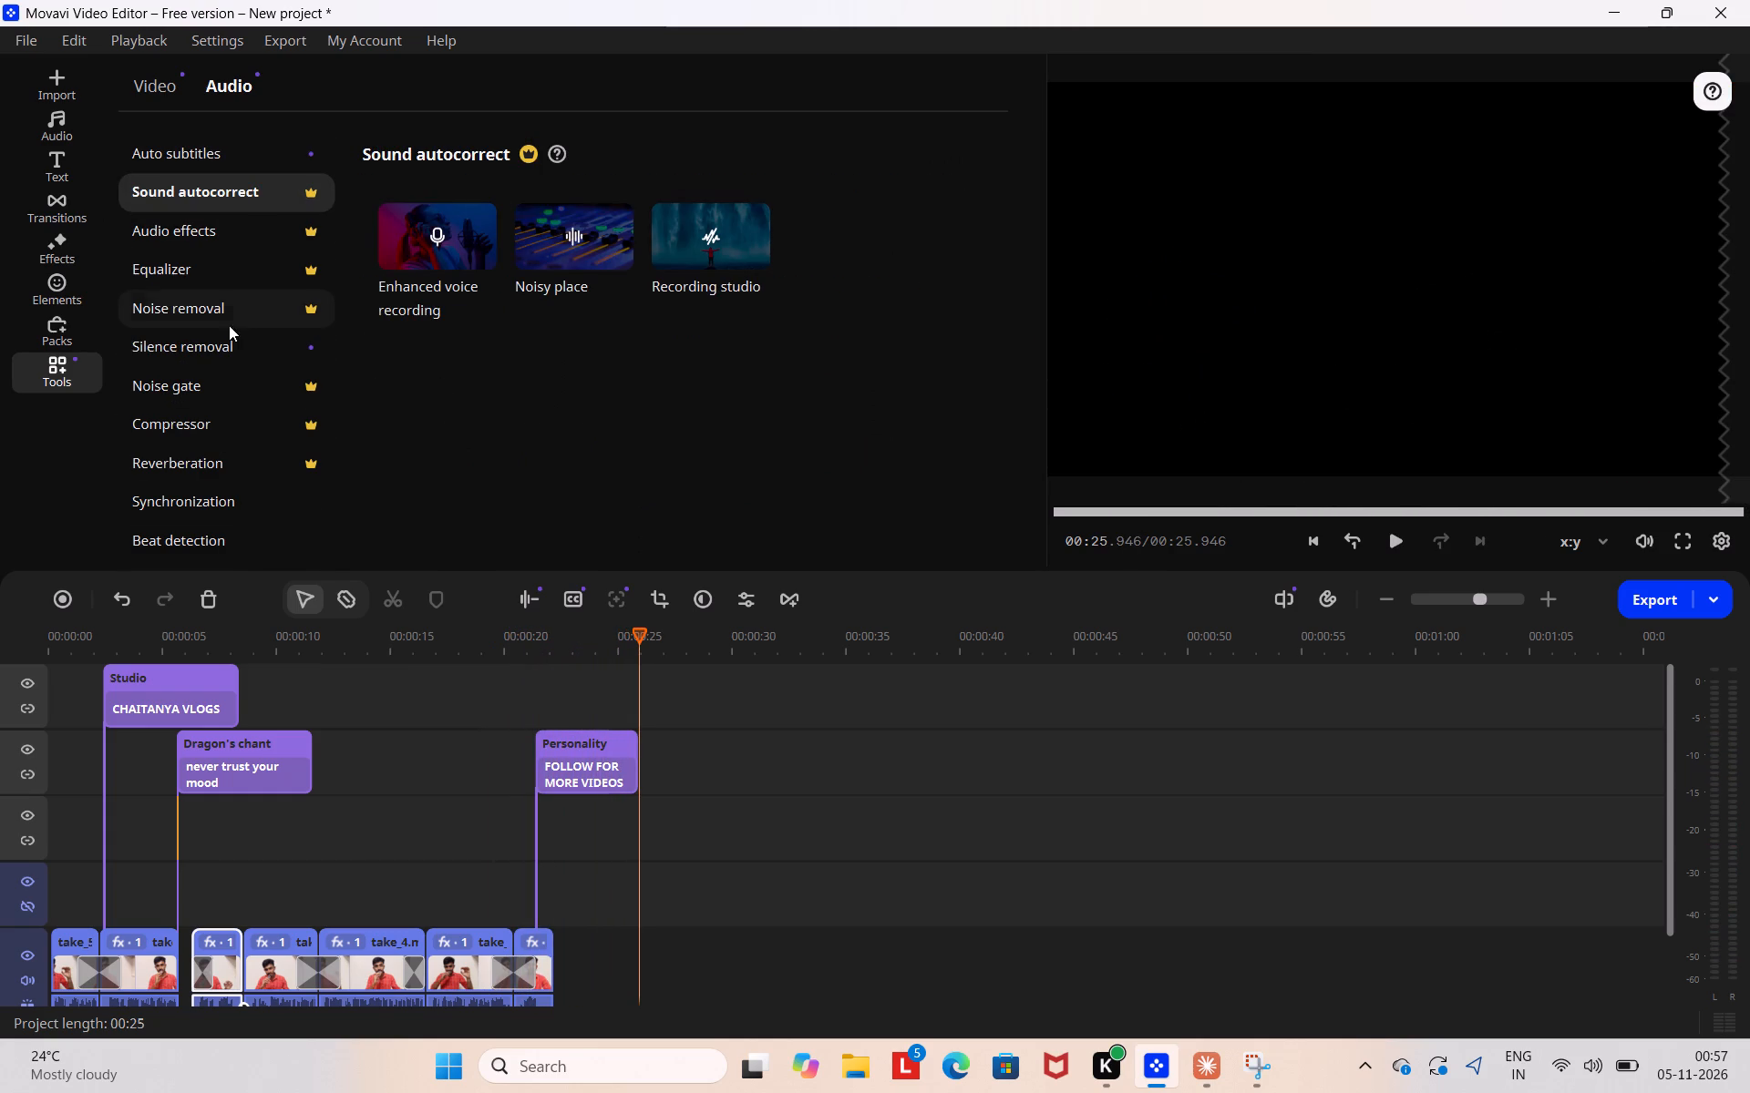
pyautogui.click(211, 433)
pyautogui.click(196, 492)
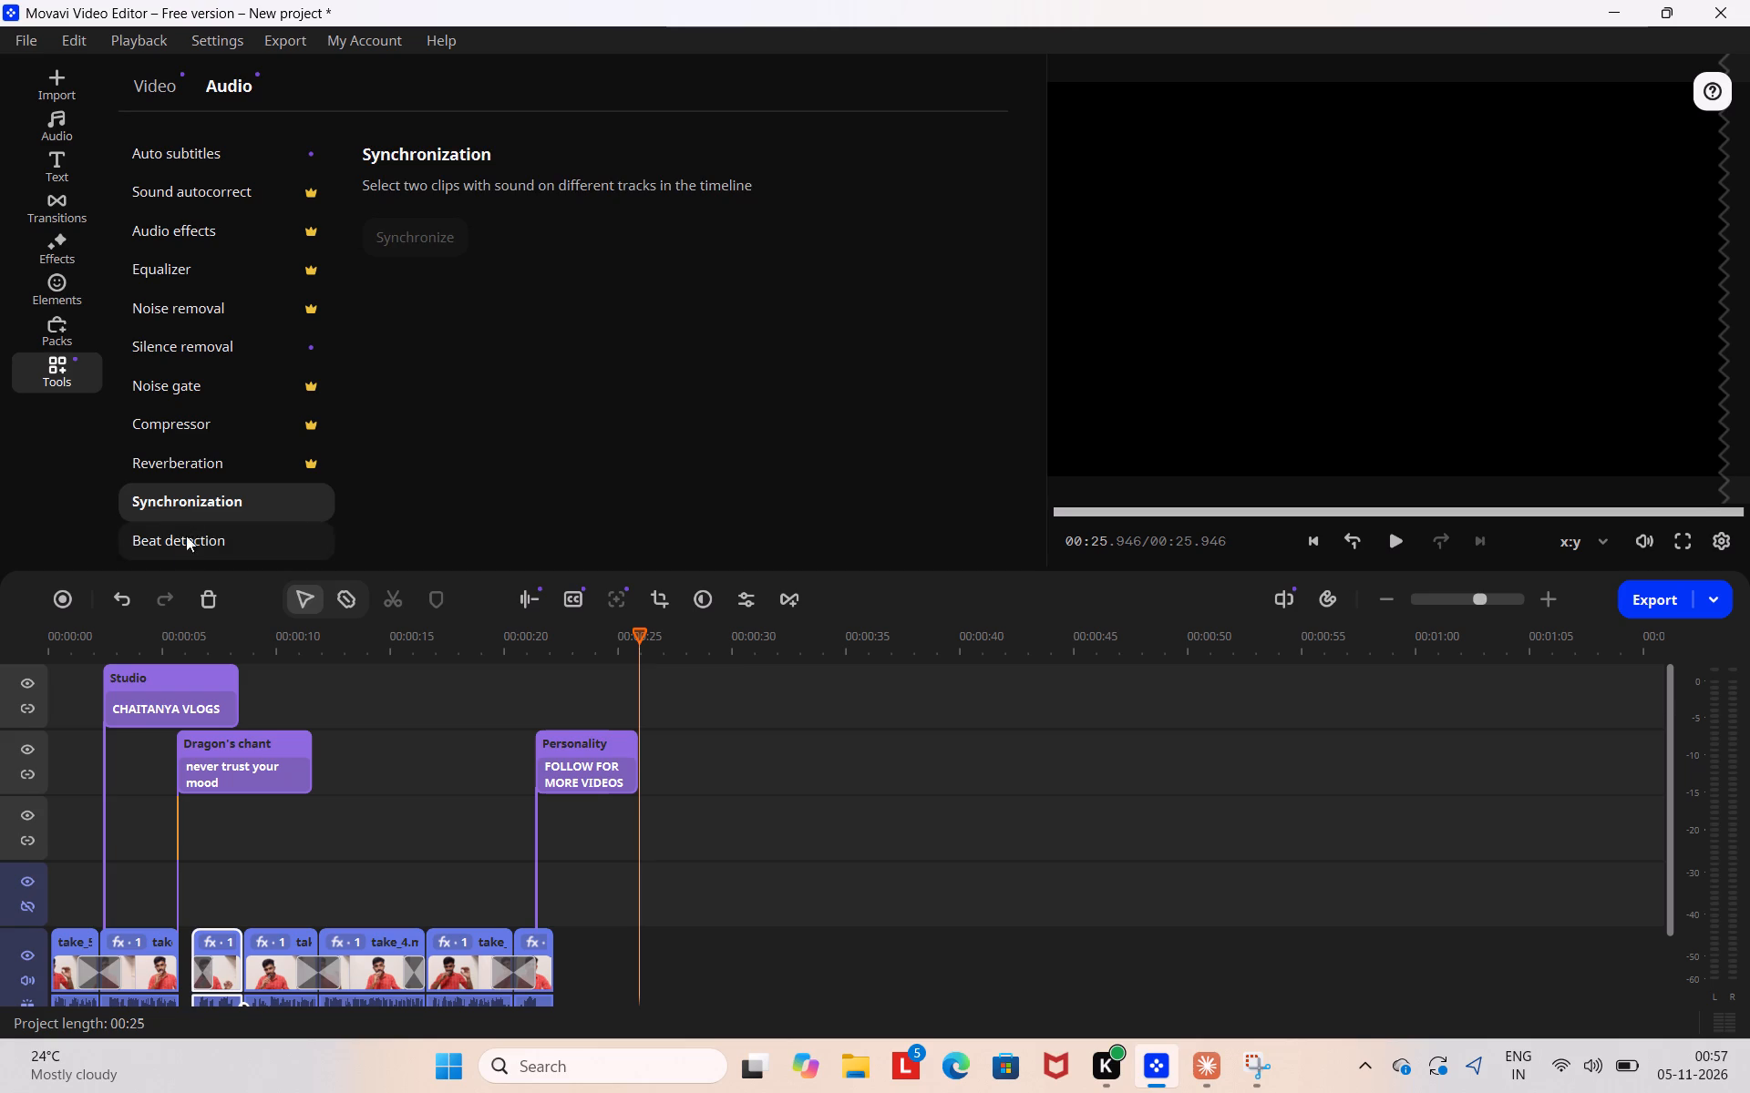
pyautogui.click(184, 558)
pyautogui.click(180, 516)
pyautogui.click(190, 346)
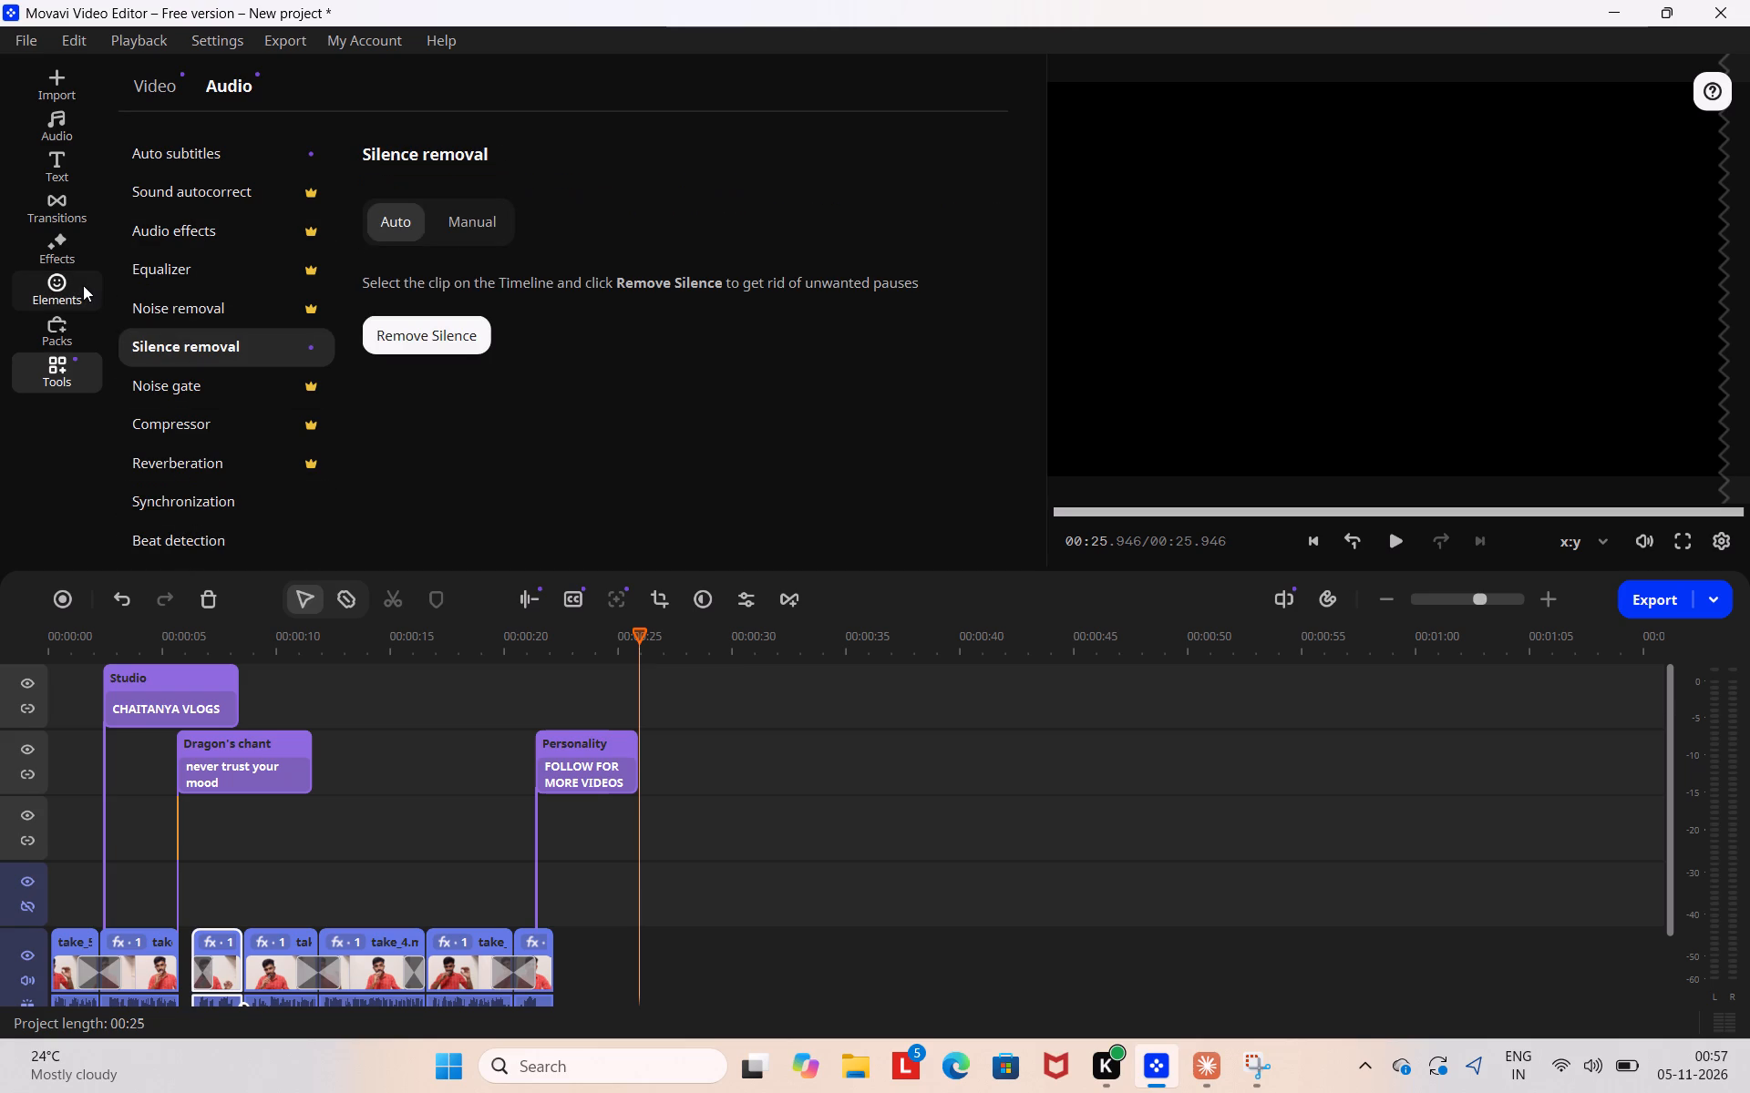
# Browse the element special effects, video effects, transitions, titles and music for further additions.
pyautogui.click(63, 334)
pyautogui.click(40, 278)
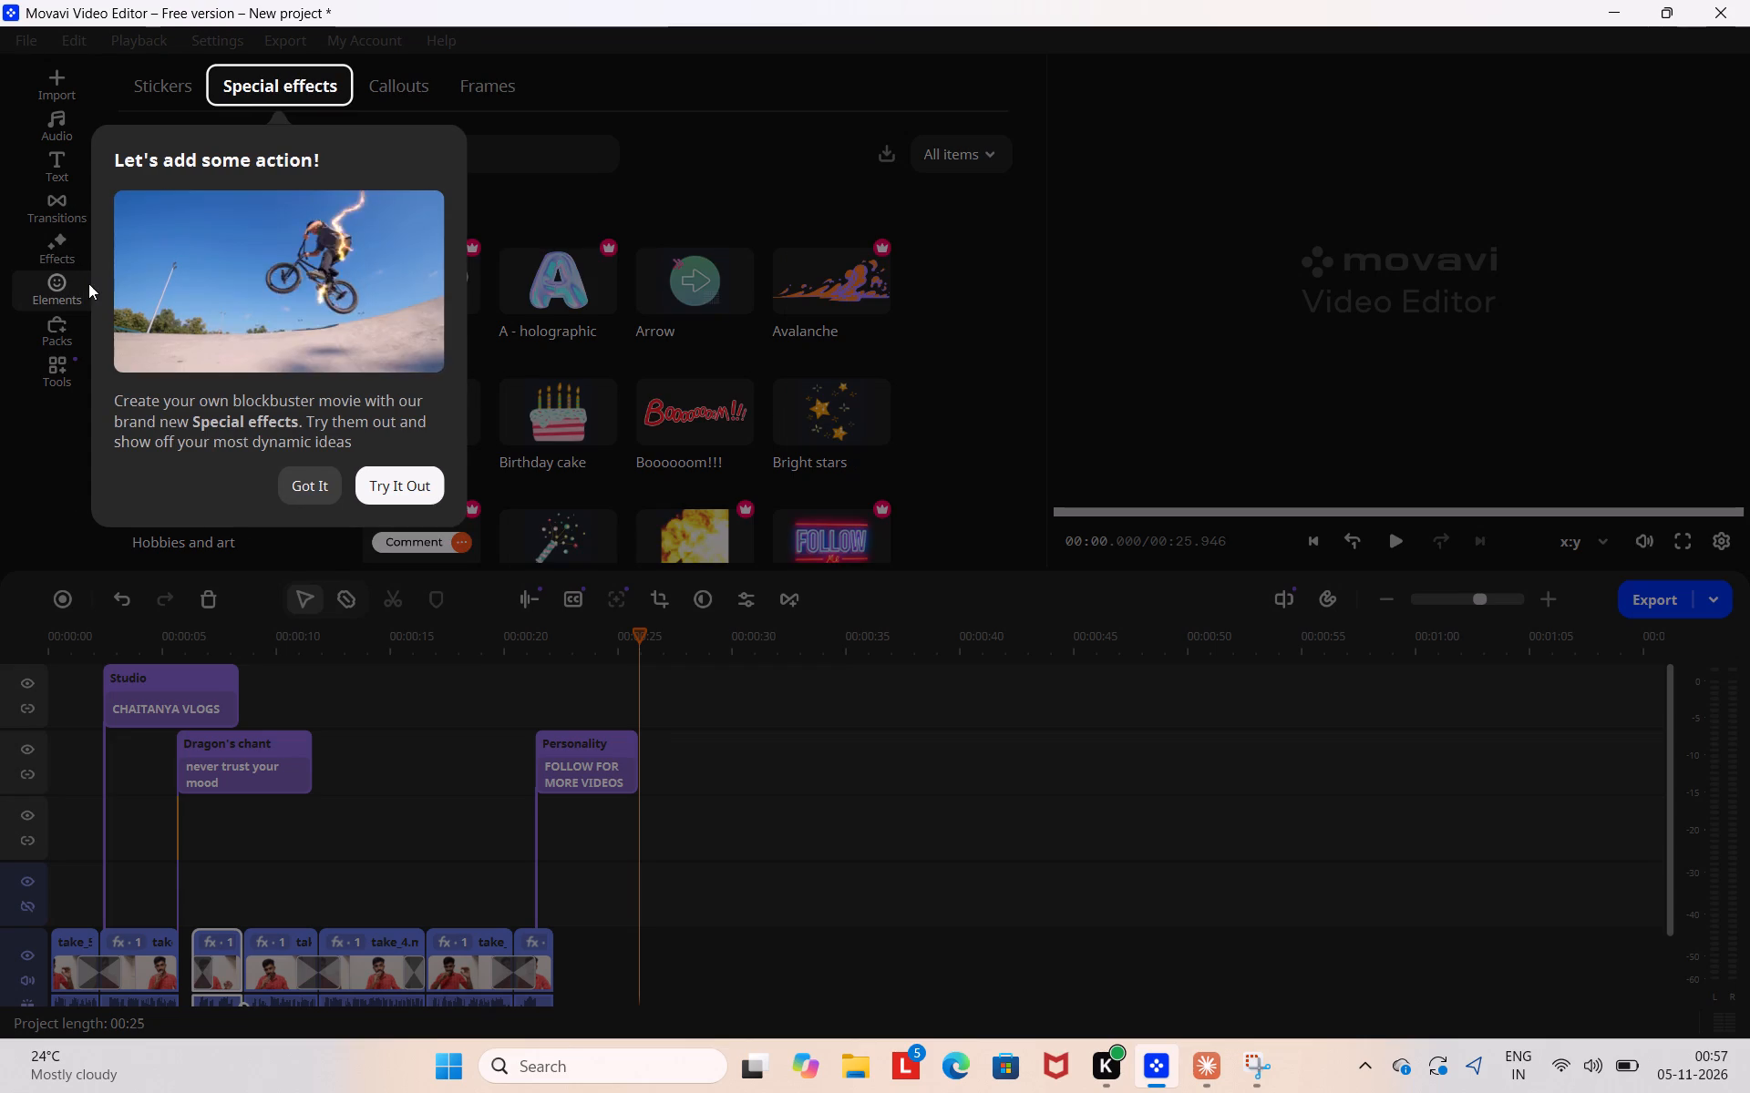
pyautogui.click(422, 487)
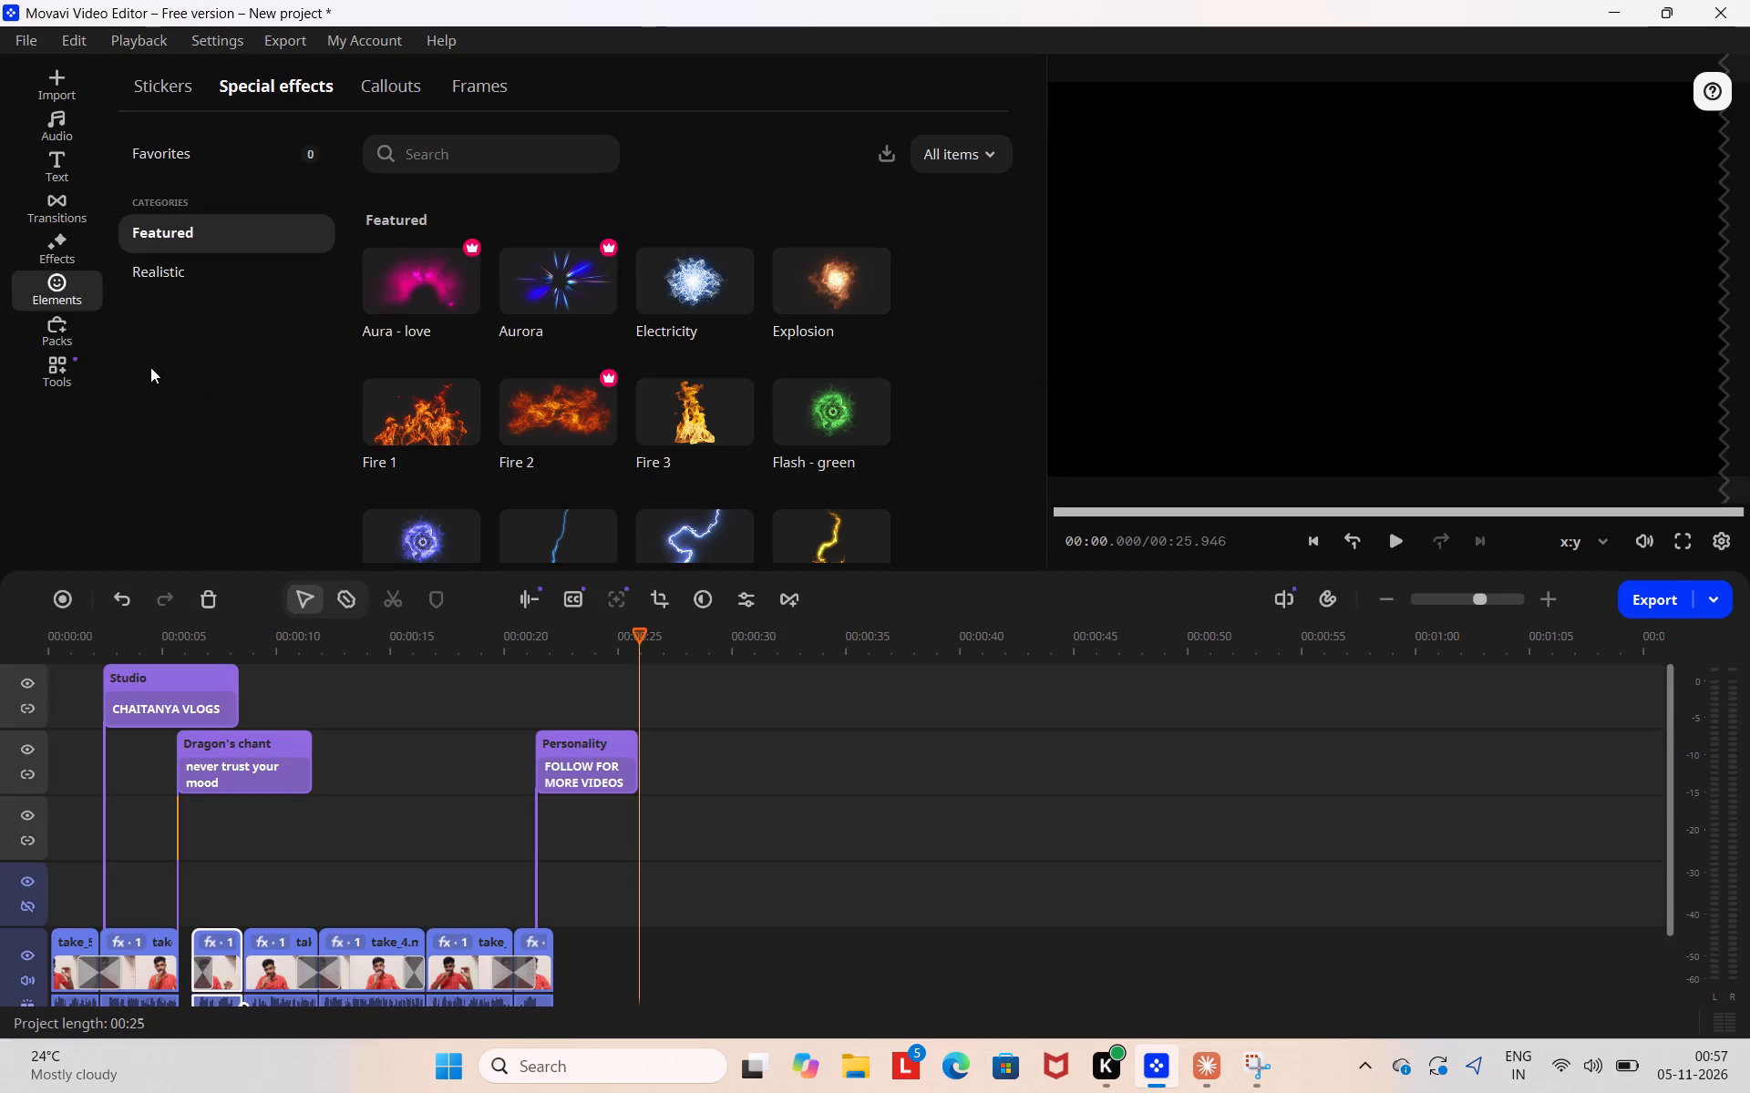
pyautogui.click(64, 248)
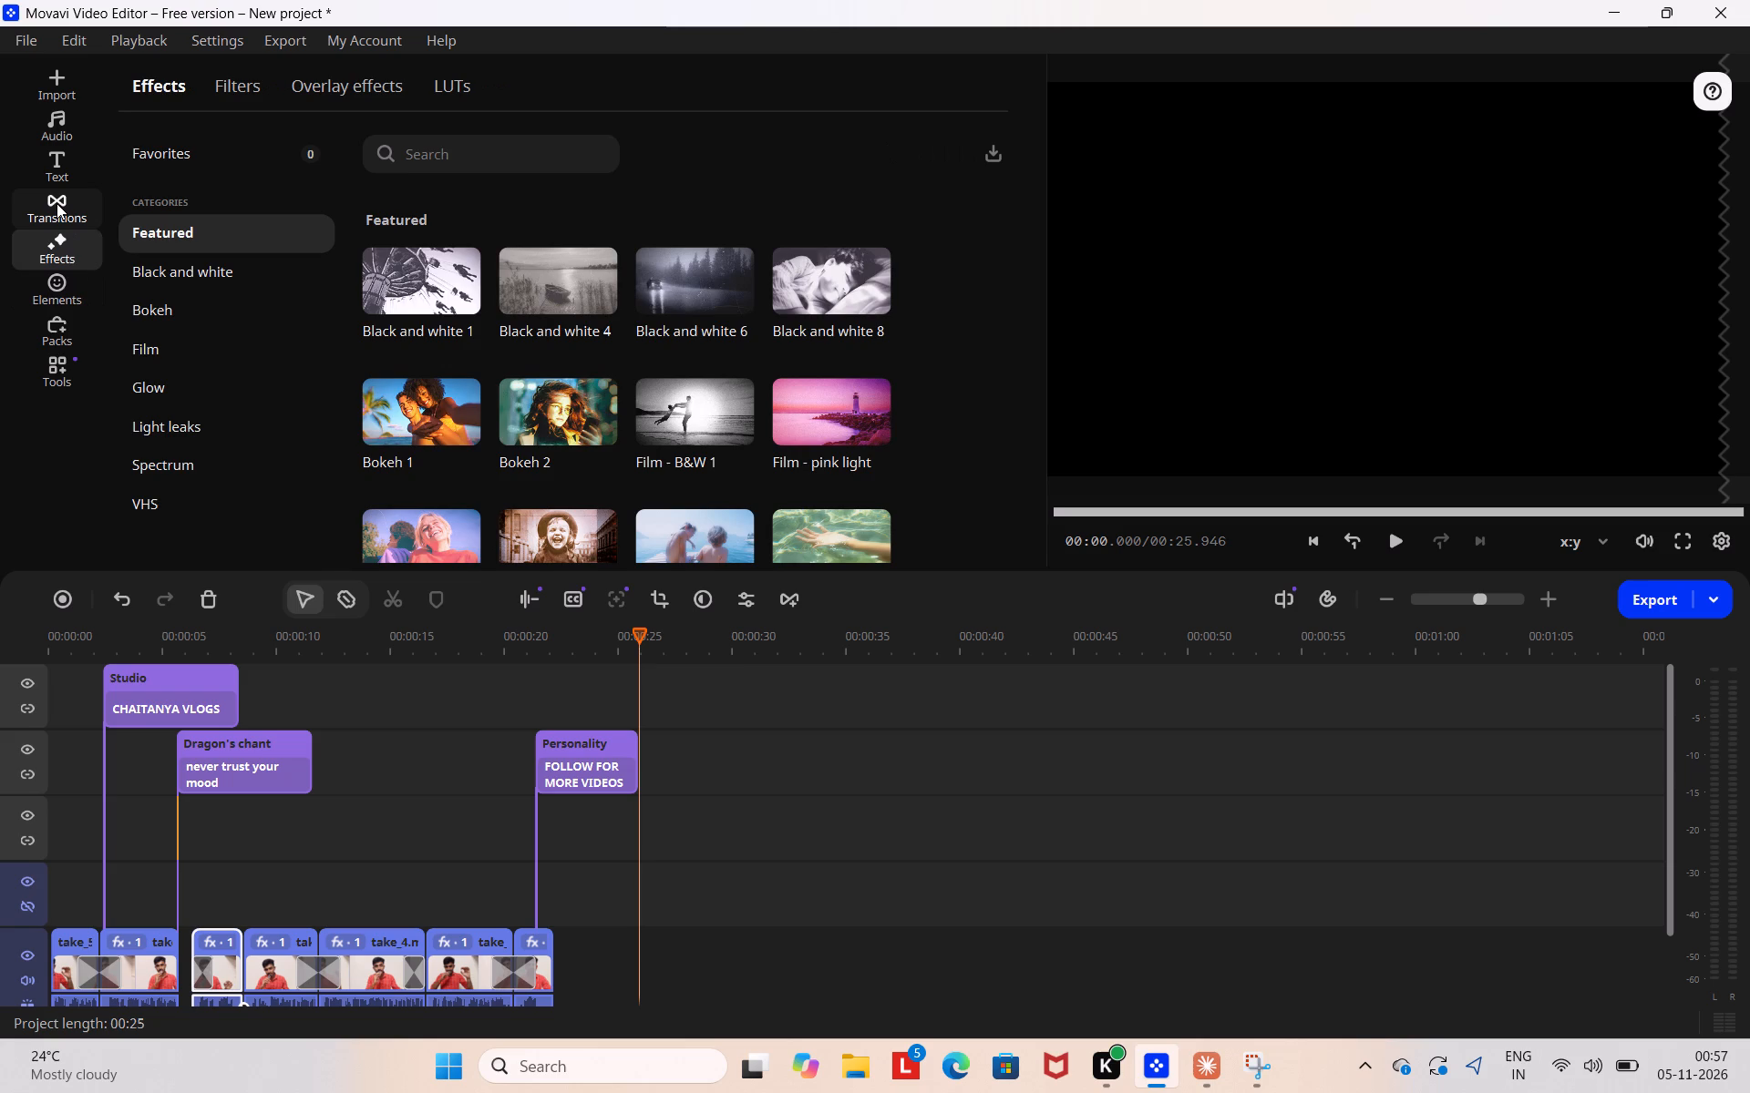
pyautogui.click(56, 203)
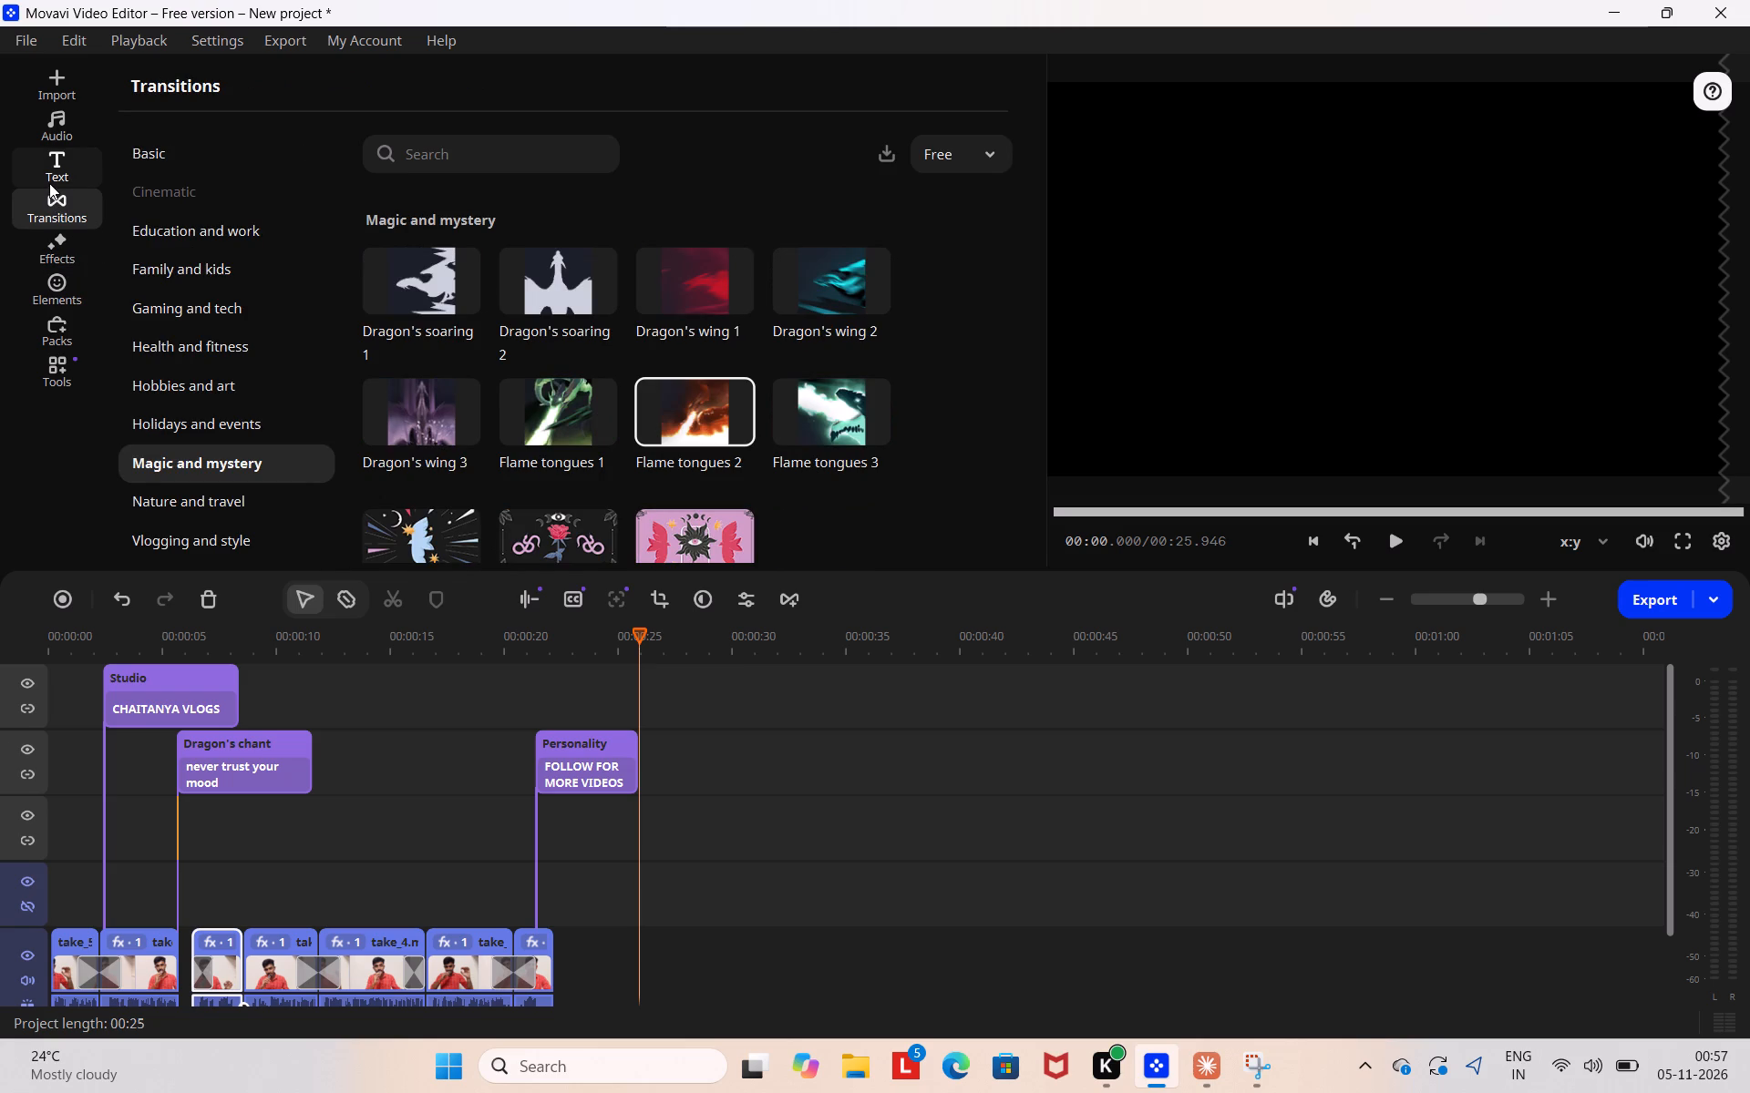
pyautogui.click(59, 164)
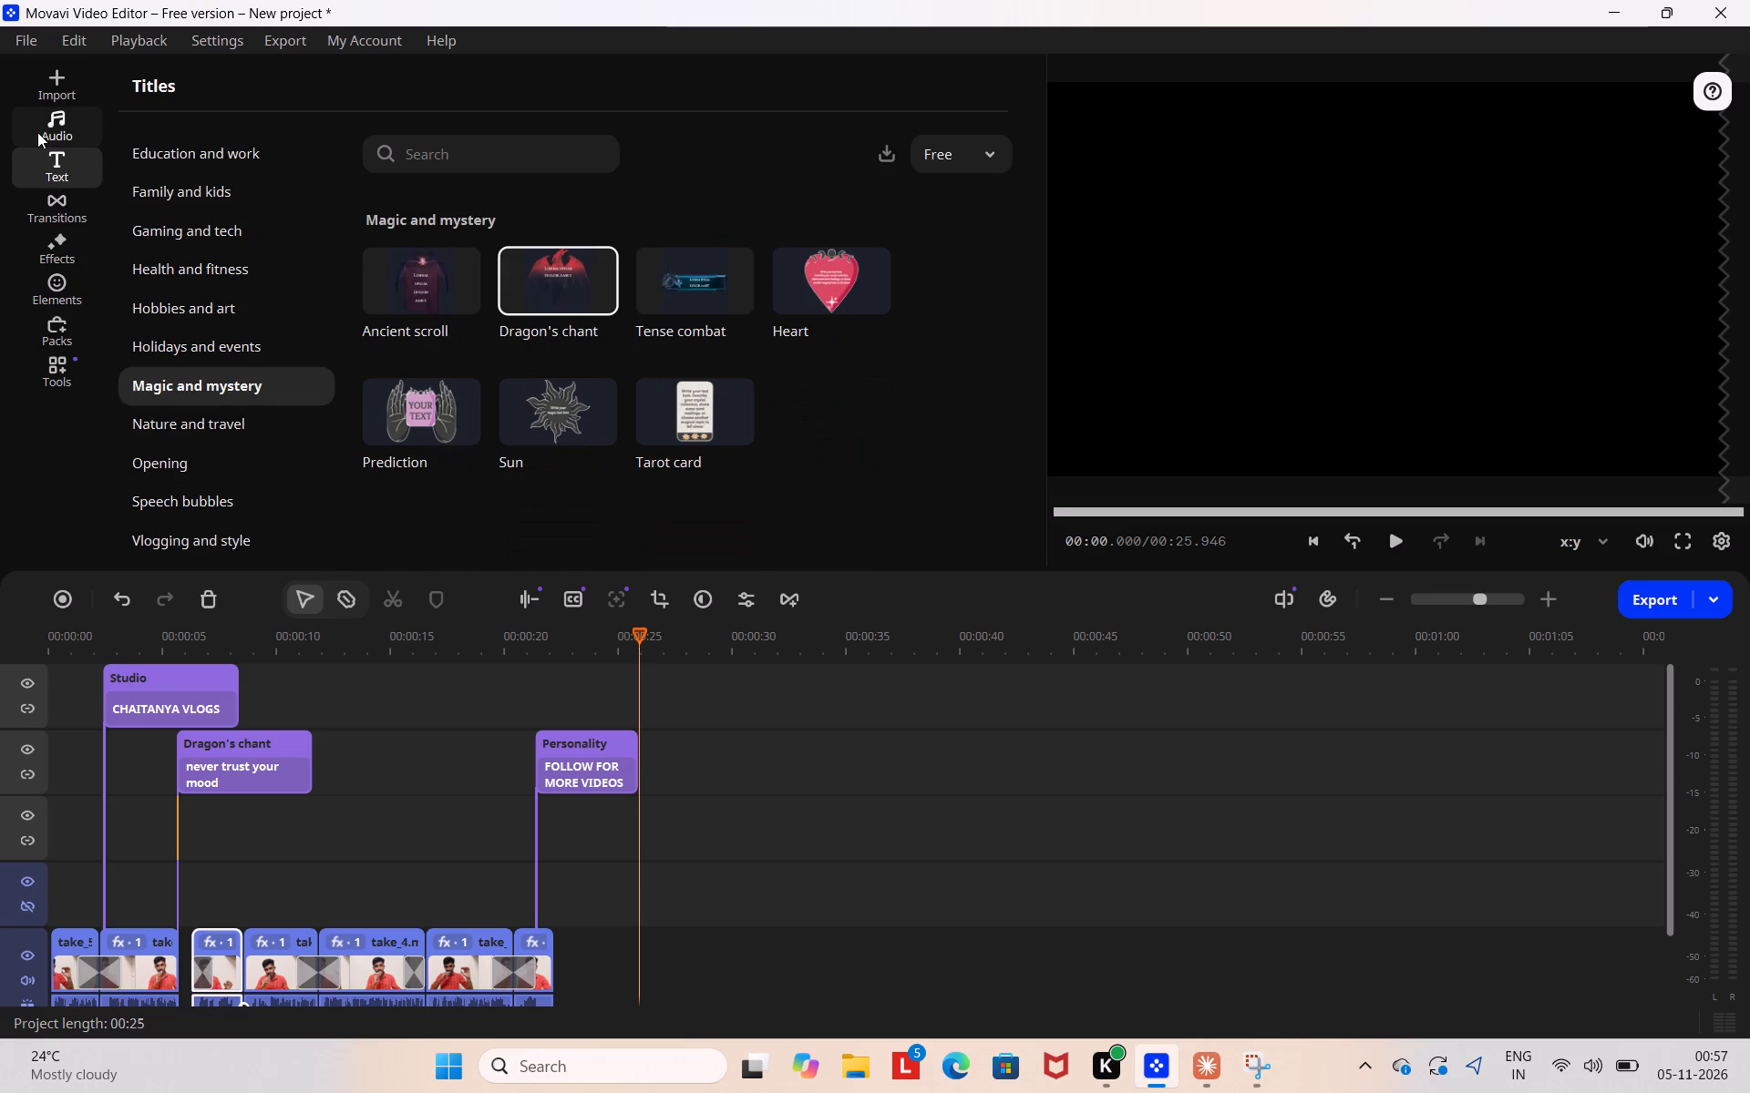
pyautogui.click(37, 132)
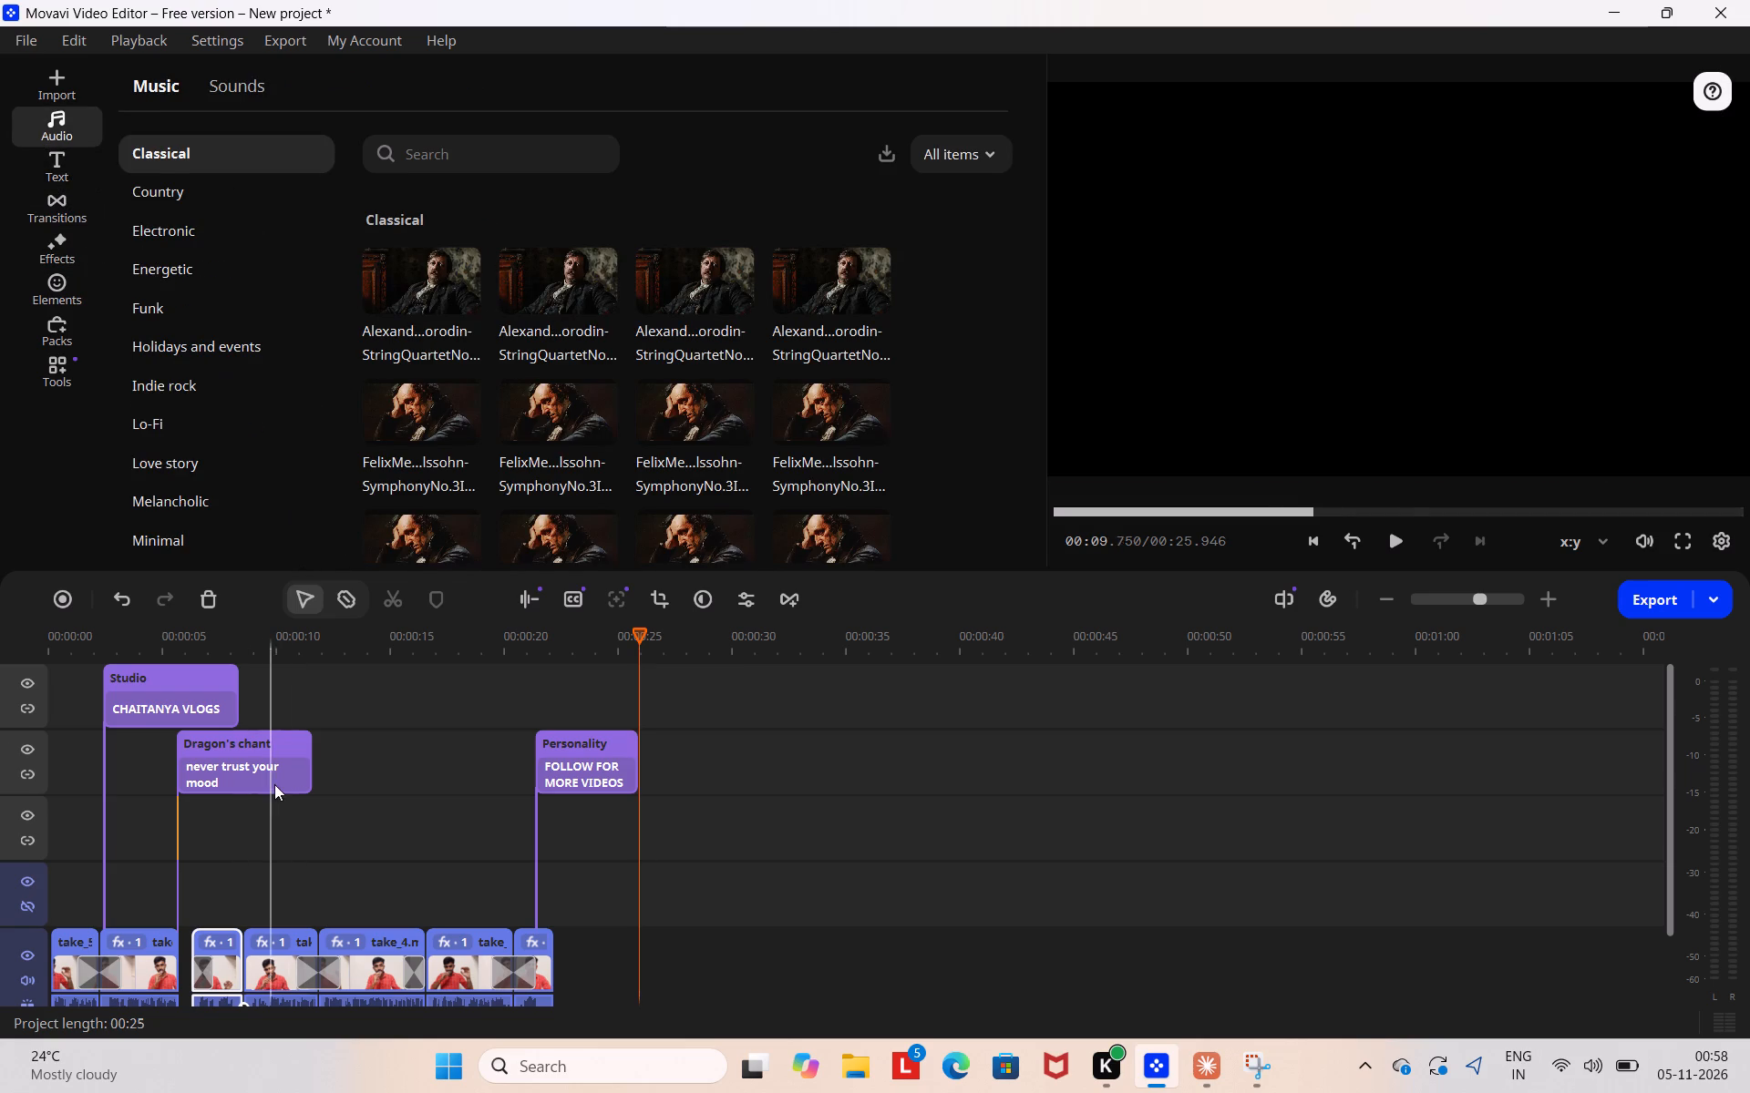
# Delete the track directly below the one holding the Dragon's chant and Personality titles, including its media.
pyautogui.rightClick(351, 841)
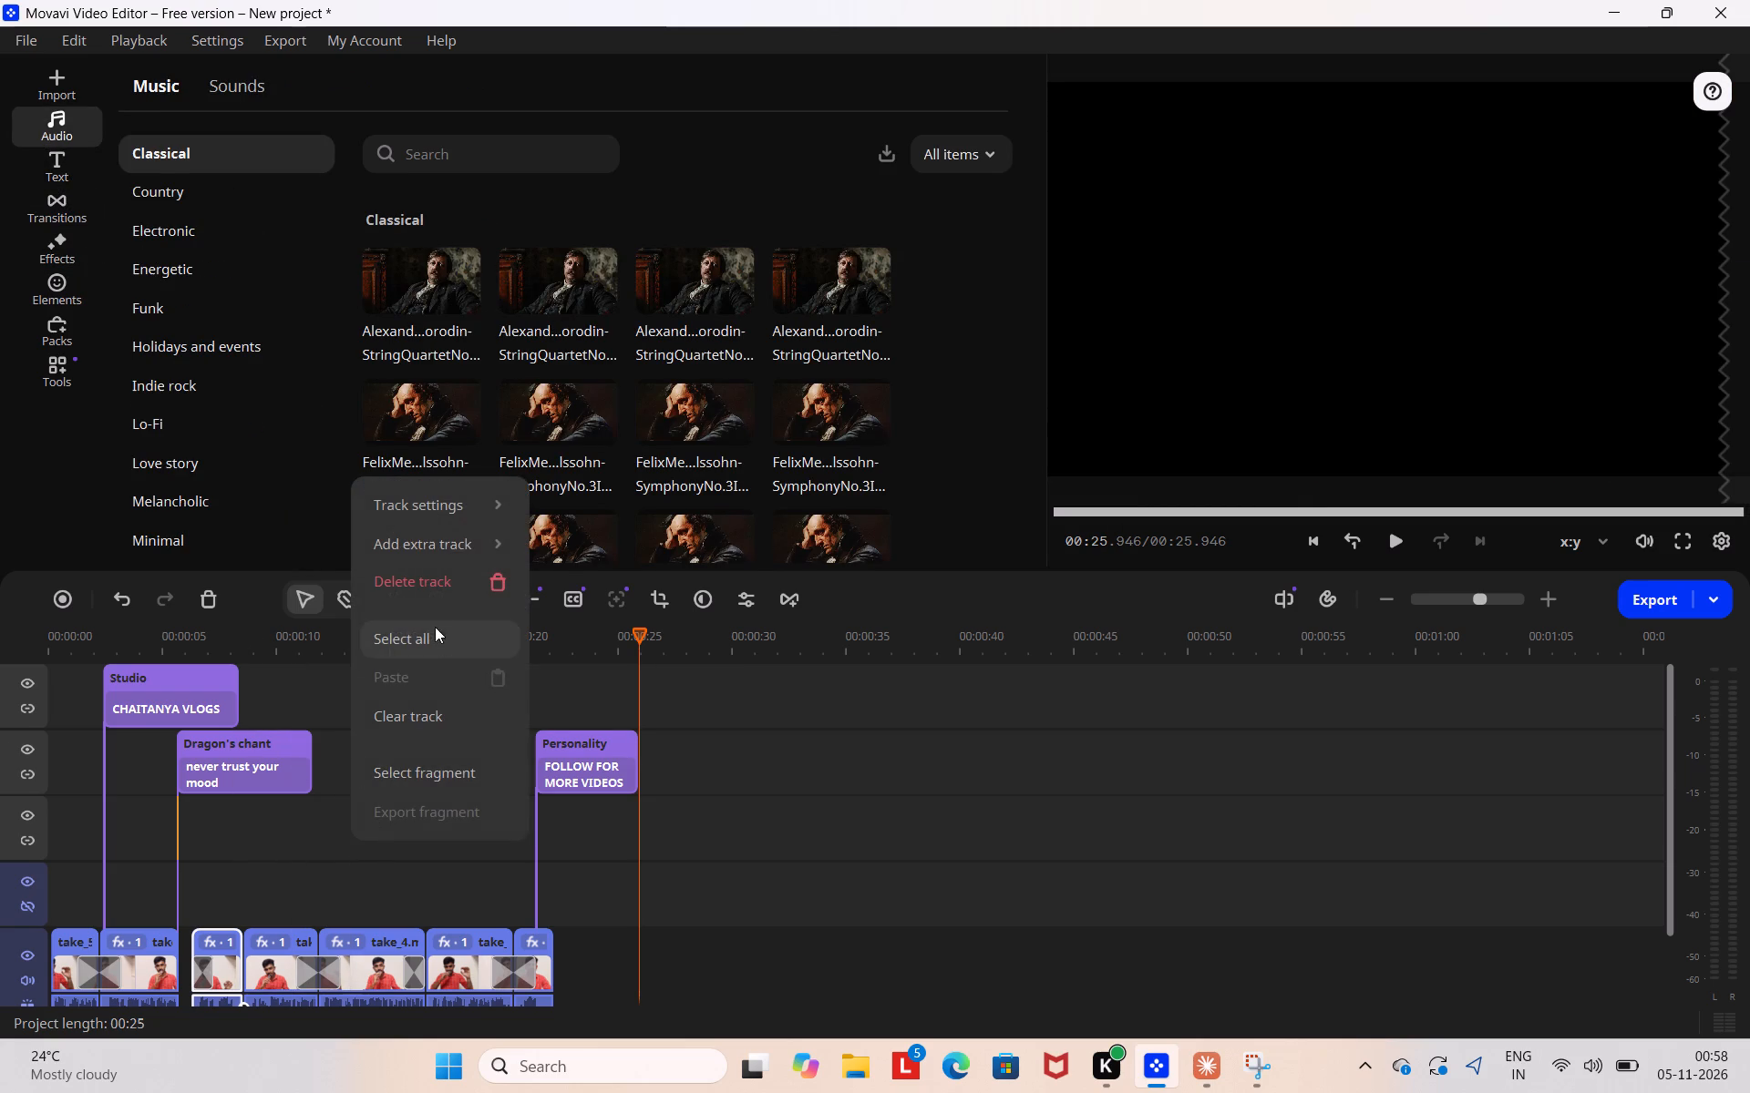
pyautogui.click(440, 595)
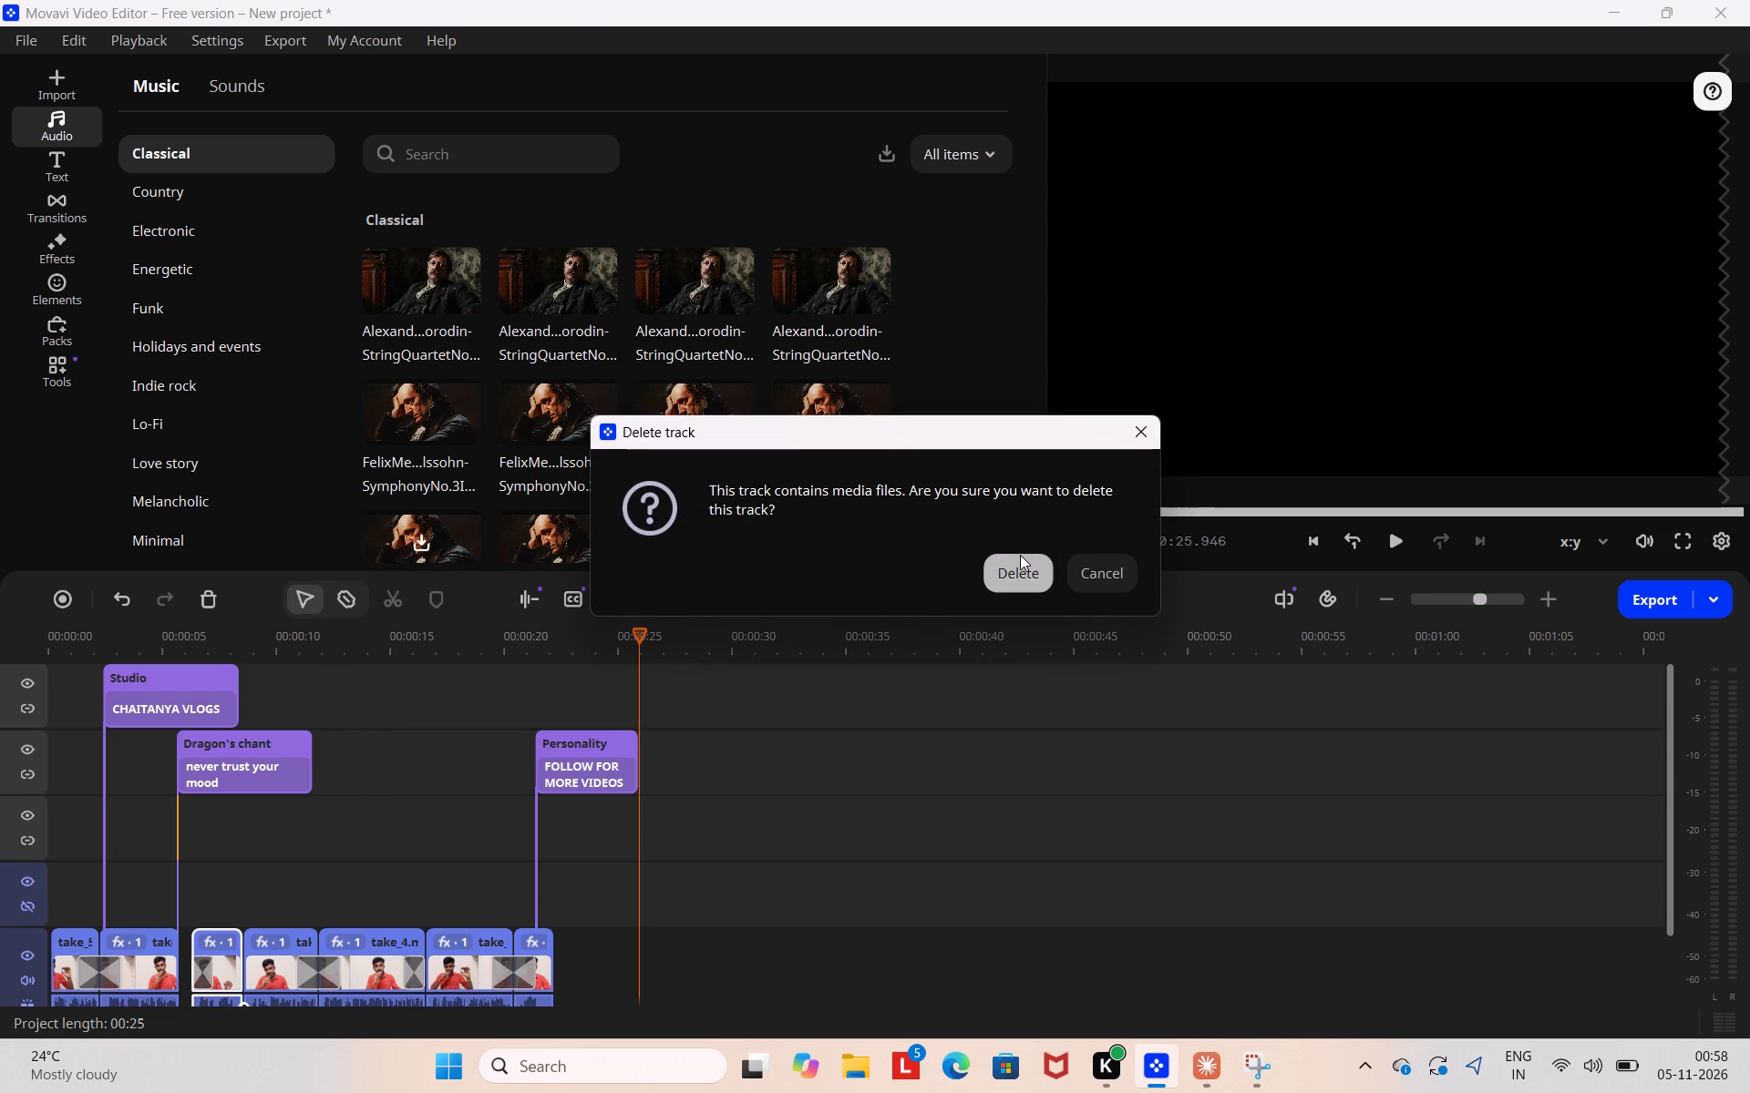
pyautogui.click(1020, 555)
# Delete the empty track between the Dragon's chant and Personality titles track and the main video track.
pyautogui.rightClick(575, 814)
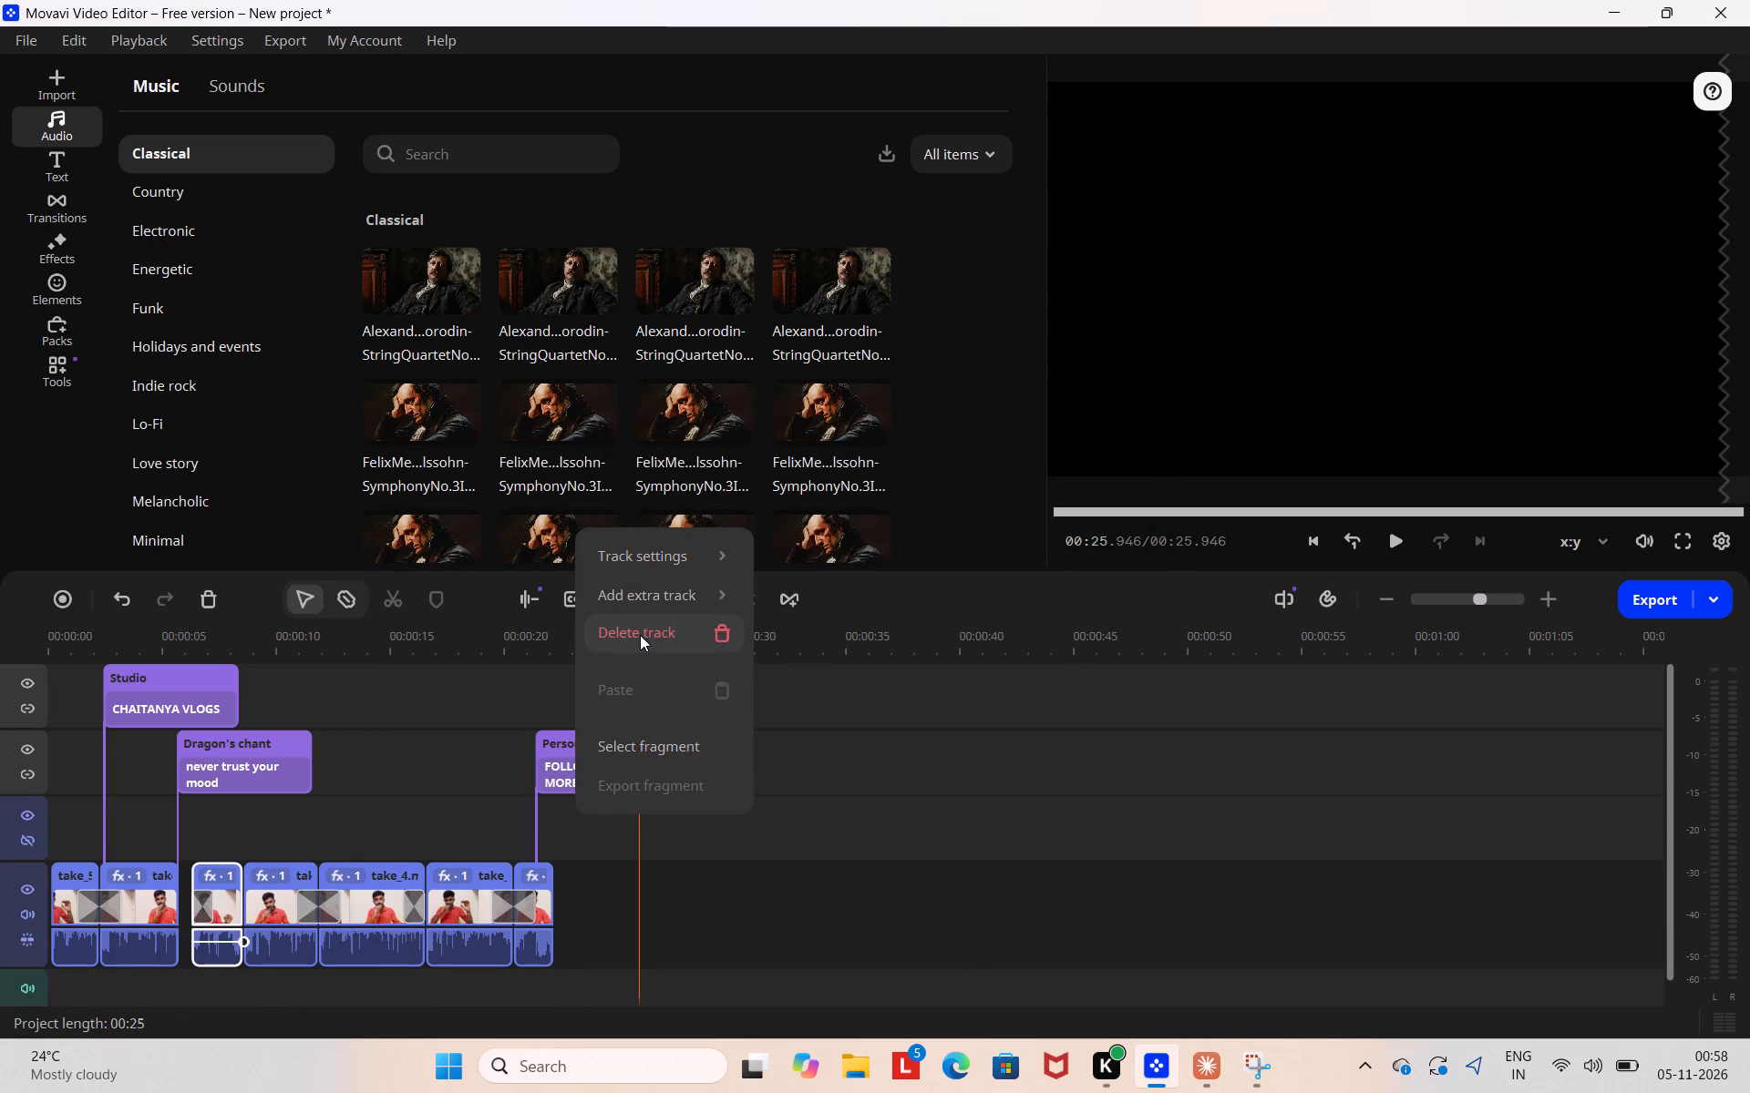
pyautogui.click(640, 633)
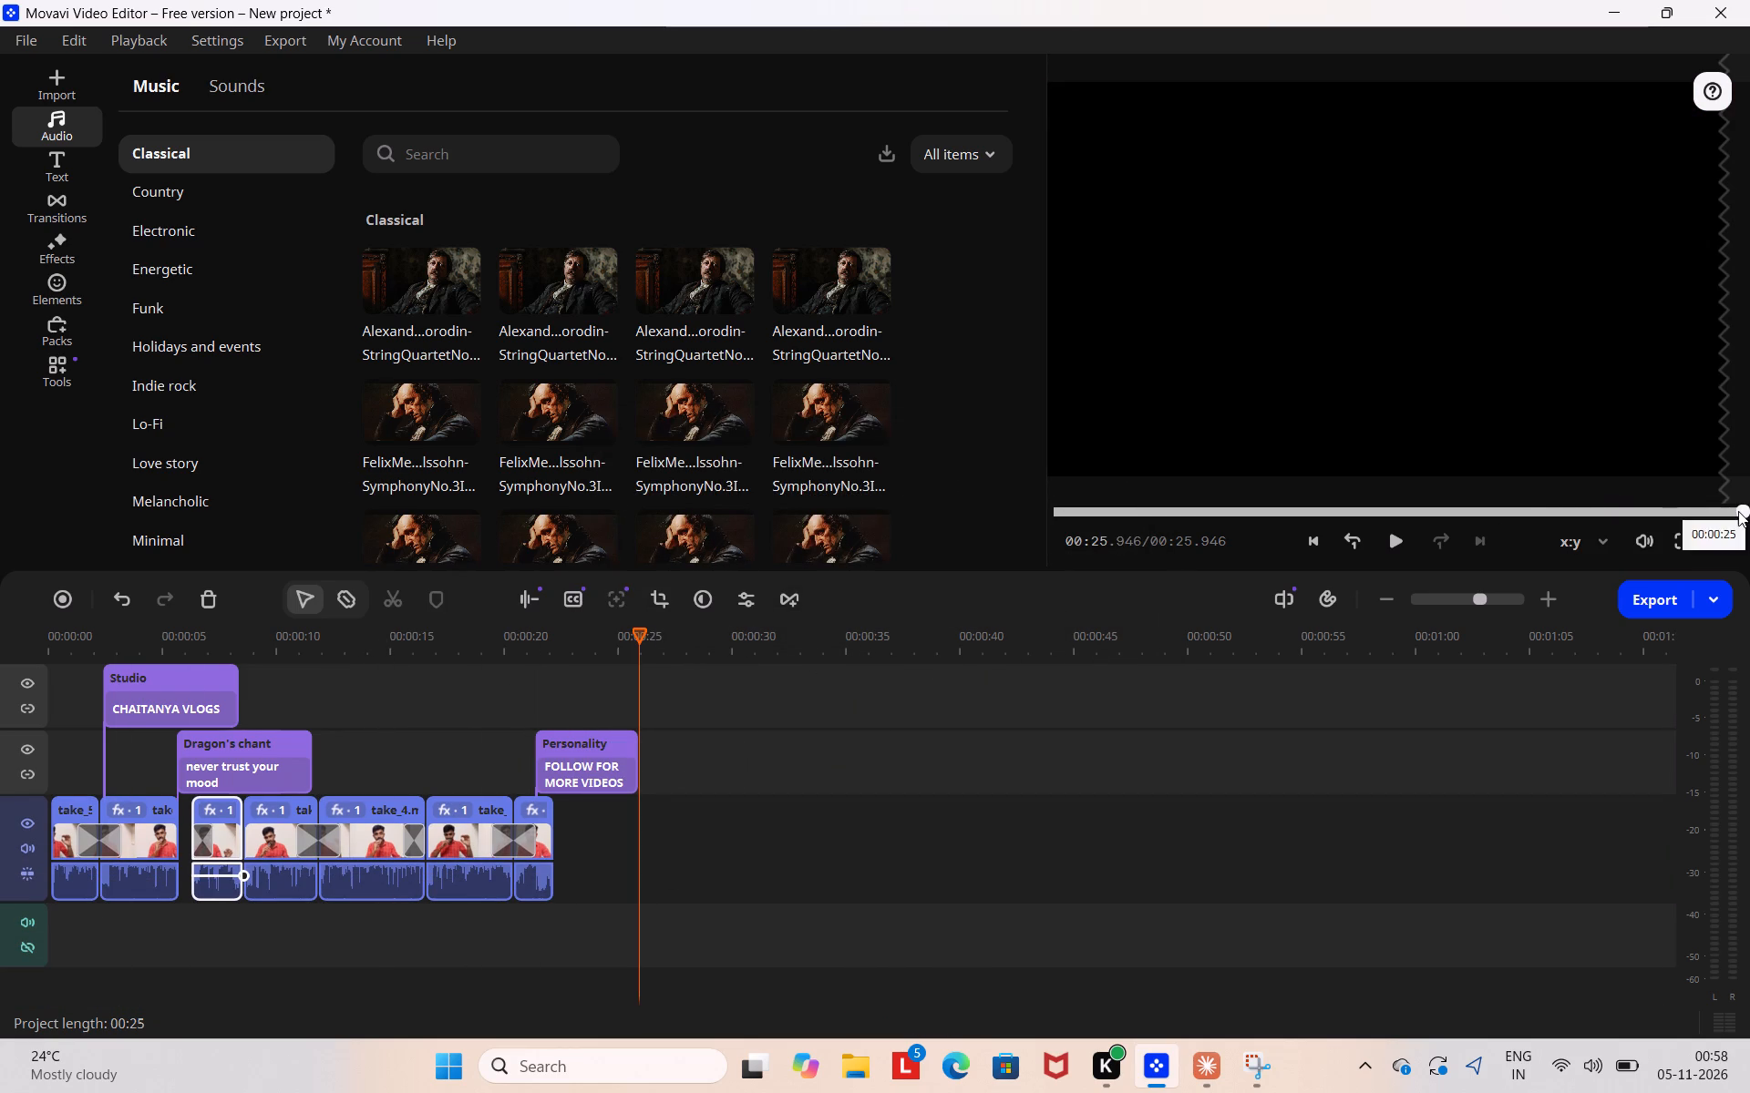
# Replay the project from the beginning to check the clips, titles and transitions.
pyautogui.moveTo(1738, 511); pyautogui.dragTo(1000, 603)
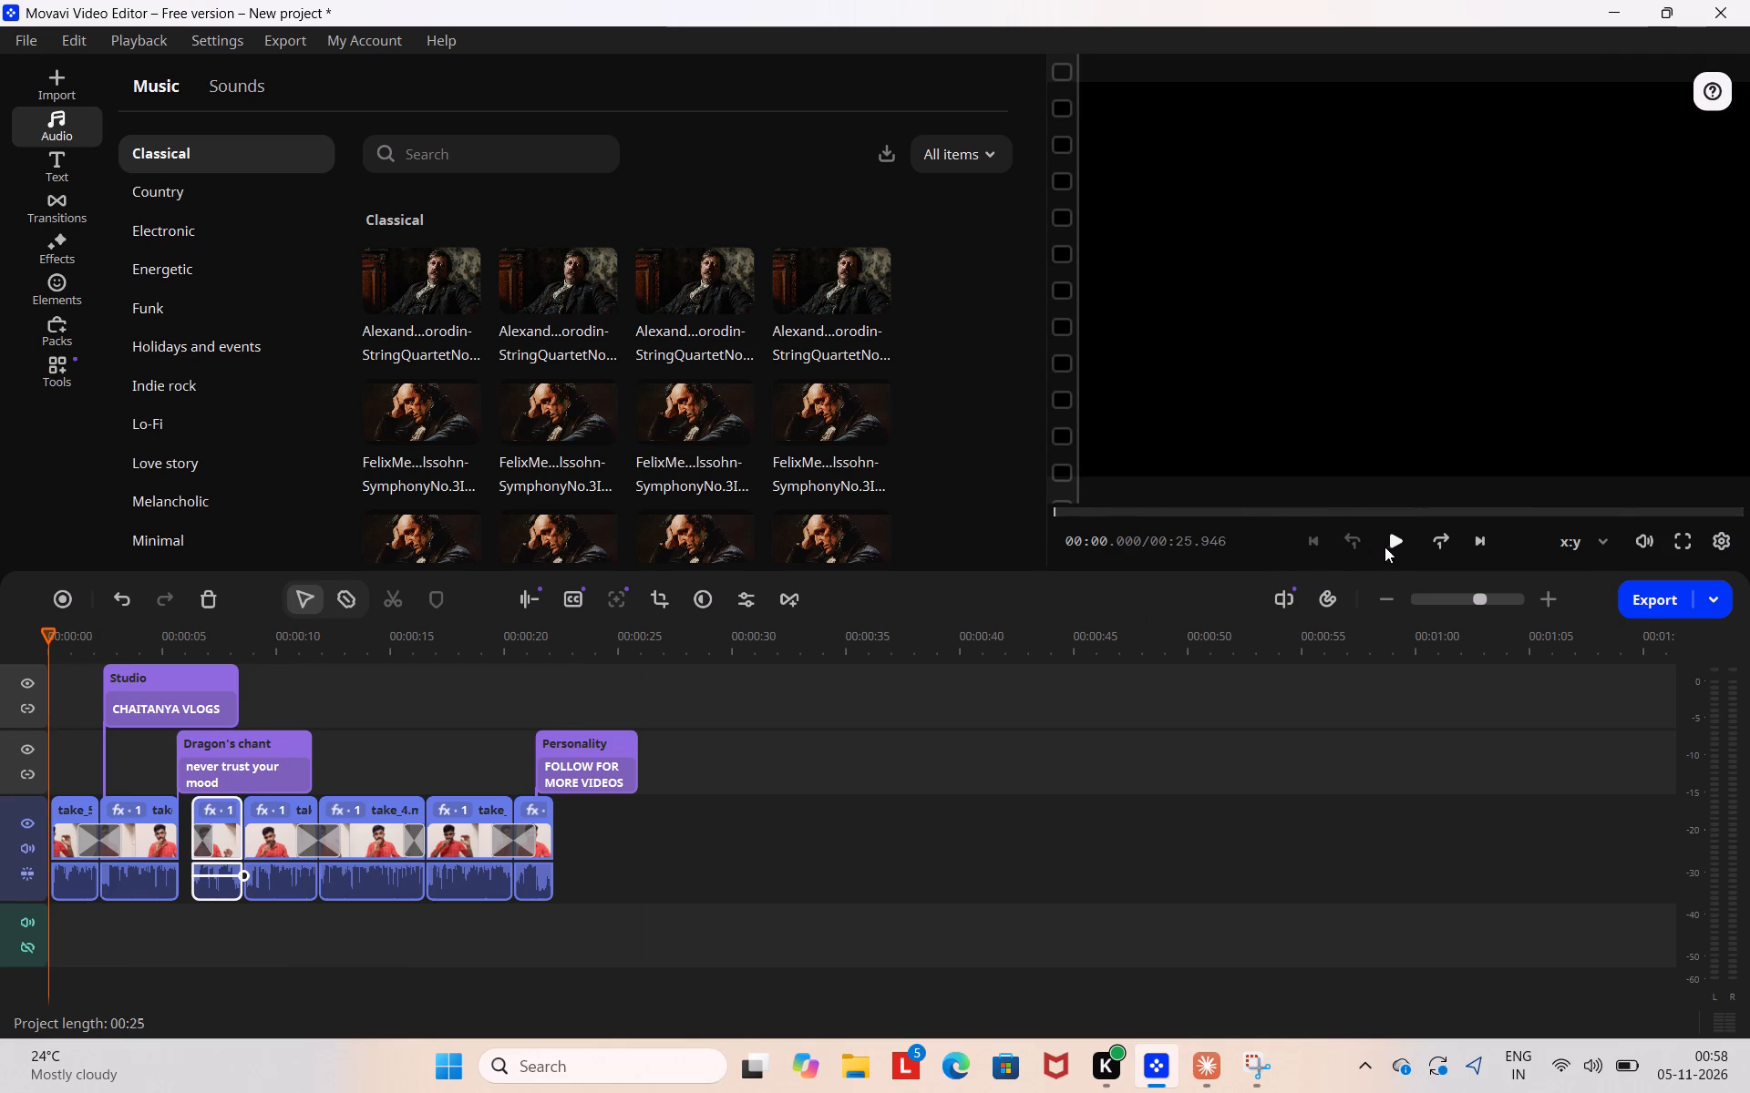
pyautogui.click(1395, 539)
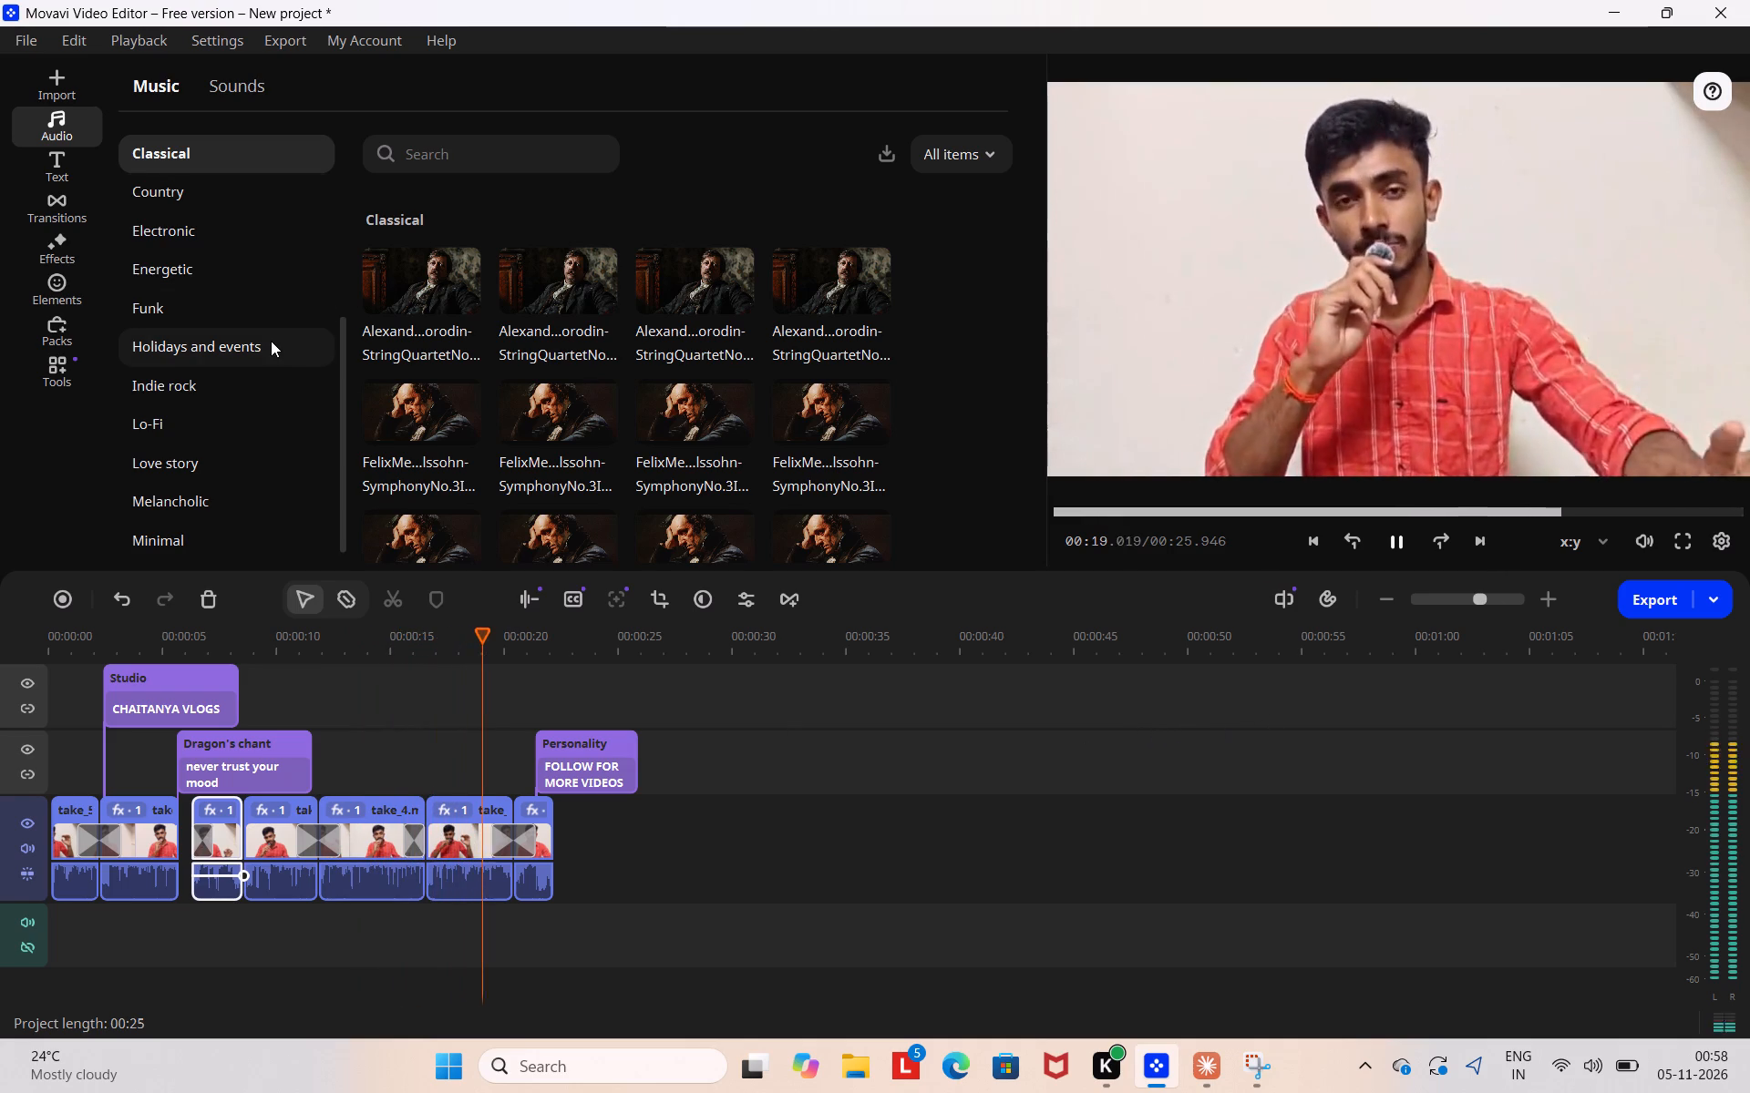
# Browse the music categories, titles, transitions and featured effects for further additions.
pyautogui.scroll(6, 267, 342)
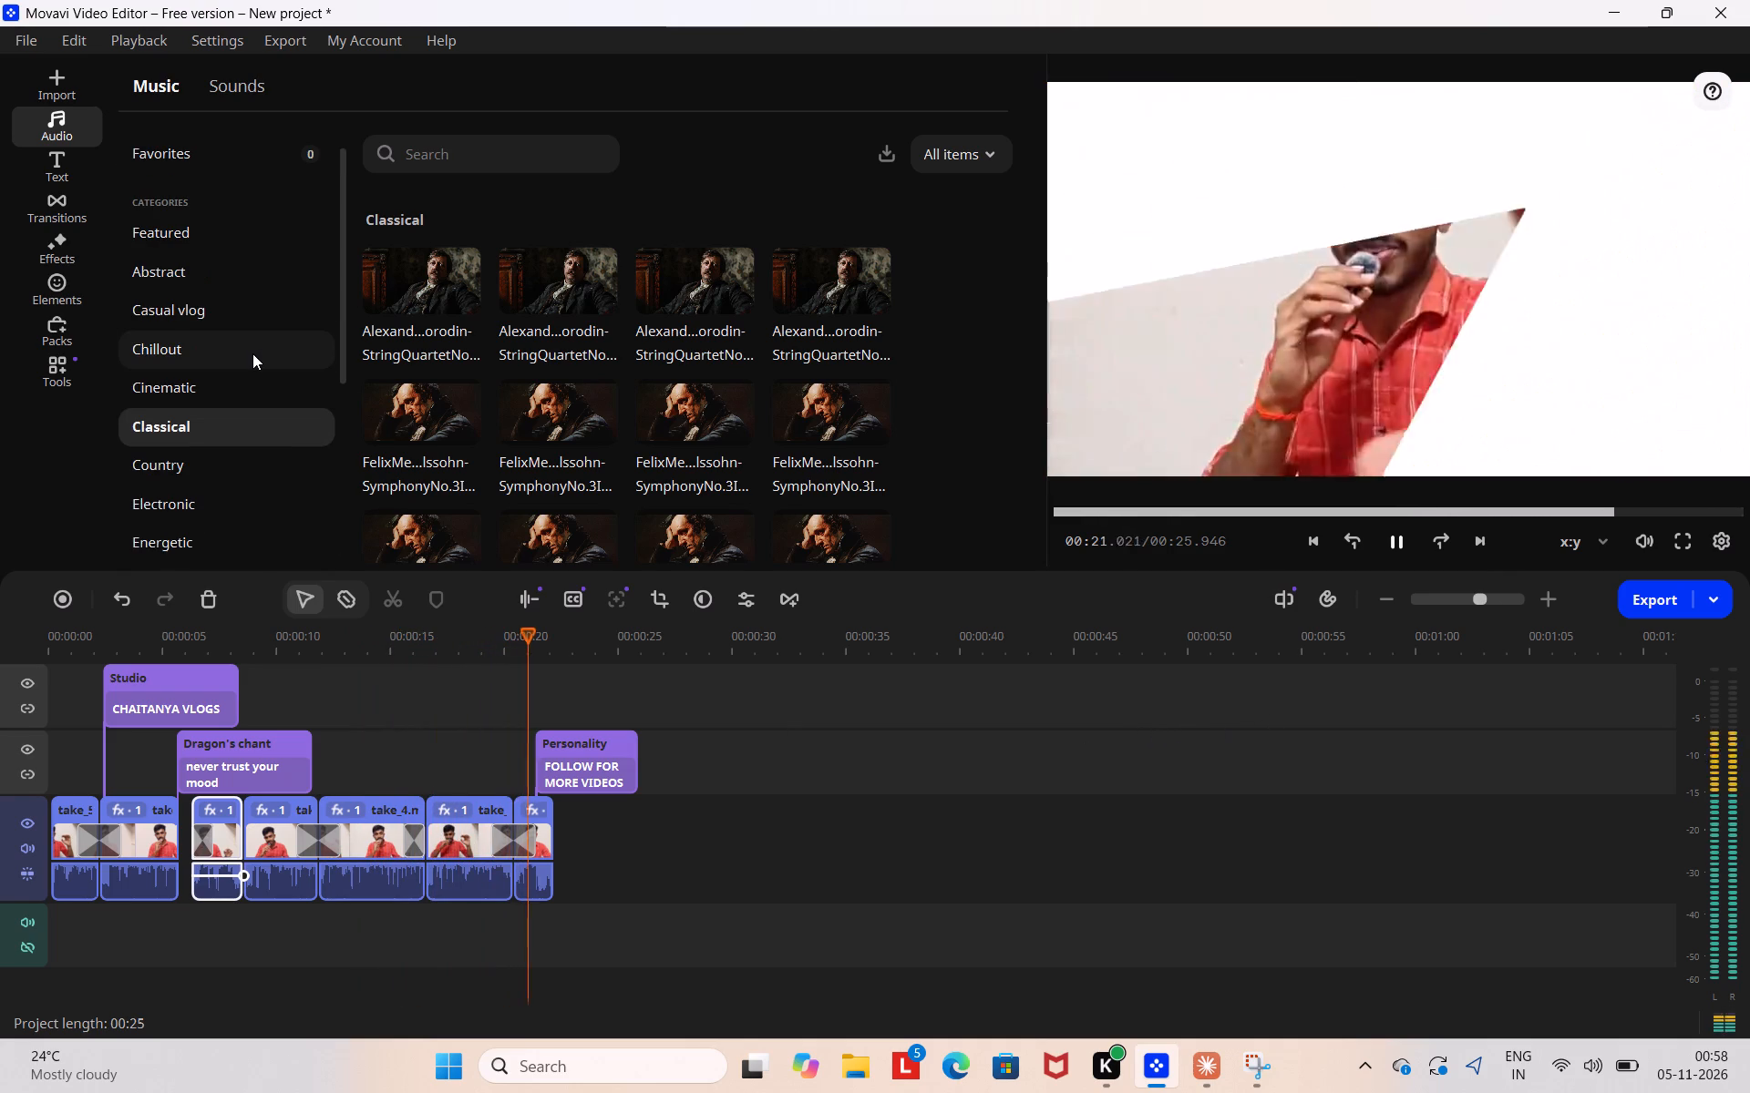
pyautogui.scroll(3, 252, 353)
pyautogui.click(32, 158)
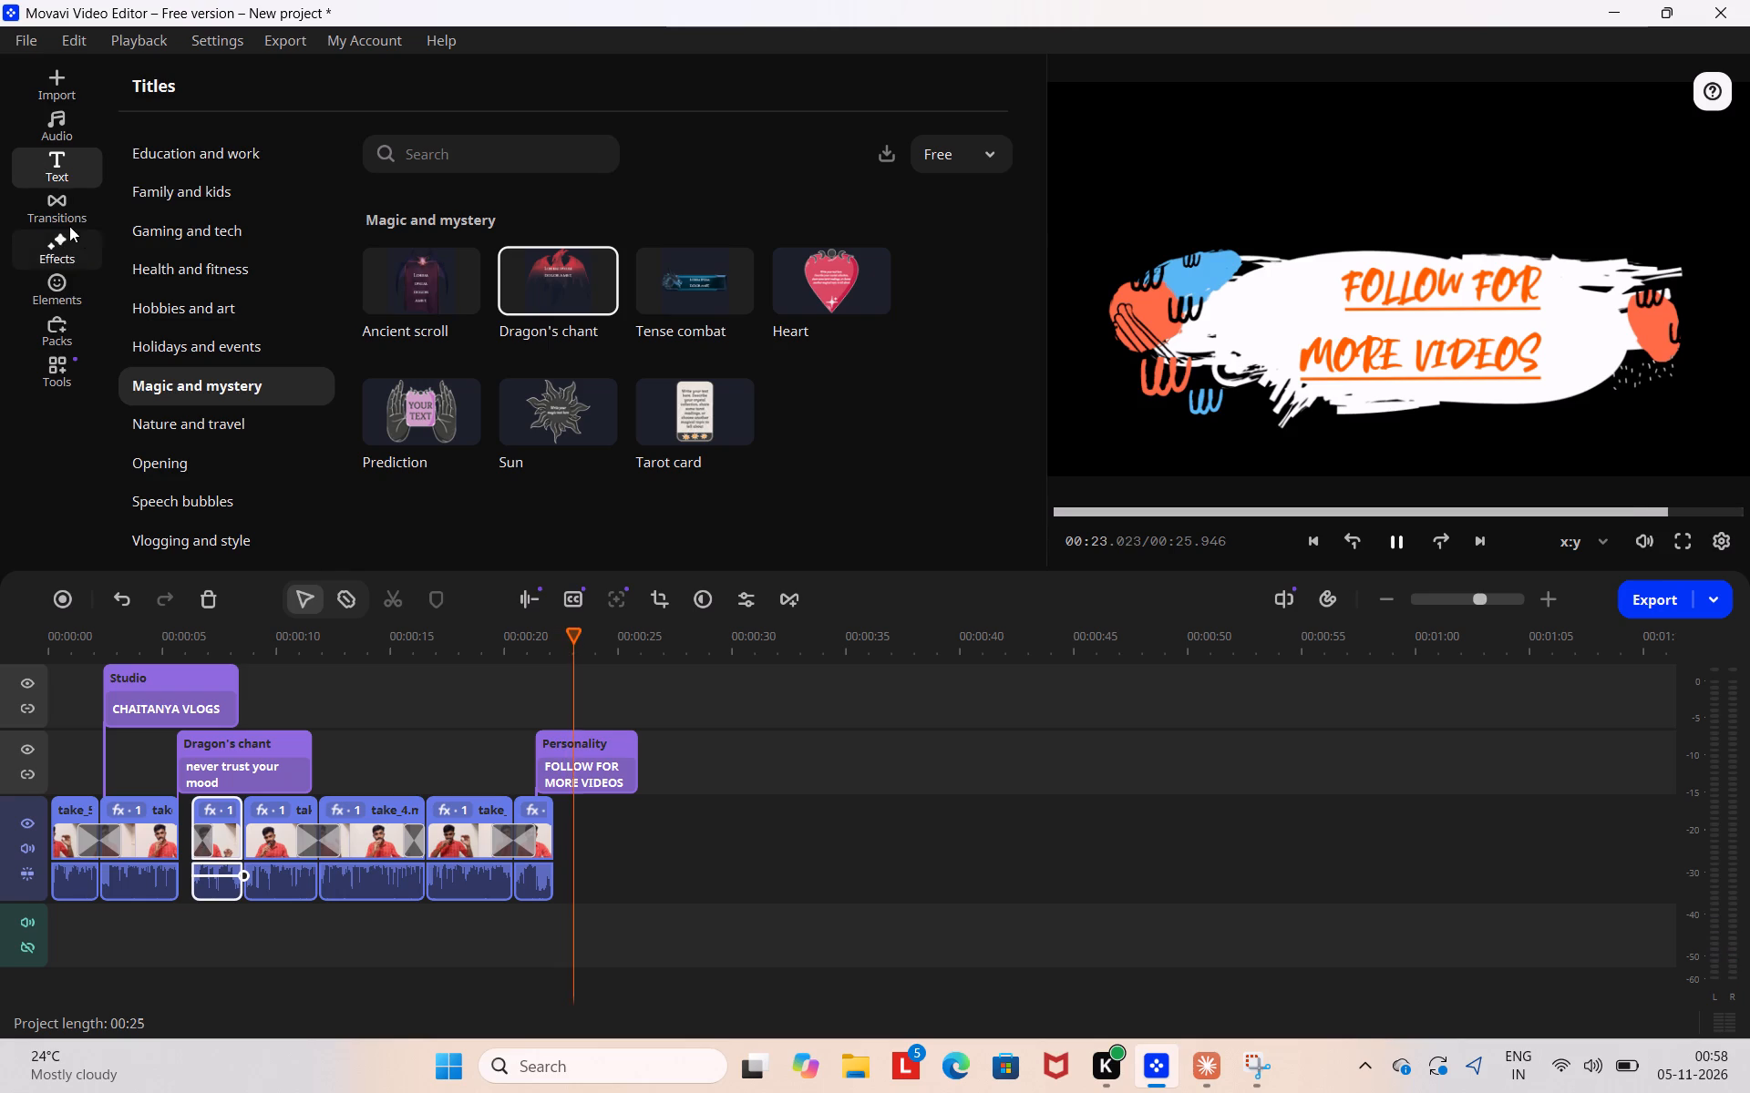
pyautogui.click(57, 212)
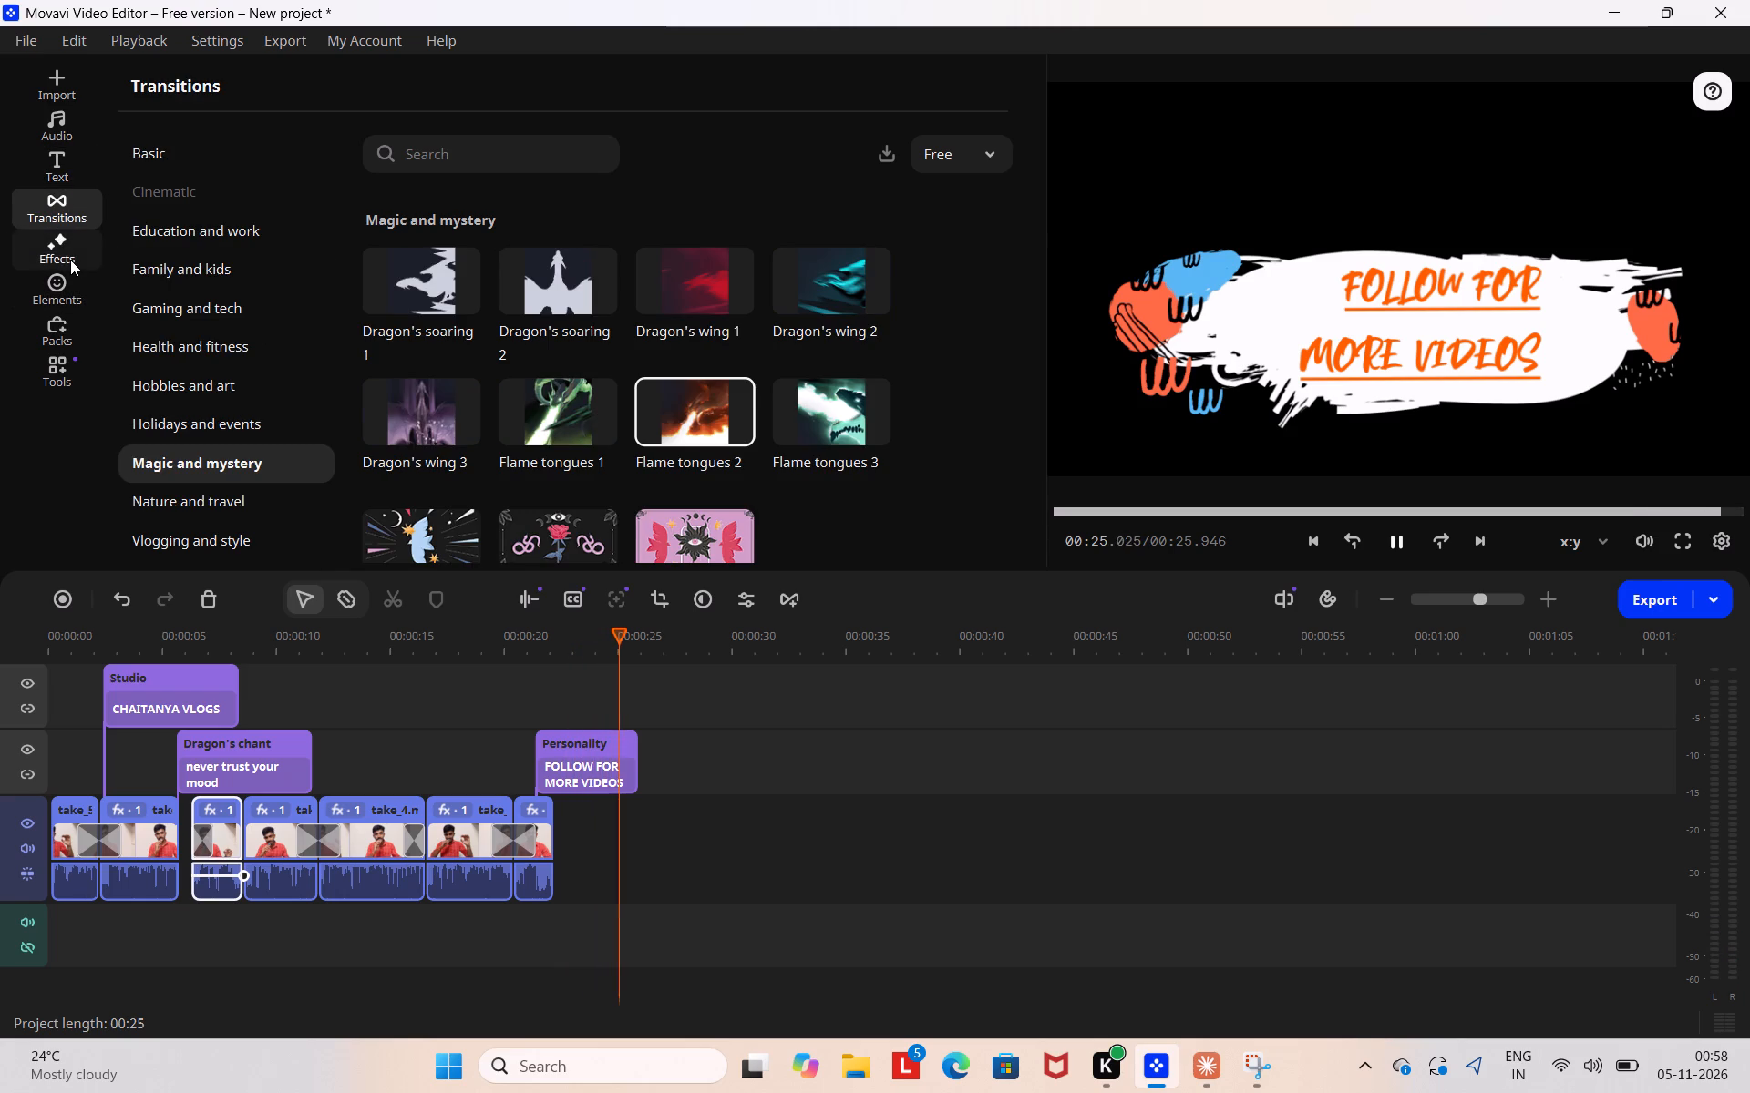
pyautogui.click(70, 260)
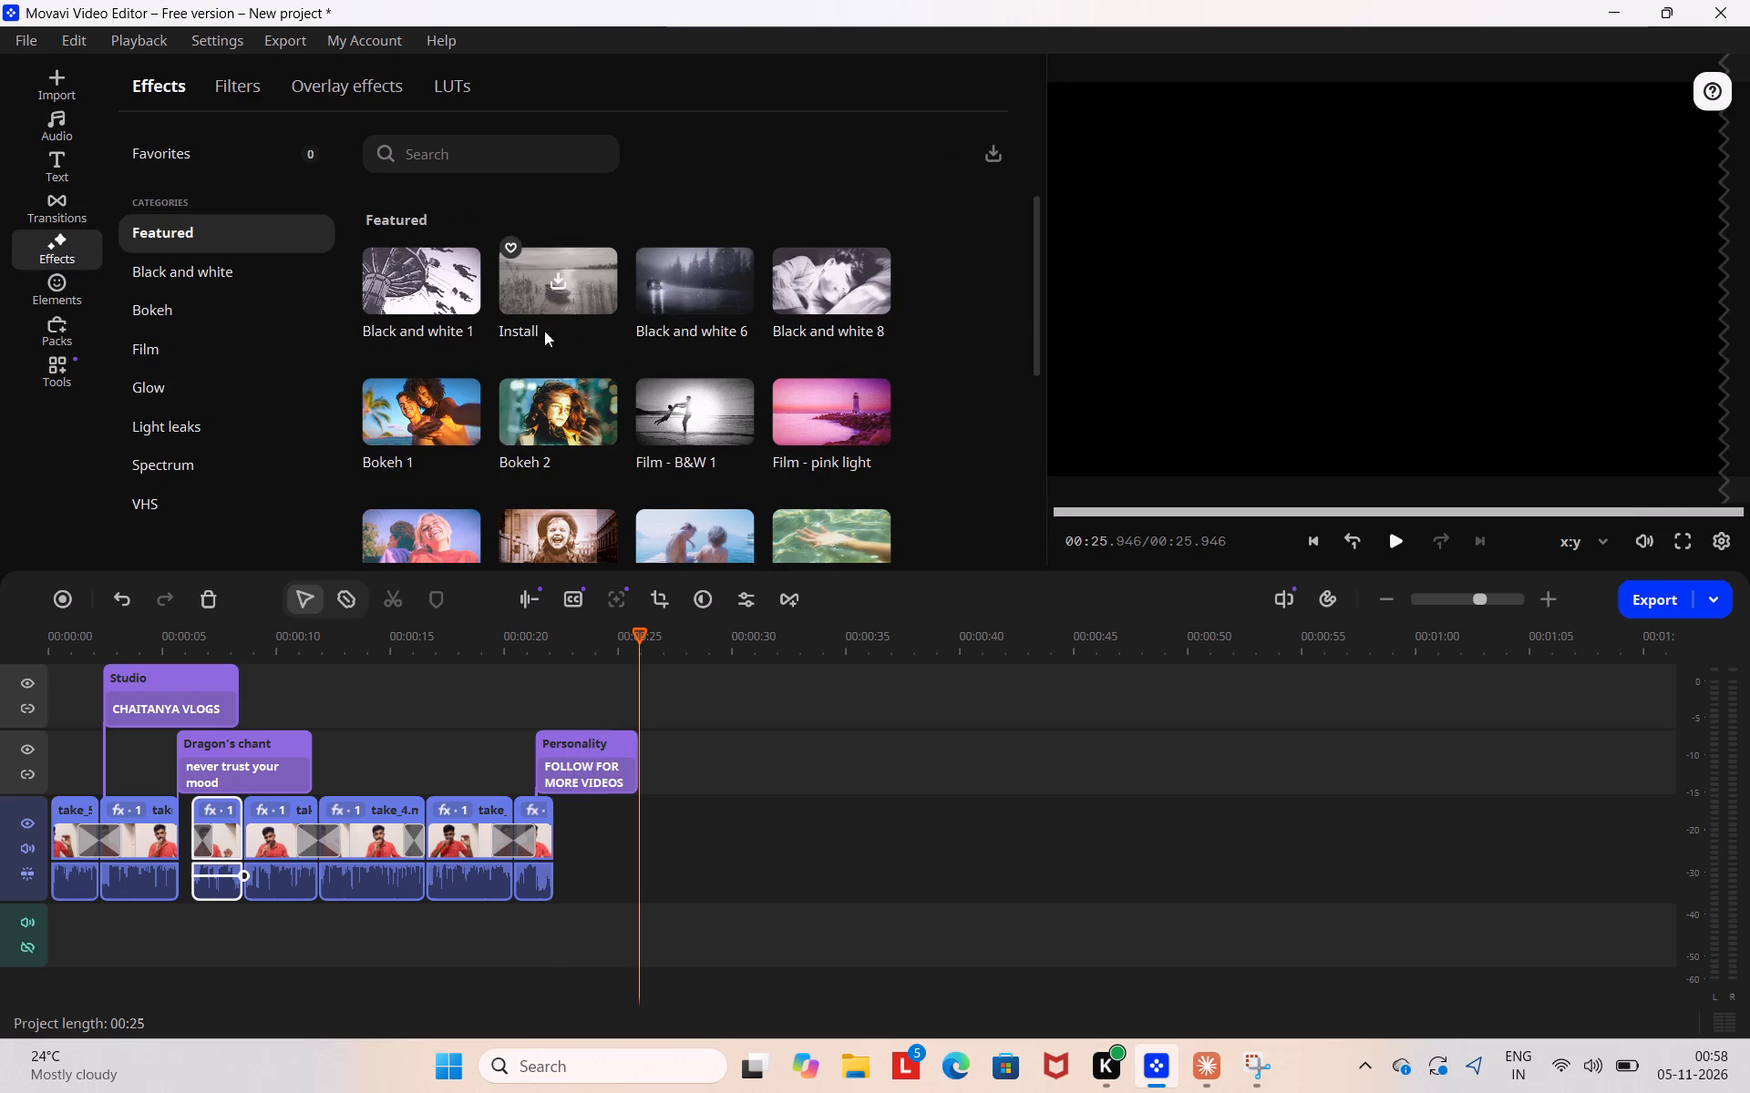
pyautogui.scroll(-1, 458, 437)
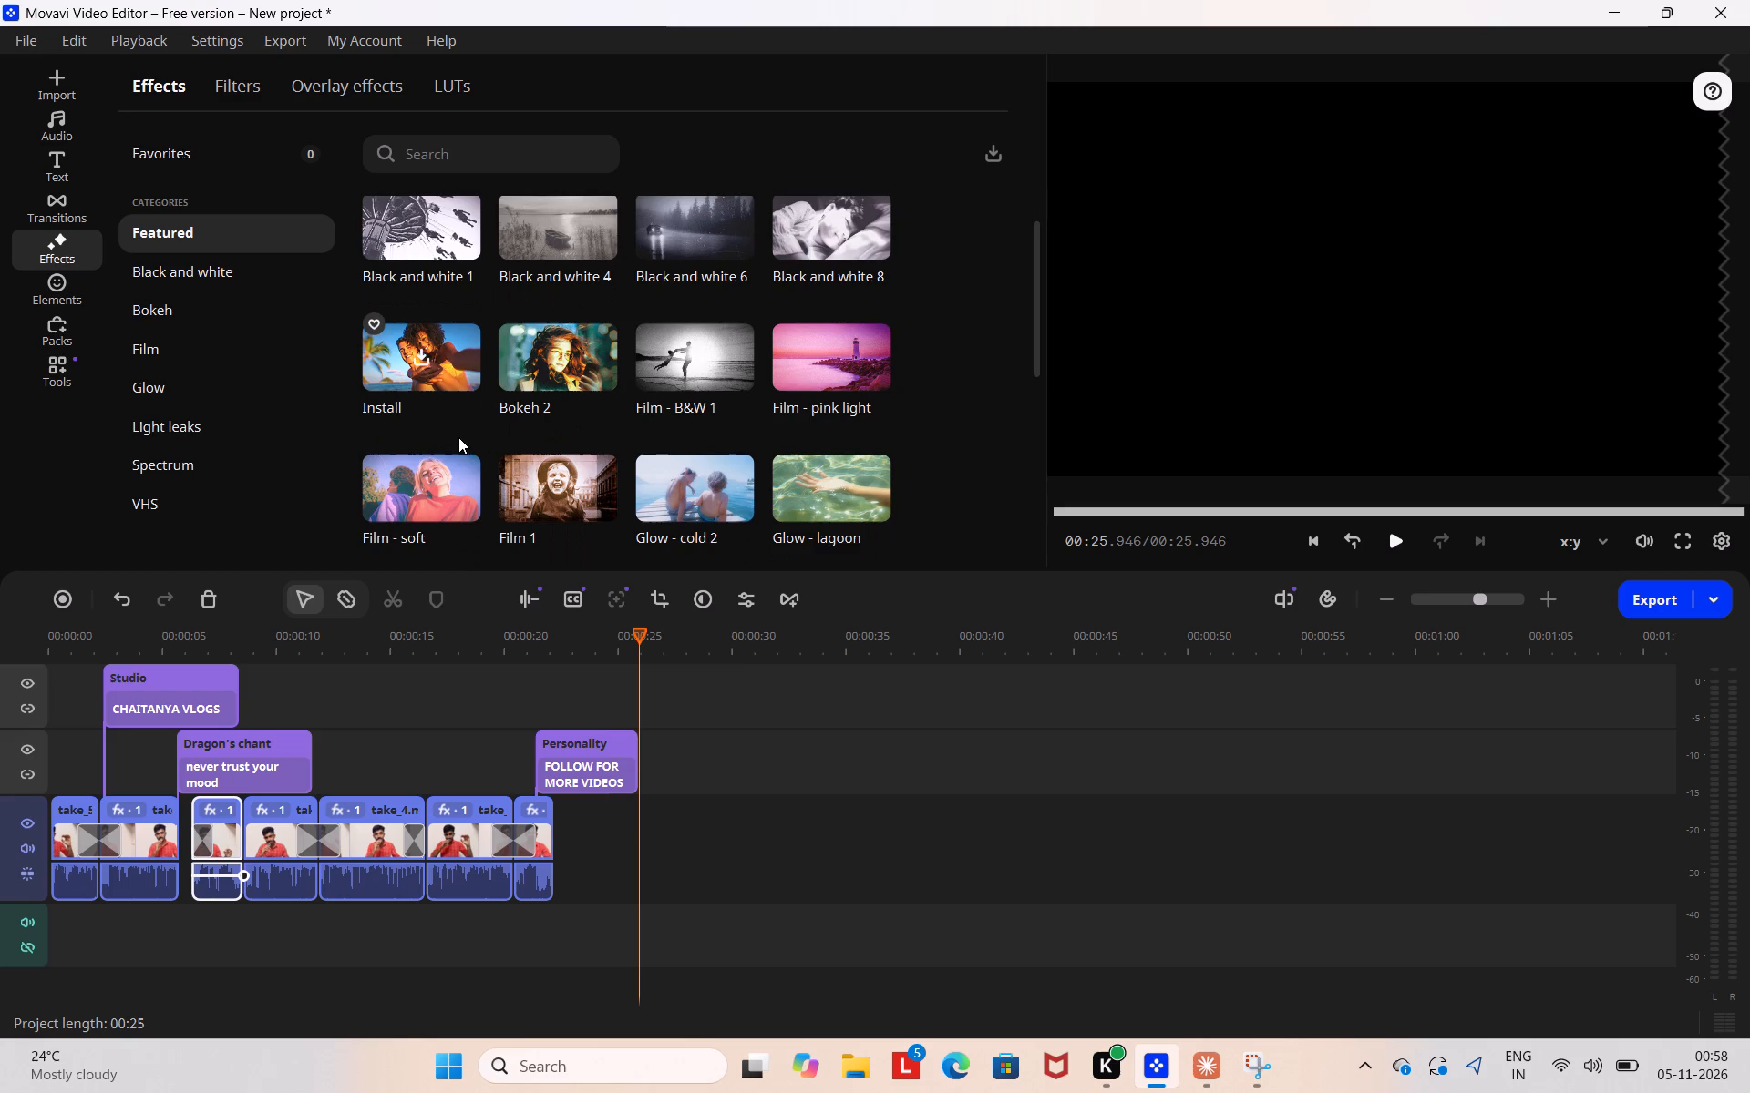
pyautogui.scroll(-1, 468, 430)
pyautogui.scroll(2, 616, 406)
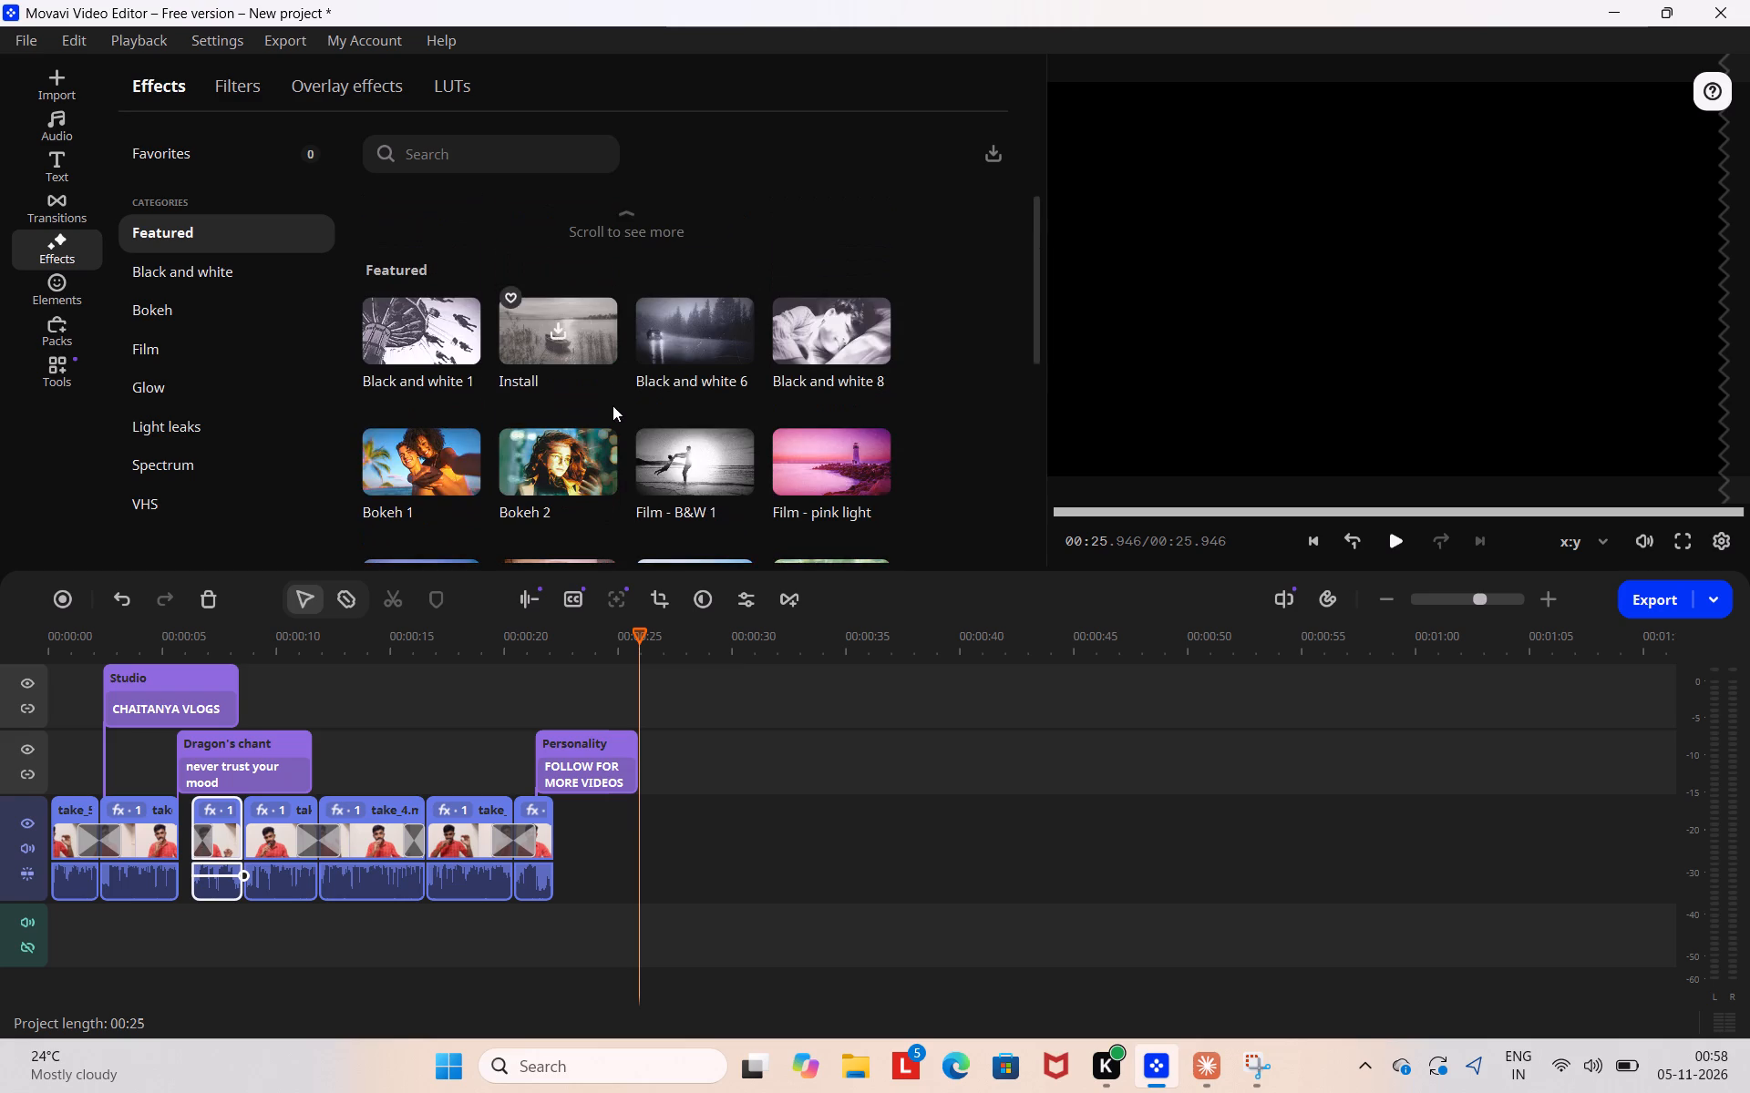
pyautogui.scroll(3, 612, 405)
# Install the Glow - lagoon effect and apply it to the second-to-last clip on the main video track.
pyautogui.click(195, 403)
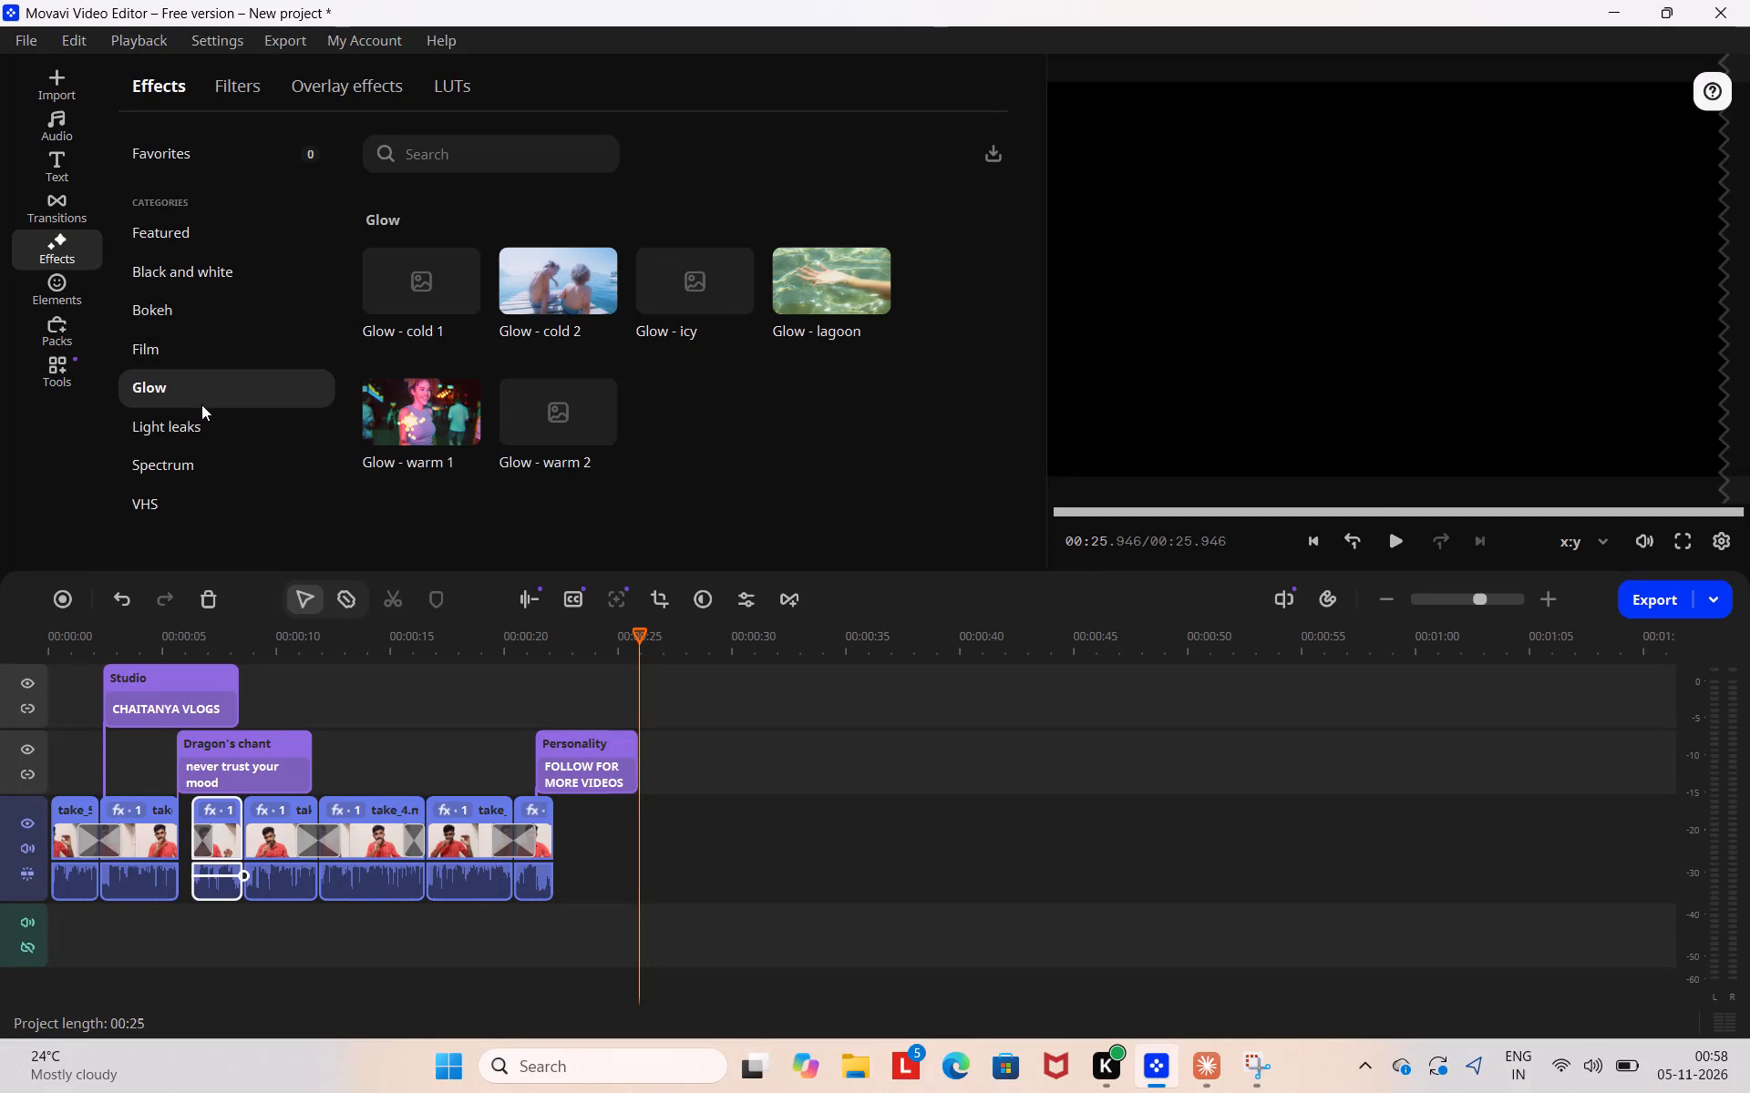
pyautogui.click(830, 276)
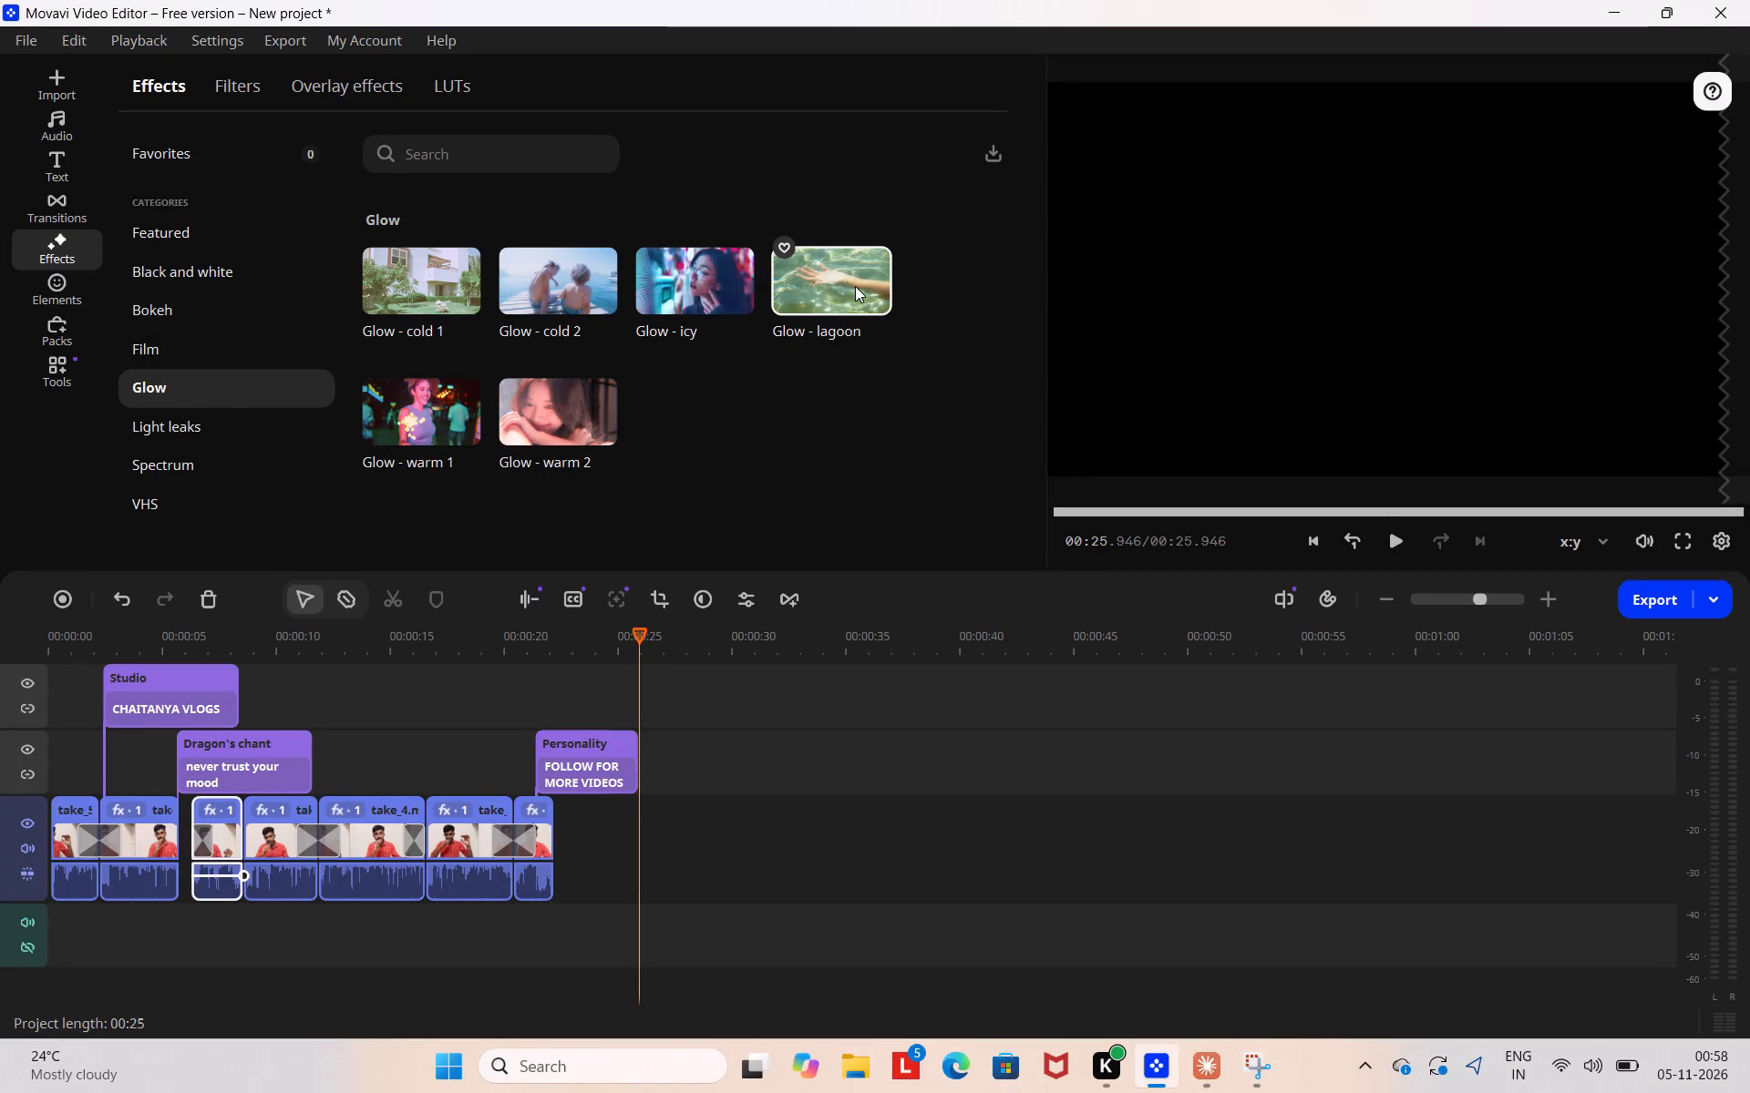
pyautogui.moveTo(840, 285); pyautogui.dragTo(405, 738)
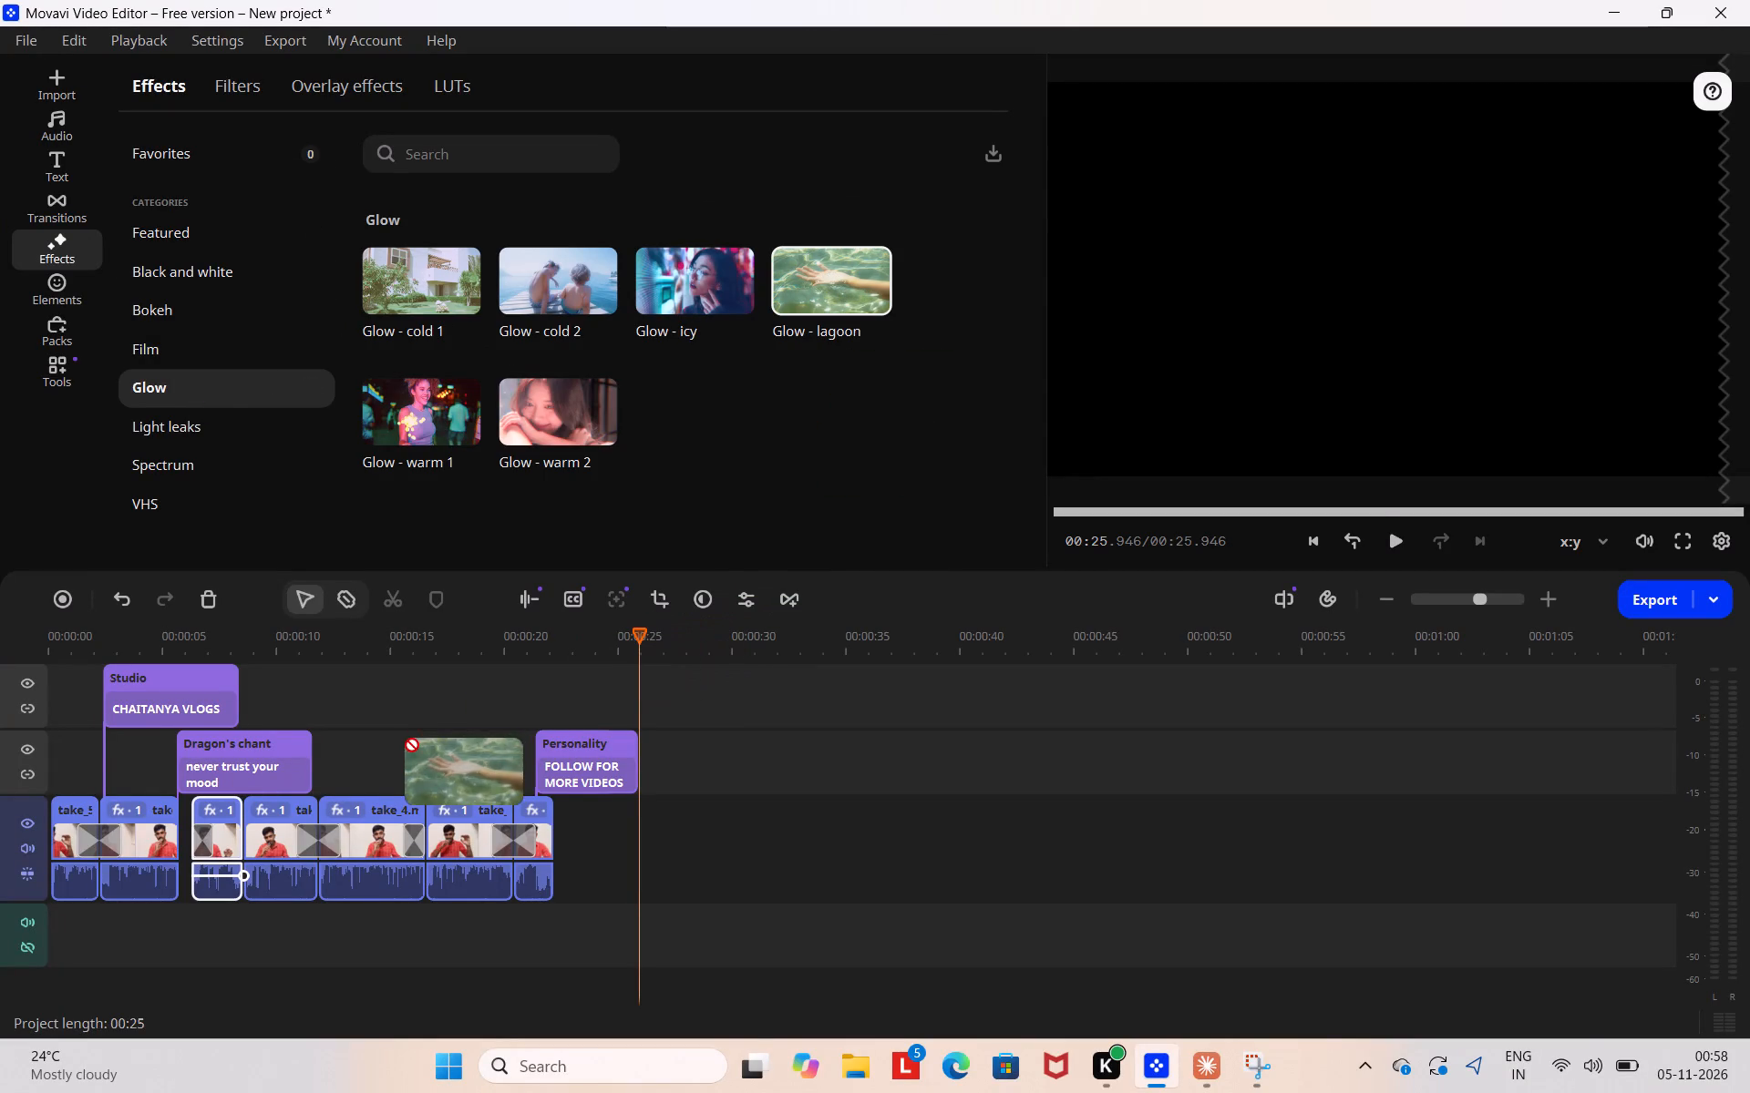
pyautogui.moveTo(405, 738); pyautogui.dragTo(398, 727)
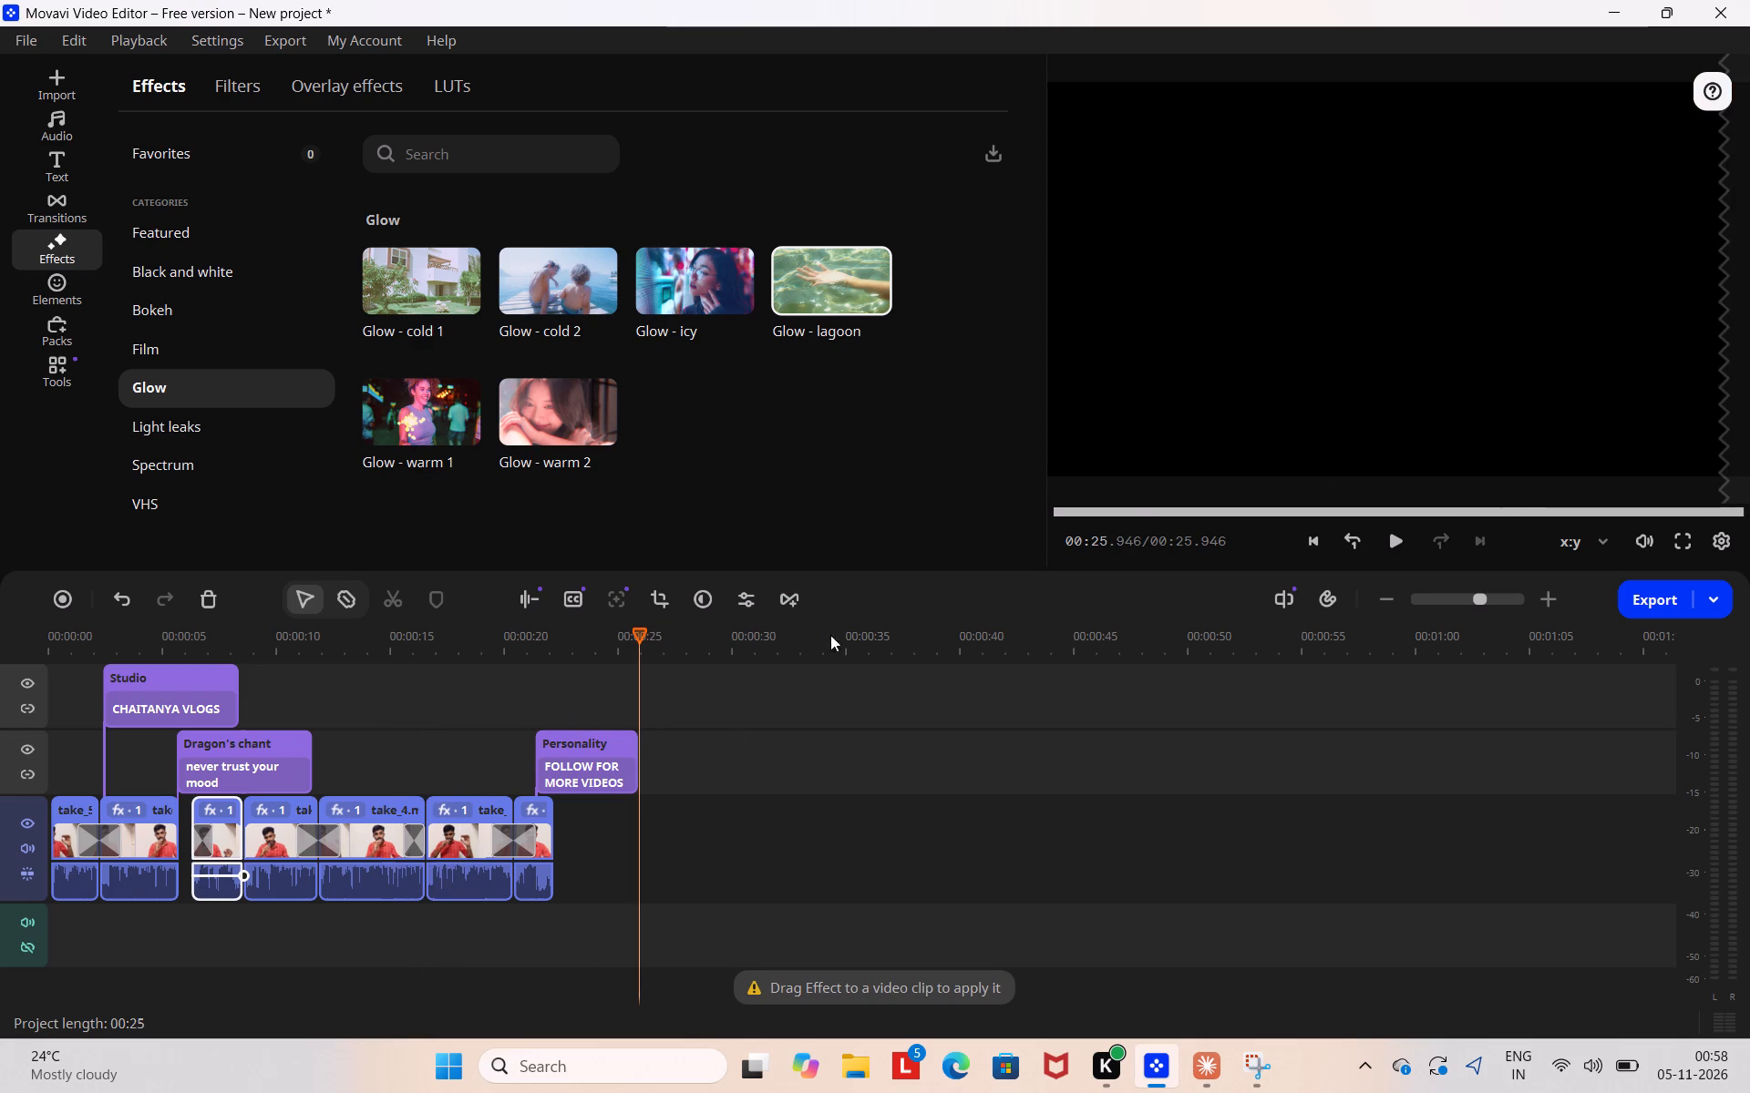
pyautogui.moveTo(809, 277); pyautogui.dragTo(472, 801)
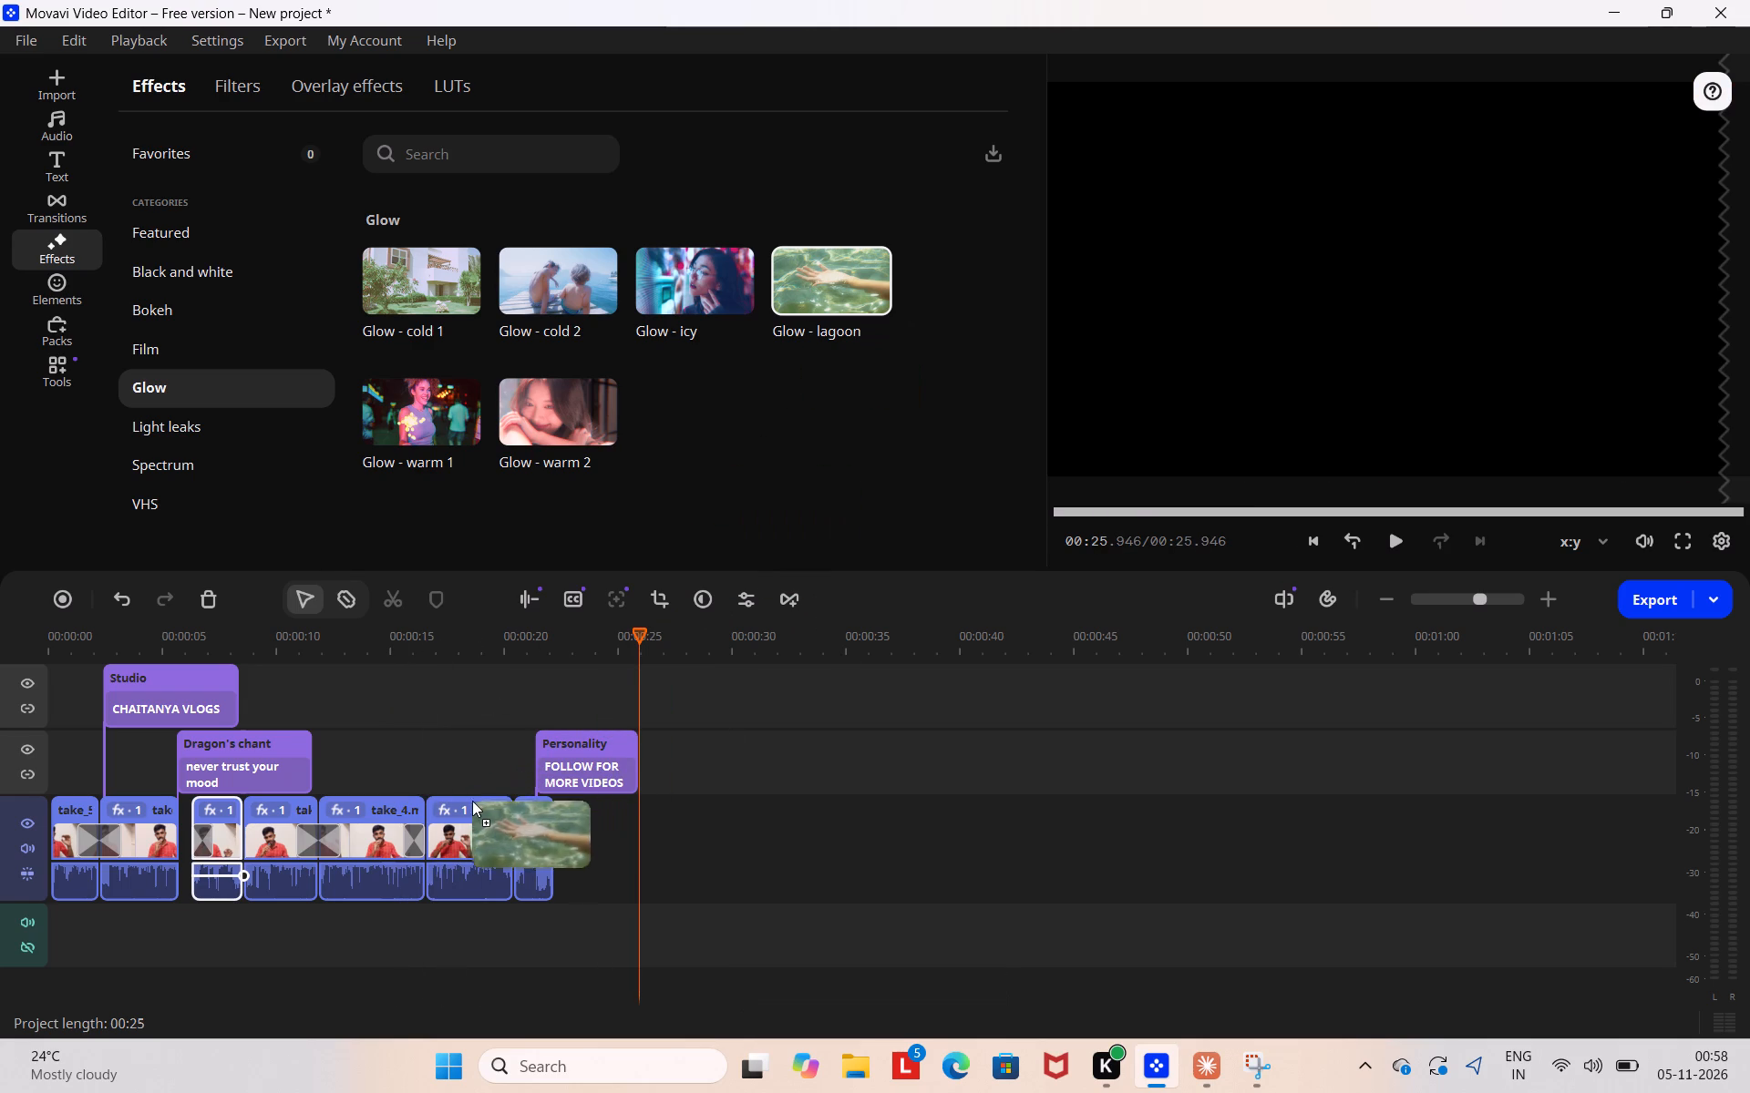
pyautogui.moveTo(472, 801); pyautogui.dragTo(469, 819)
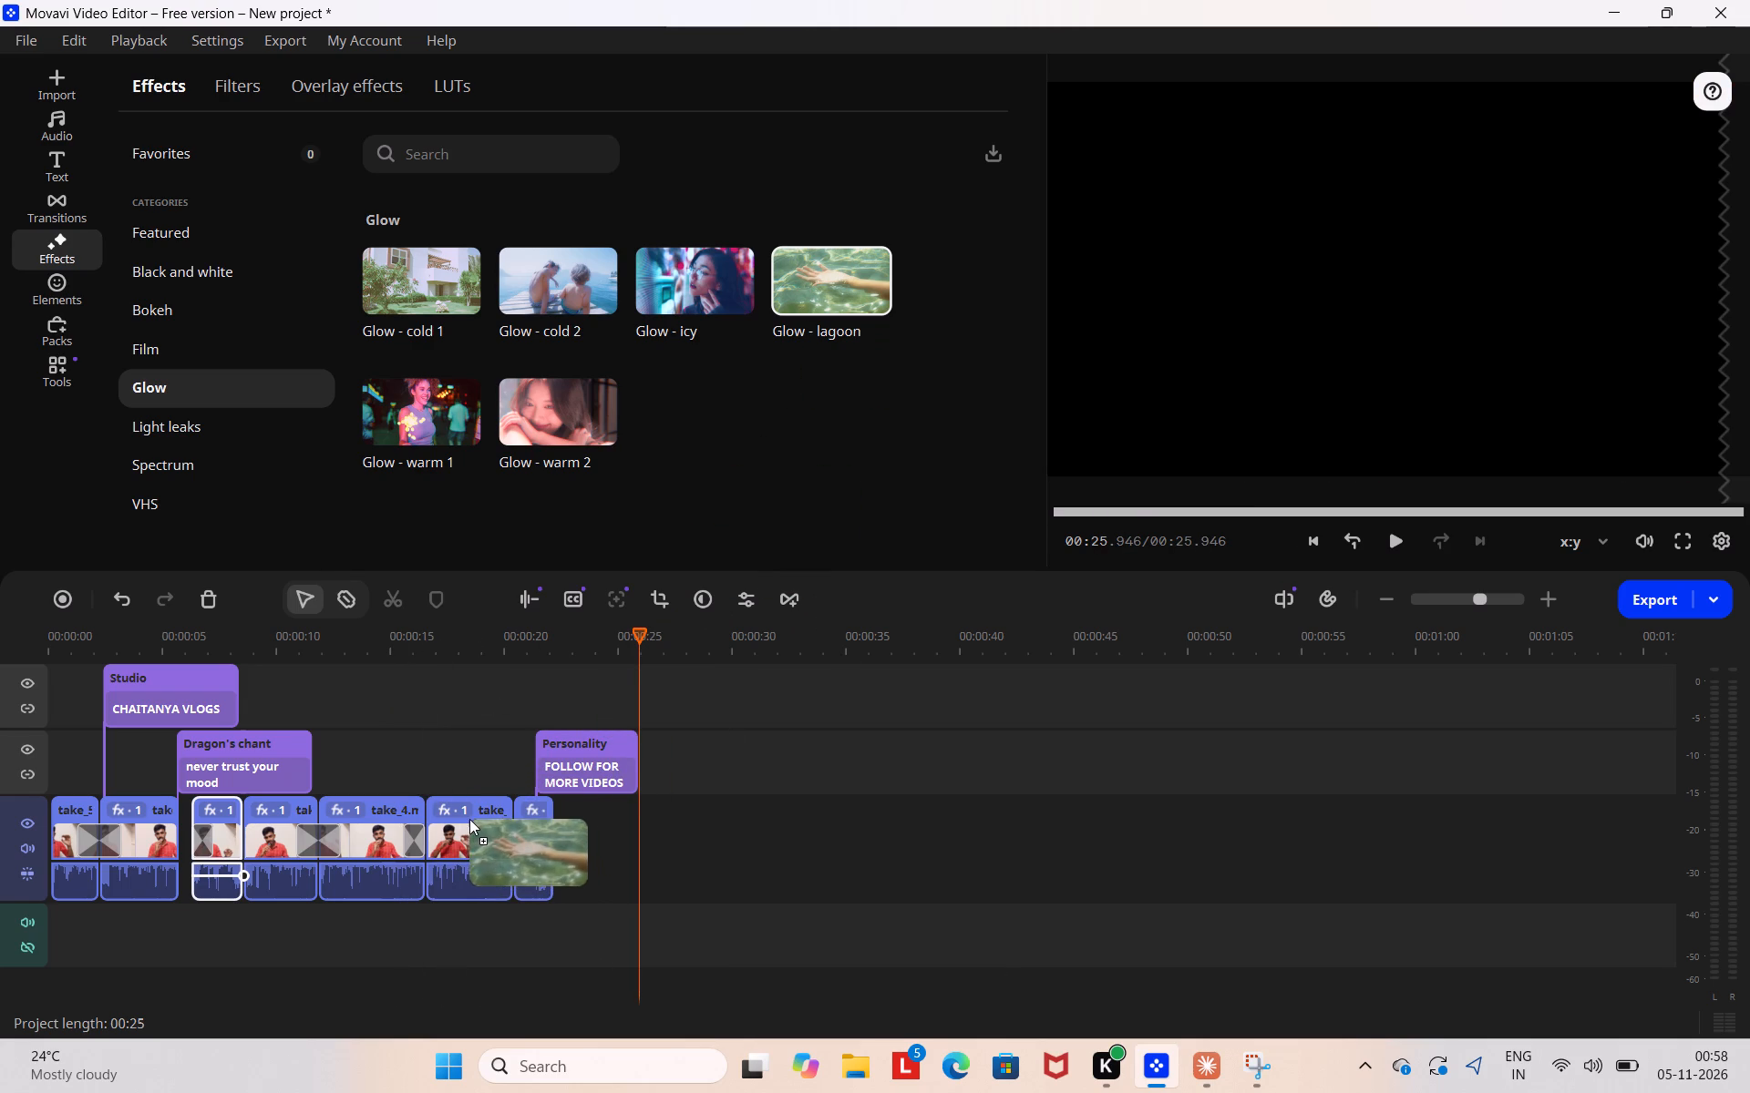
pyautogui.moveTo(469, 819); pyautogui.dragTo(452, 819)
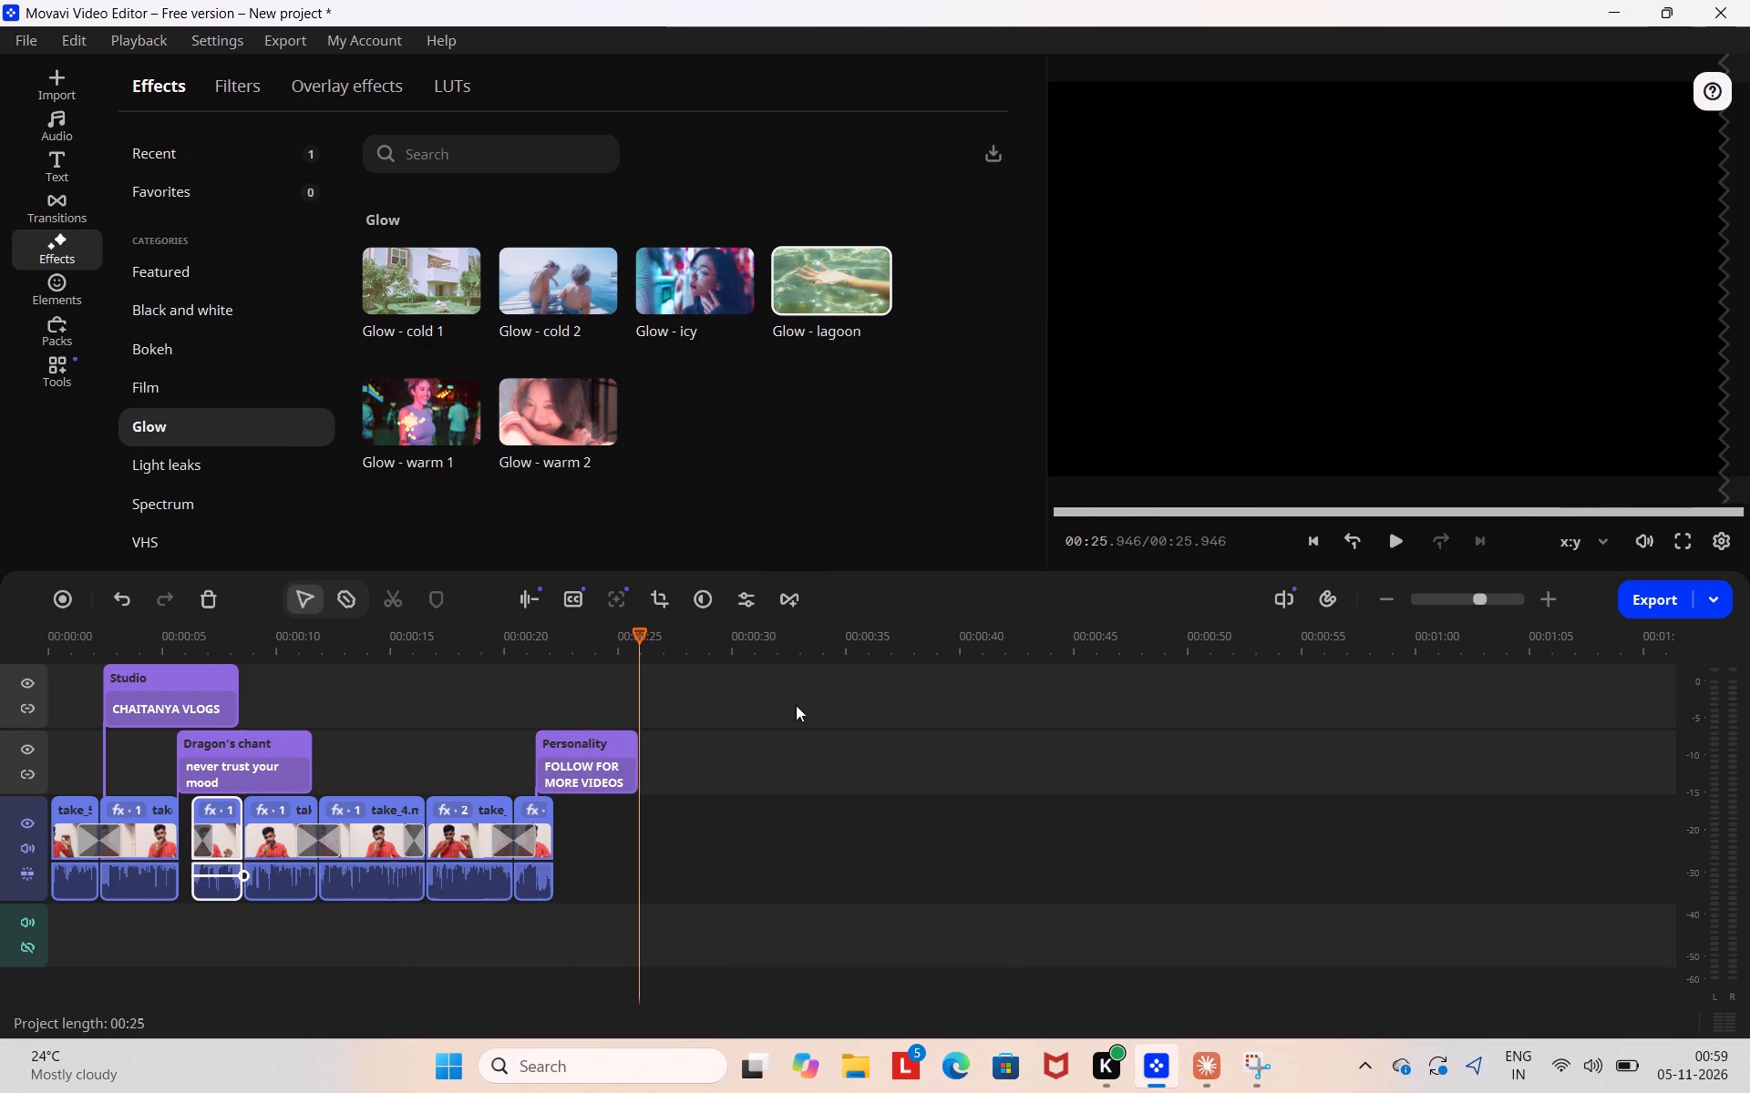
# Preview the project from about 14 seconds to check the Glow - lagoon effect on the clip.
pyautogui.click(1445, 521)
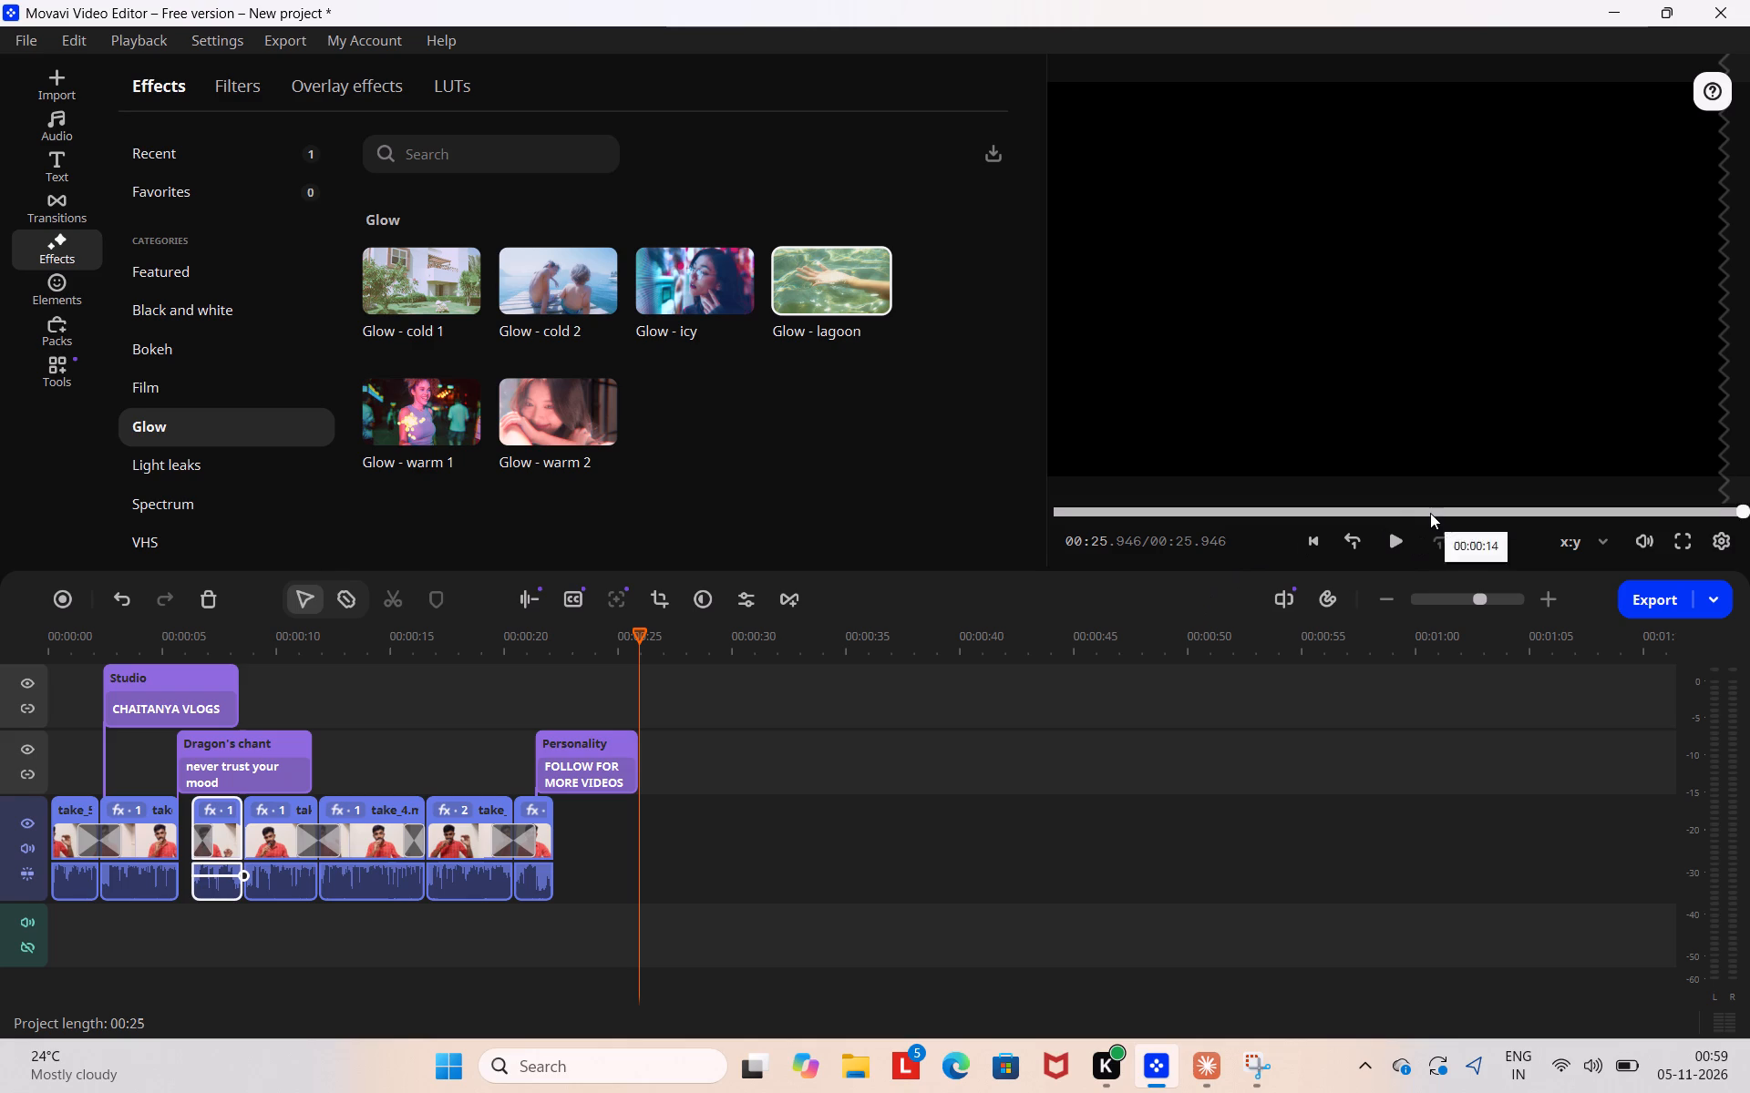
pyautogui.click(1430, 513)
pyautogui.click(1394, 544)
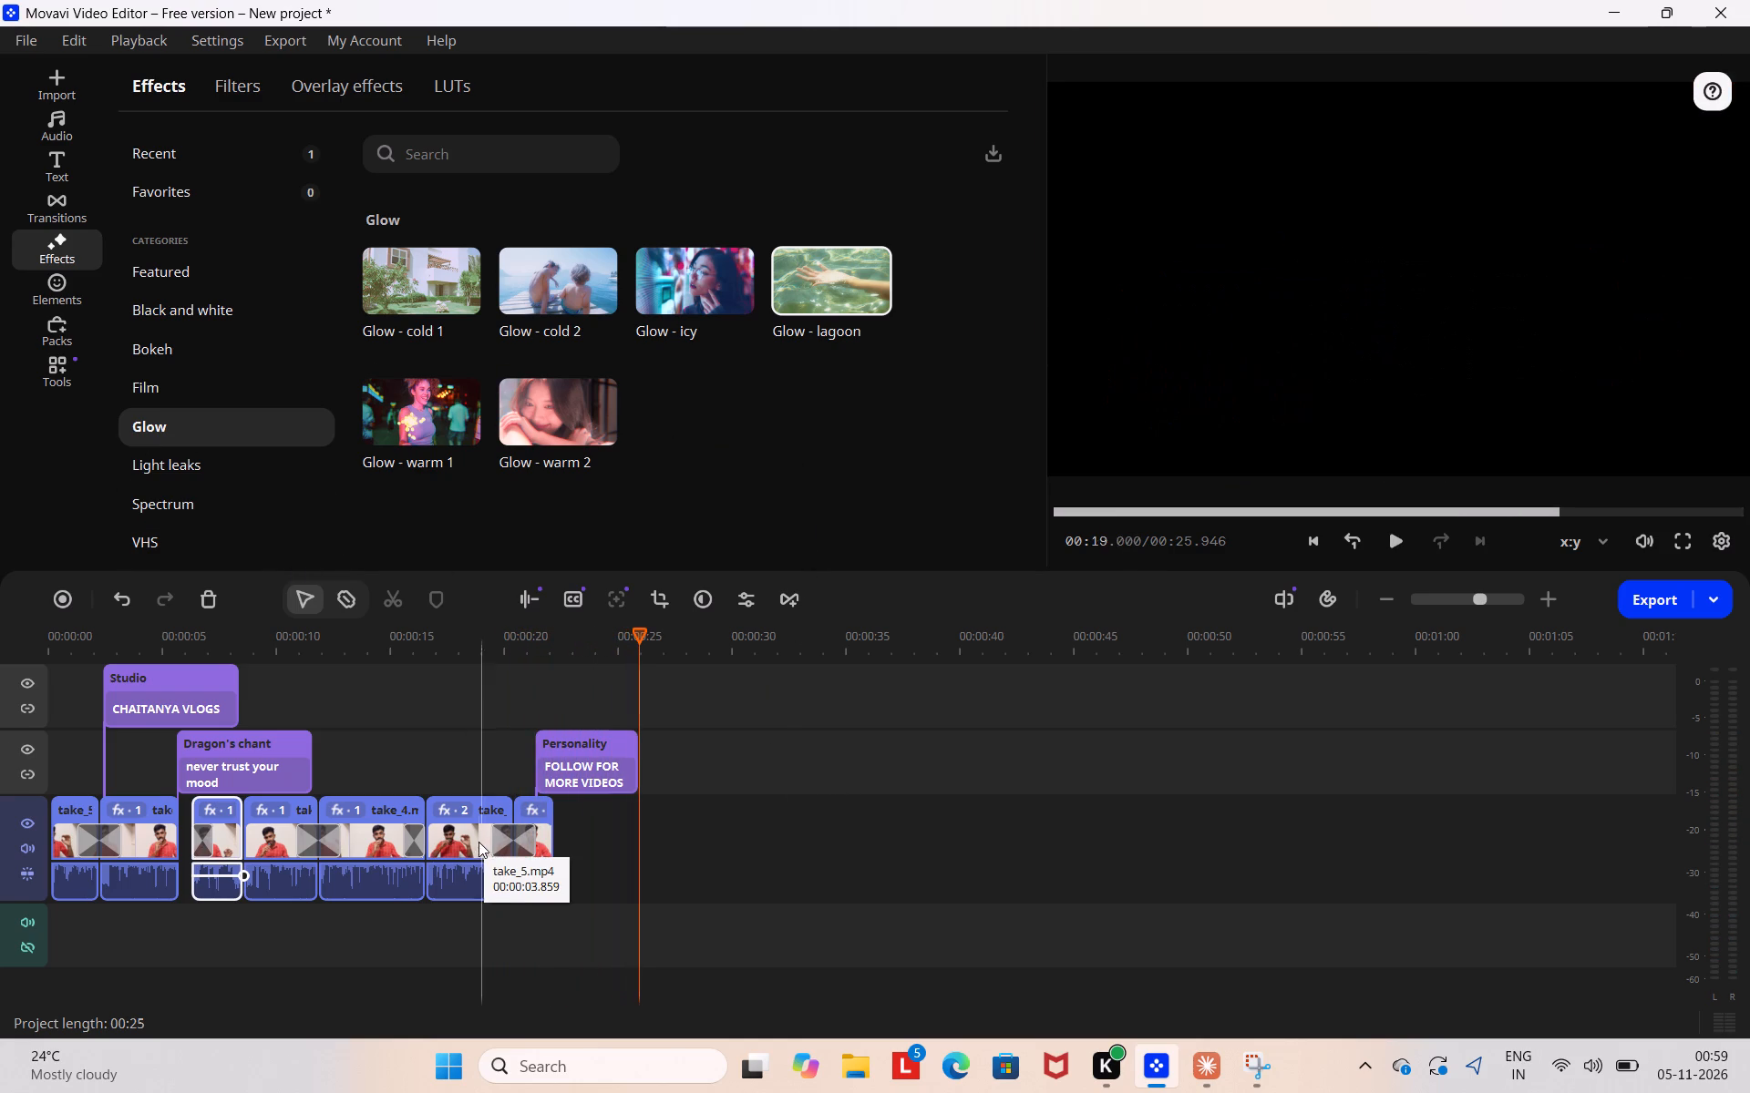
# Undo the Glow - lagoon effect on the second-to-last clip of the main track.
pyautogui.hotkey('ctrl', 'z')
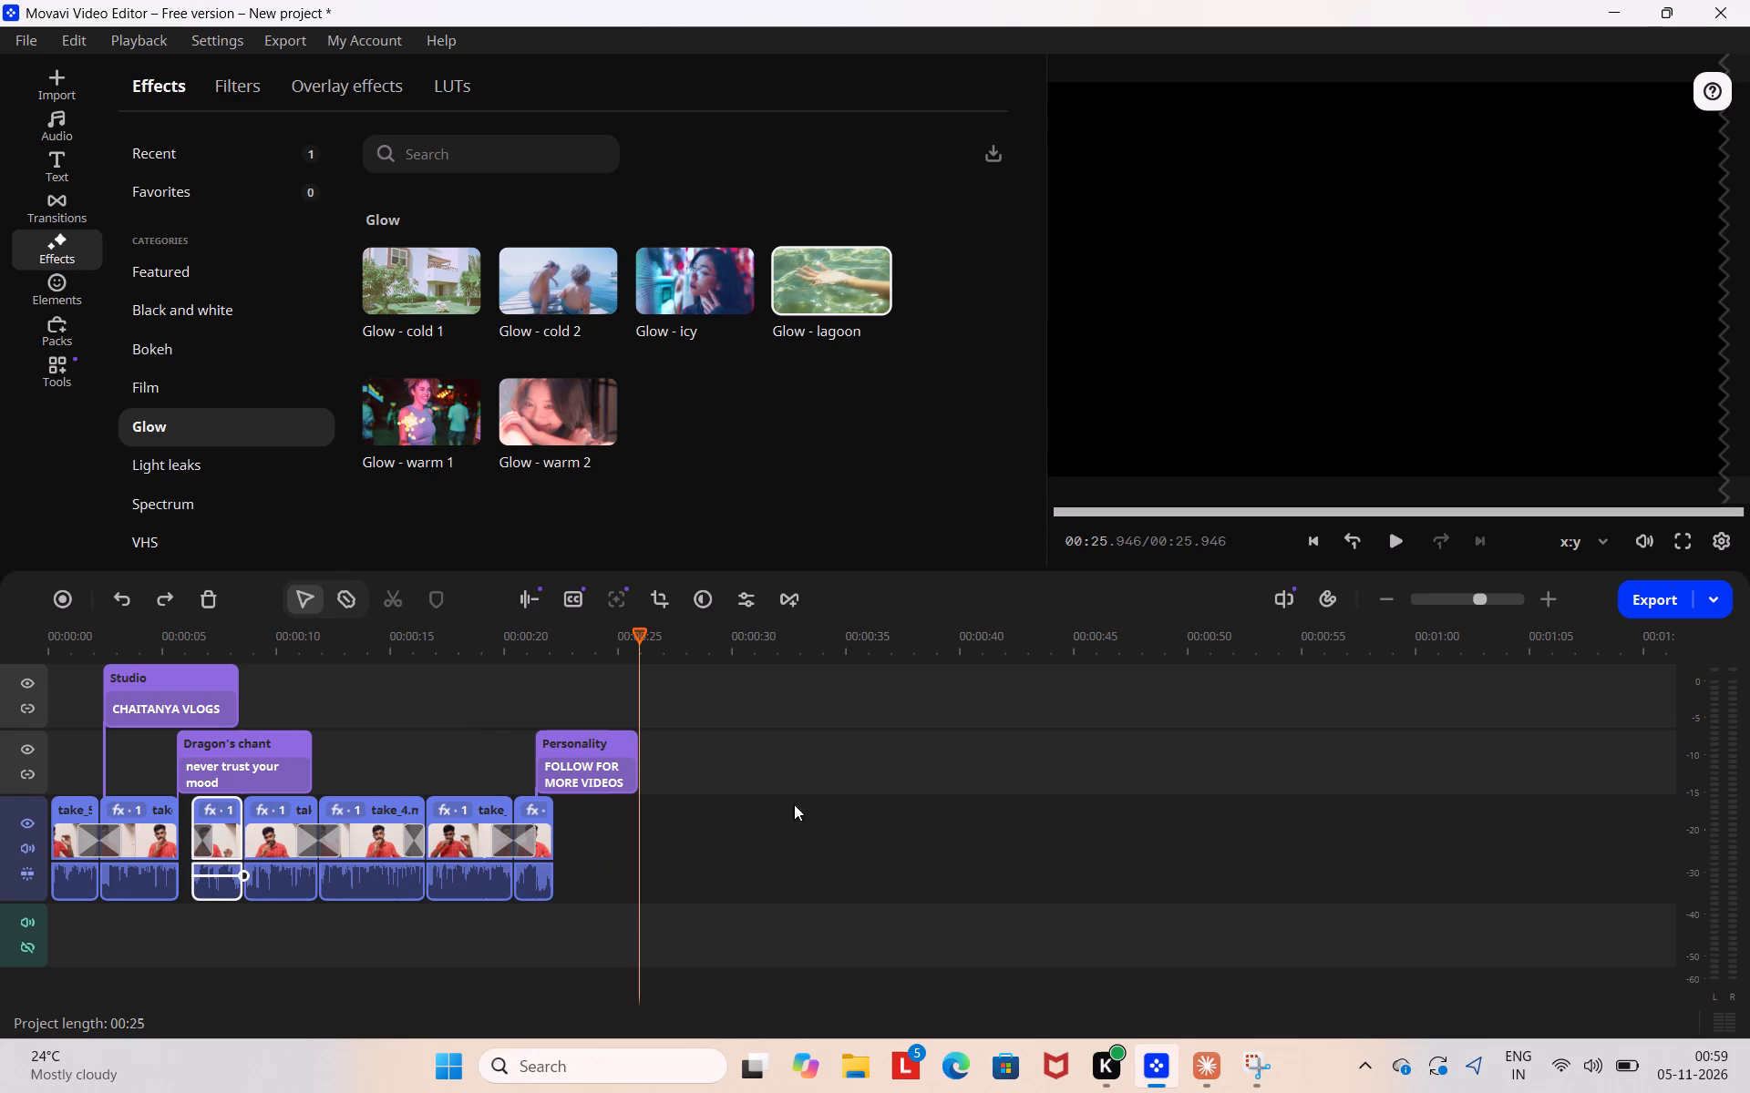
# Play the project from about 18 seconds to review its ending.
pyautogui.click(1540, 513)
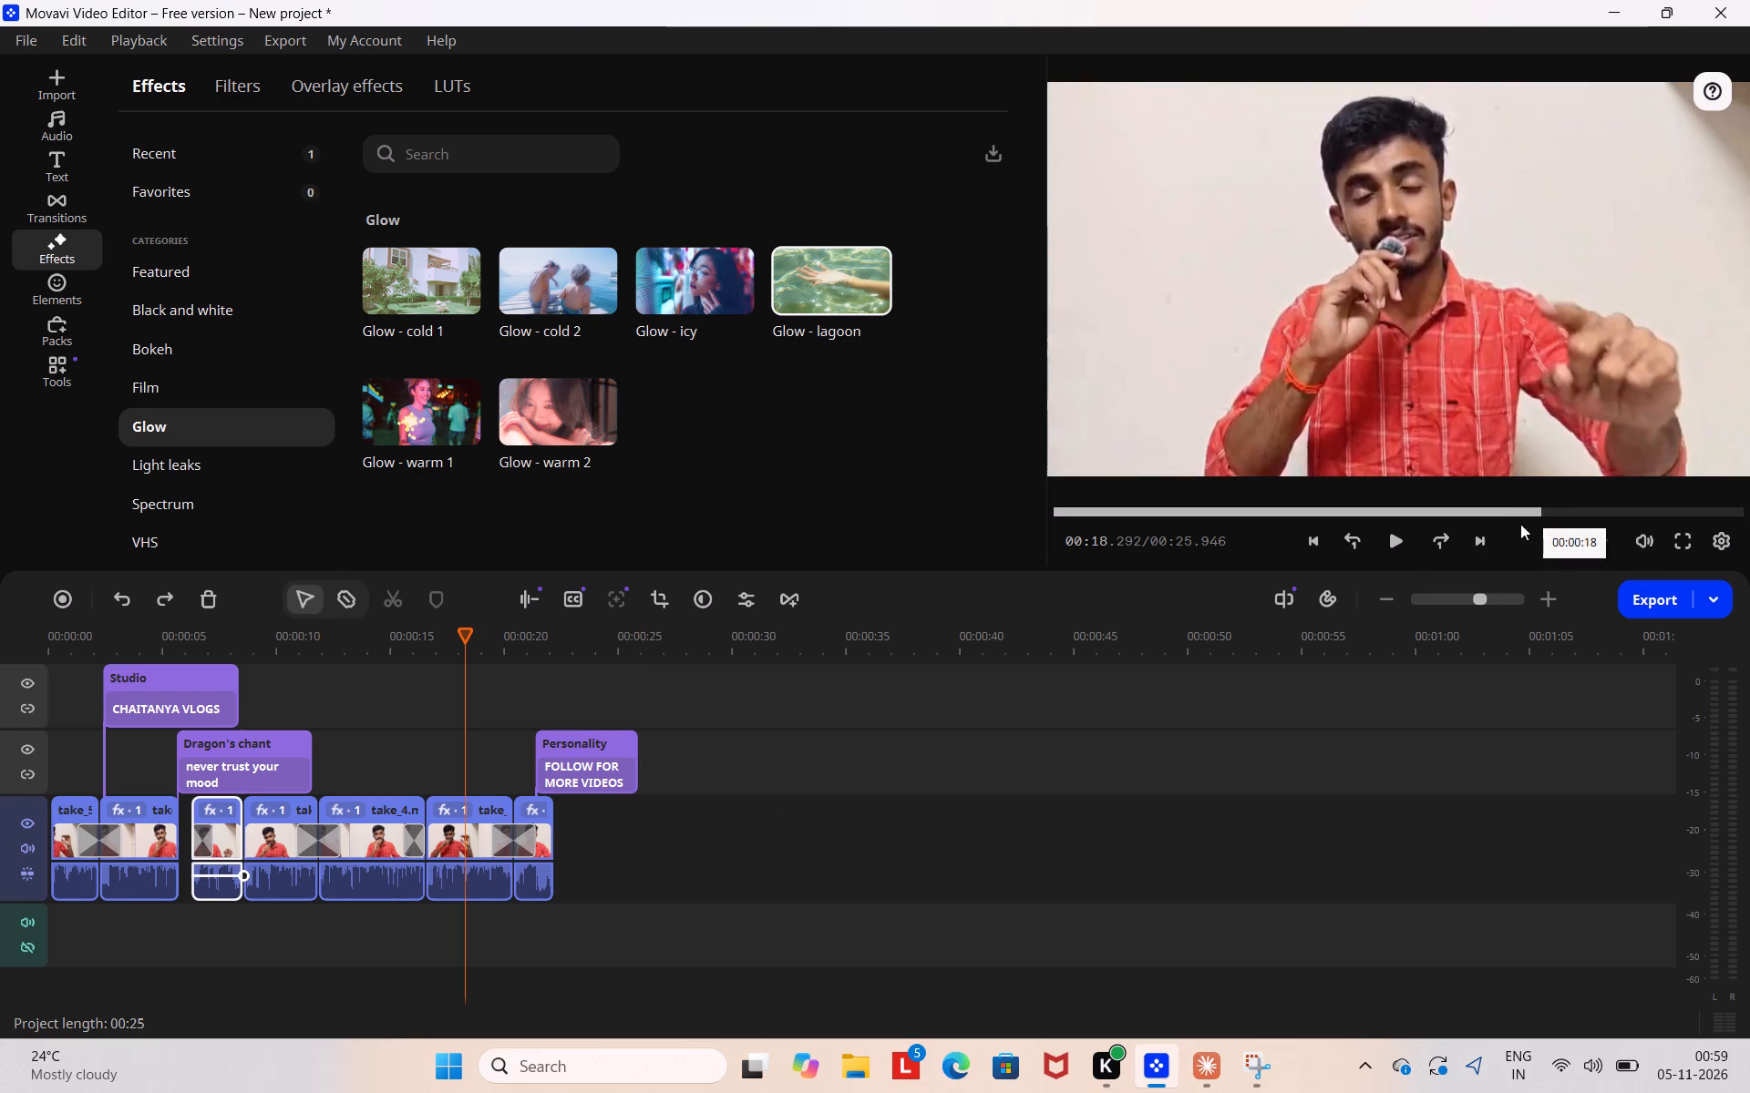
pyautogui.click(1392, 536)
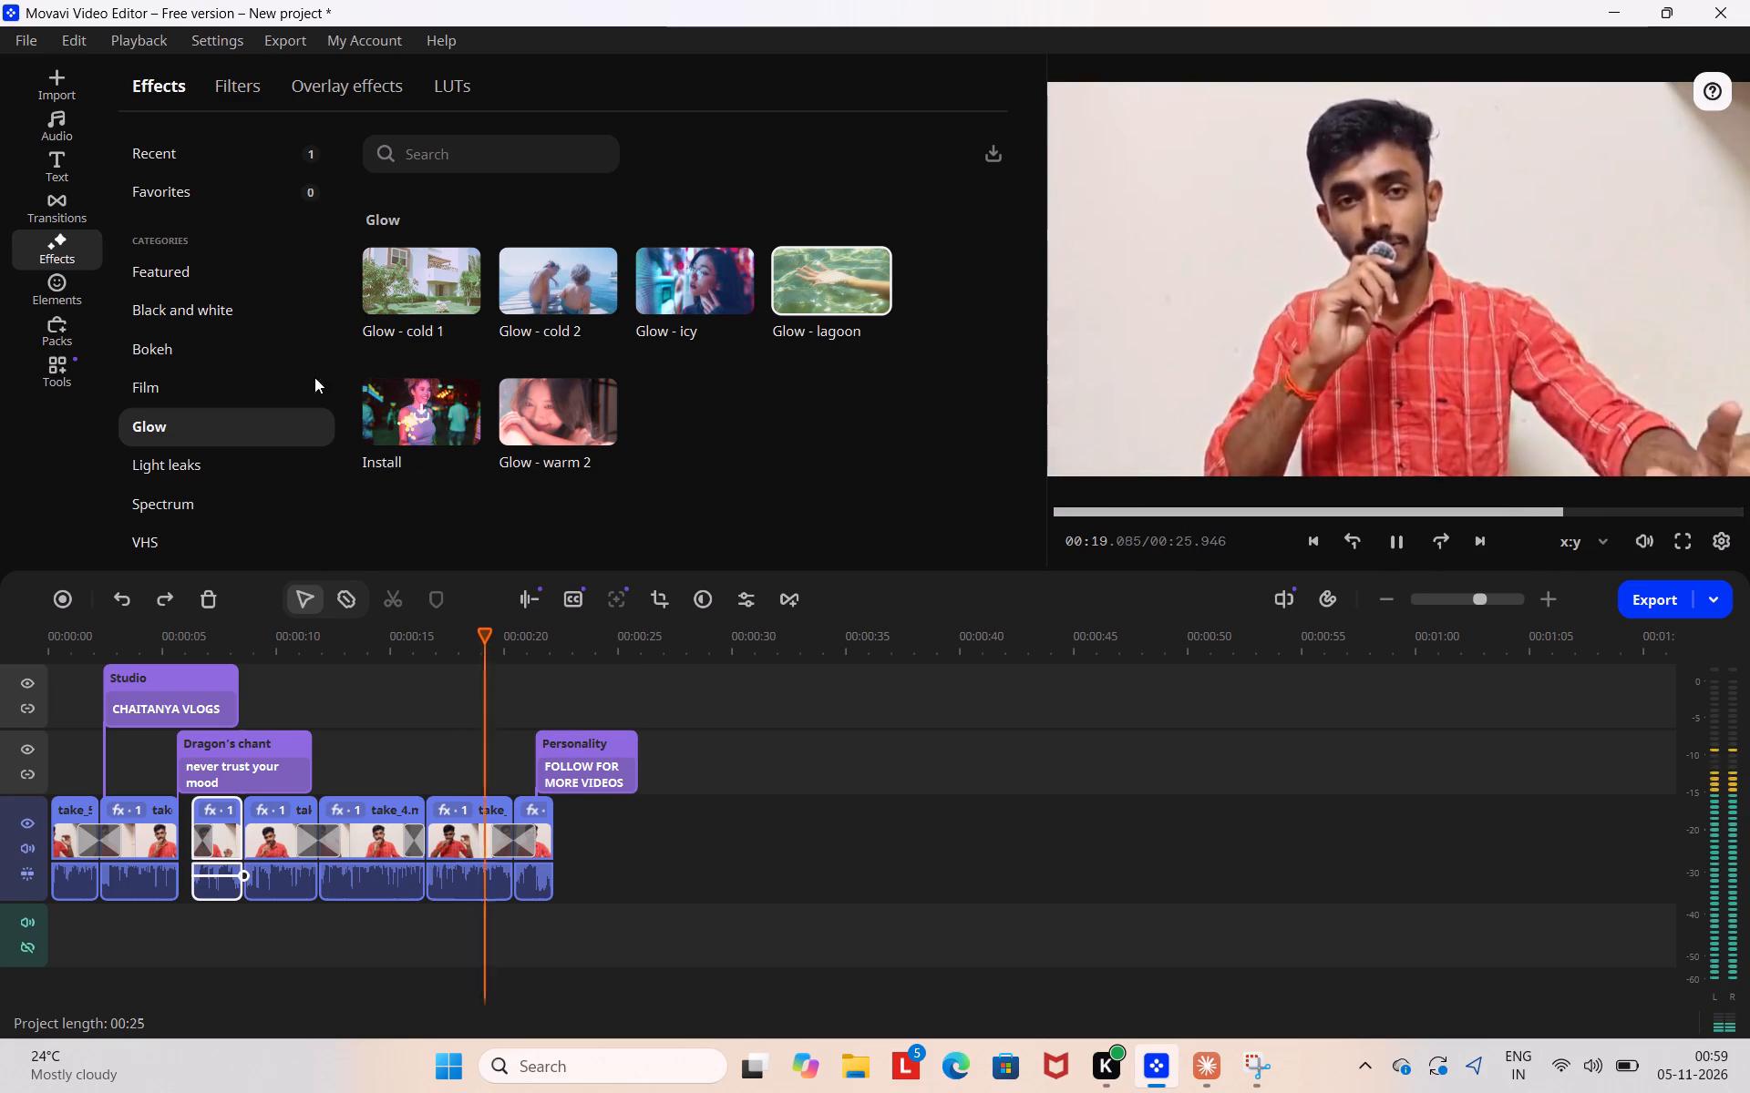
# Look through the Film, Bokeh, Black and white, Featured, Glow and Light leaks effect categories for a suitable effect.
pyautogui.click(239, 378)
pyautogui.click(223, 354)
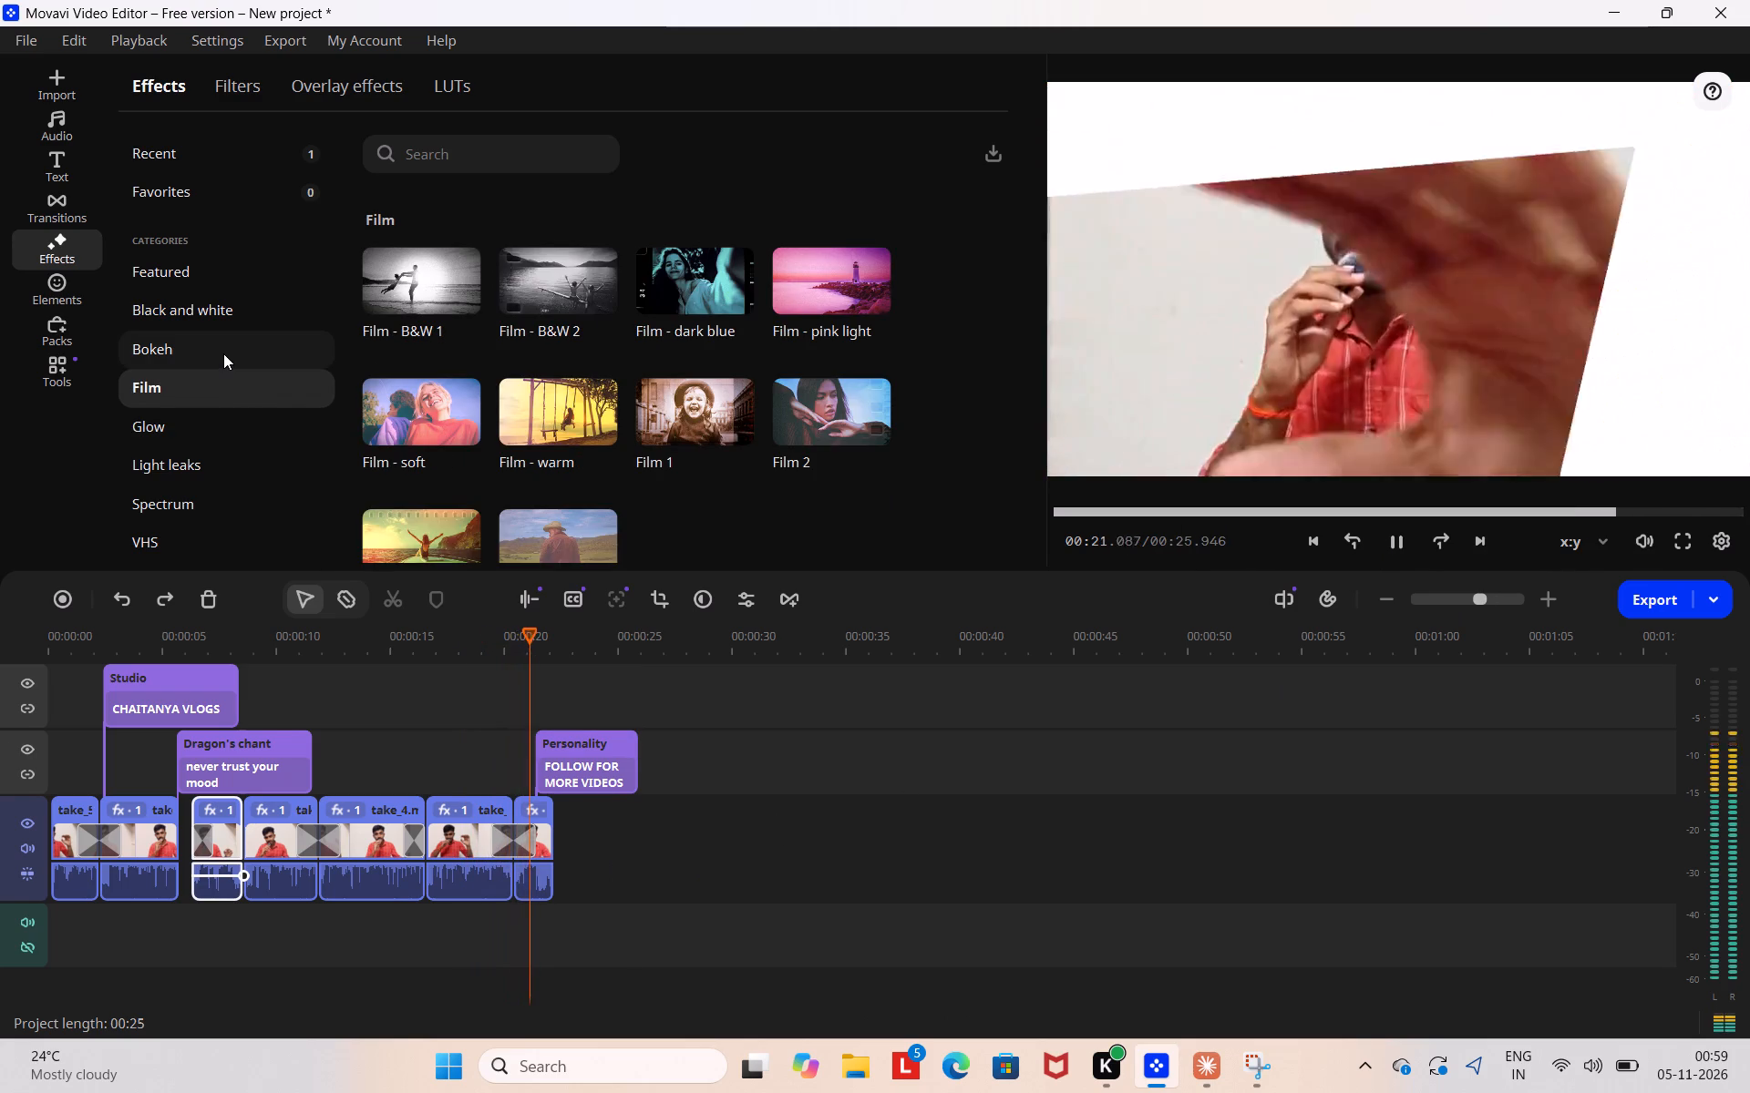
pyautogui.click(224, 335)
pyautogui.click(236, 291)
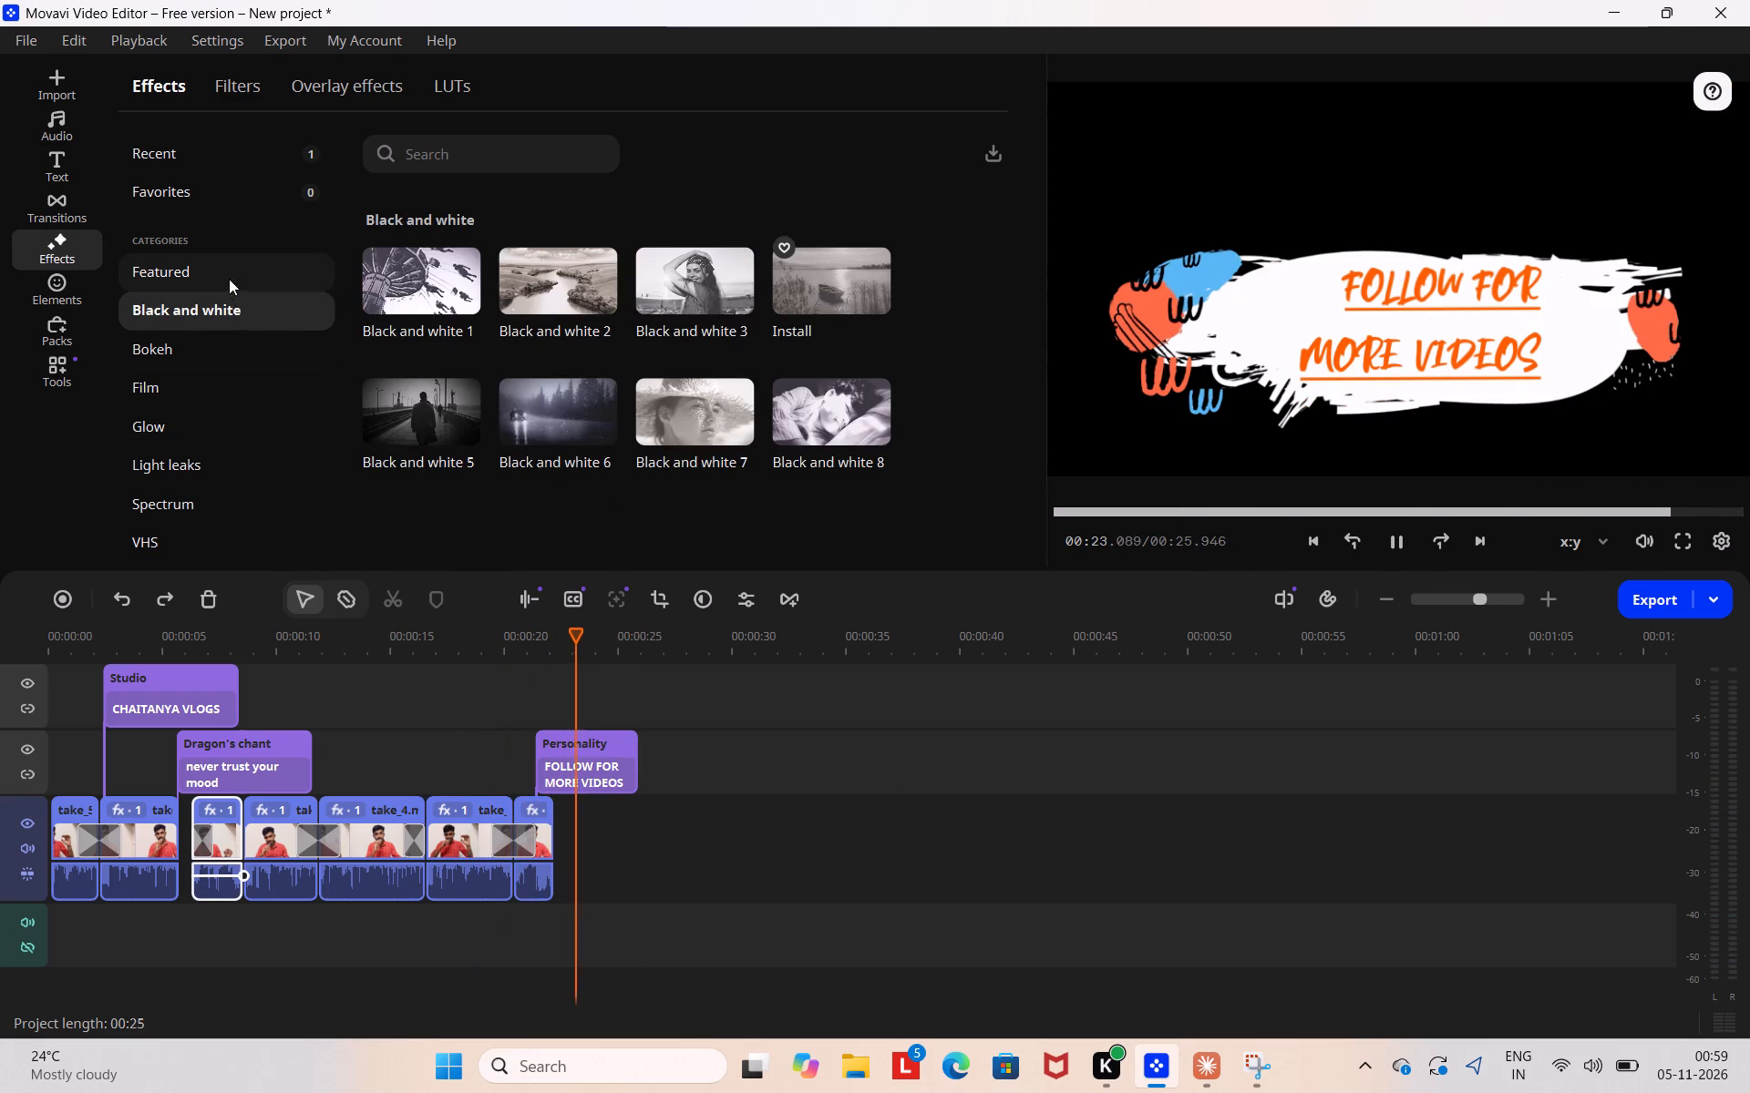
pyautogui.click(229, 279)
pyautogui.click(221, 259)
pyautogui.click(221, 251)
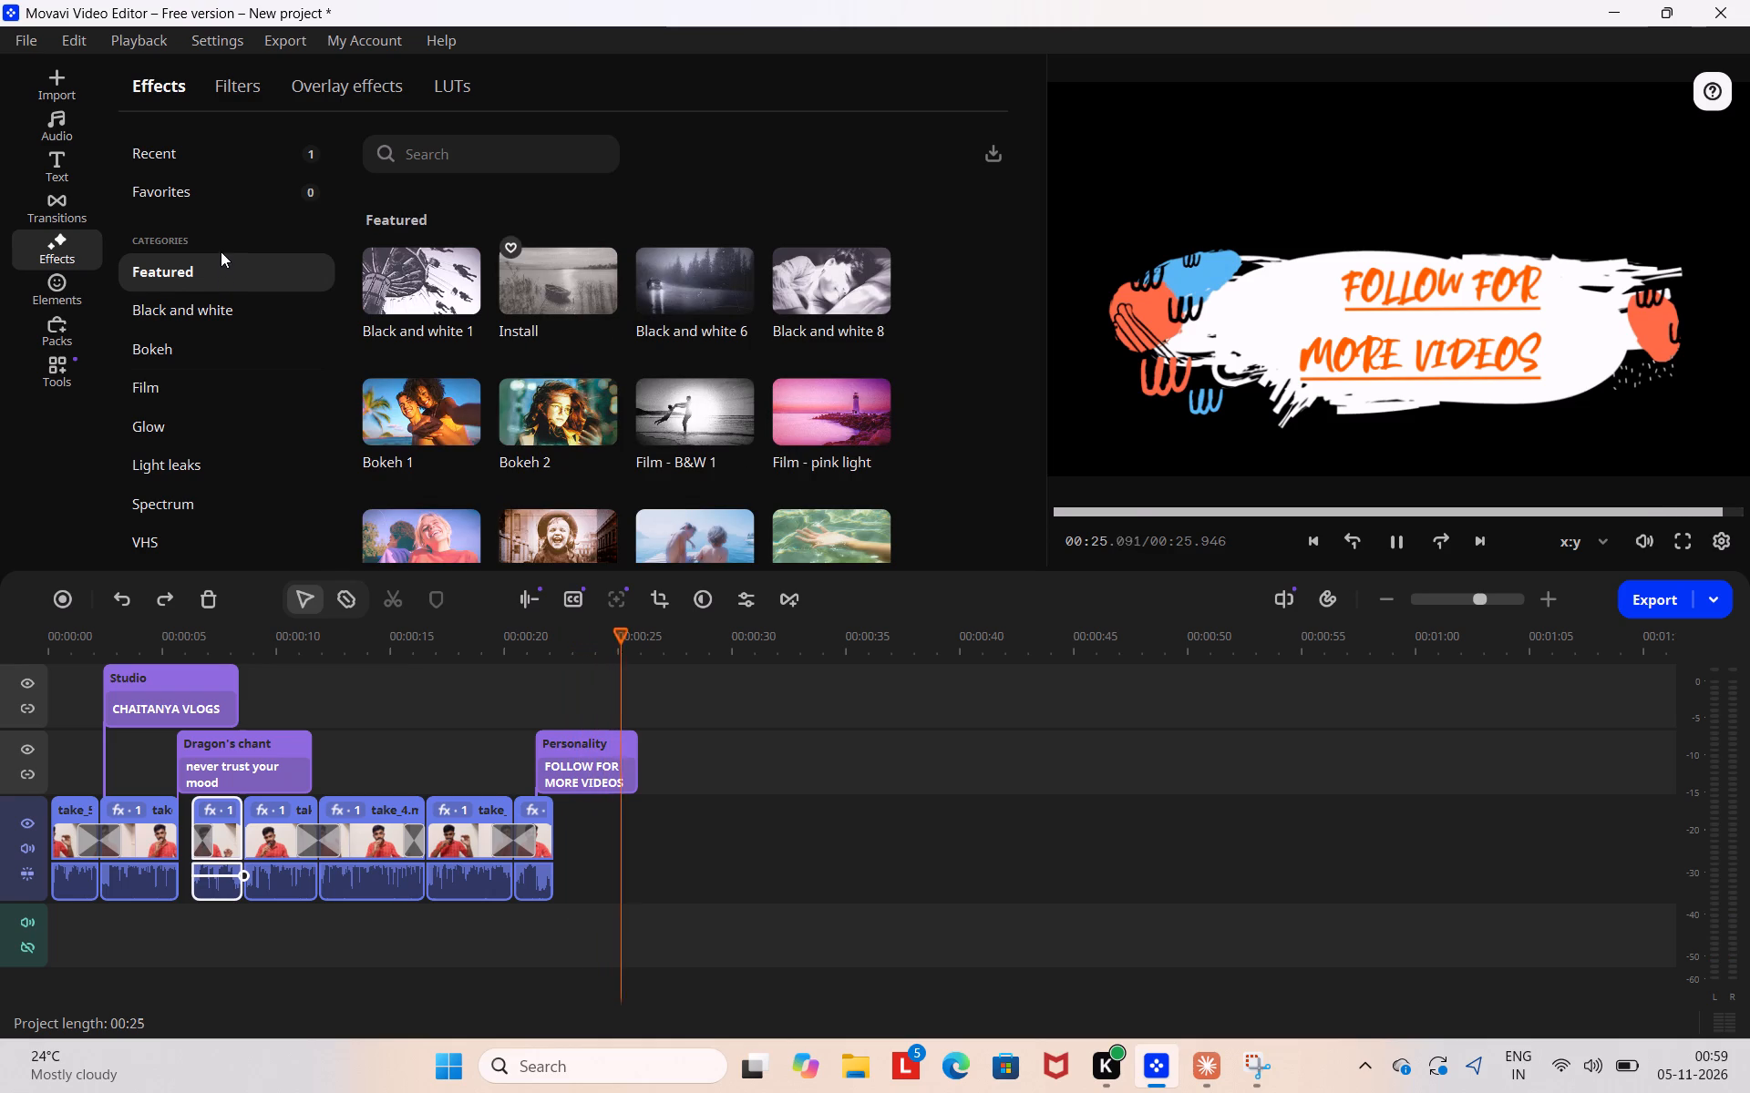
pyautogui.click(185, 347)
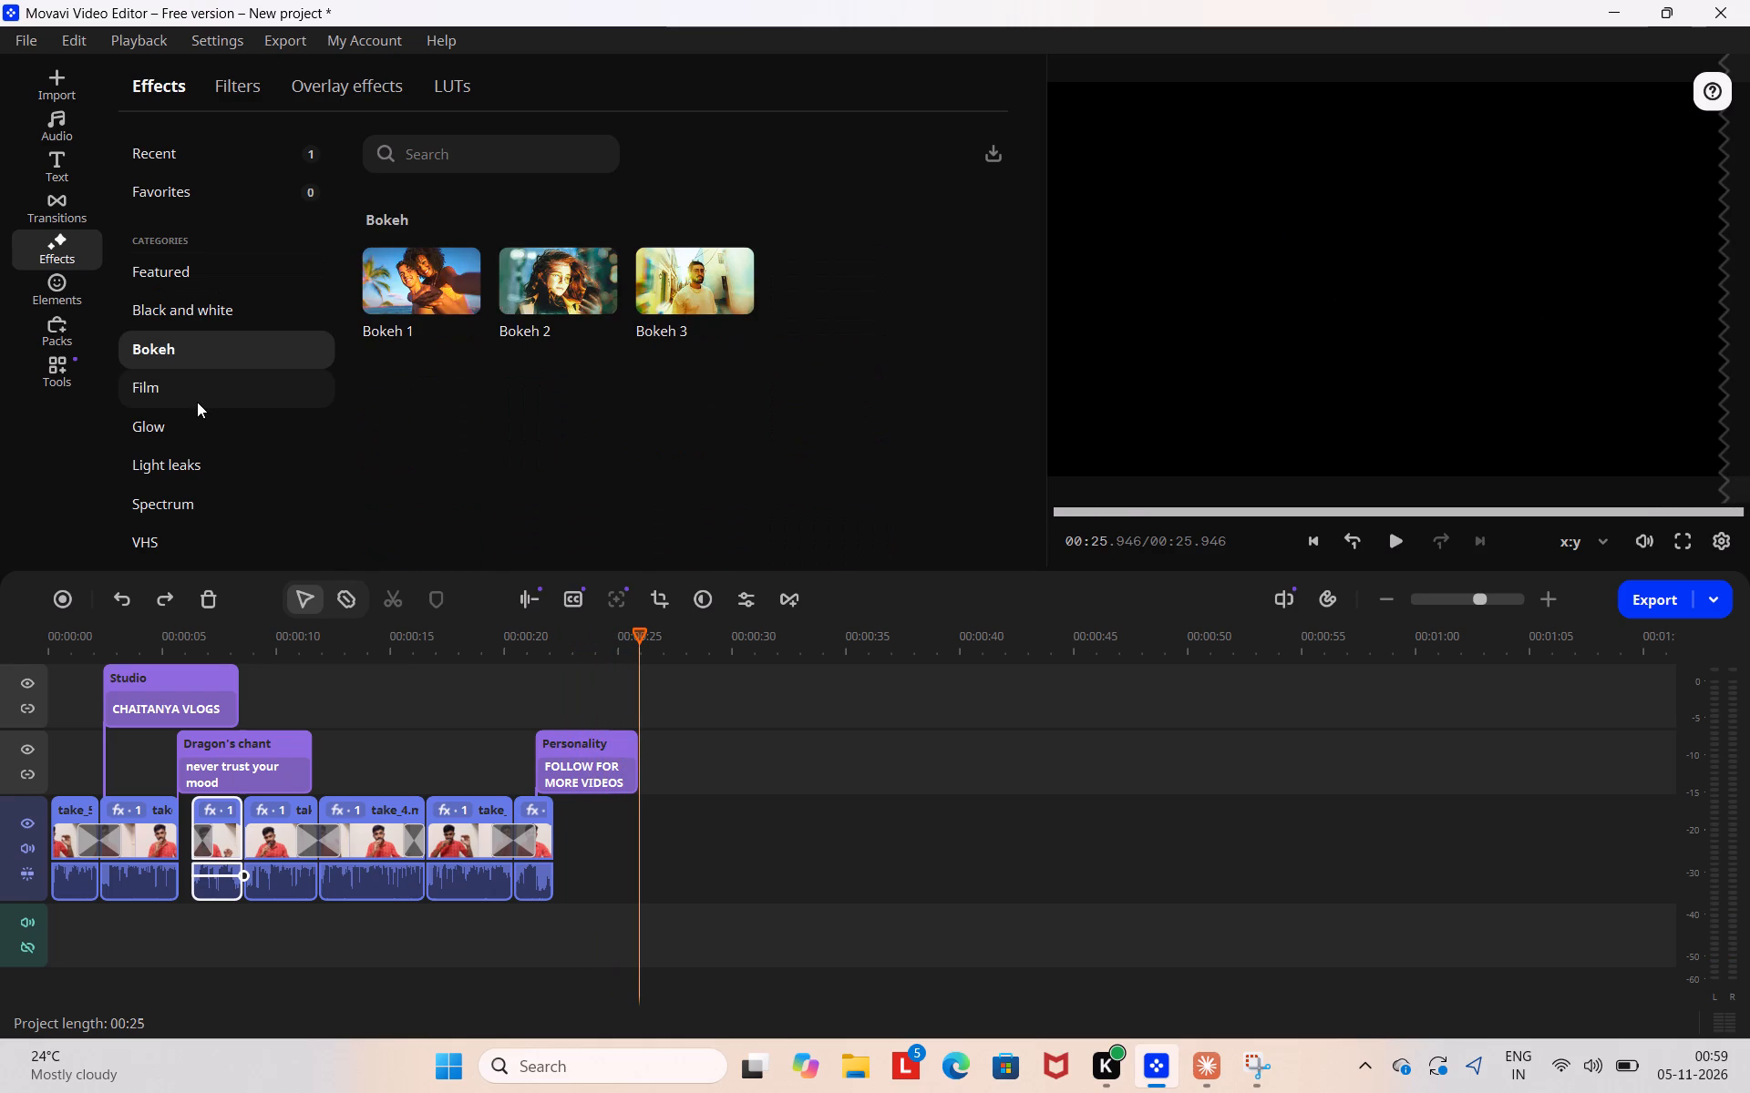
pyautogui.click(197, 402)
pyautogui.click(204, 455)
pyautogui.scroll(-4, 219, 417)
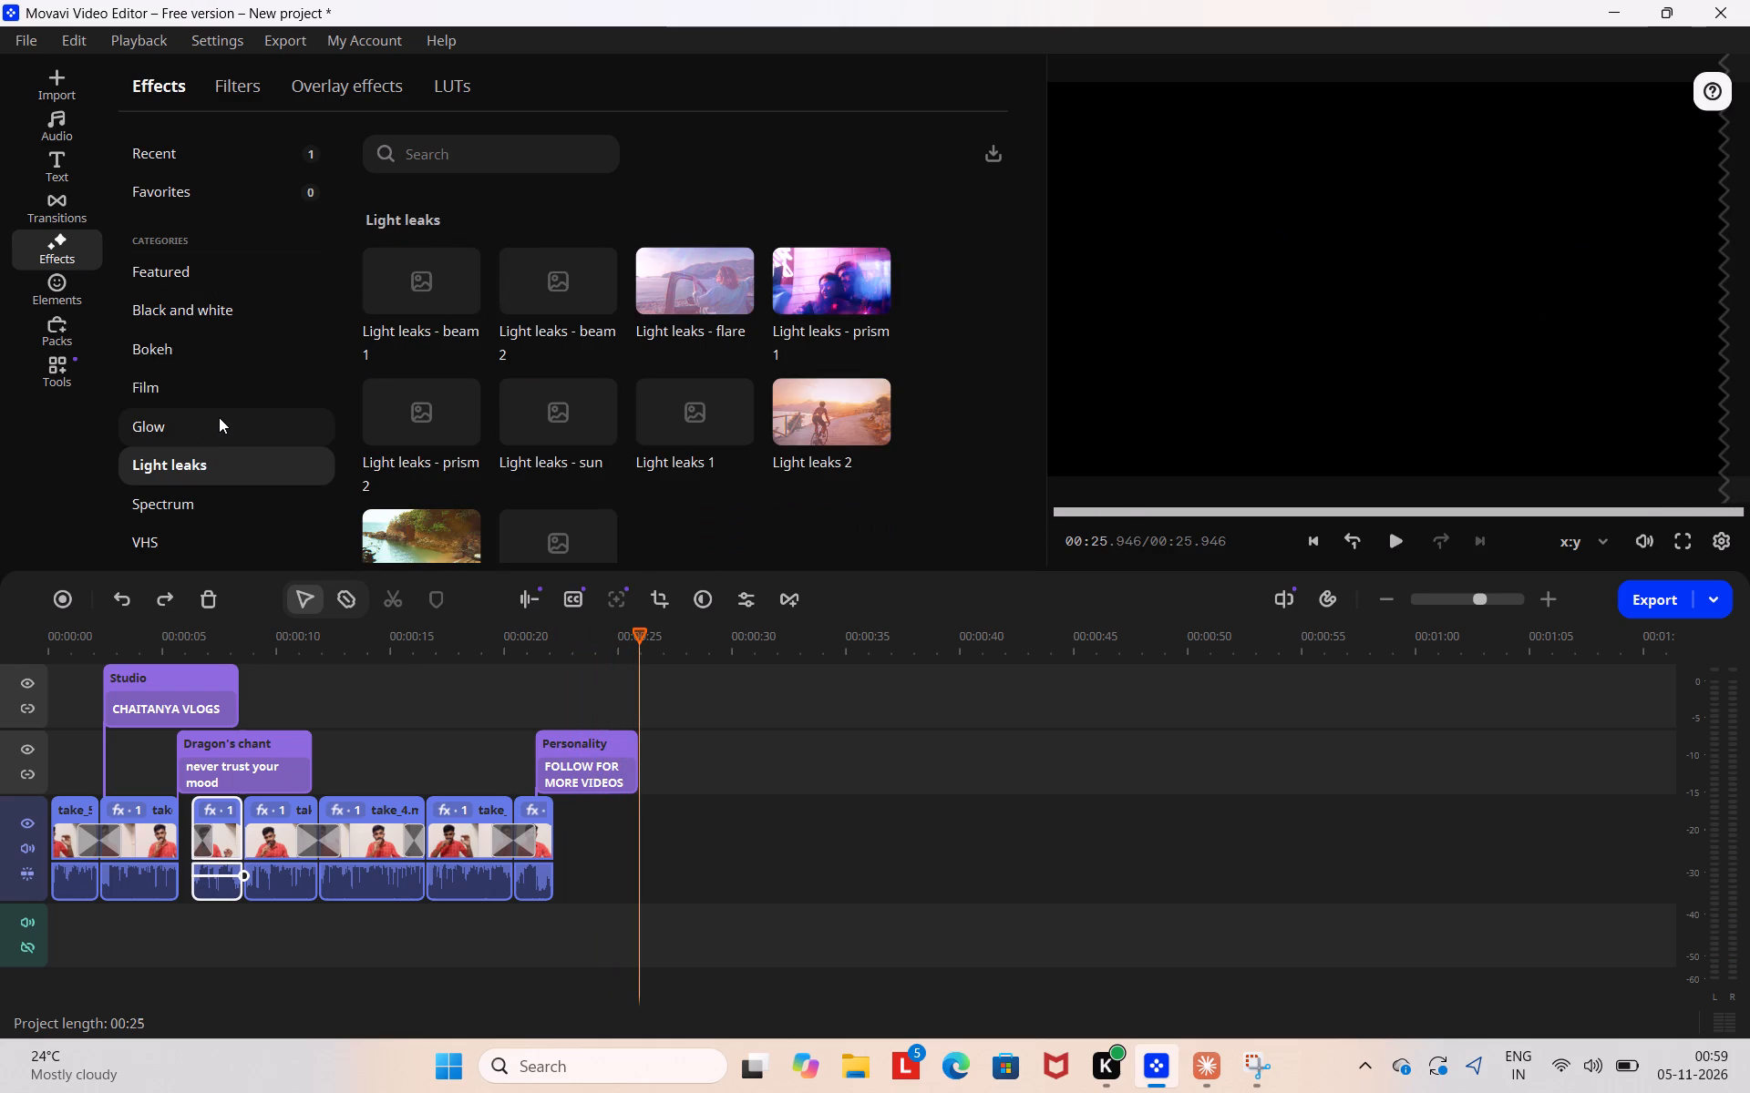
pyautogui.scroll(-7, 219, 417)
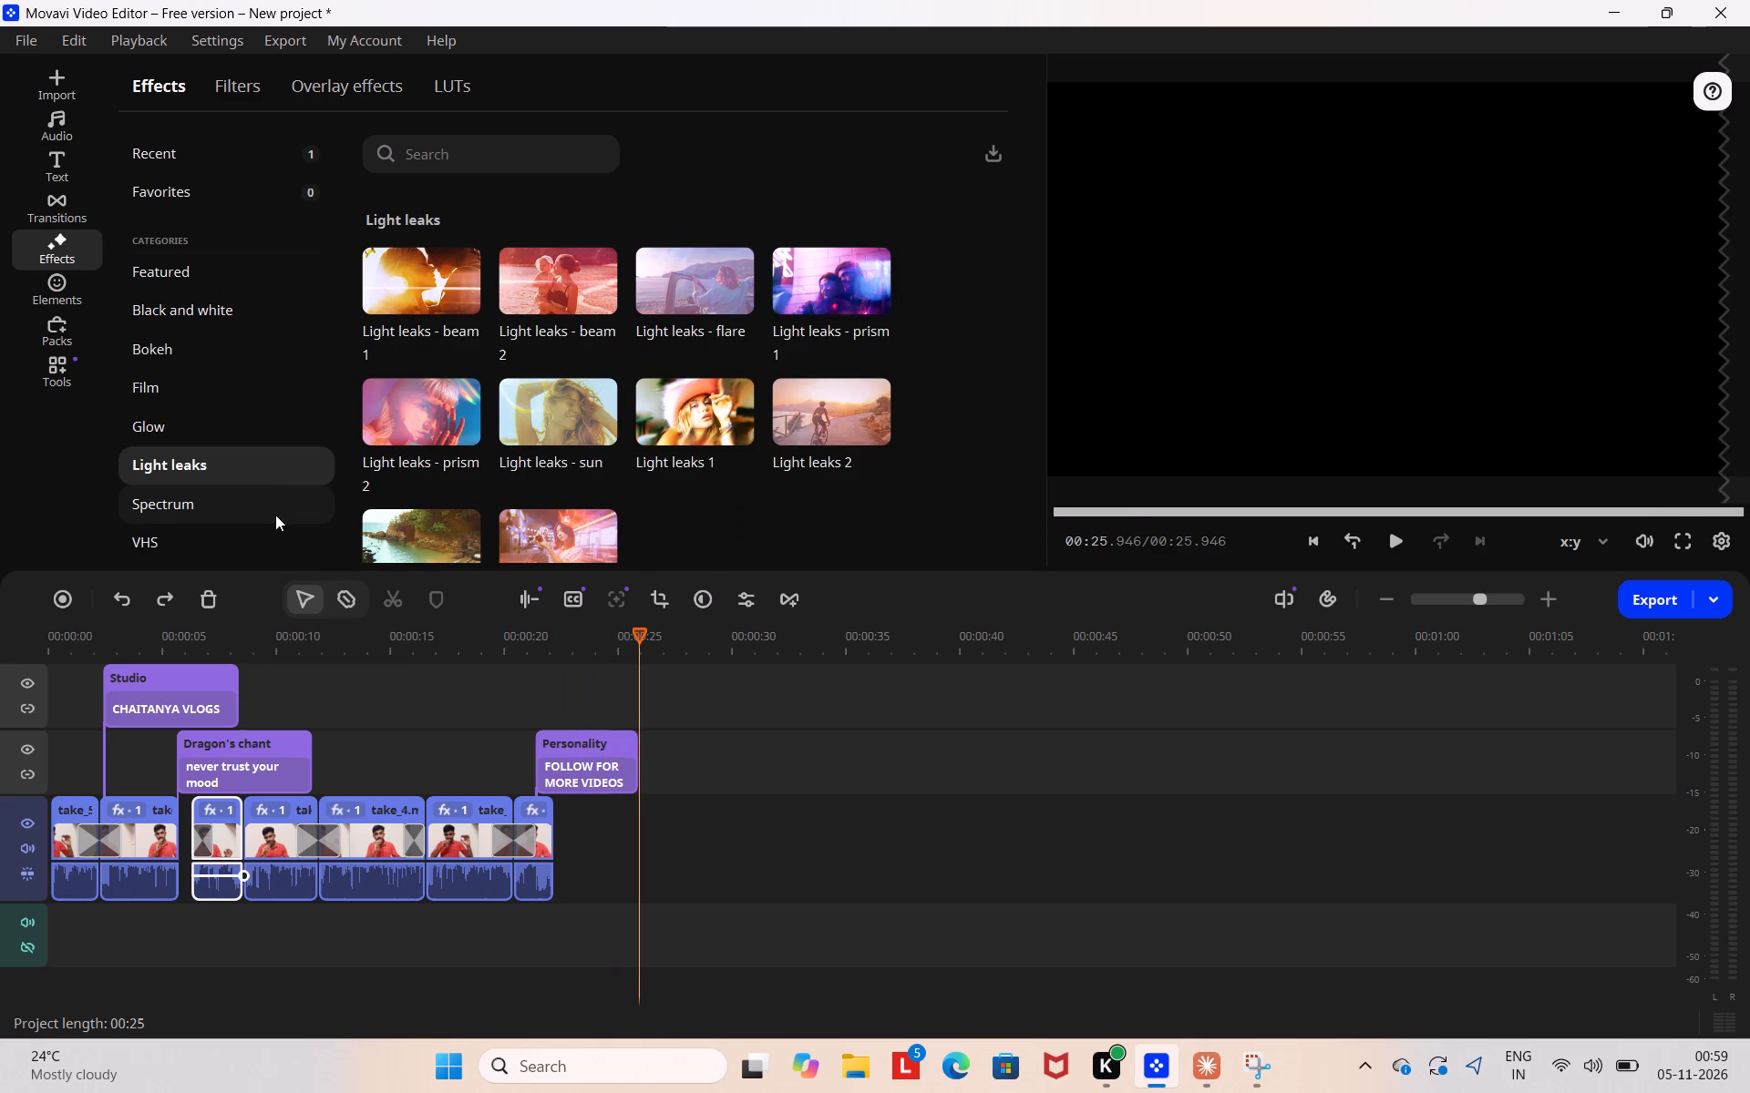
# Install the Spectrum - prism 2 effect from the Spectrum effects category.
pyautogui.click(275, 514)
pyautogui.scroll(-2, 229, 426)
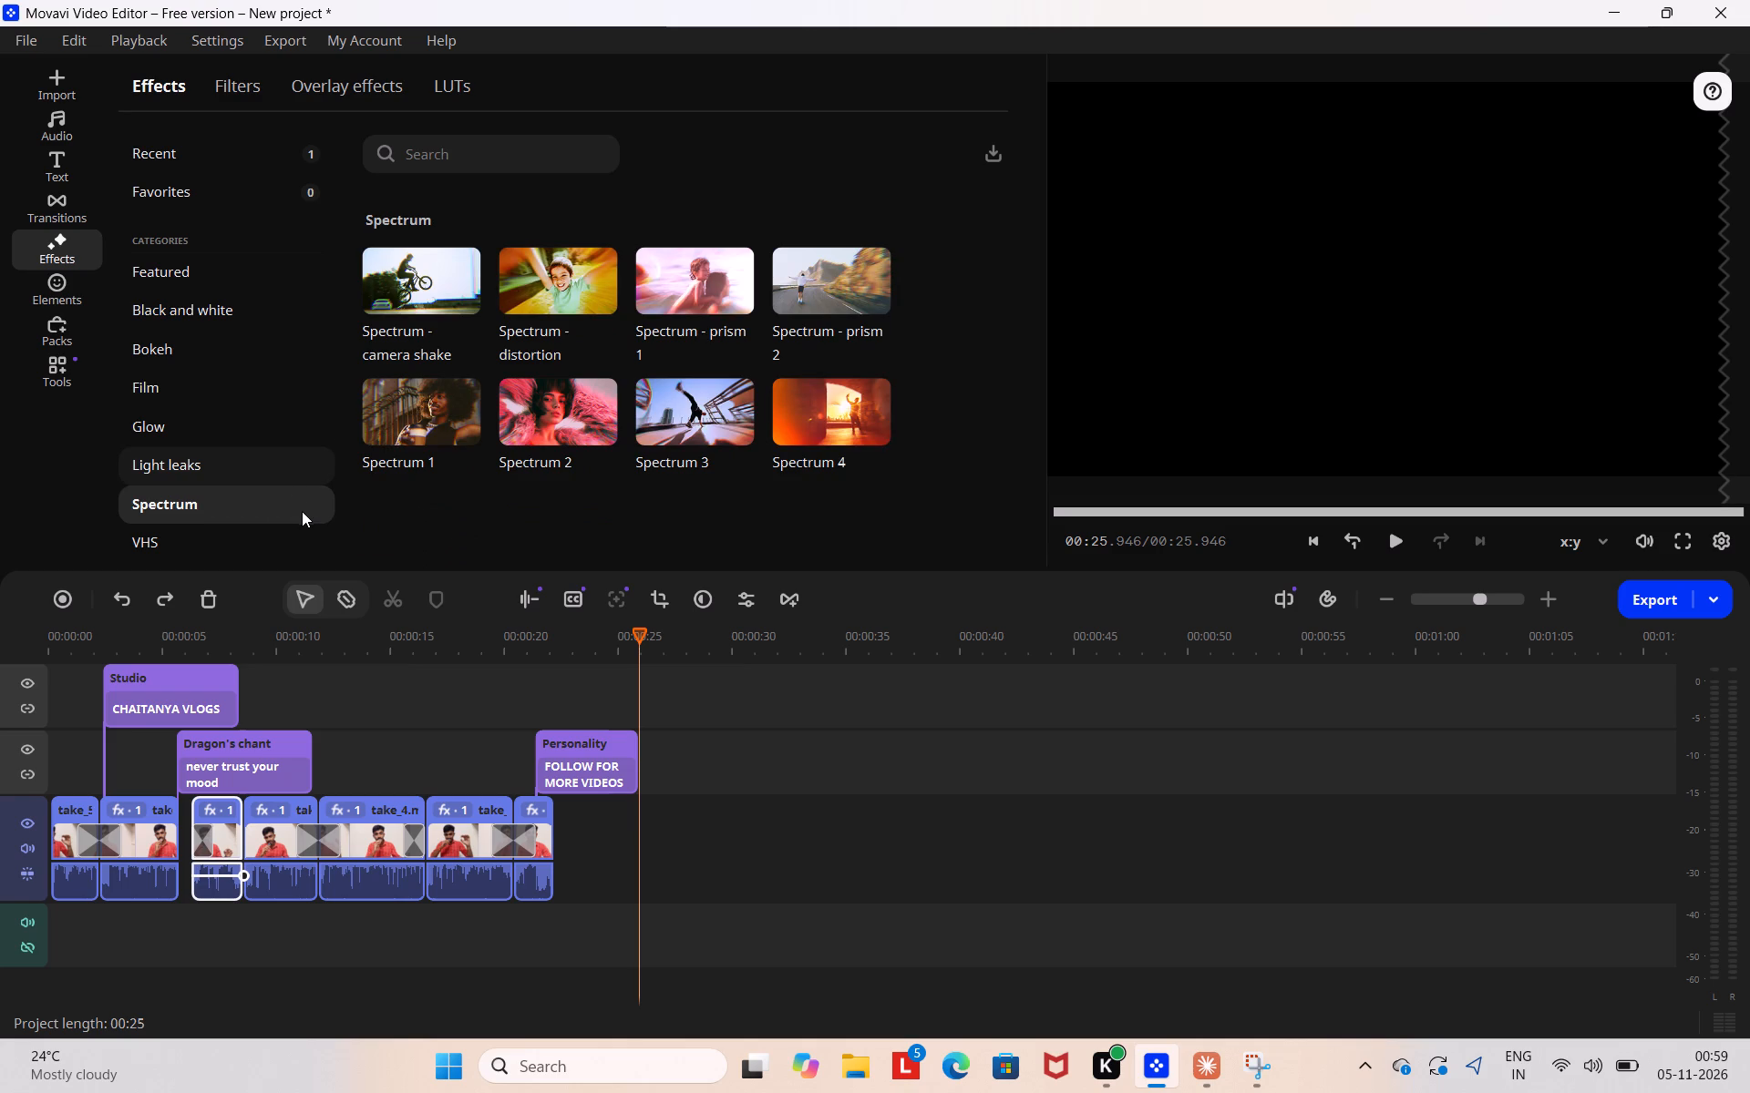
pyautogui.click(295, 504)
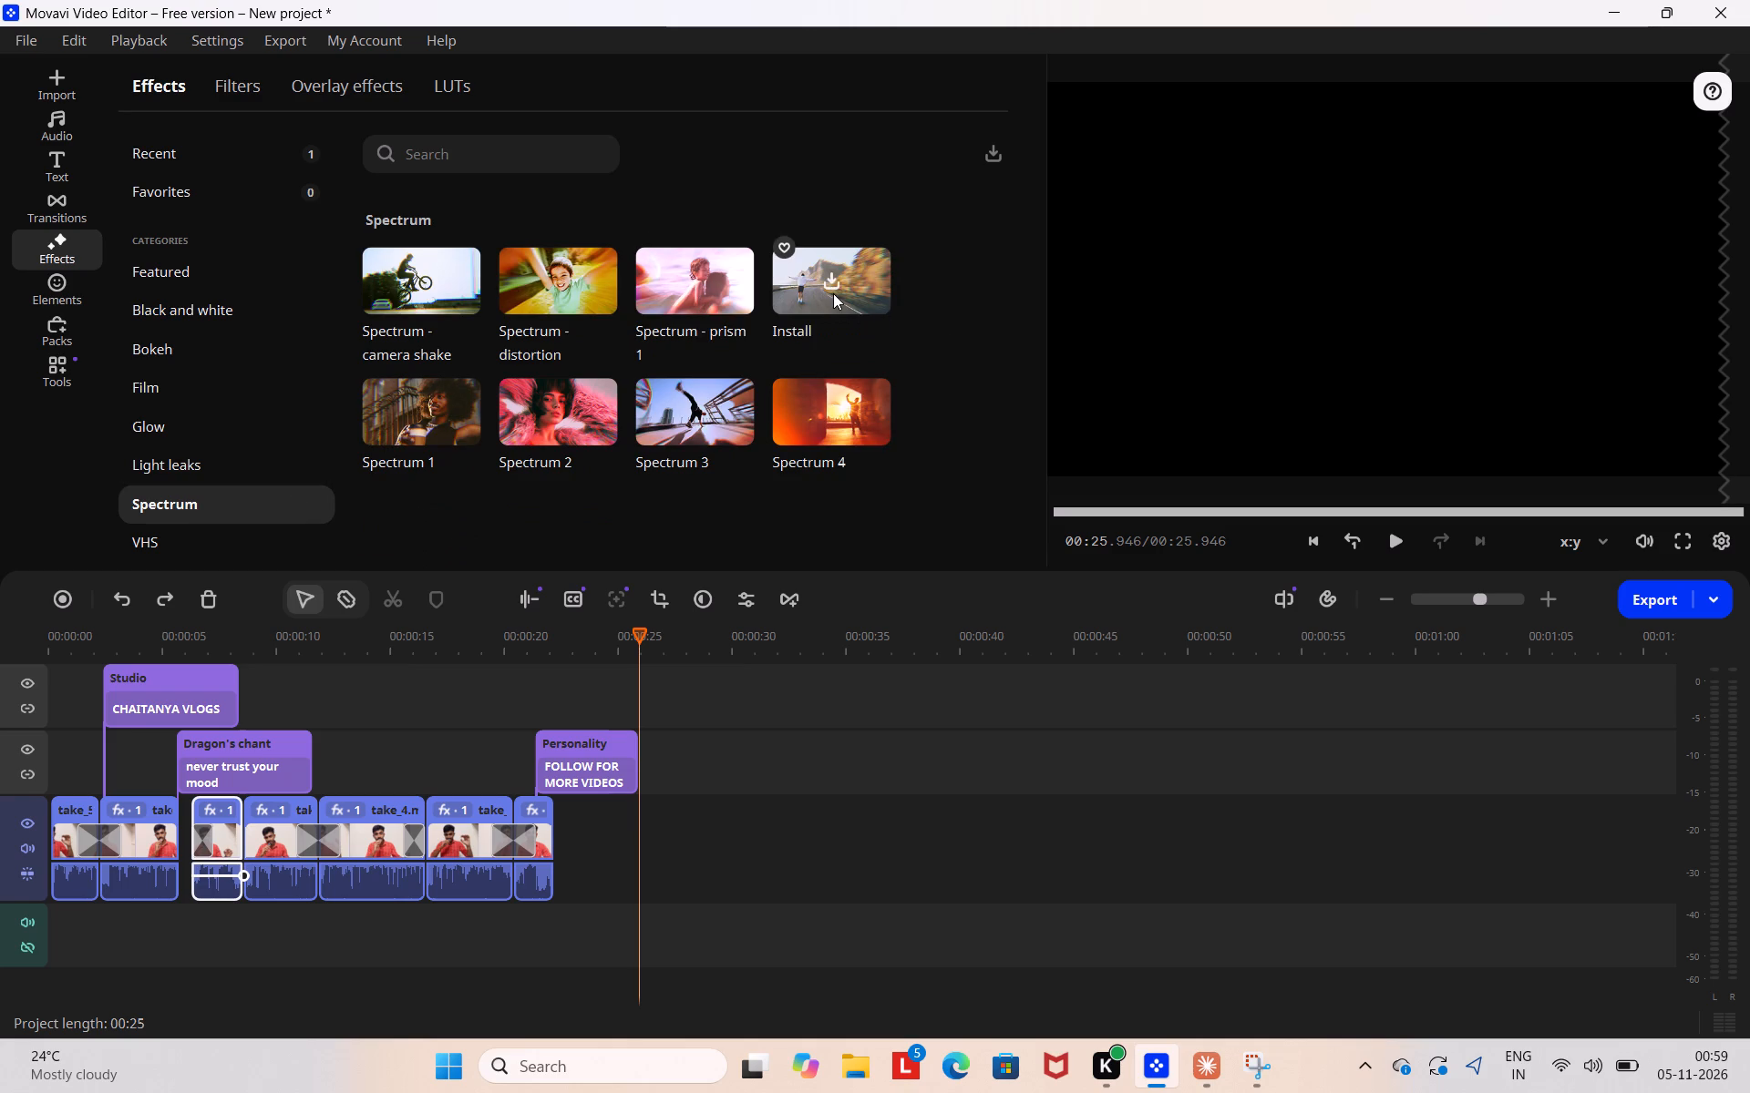
pyautogui.click(835, 283)
pyautogui.scroll(-7, 278, 328)
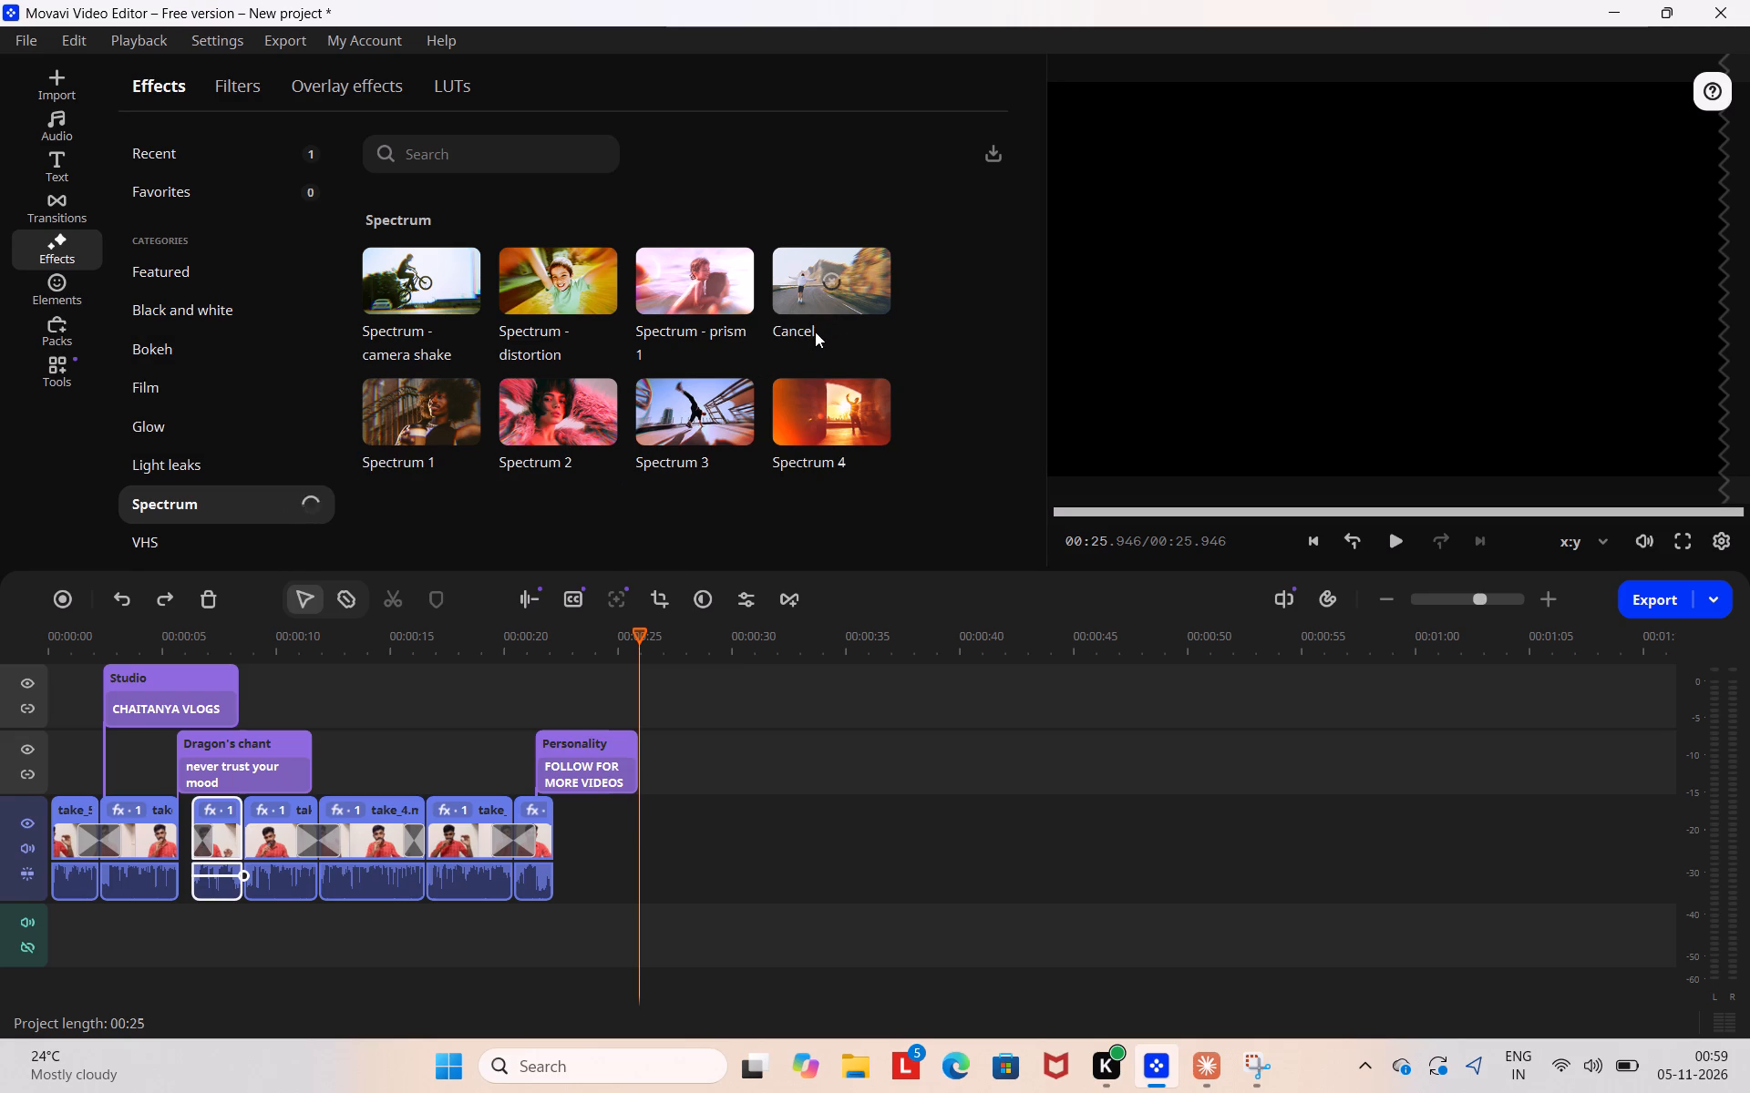
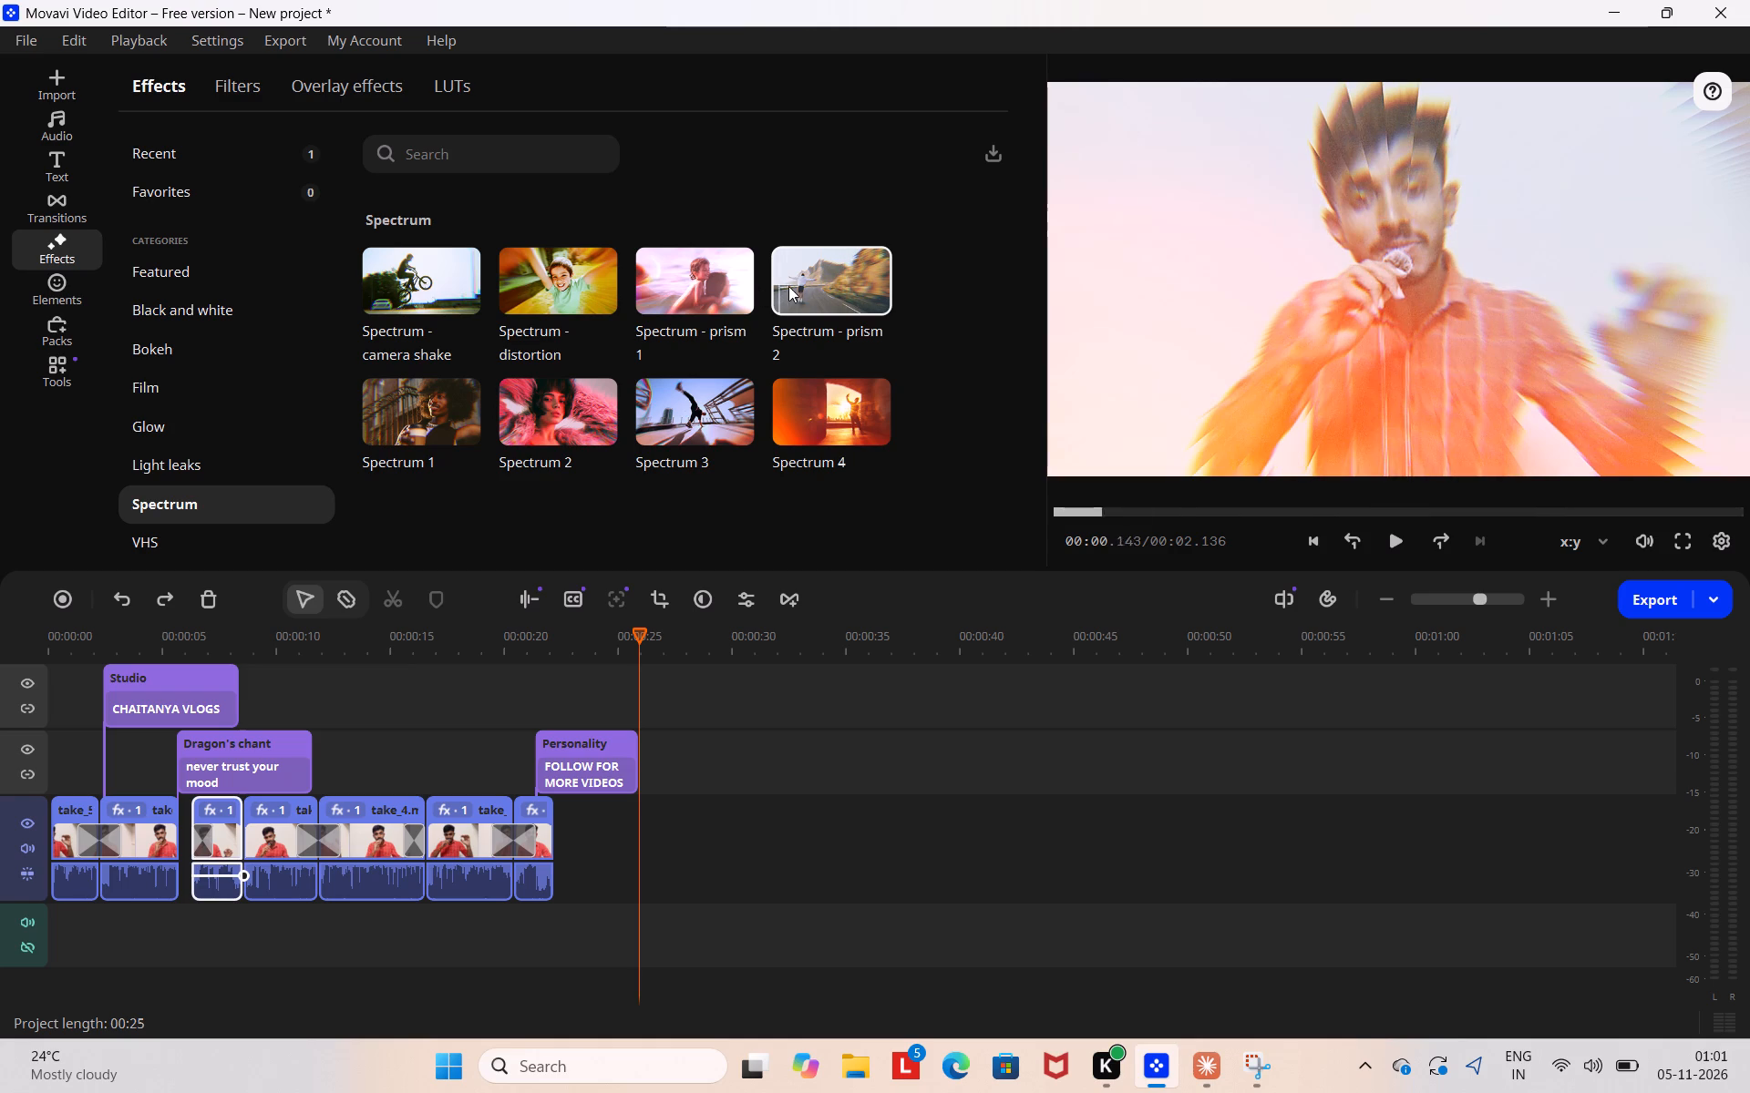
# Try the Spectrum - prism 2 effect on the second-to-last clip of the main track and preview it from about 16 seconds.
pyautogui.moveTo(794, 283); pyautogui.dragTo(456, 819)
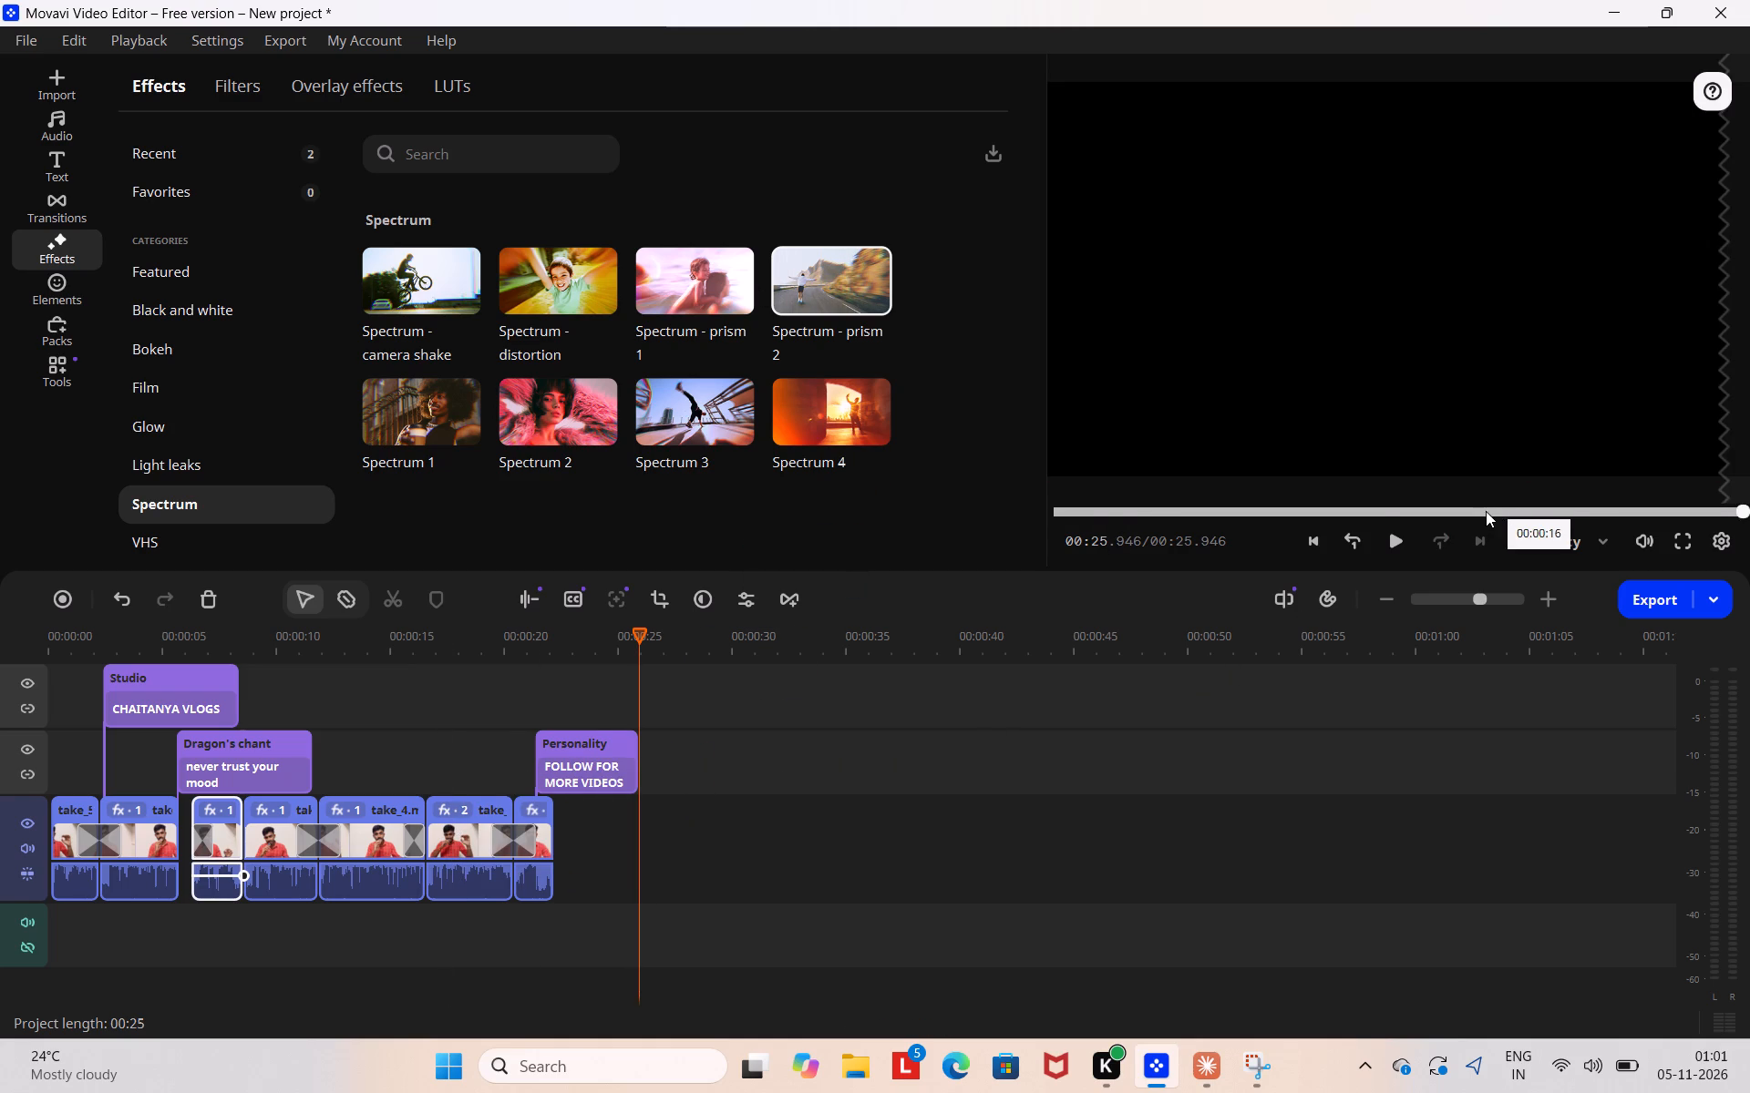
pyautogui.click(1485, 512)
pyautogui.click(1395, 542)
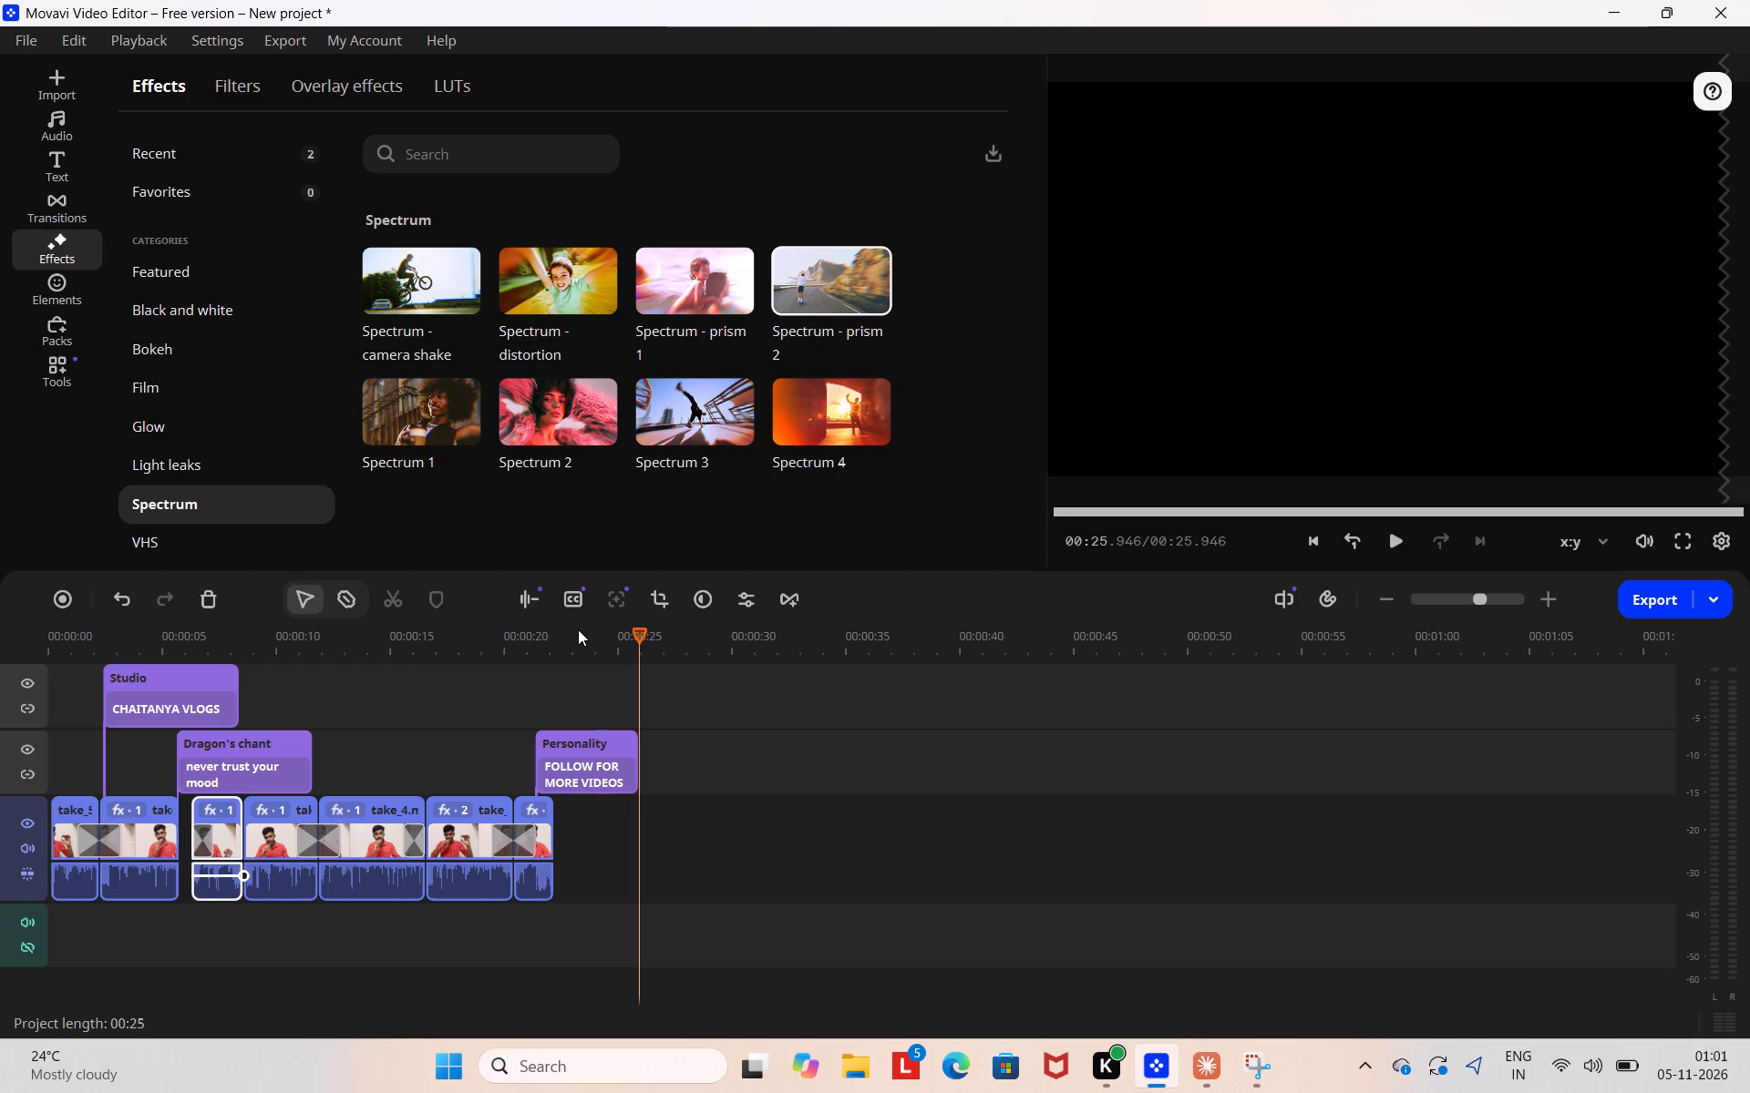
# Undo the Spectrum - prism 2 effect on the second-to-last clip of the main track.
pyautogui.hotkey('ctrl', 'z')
# Look through the Glow, Film, Bokeh, Black and white, VHS, Spectrum and Light leaks effect categories for another effect.
pyautogui.click(279, 446)
pyautogui.click(205, 423)
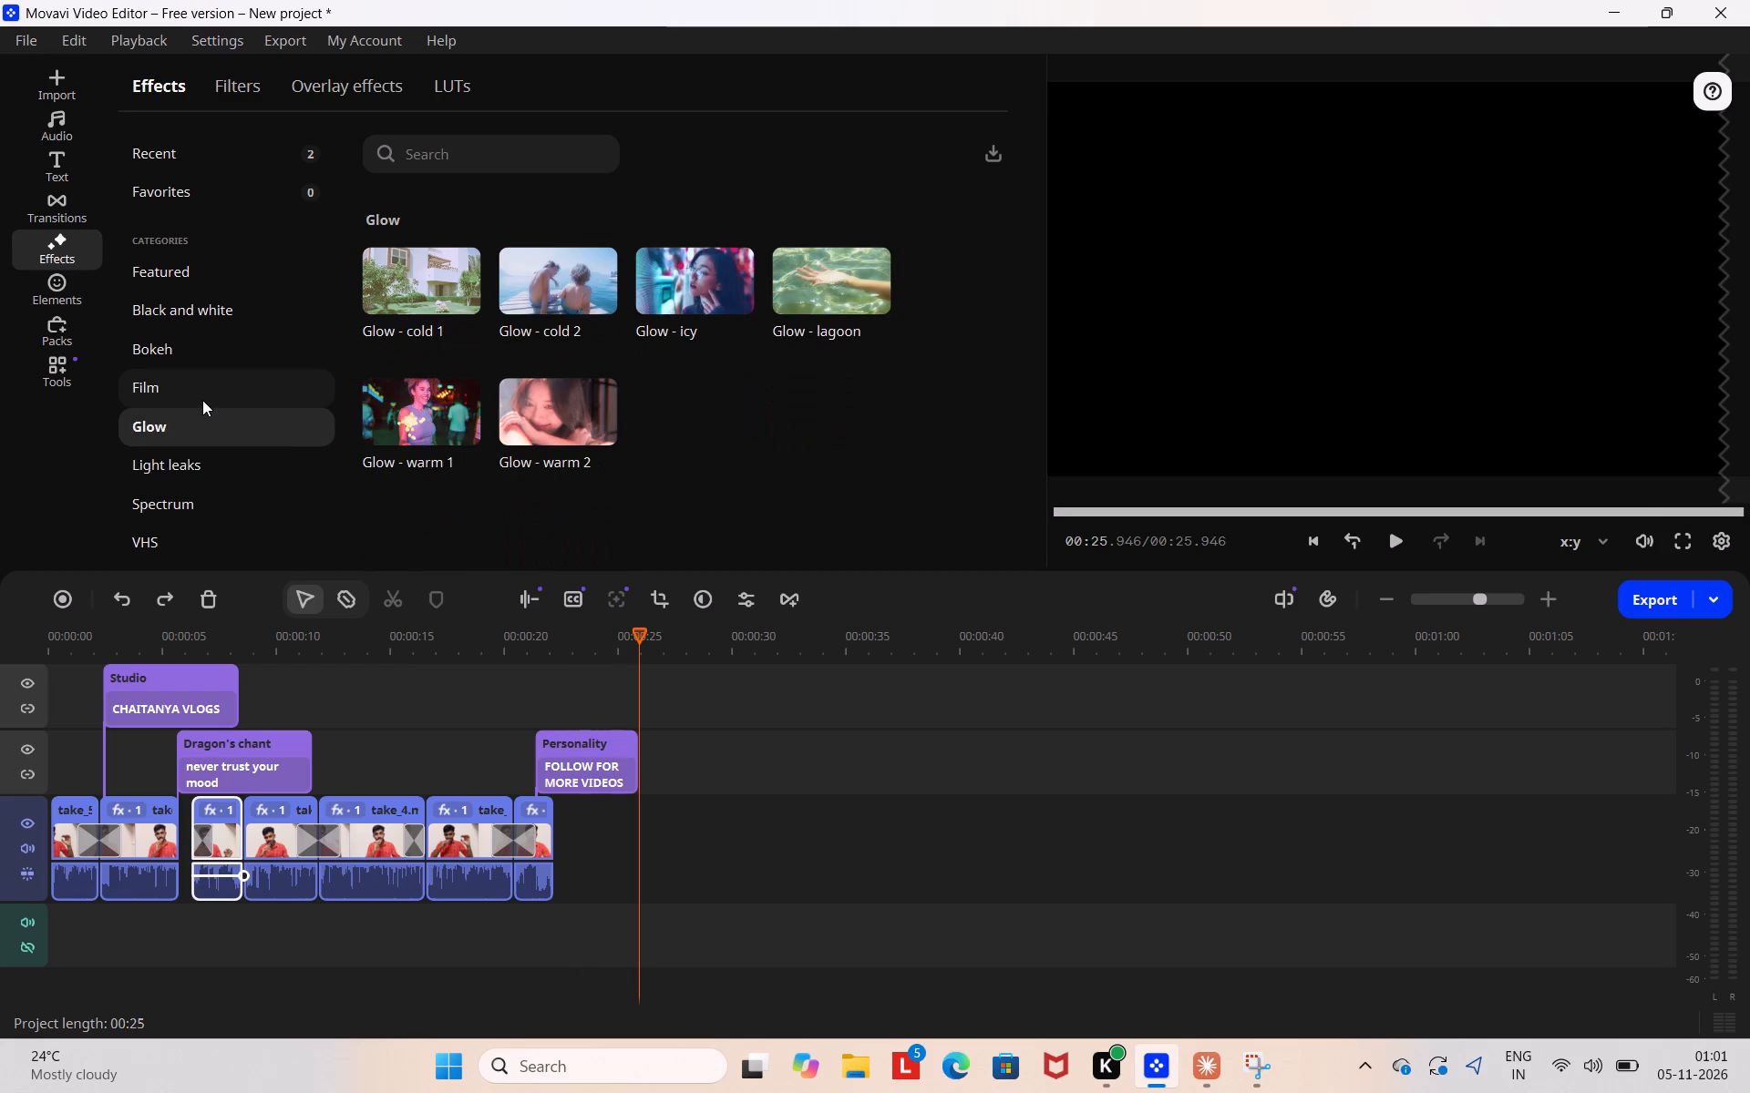
pyautogui.click(202, 400)
pyautogui.click(202, 380)
pyautogui.click(219, 358)
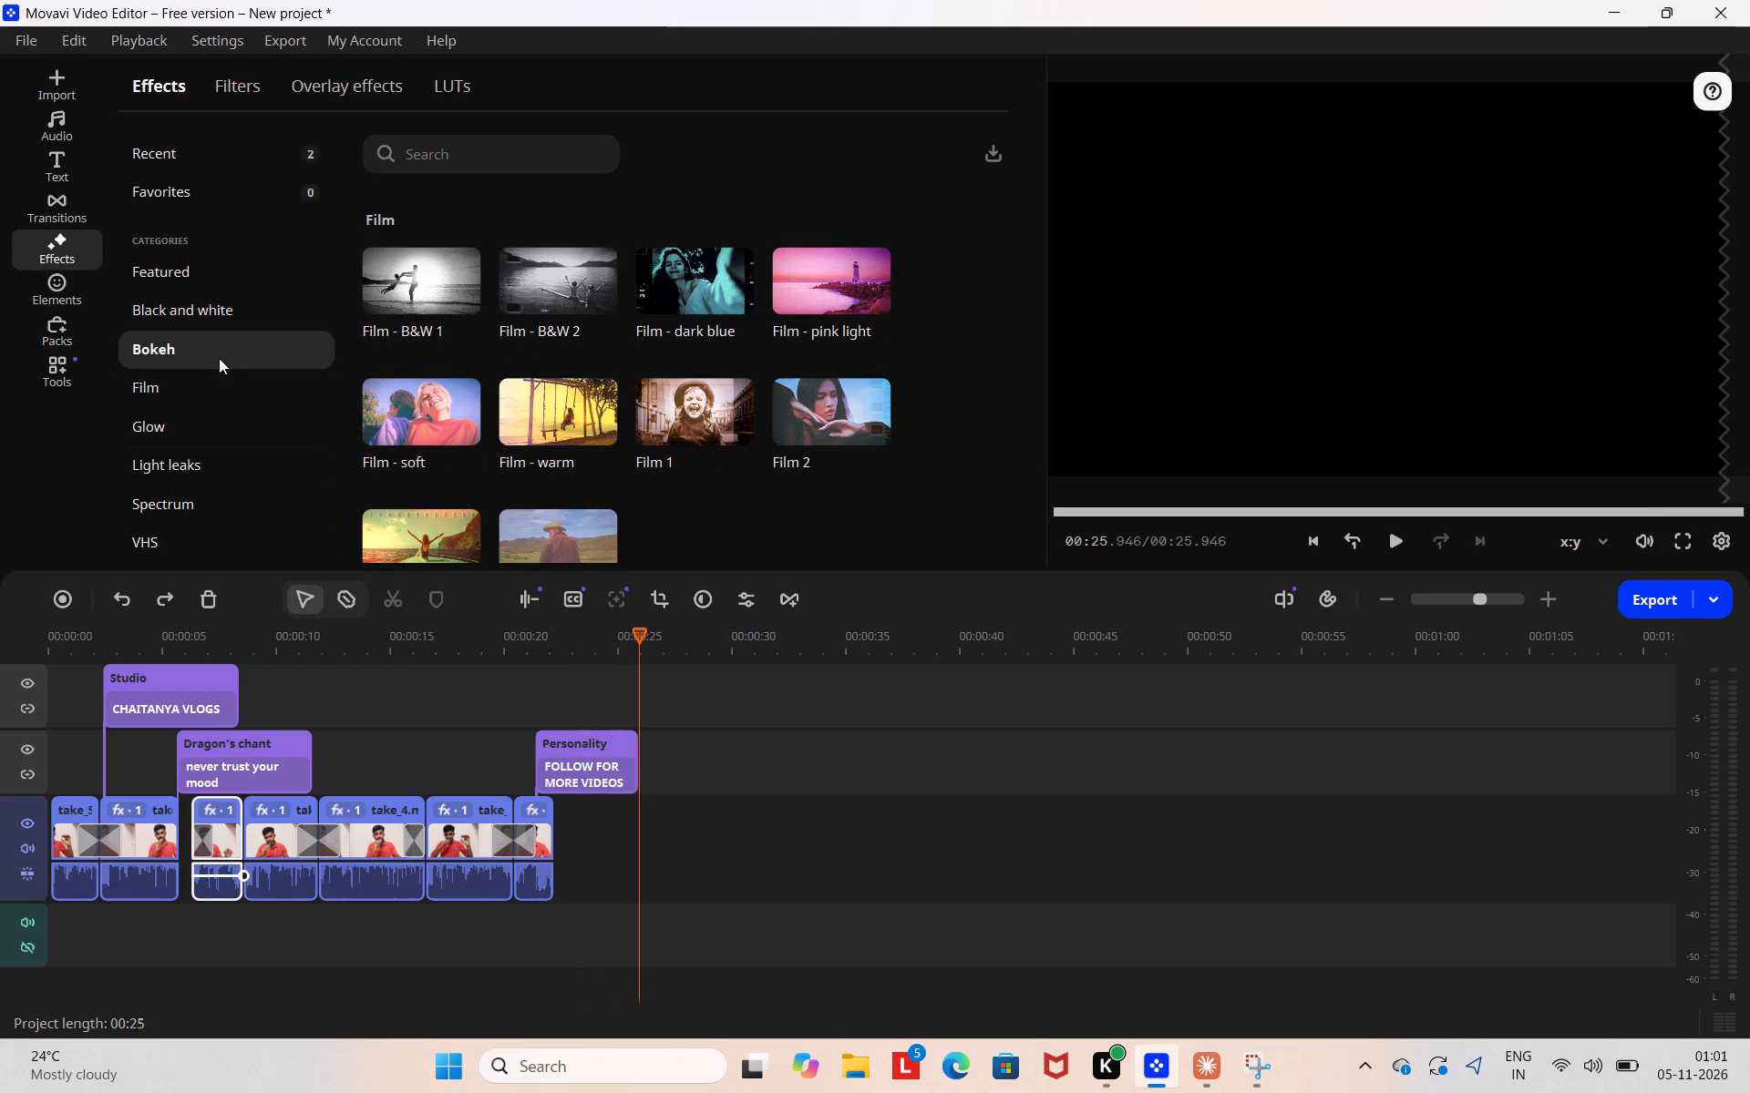
pyautogui.click(224, 345)
pyautogui.click(253, 291)
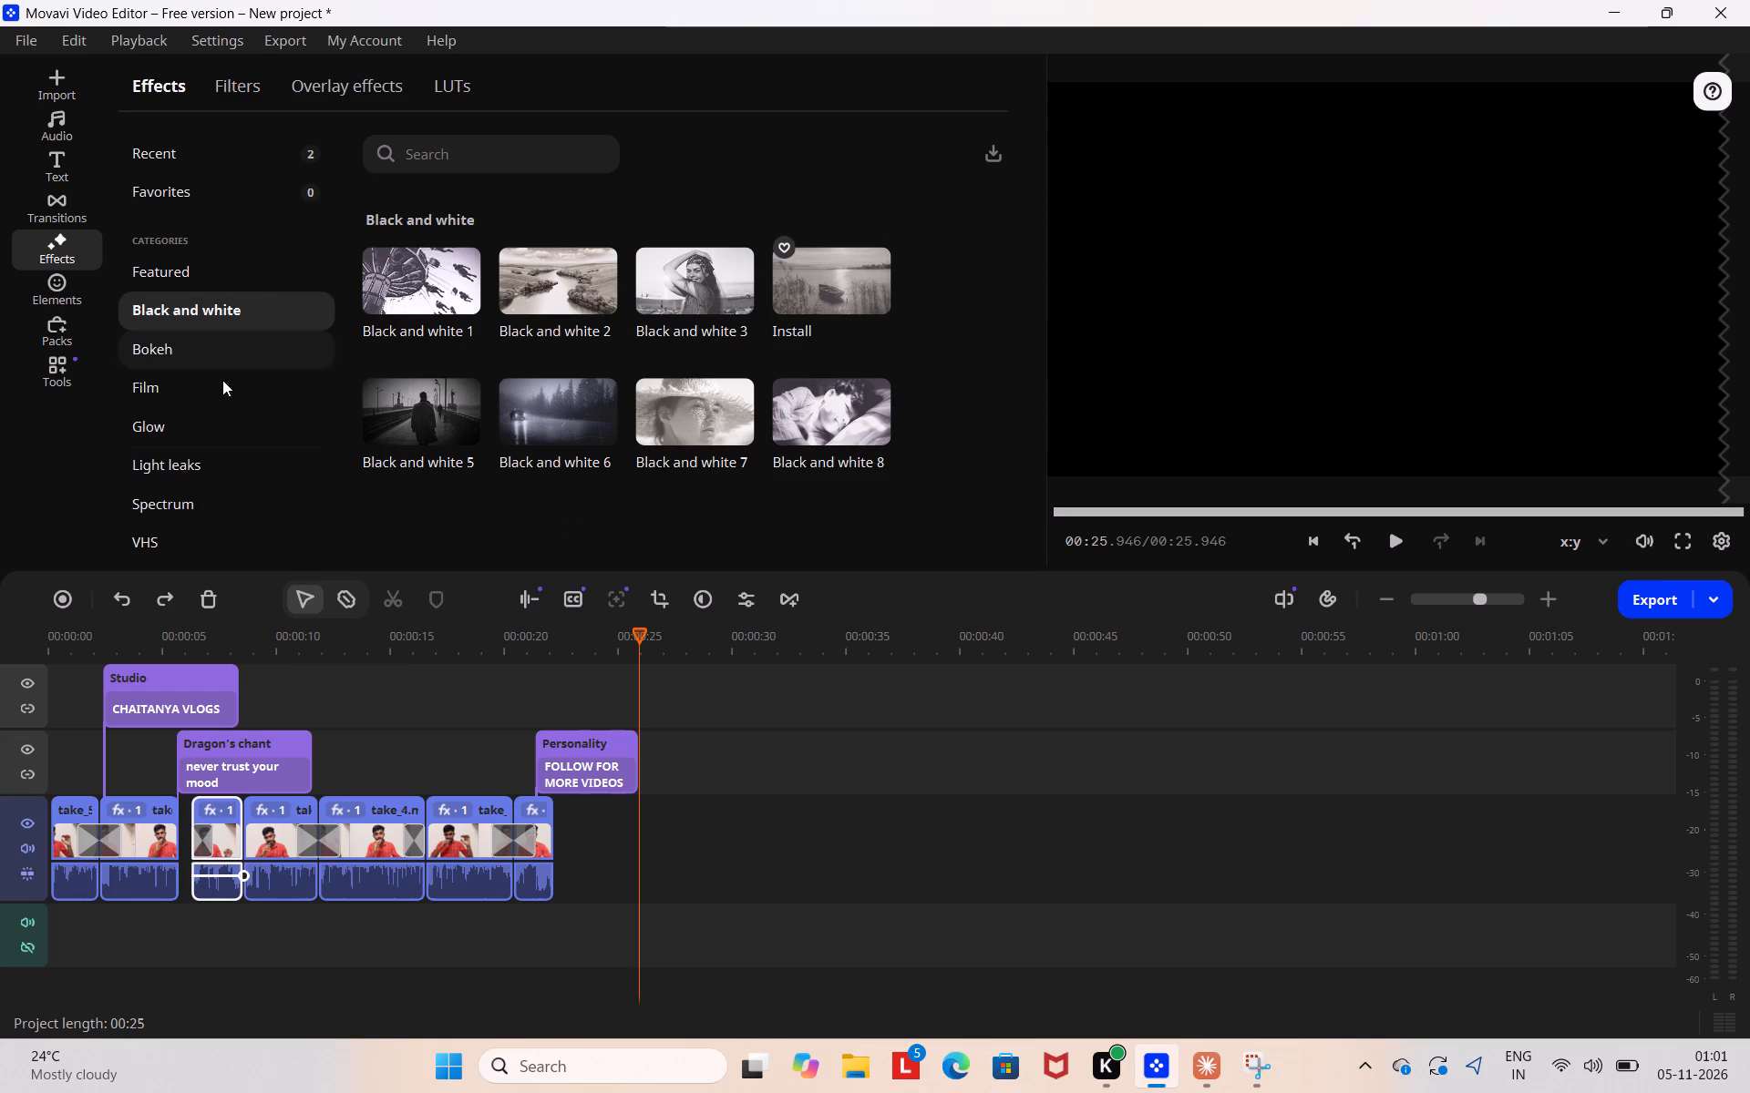
pyautogui.scroll(-2, 178, 518)
pyautogui.click(185, 543)
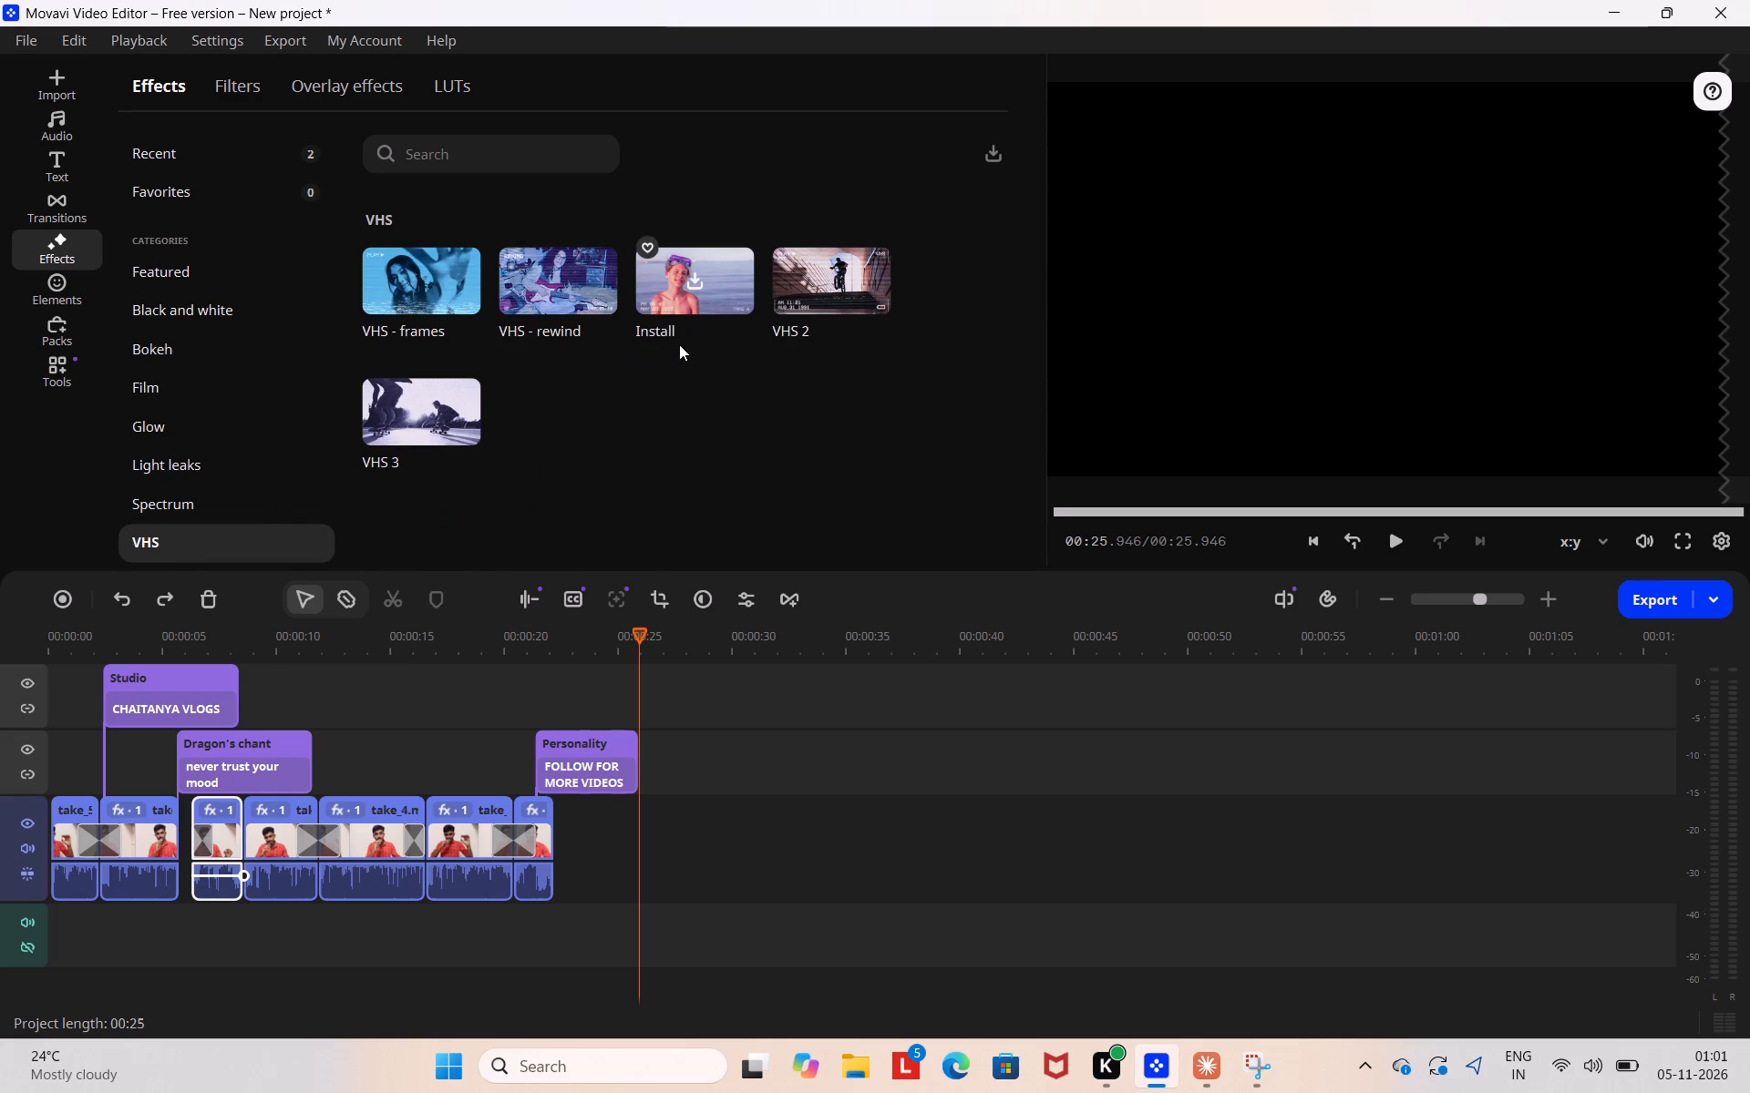
pyautogui.click(221, 495)
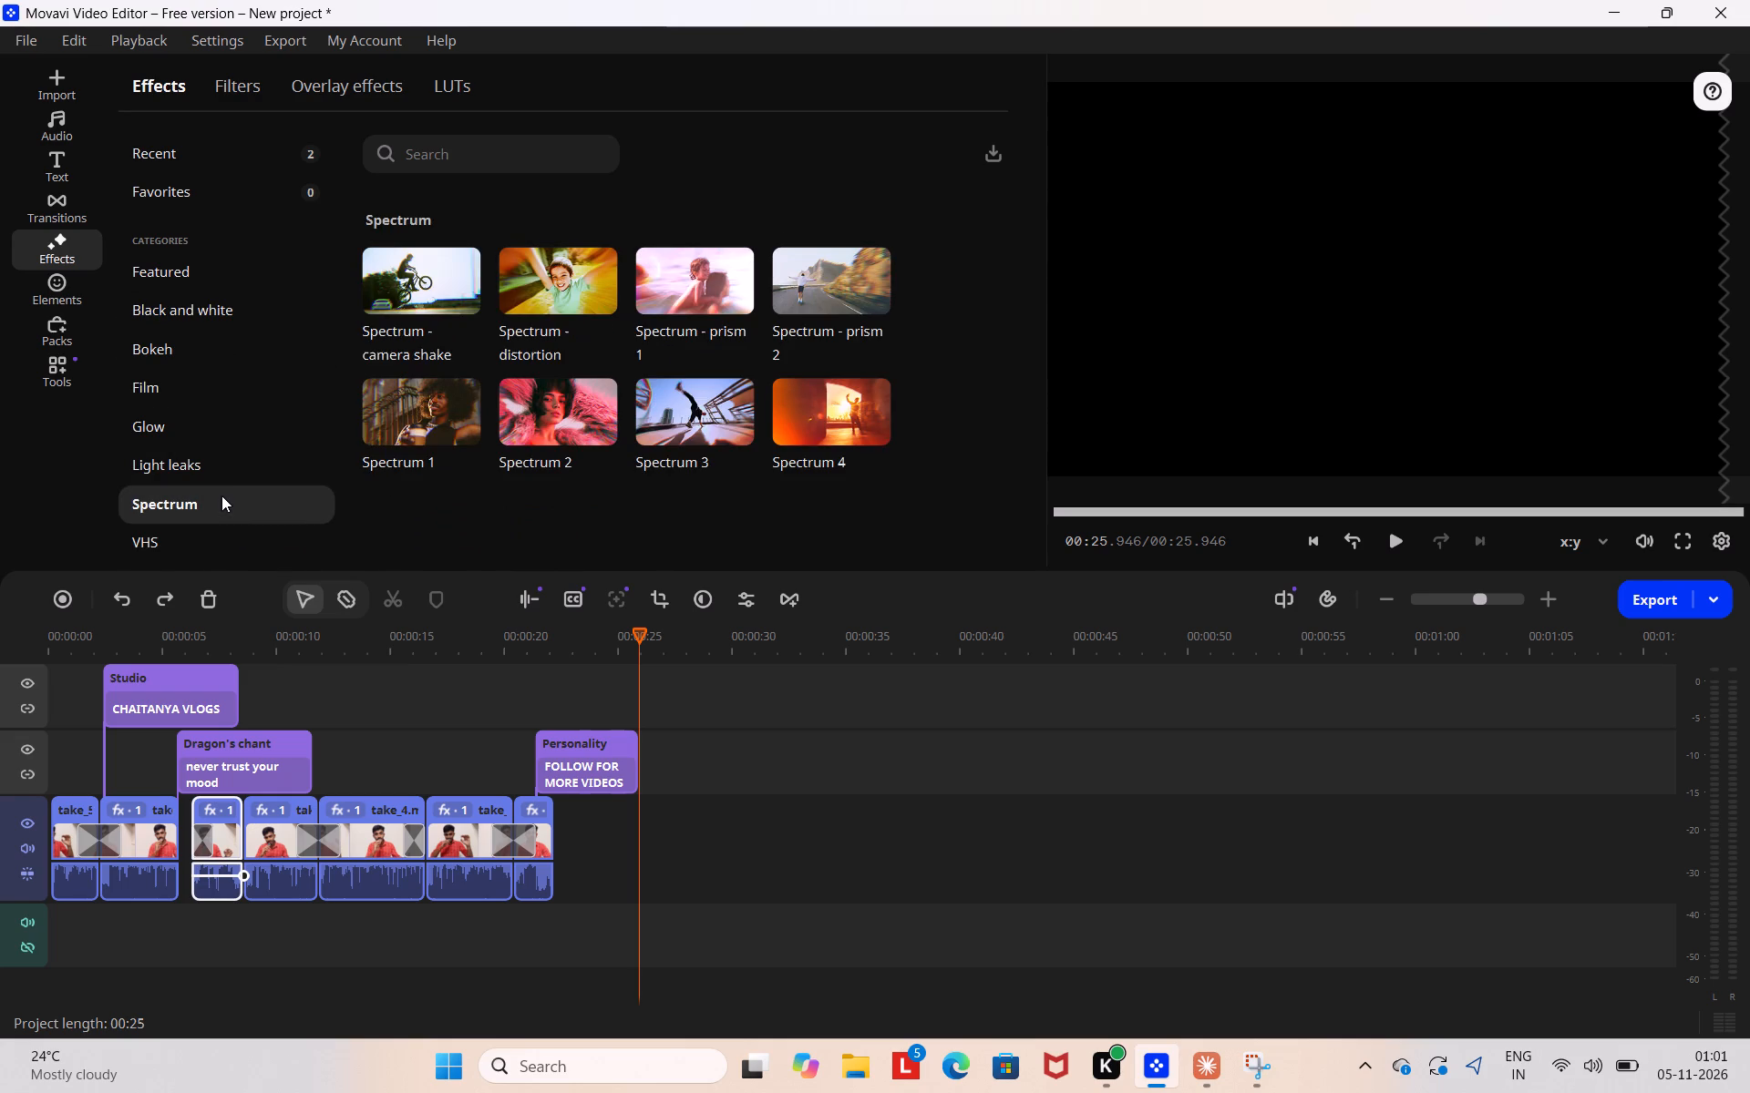
pyautogui.click(223, 475)
# Check the featured special effects and the auto subtitle options for the first clip of the main track.
pyautogui.click(62, 291)
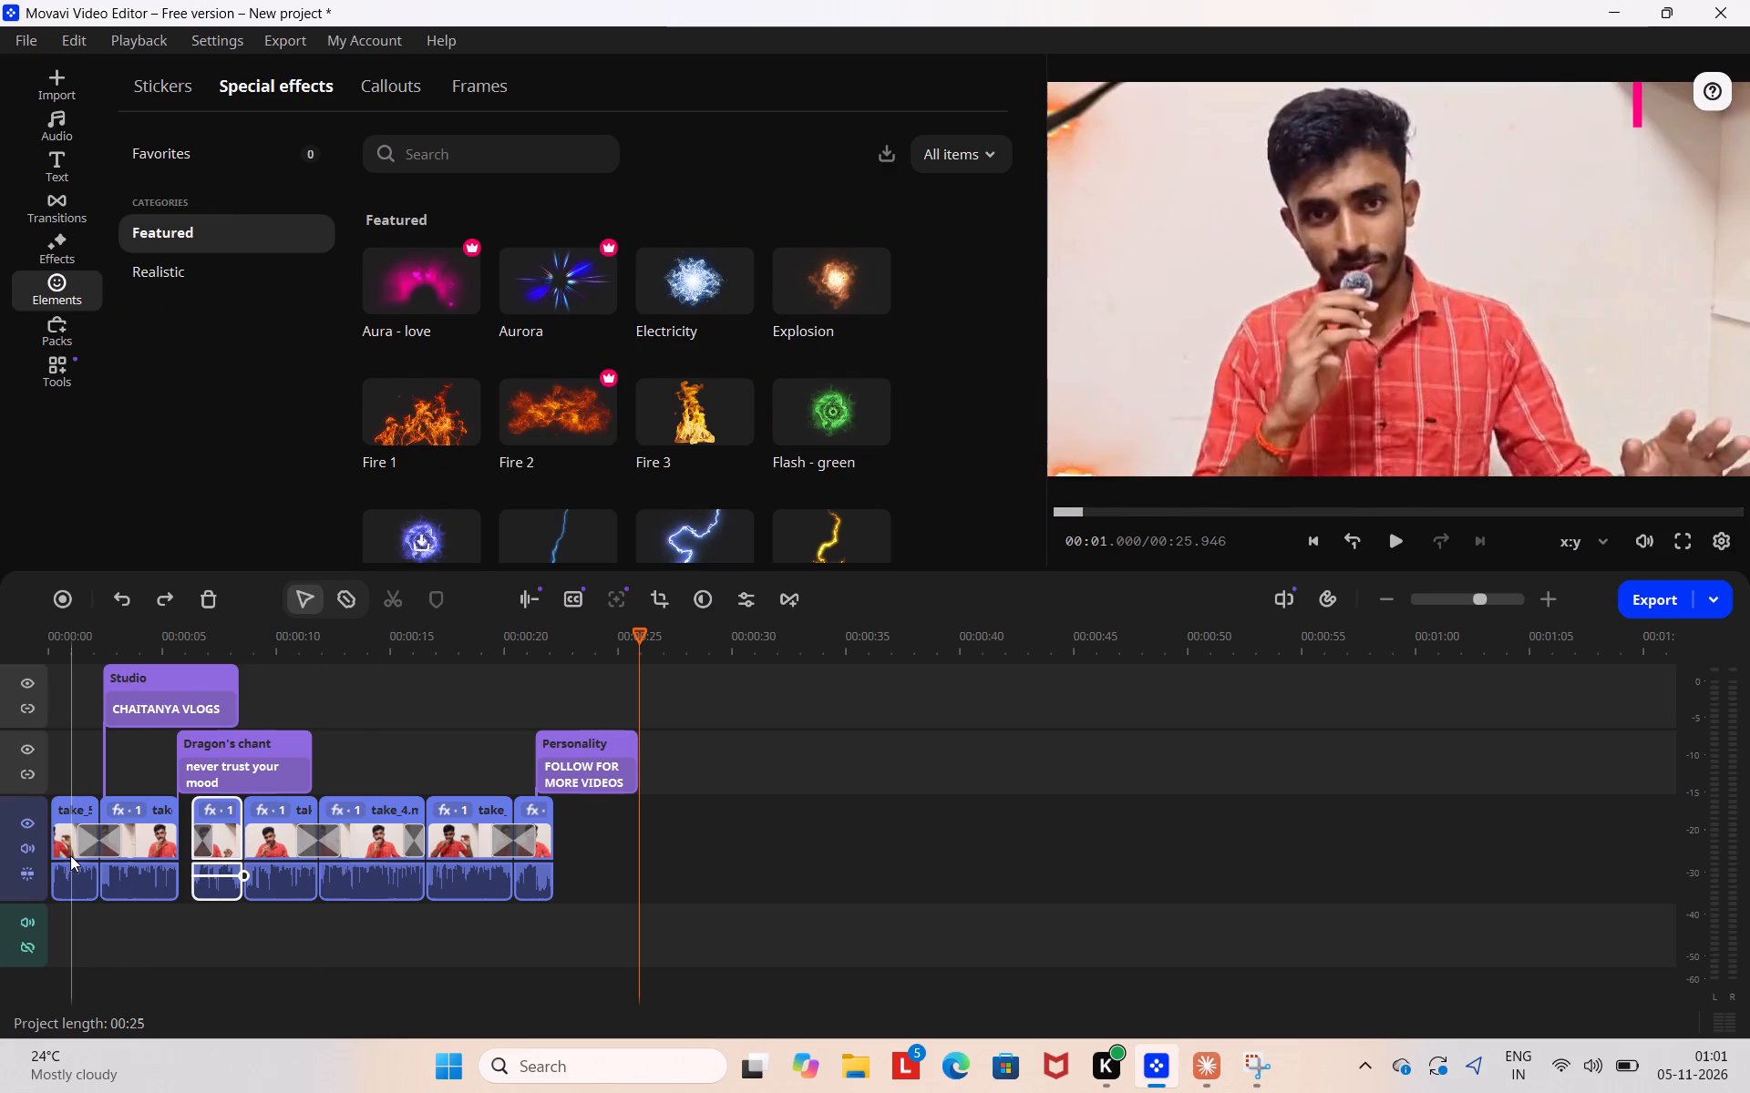
pyautogui.click(70, 855)
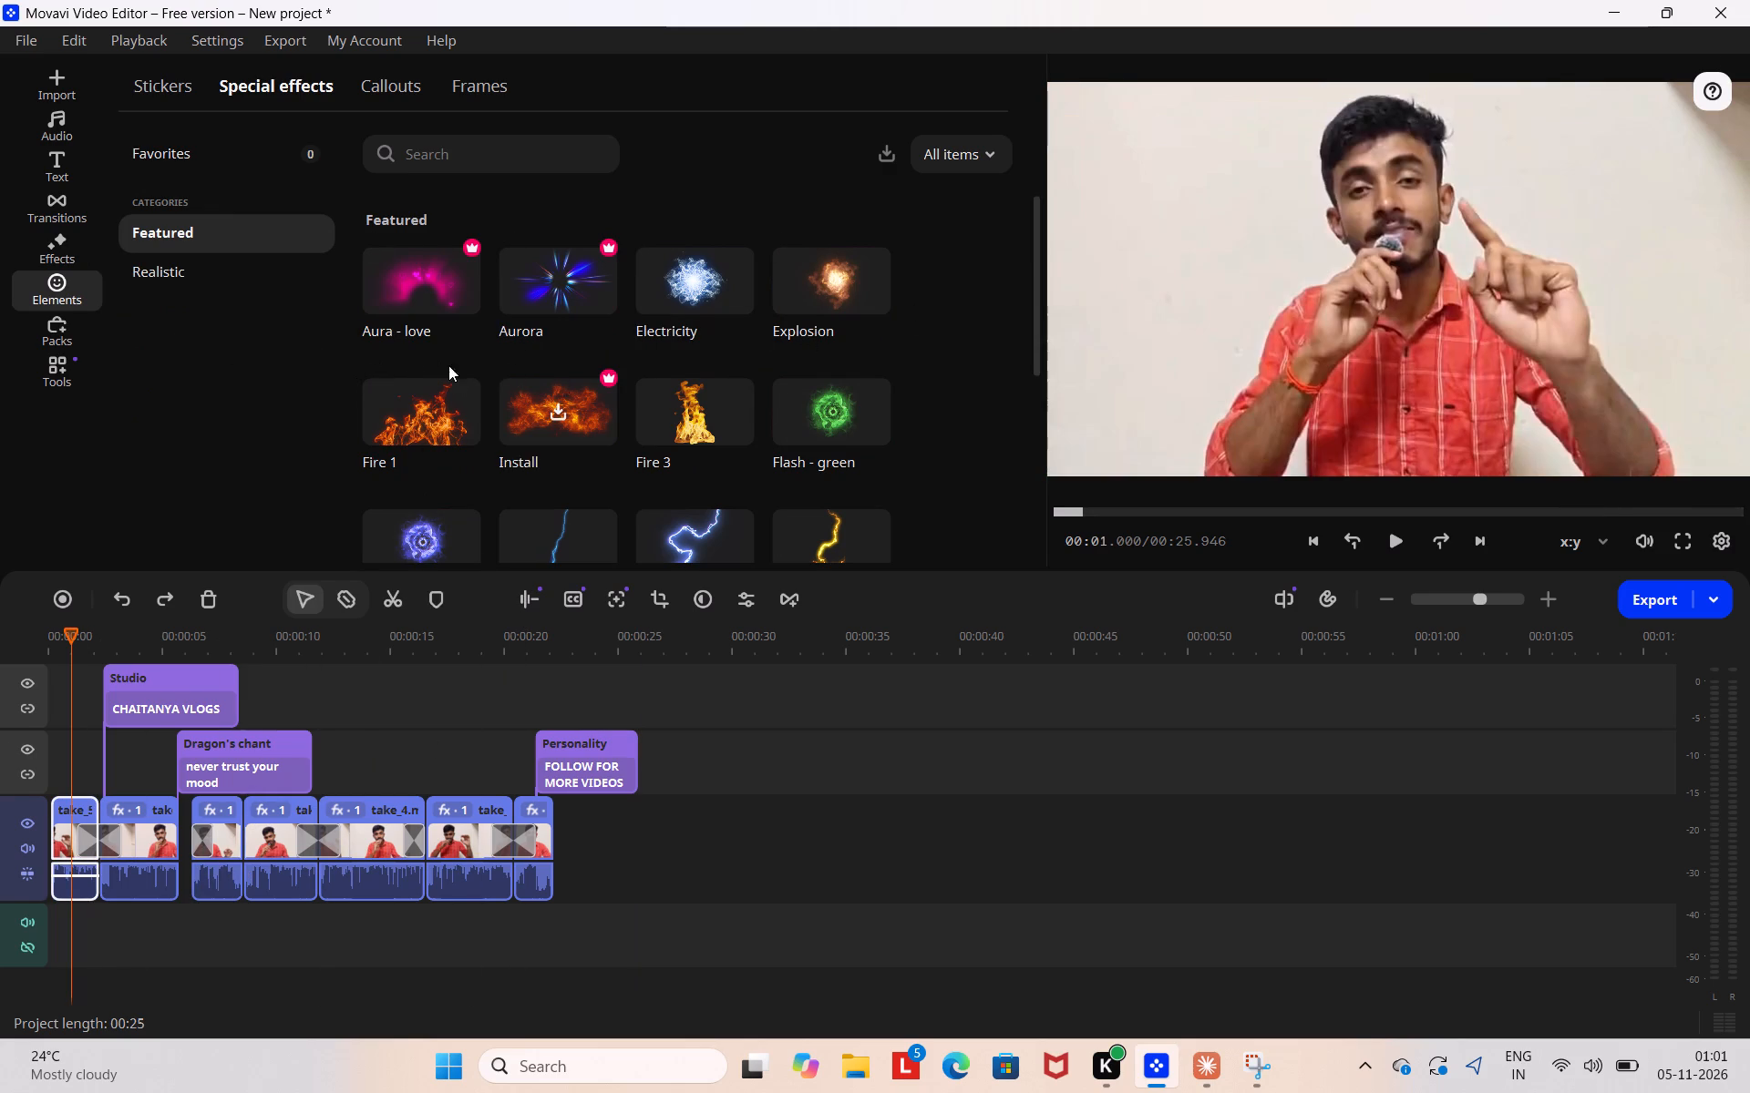
pyautogui.click(54, 162)
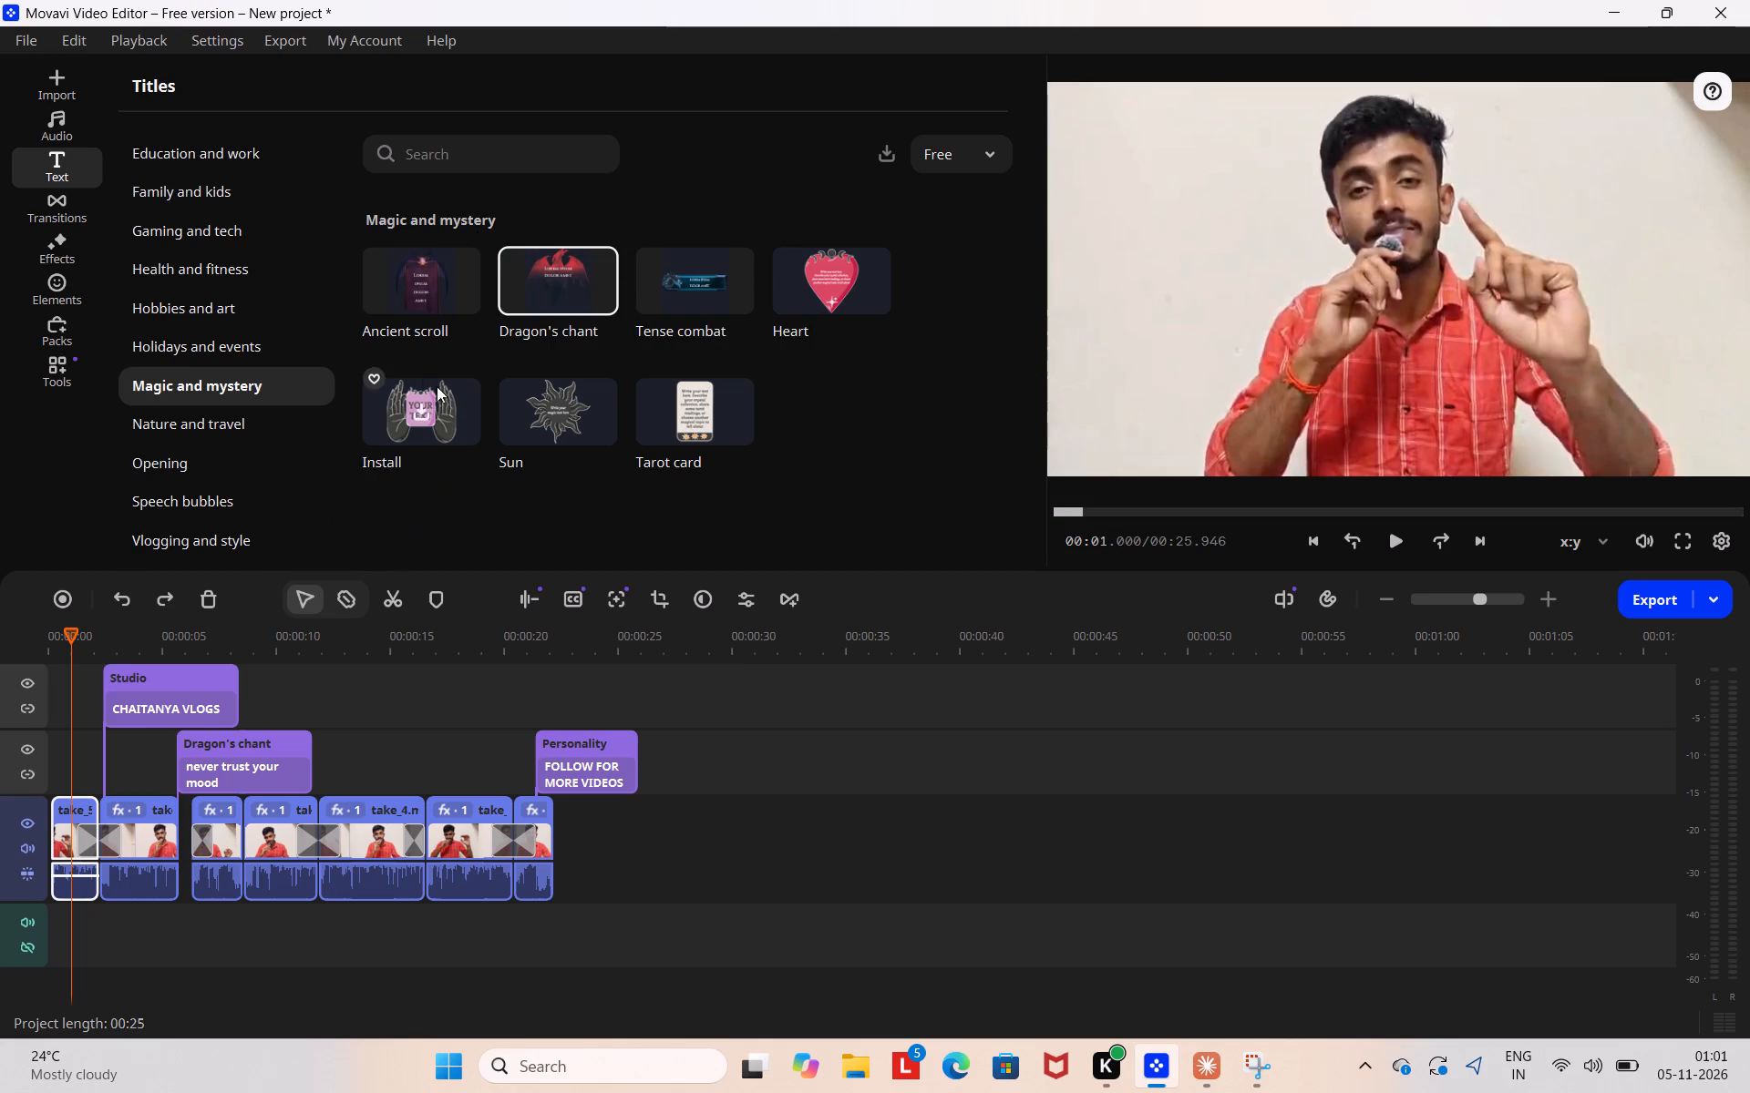
pyautogui.click(82, 176)
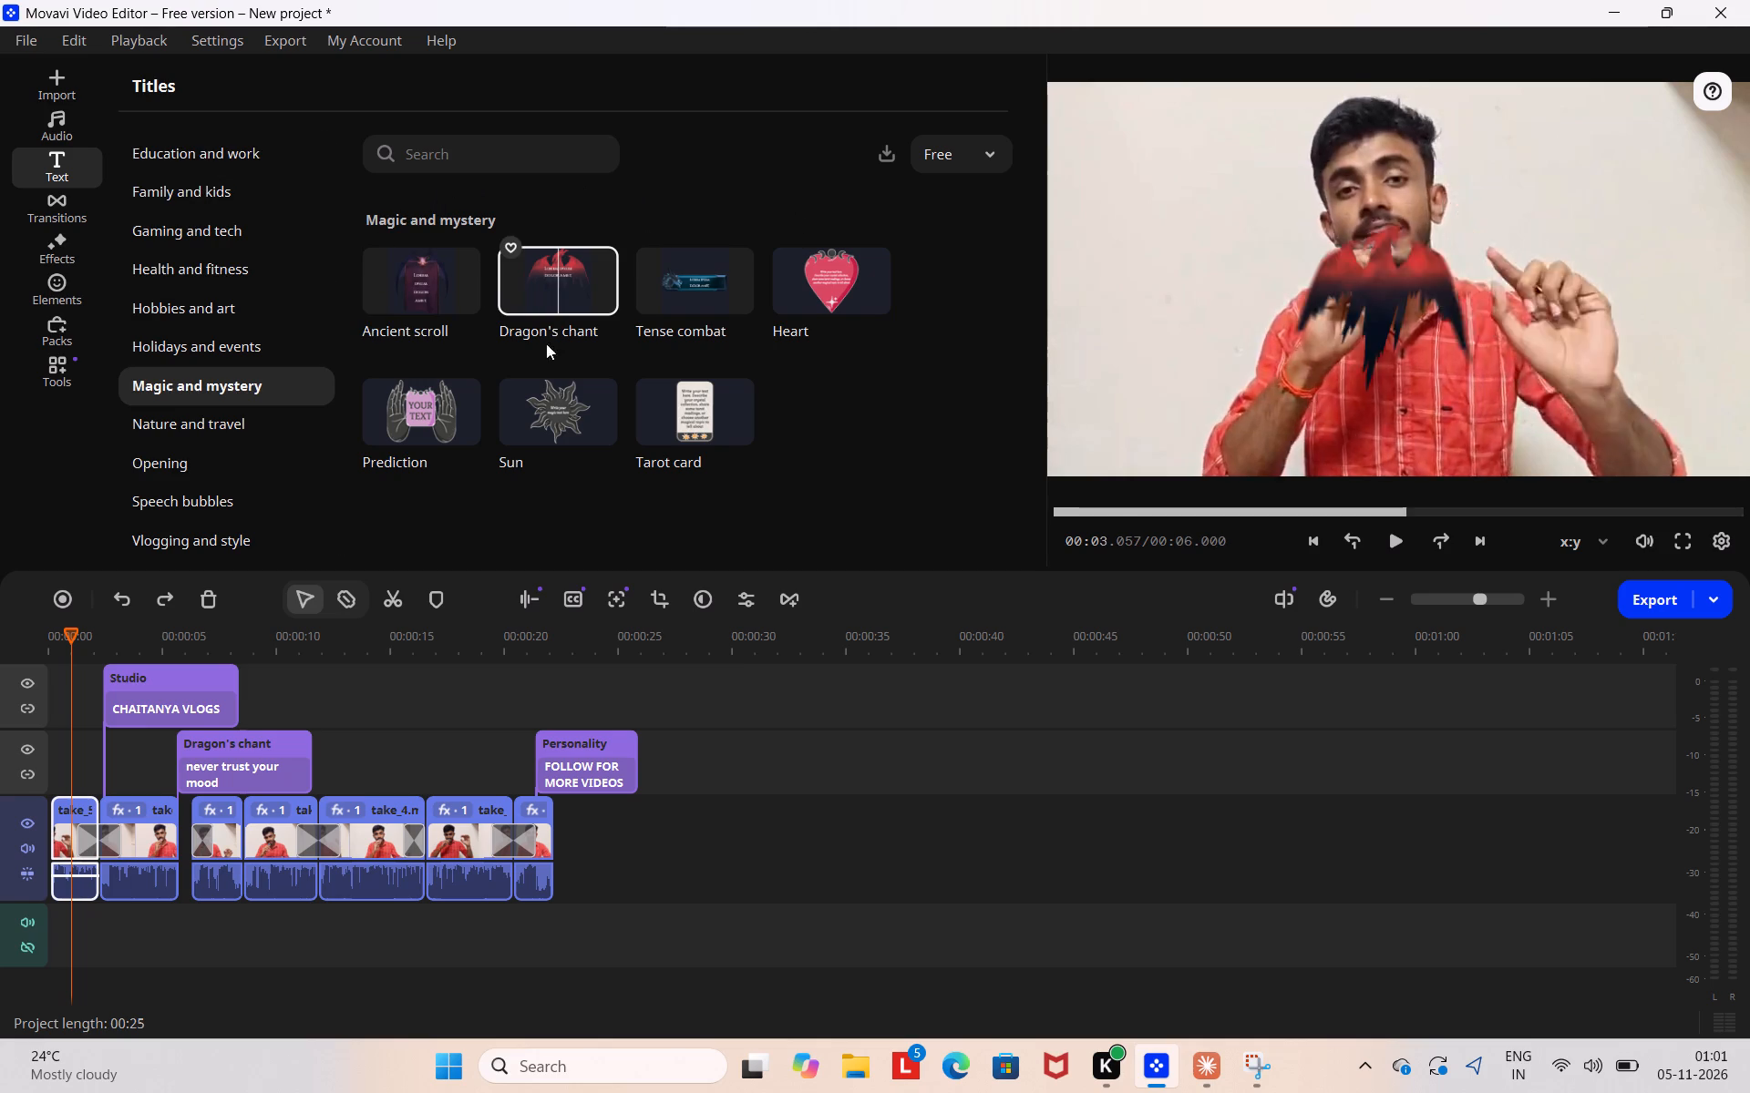
pyautogui.click(573, 604)
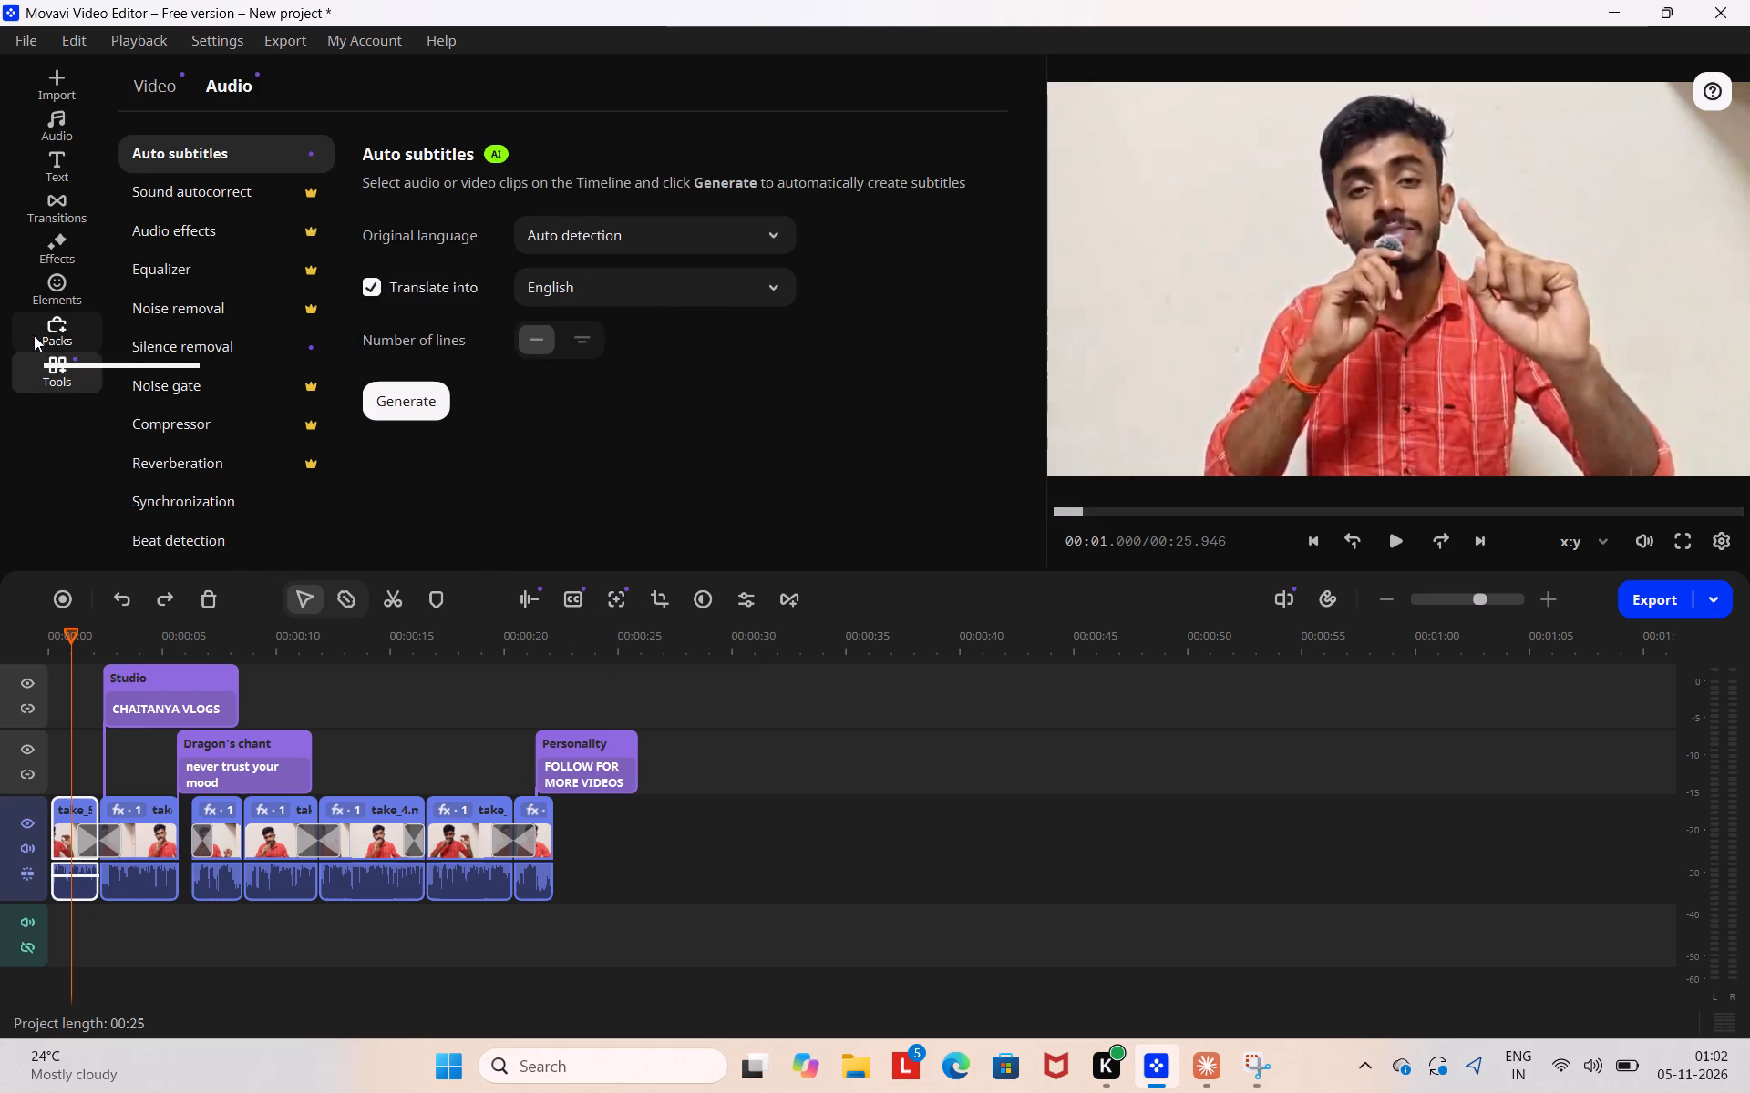
# Browse the free title categories, from Education and work to Vlogging and style, for a suitable opening title.
pyautogui.click(62, 168)
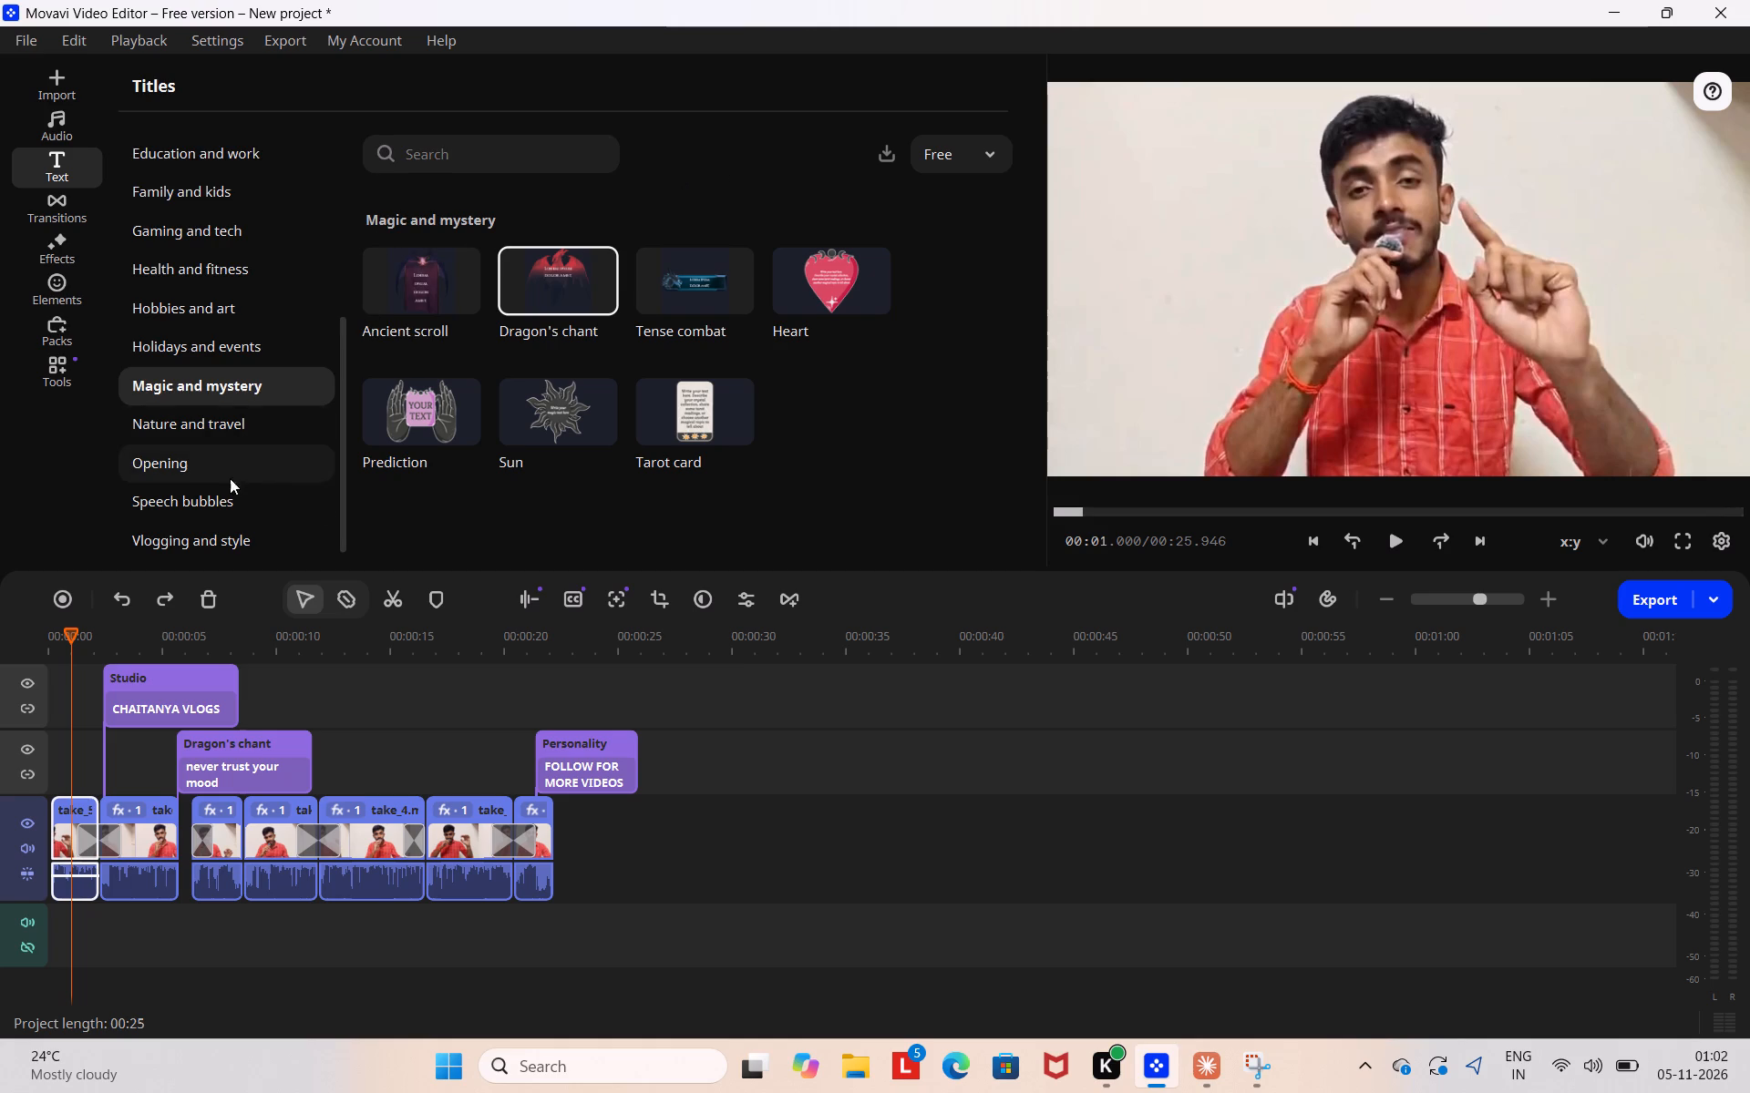
pyautogui.click(223, 504)
pyautogui.click(234, 231)
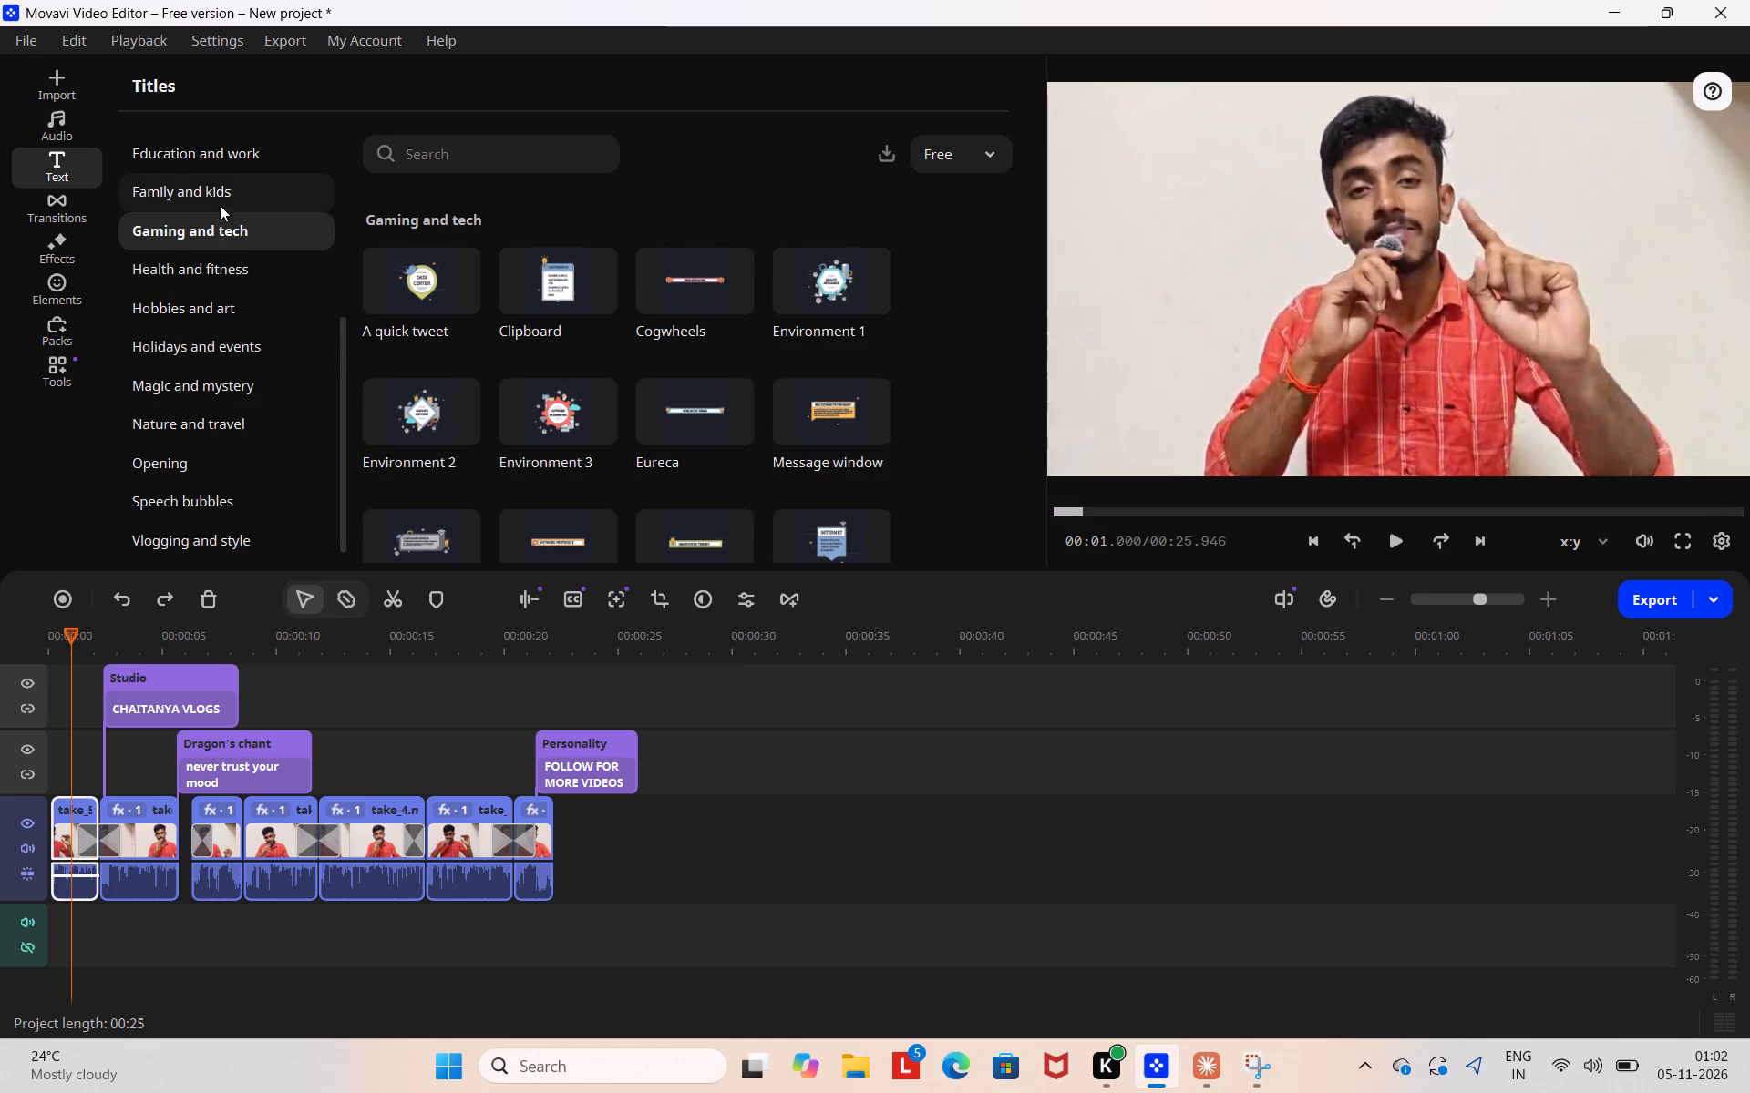
pyautogui.click(215, 198)
pyautogui.click(236, 342)
pyautogui.click(229, 400)
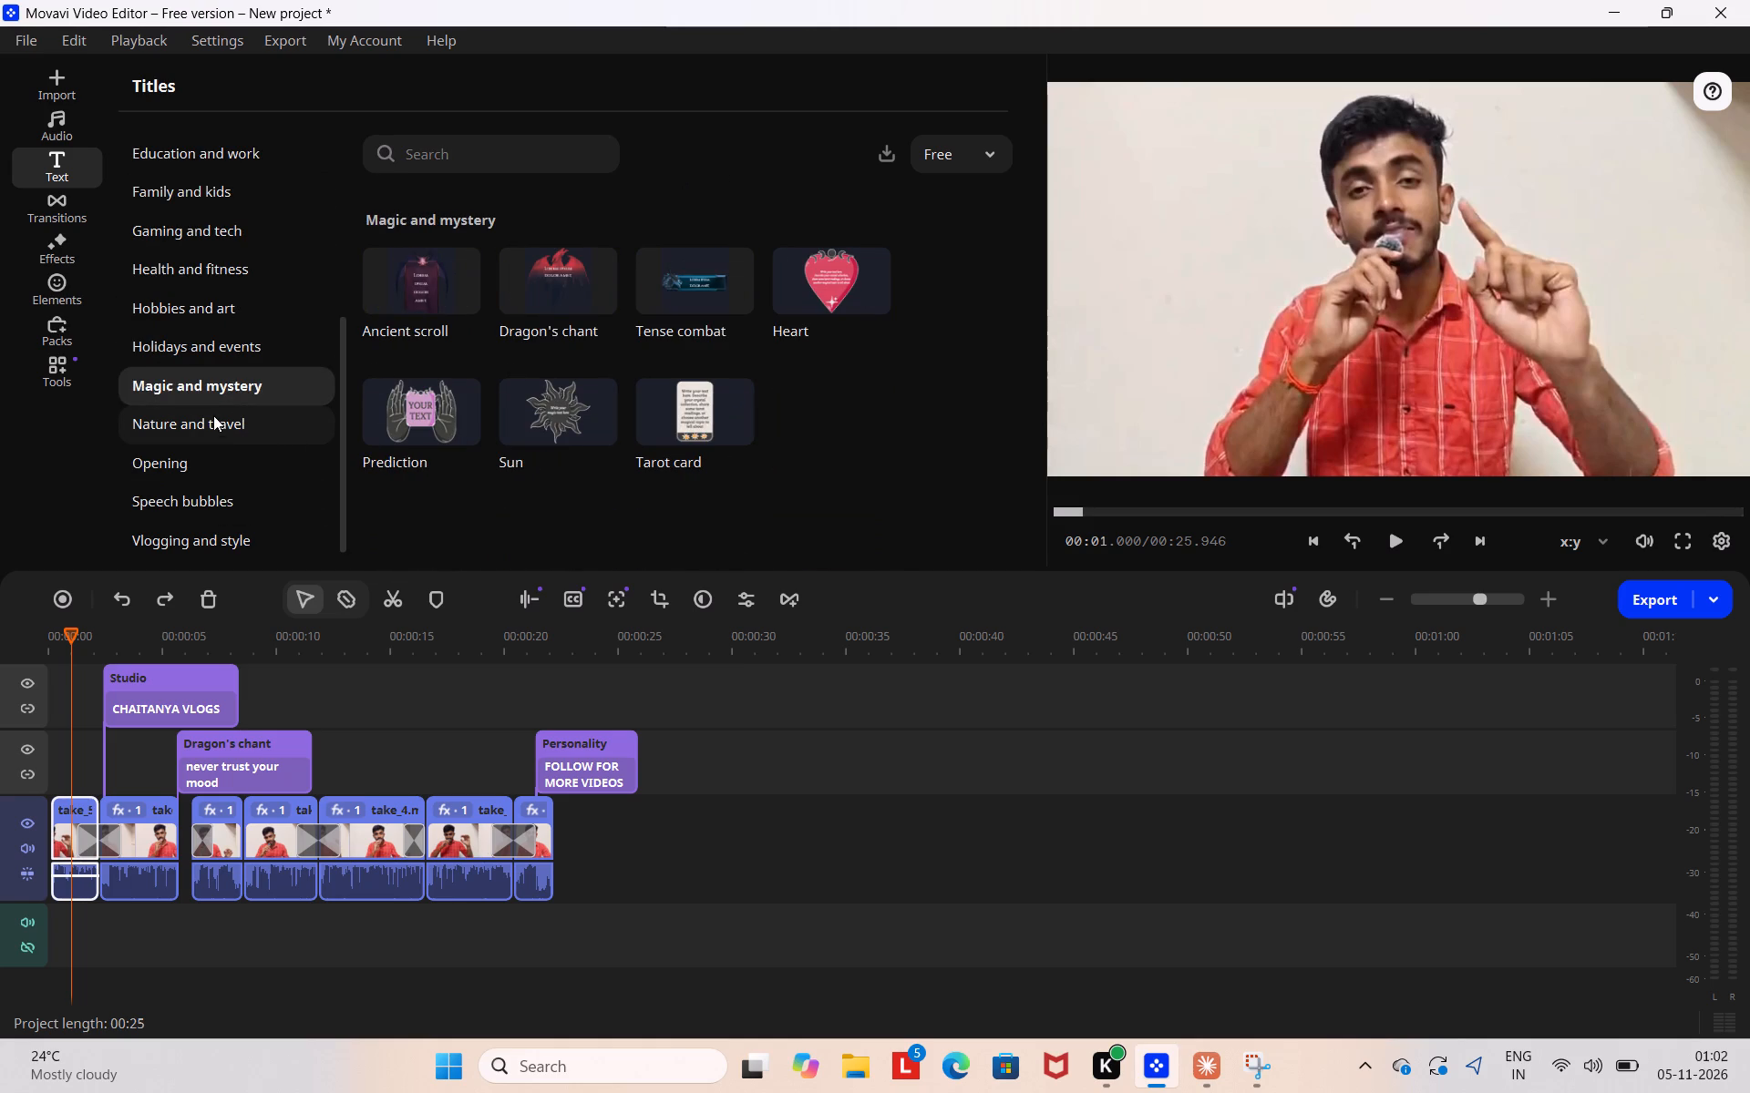
pyautogui.click(213, 415)
pyautogui.click(225, 380)
pyautogui.click(203, 536)
pyautogui.scroll(-4, 247, 470)
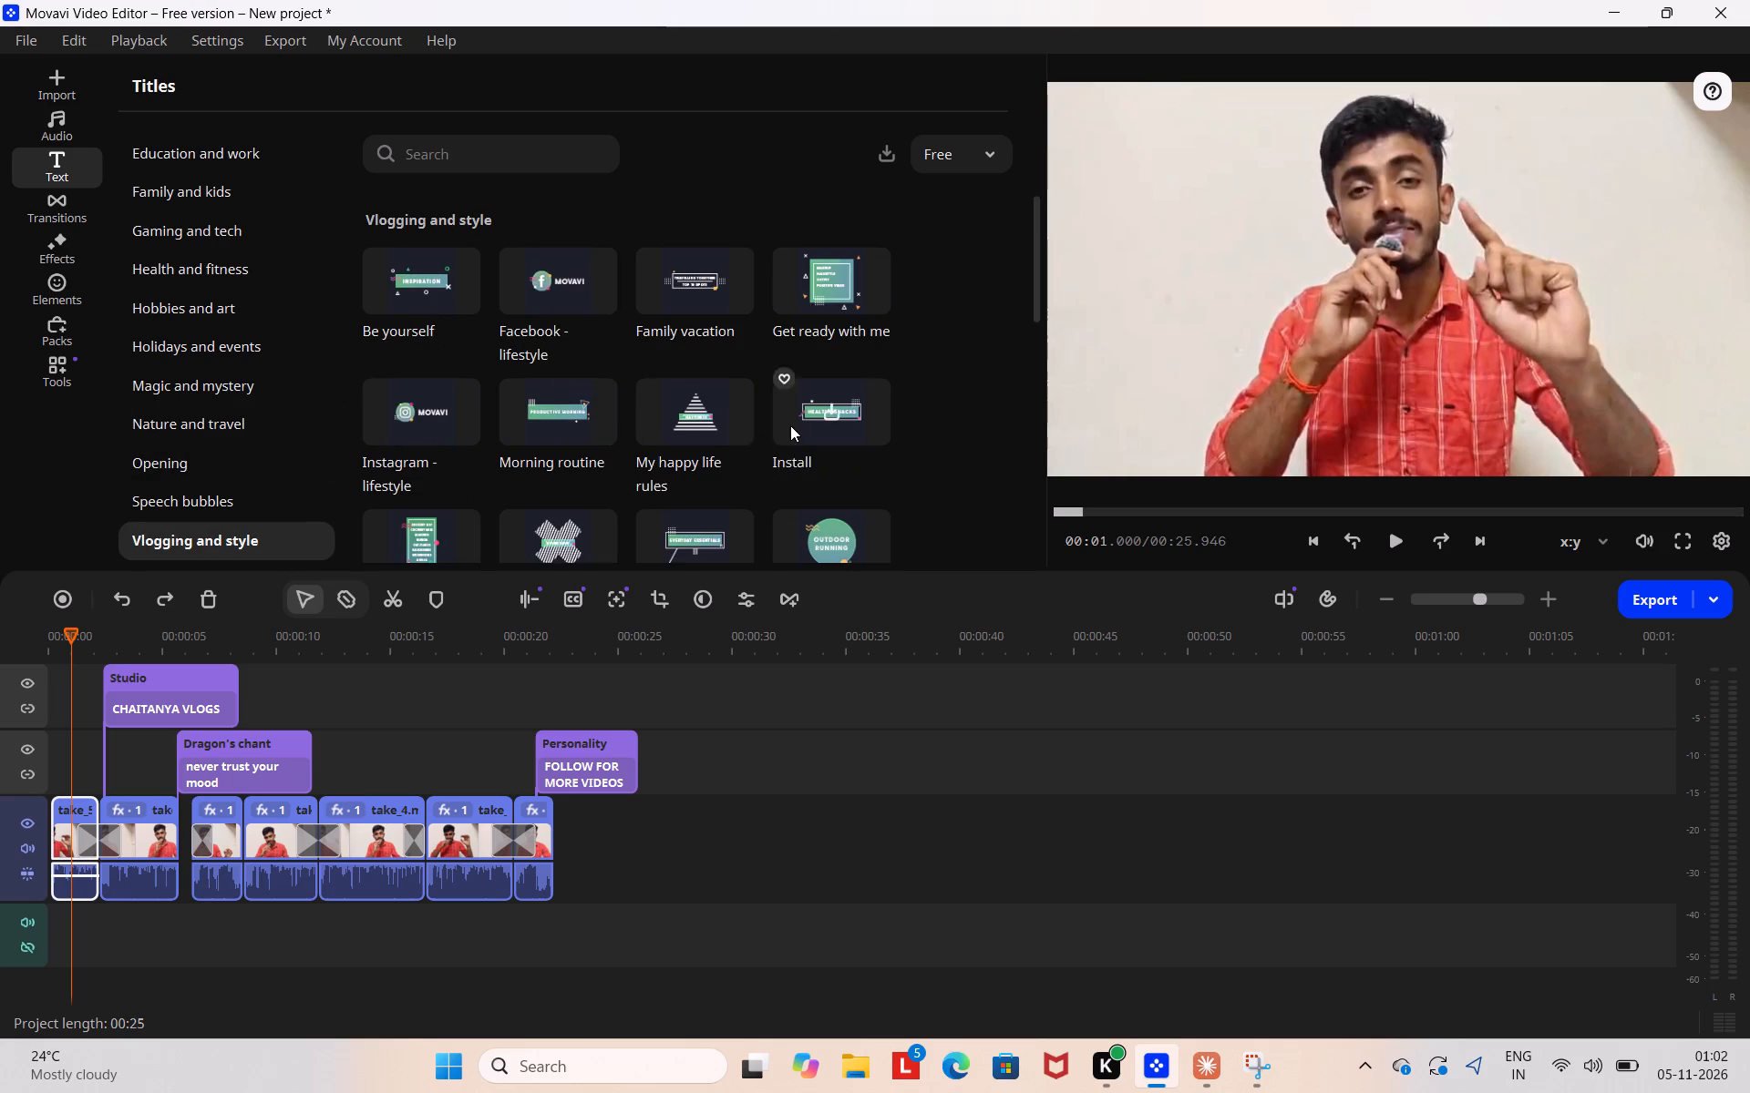
pyautogui.scroll(-1, 564, 418)
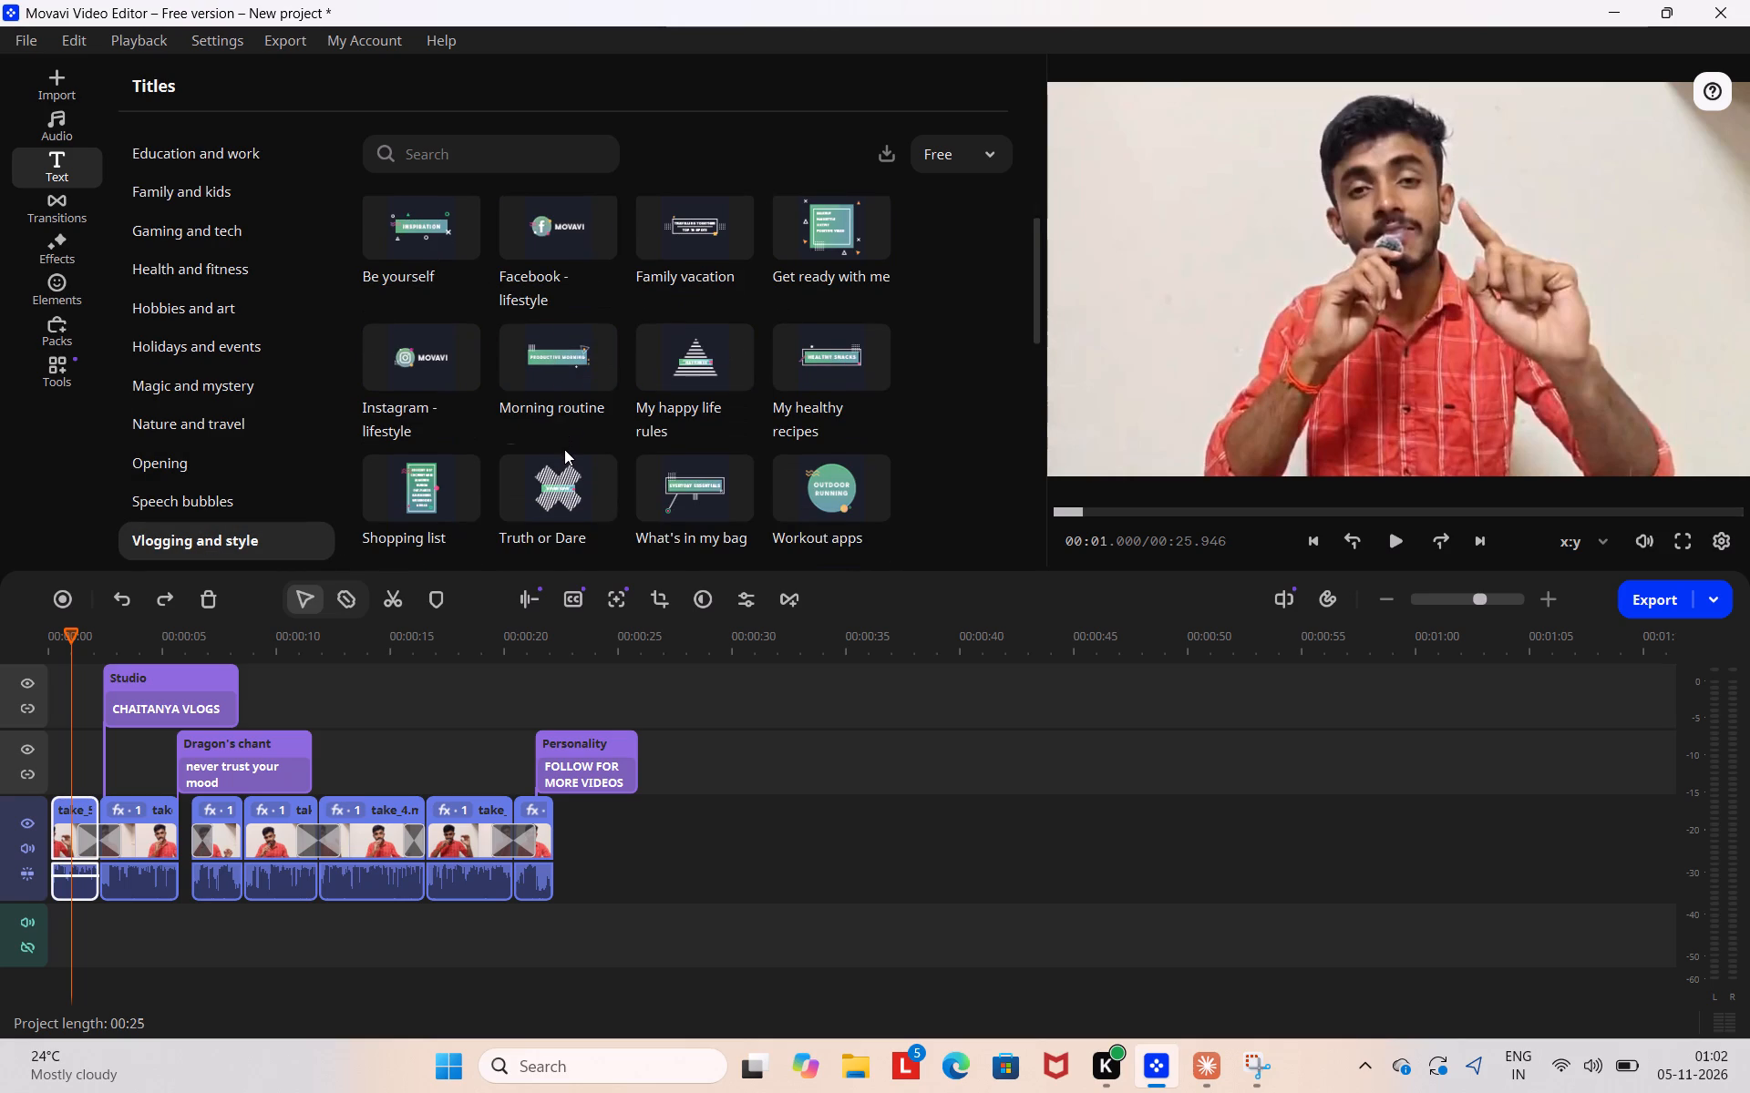
pyautogui.scroll(1, 561, 452)
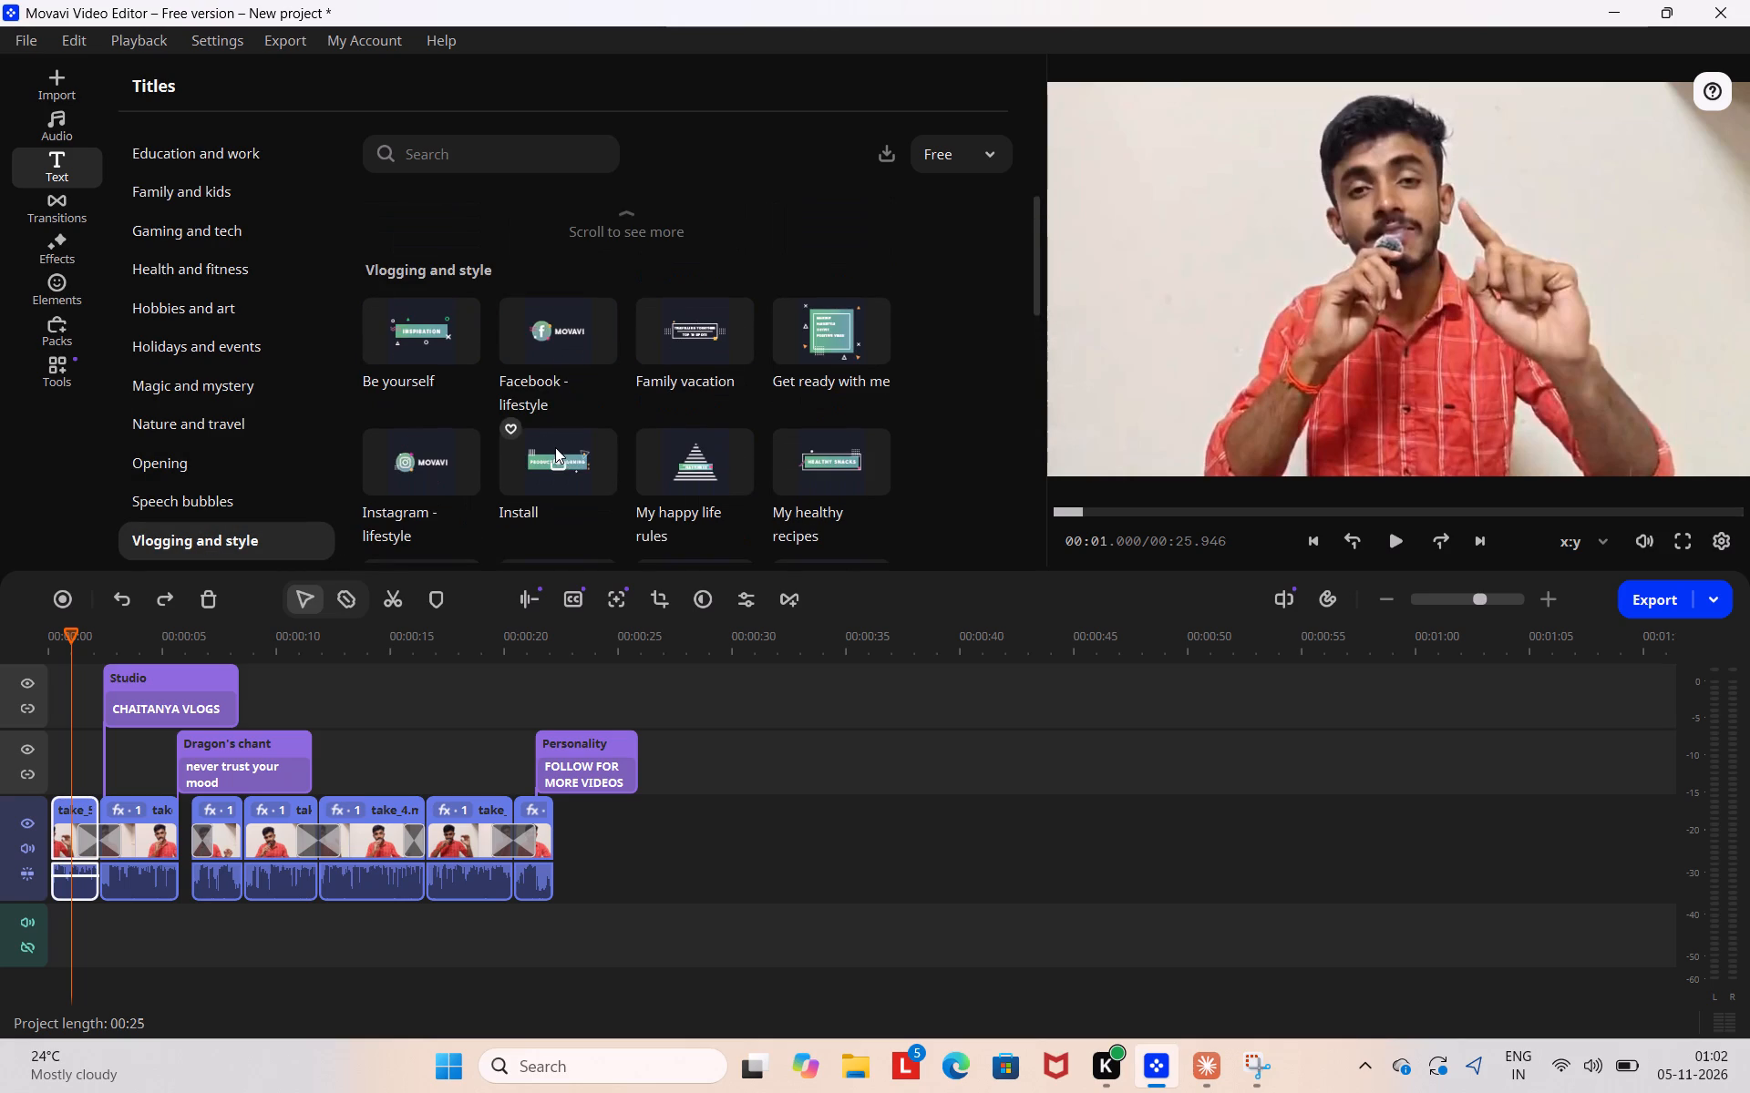
pyautogui.click(213, 485)
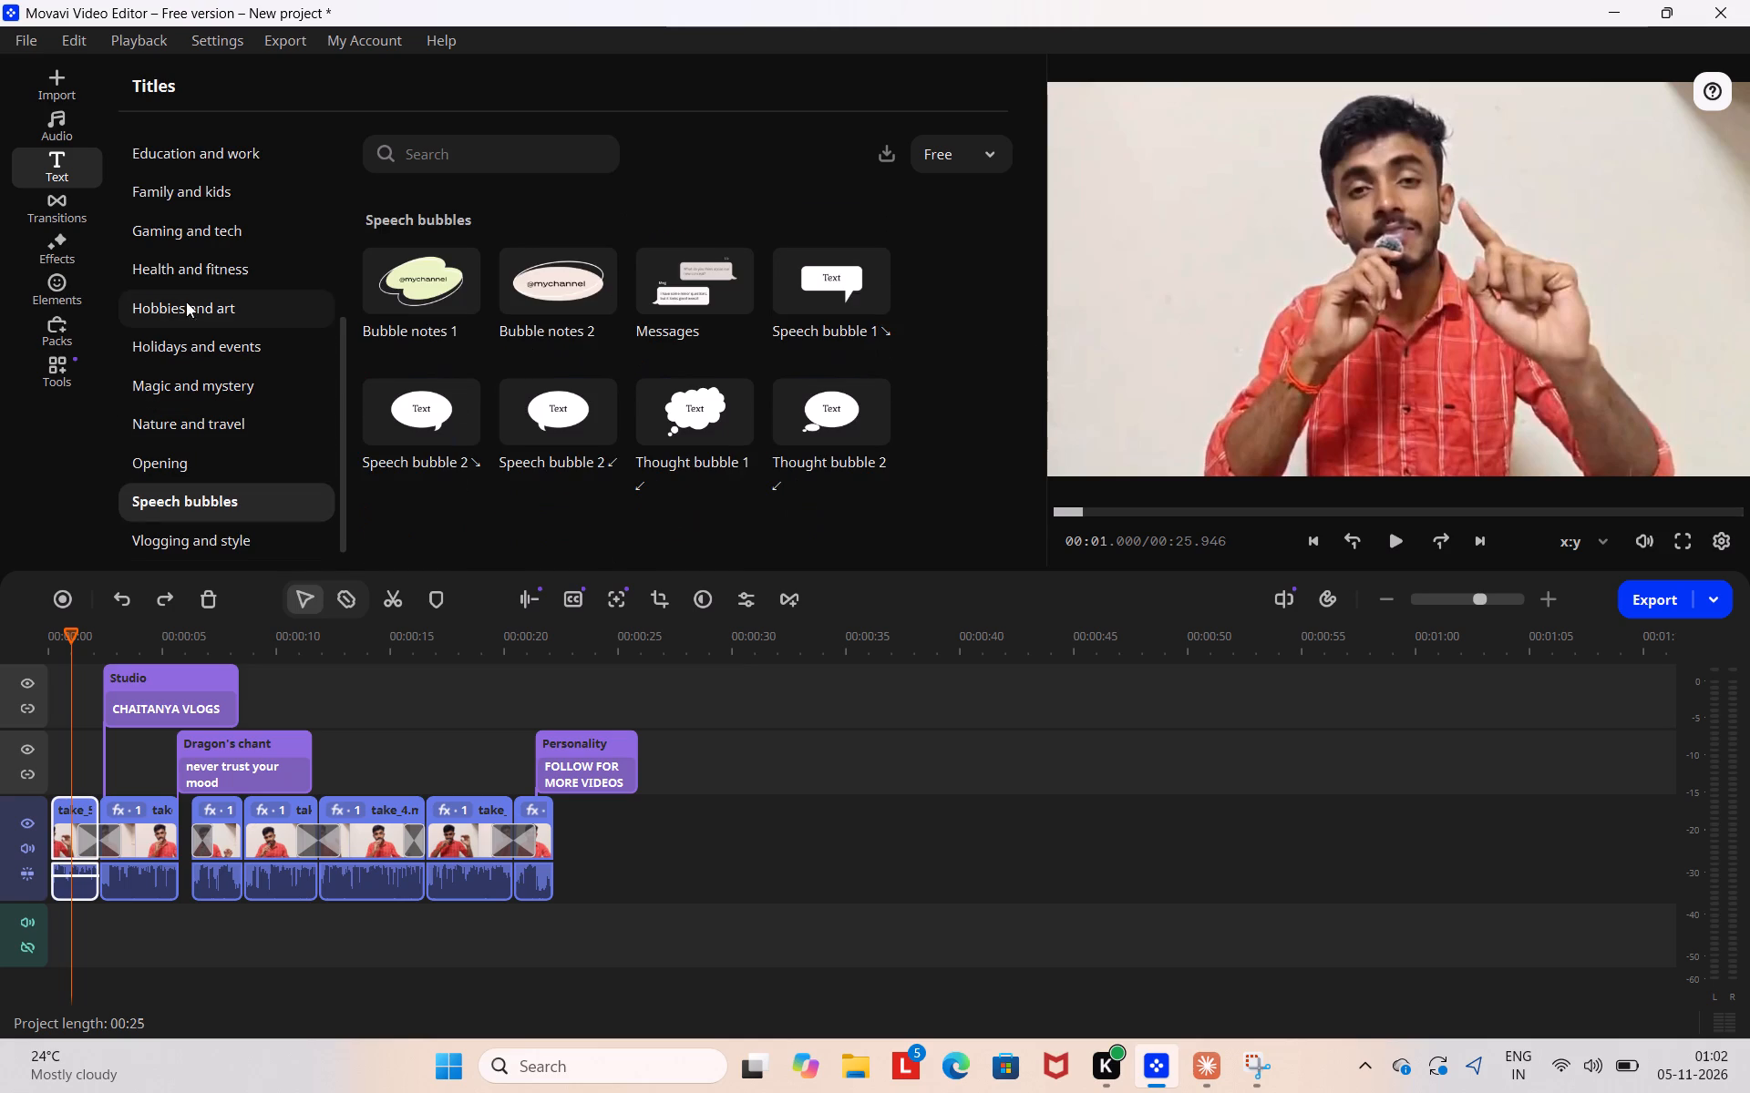
pyautogui.click(197, 225)
pyautogui.click(195, 198)
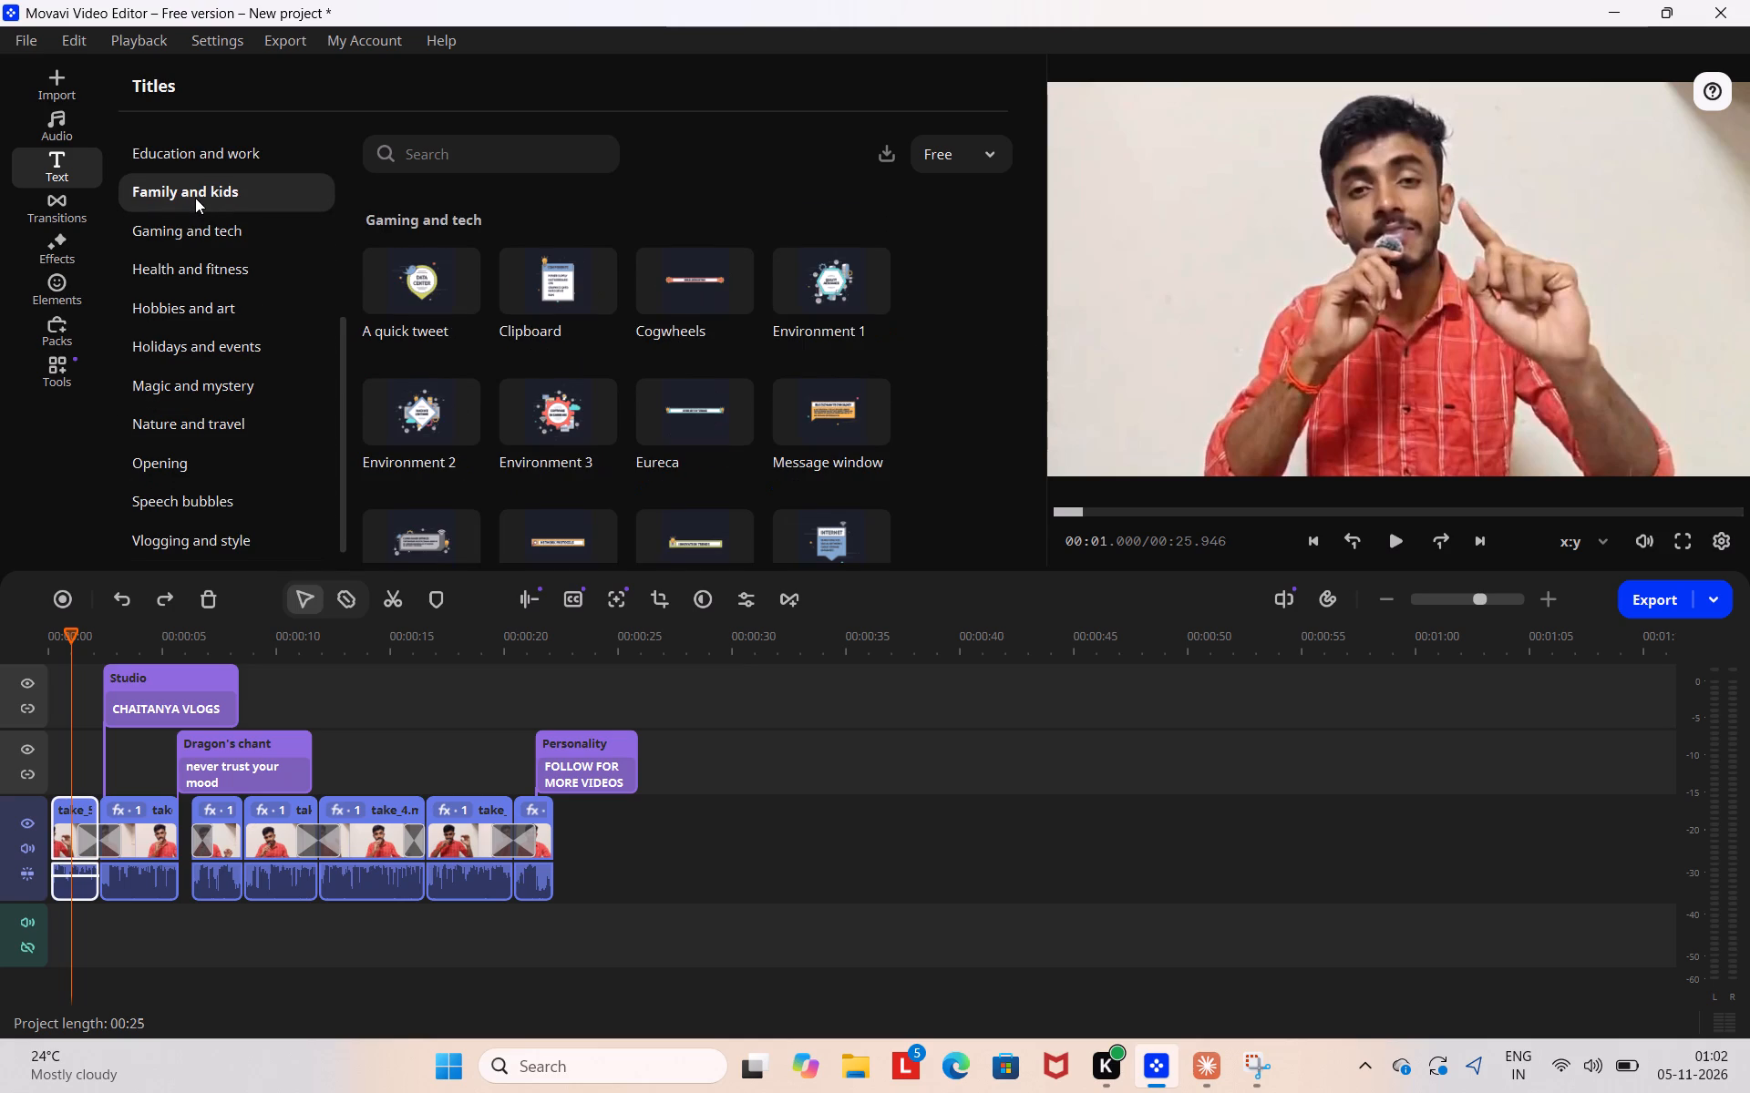
pyautogui.click(201, 160)
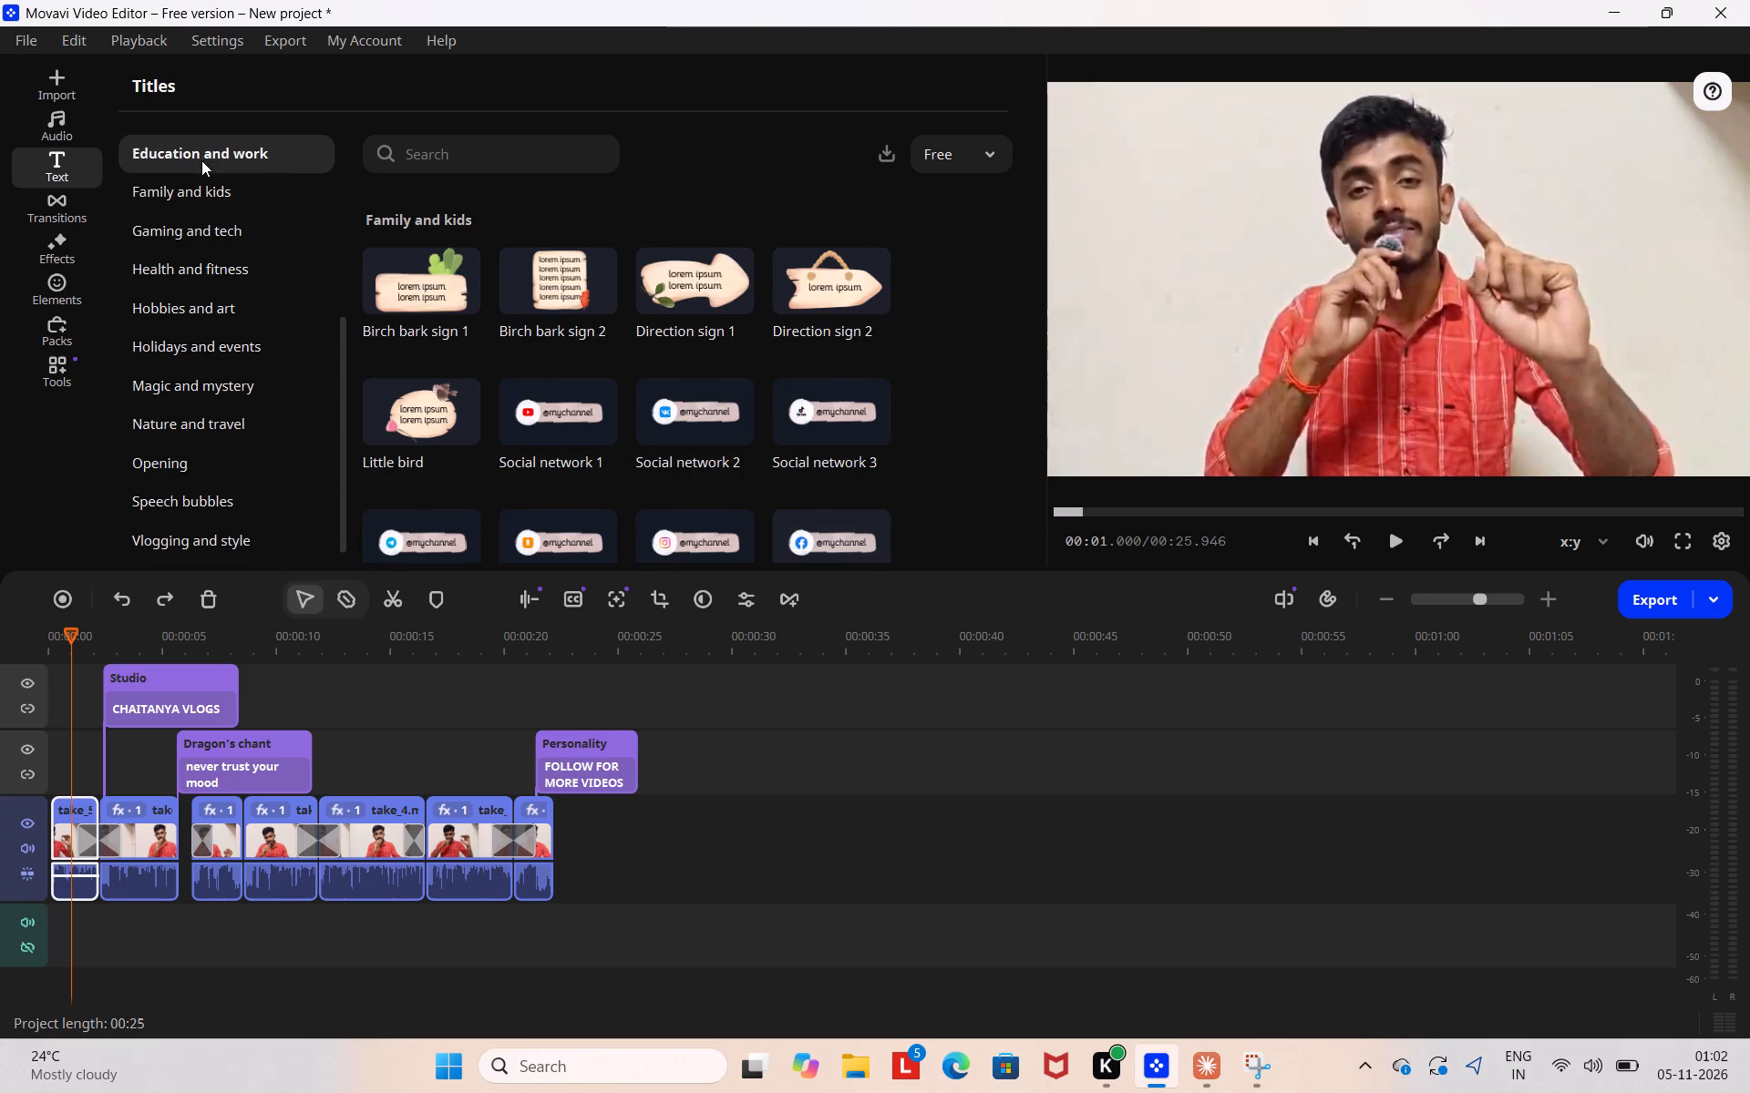
pyautogui.click(223, 268)
pyautogui.click(232, 317)
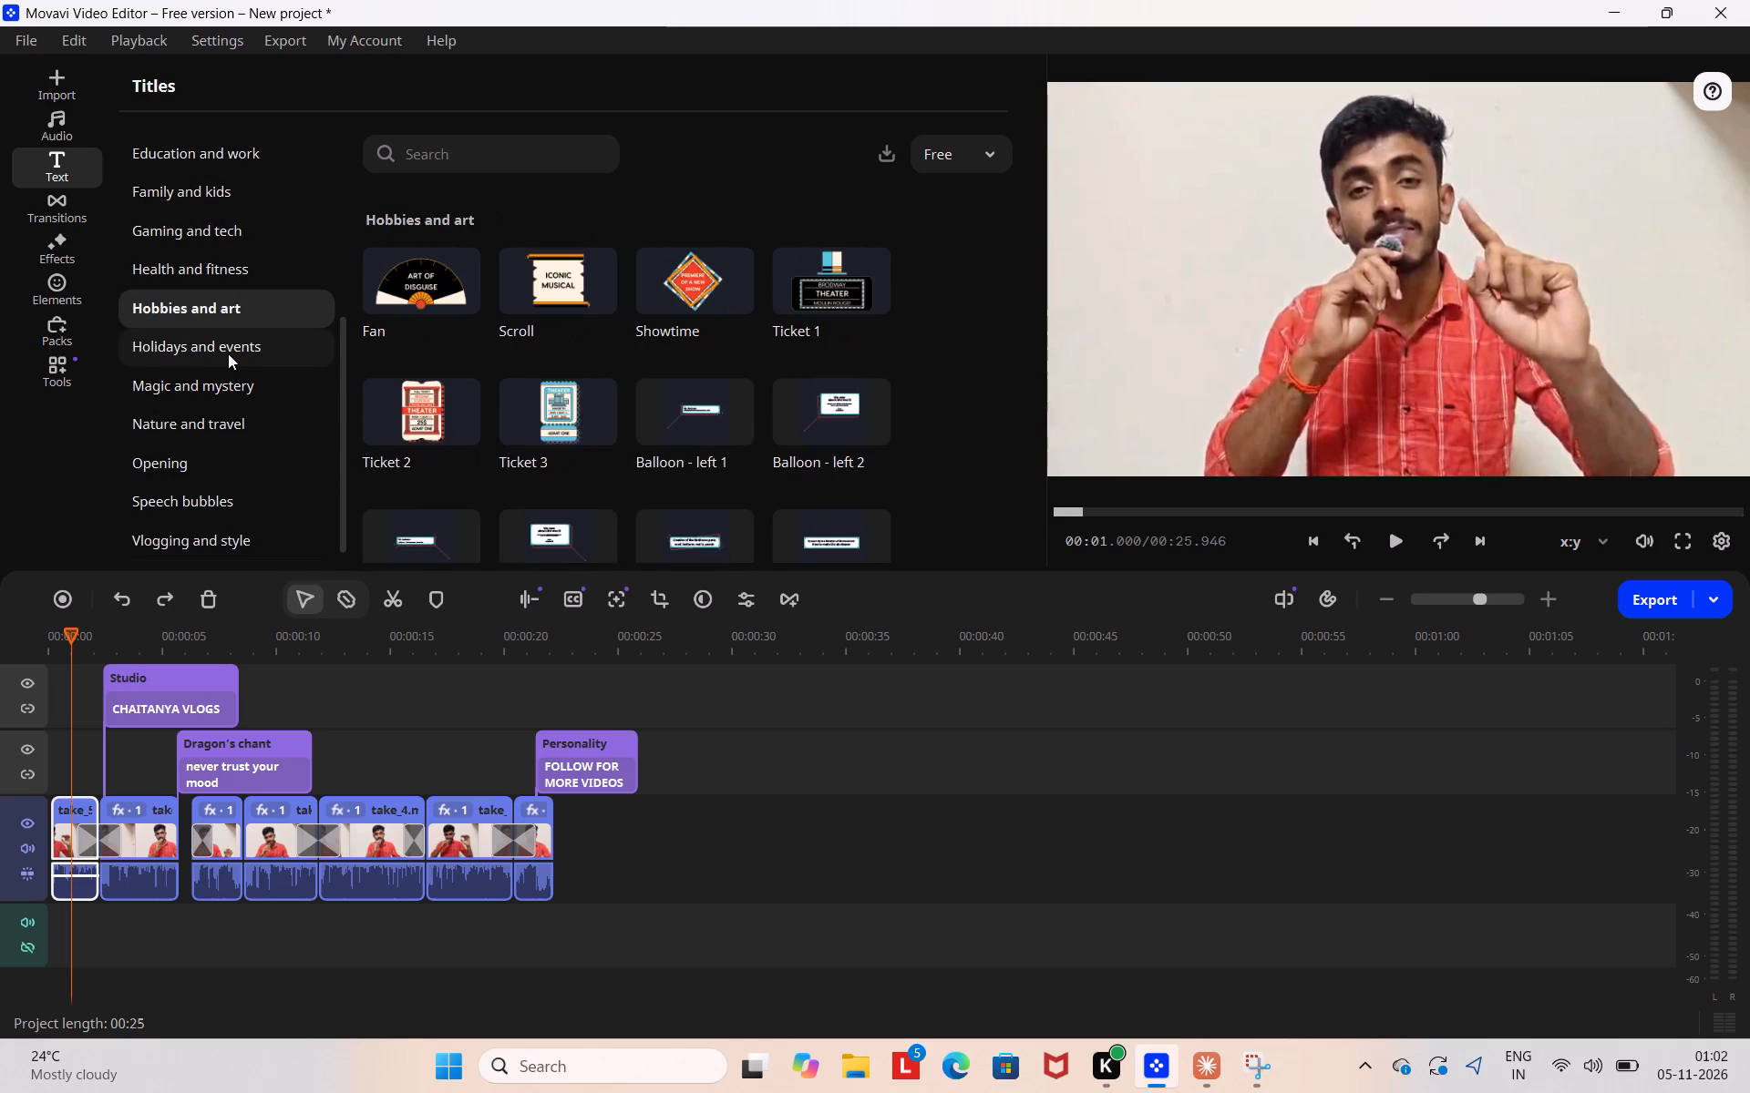
pyautogui.click(228, 353)
pyautogui.click(229, 393)
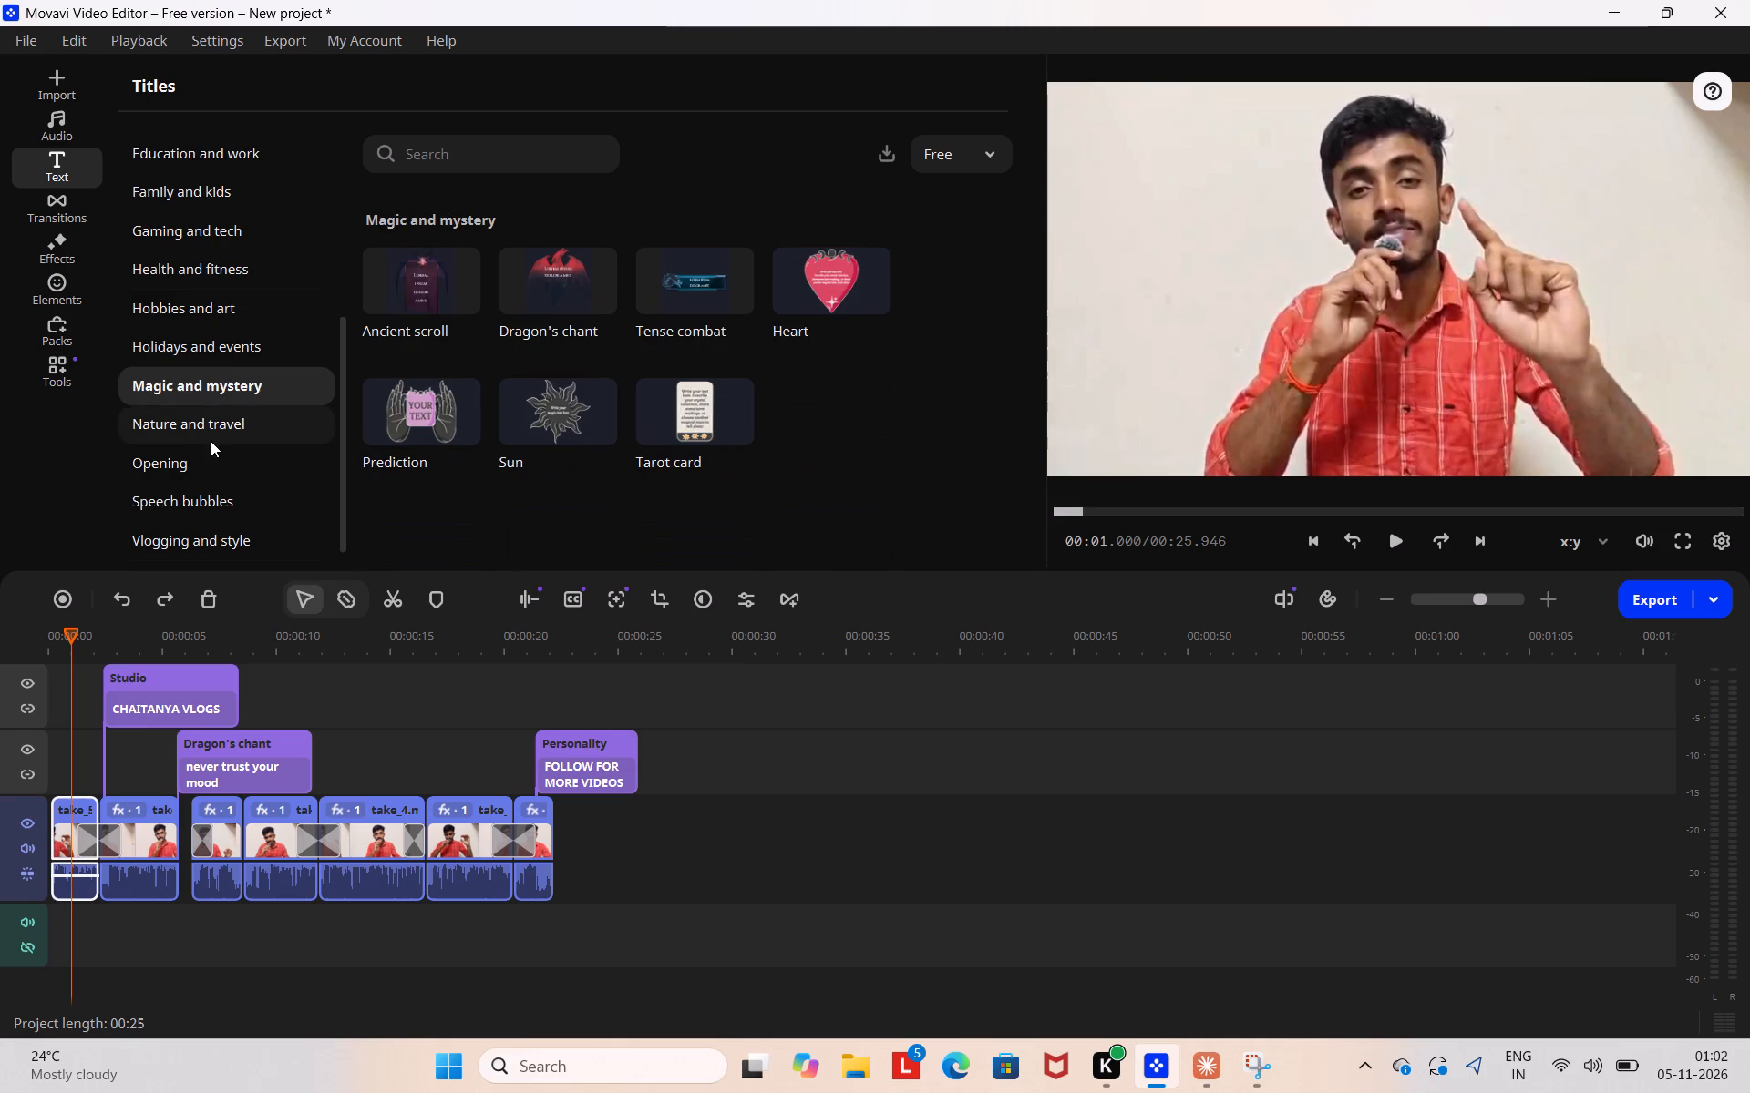
pyautogui.click(211, 441)
pyautogui.click(211, 555)
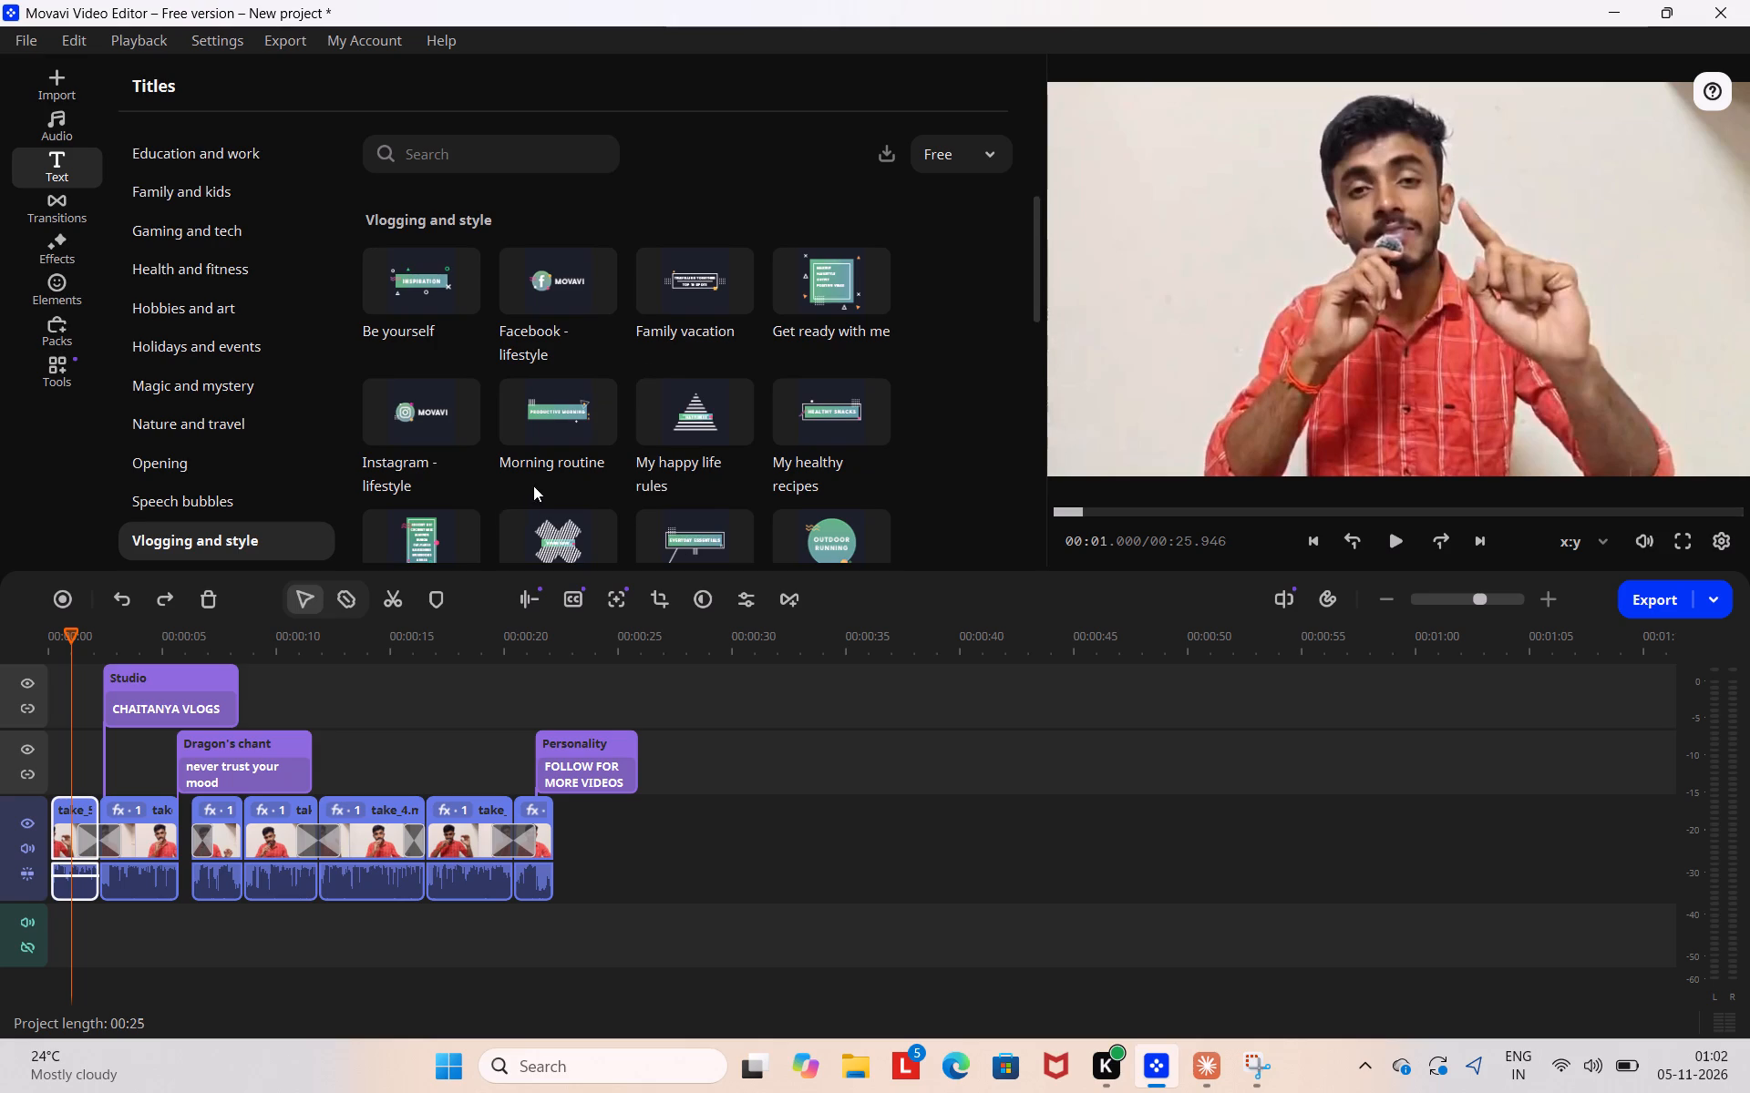
# Install the Be yourself title from Vlogging and style and place it on a new top track at the project's start.
pyautogui.click(421, 293)
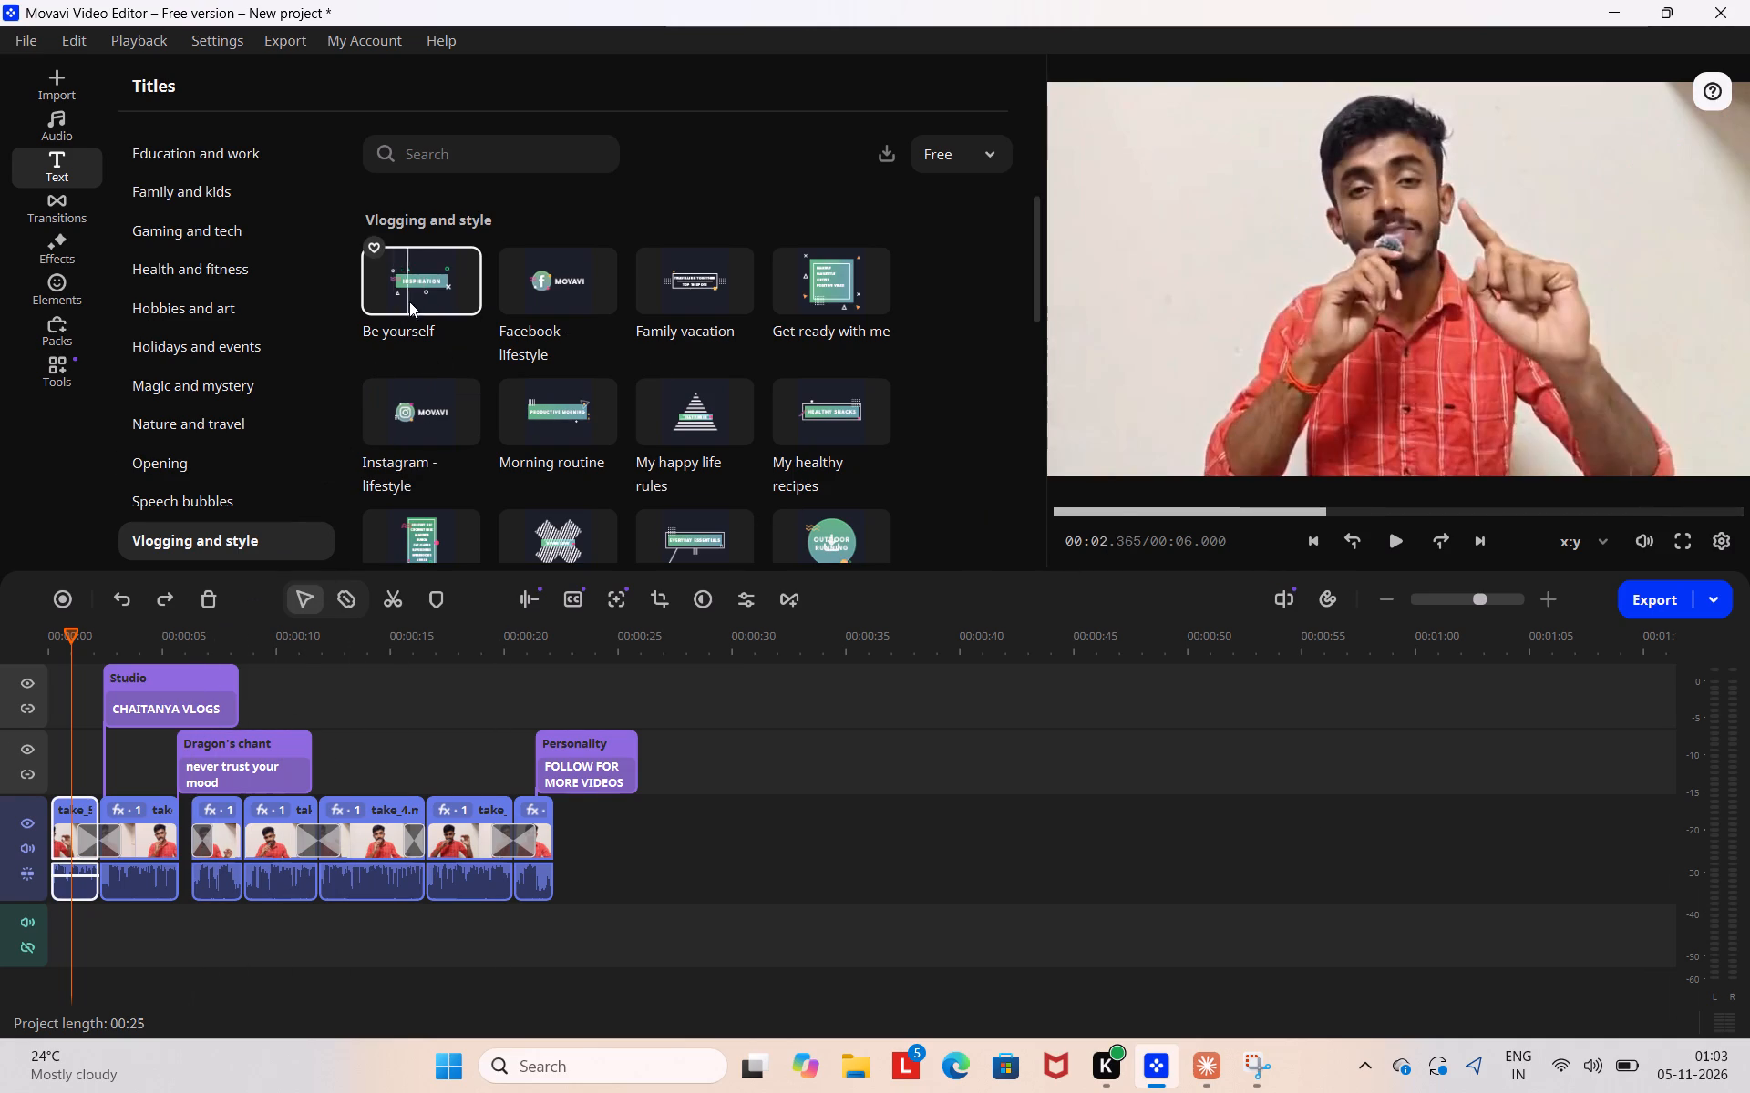
pyautogui.moveTo(417, 295); pyautogui.dragTo(47, 715)
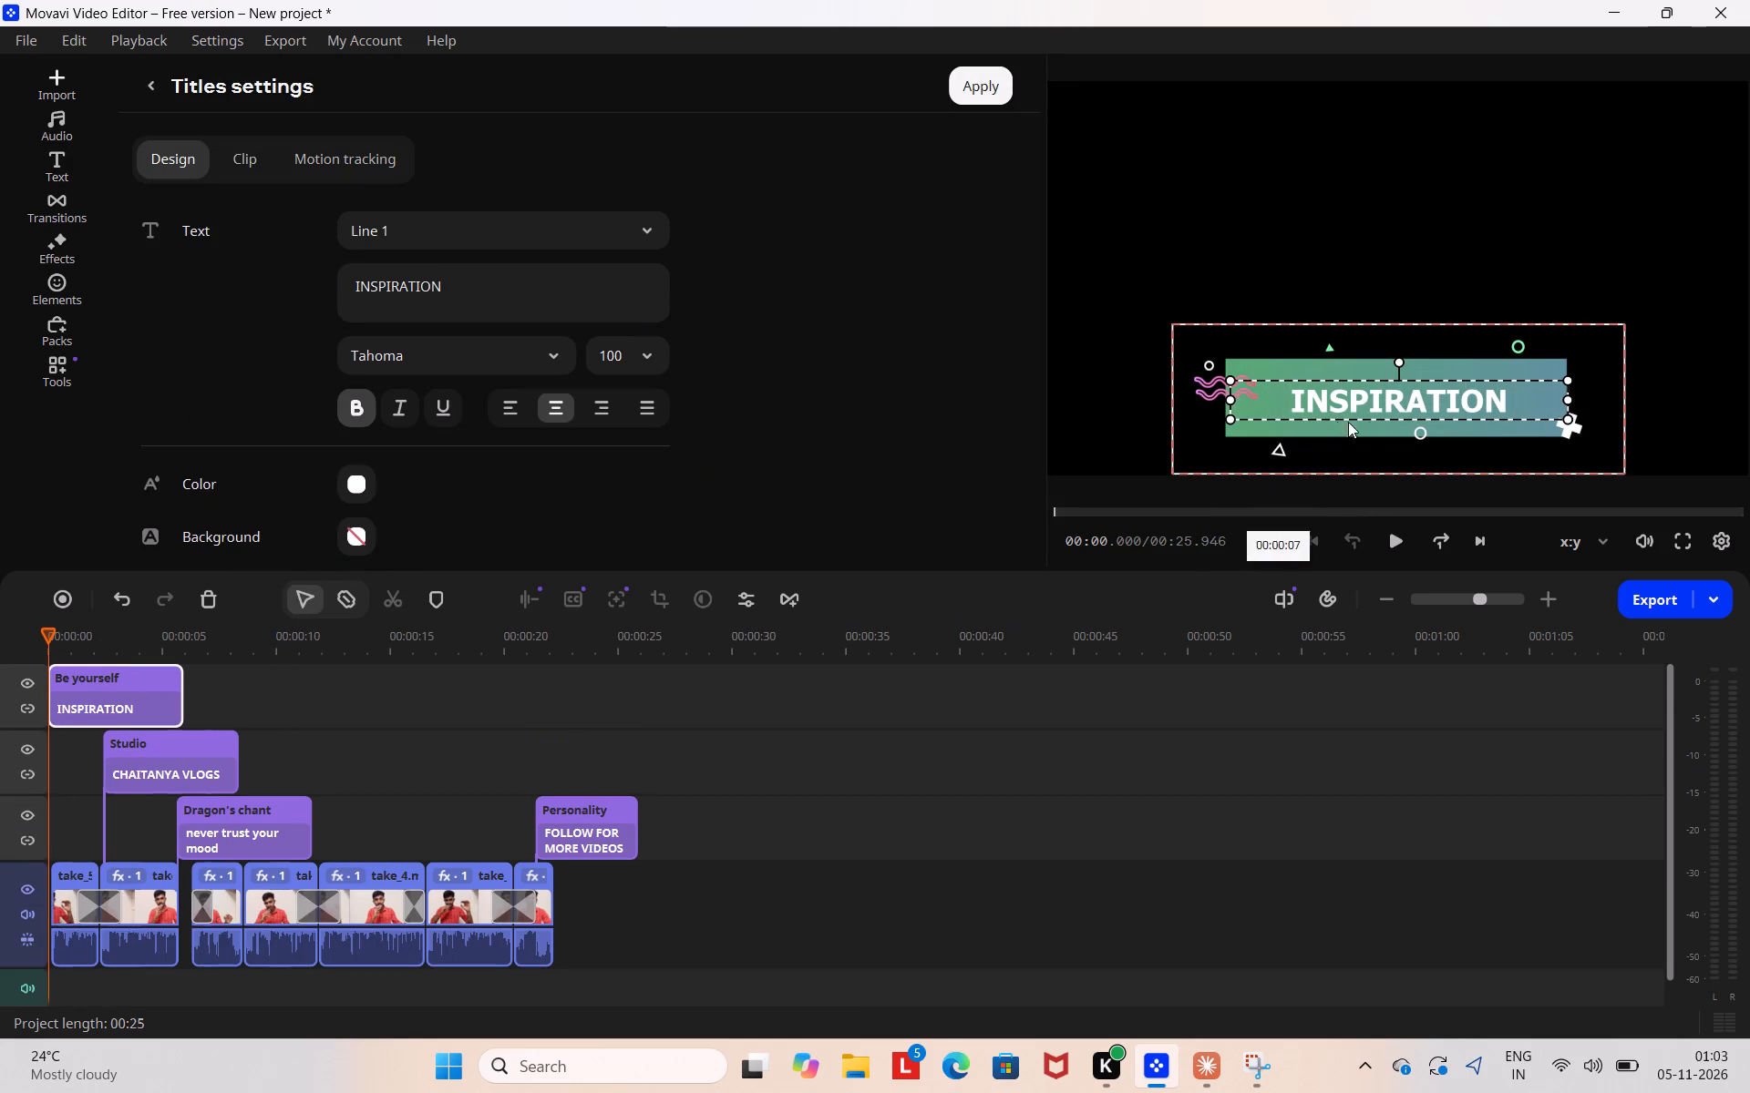
# Shift the INSPIRATION text line slightly to the left within the Be yourself title's banner.
pyautogui.click(1524, 395)
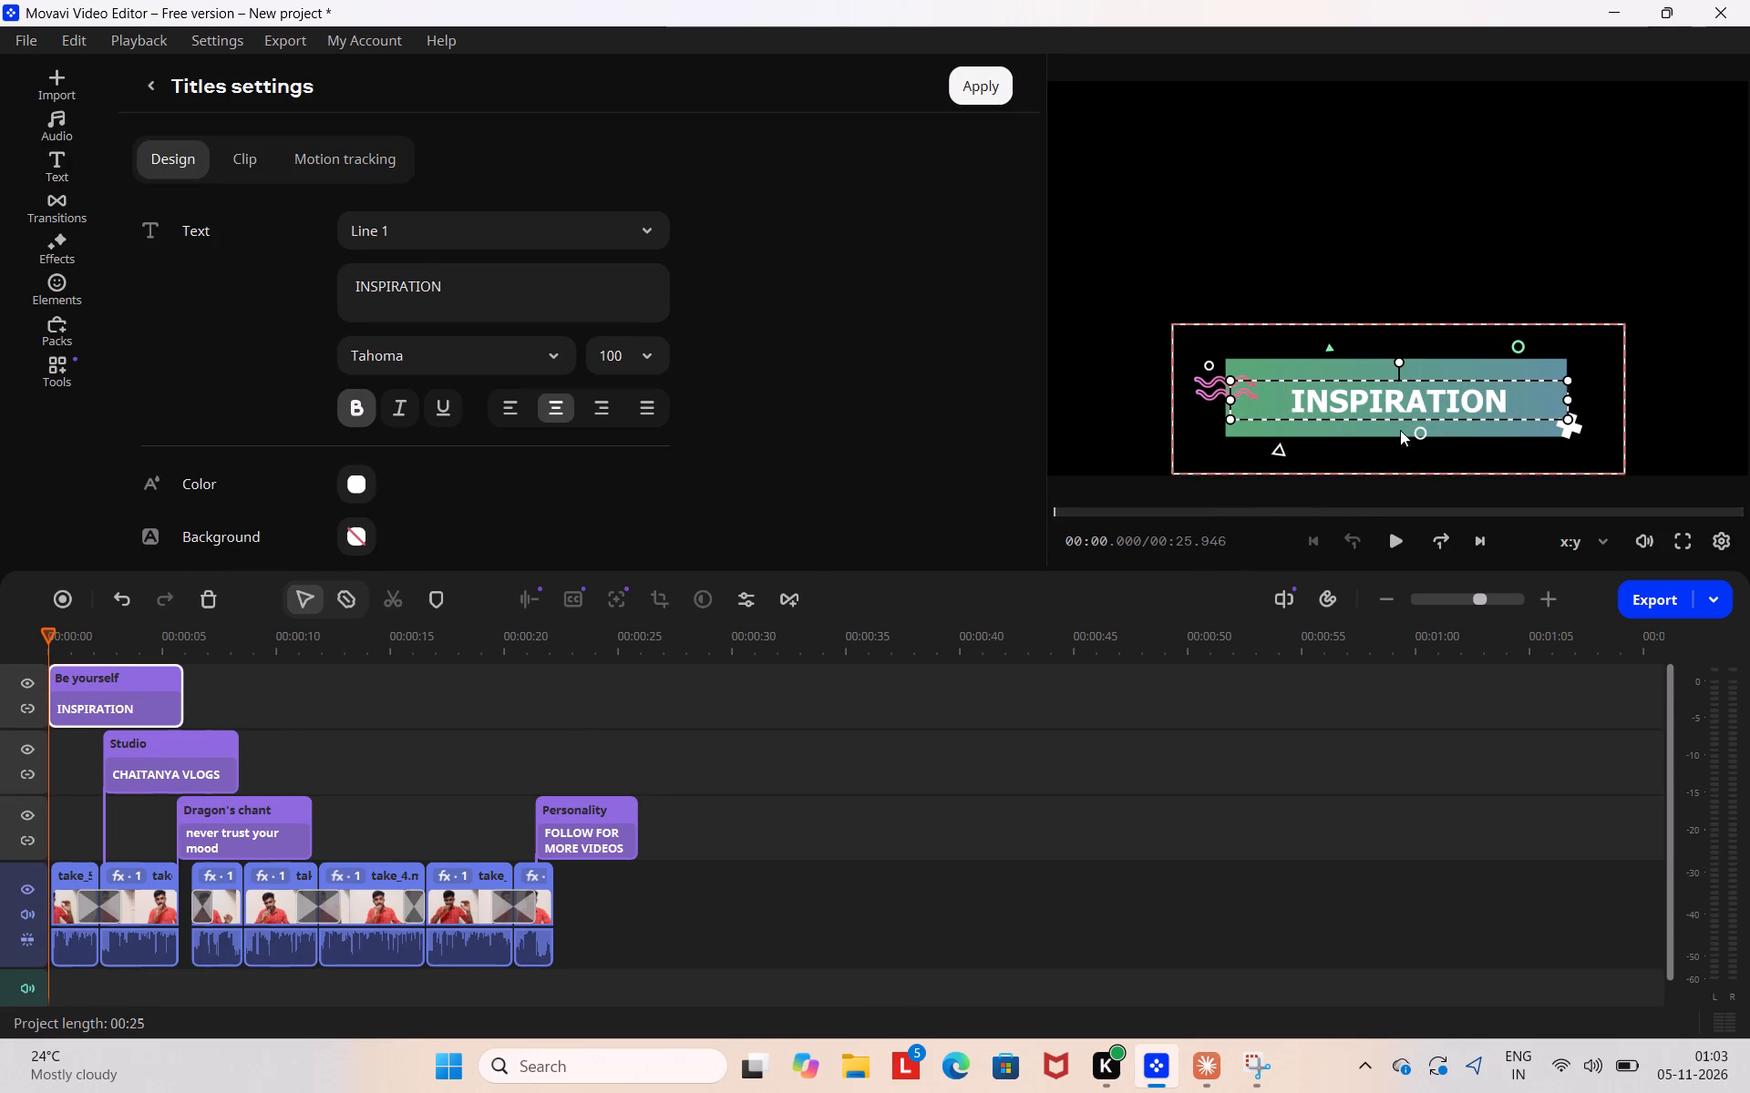
pyautogui.rightClick(116, 678)
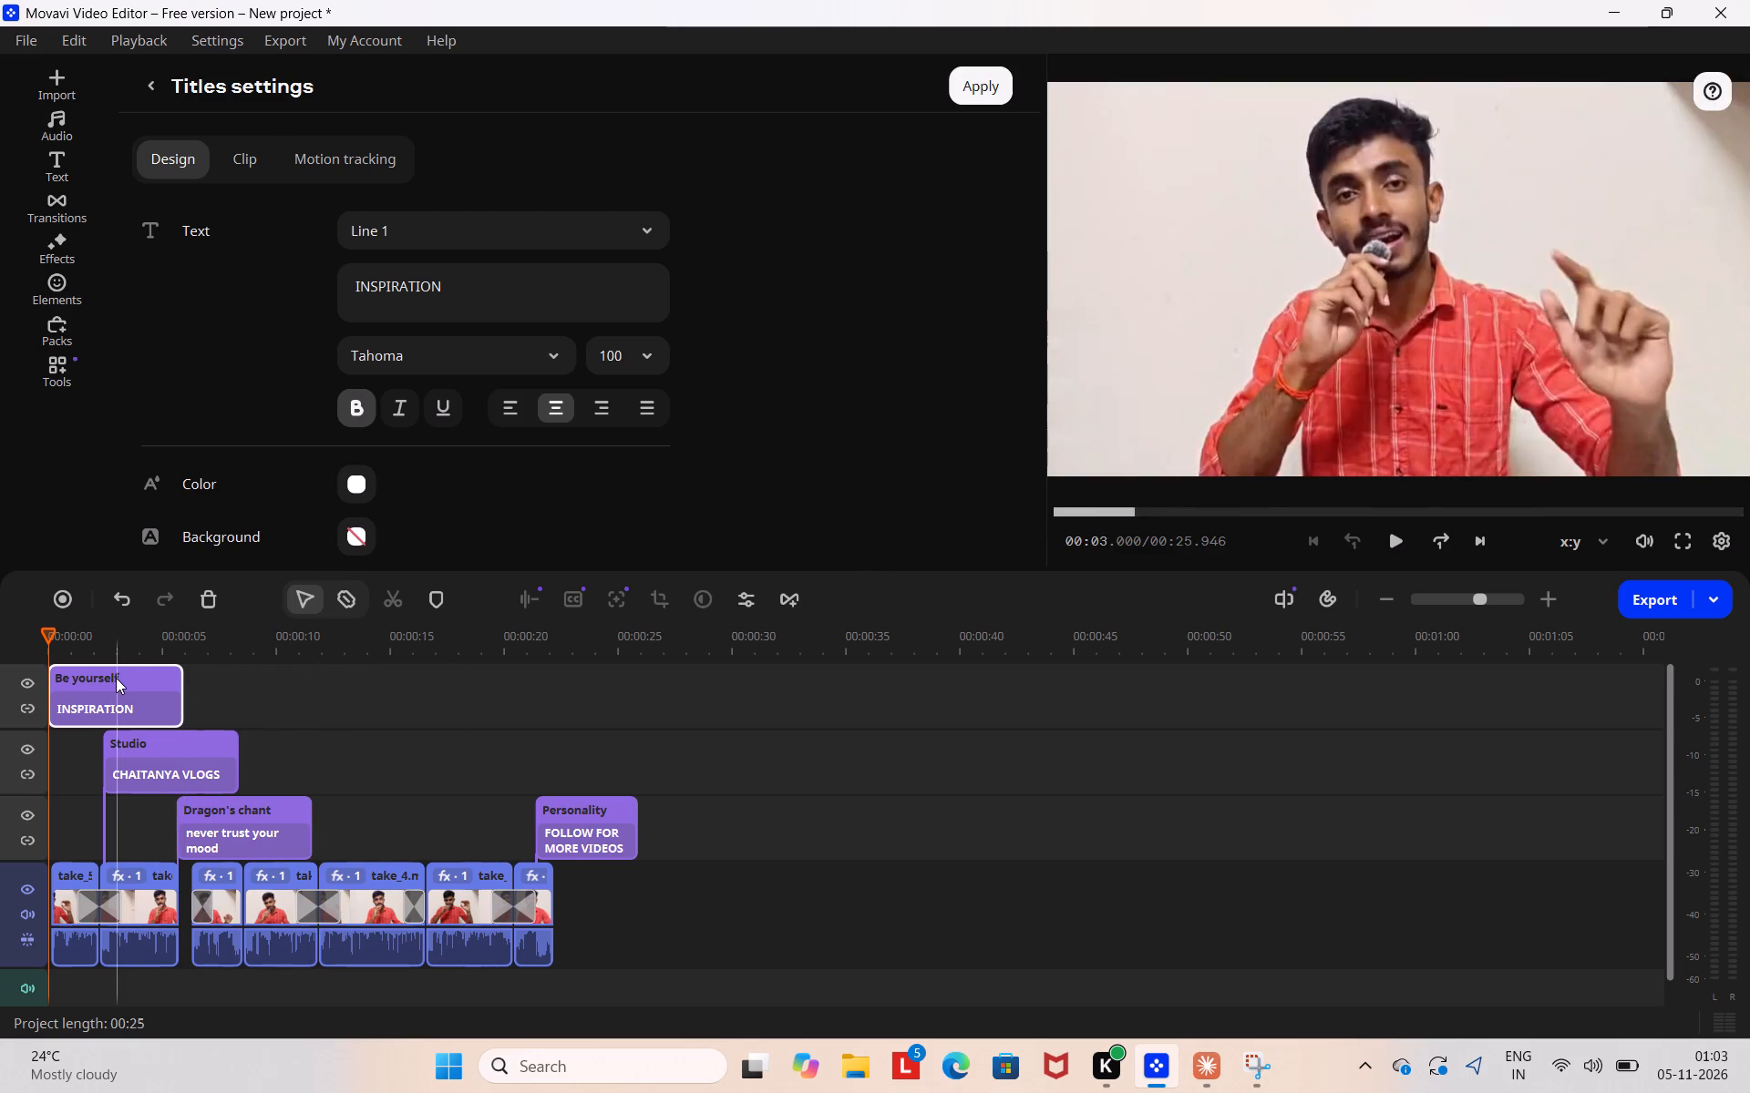
pyautogui.click(195, 155)
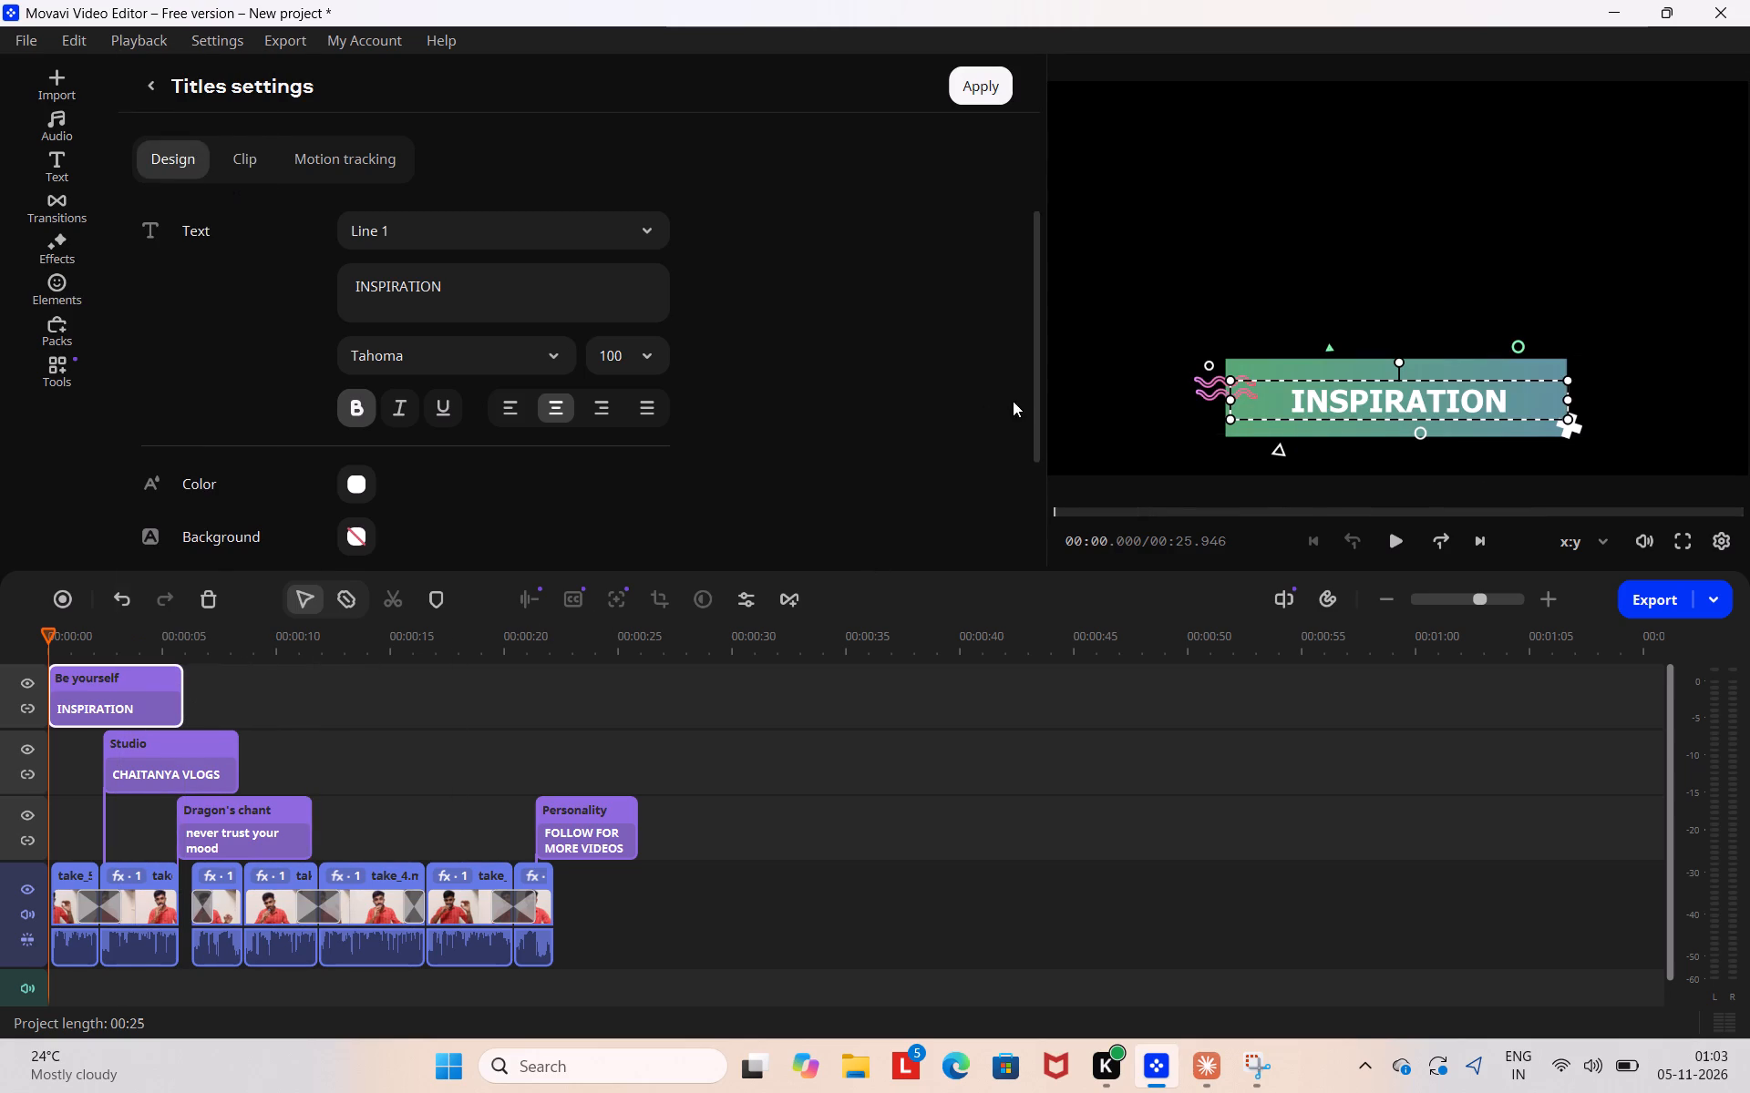
pyautogui.click(1441, 394)
pyautogui.moveTo(1529, 401); pyautogui.dragTo(1519, 401)
pyautogui.click(1504, 401)
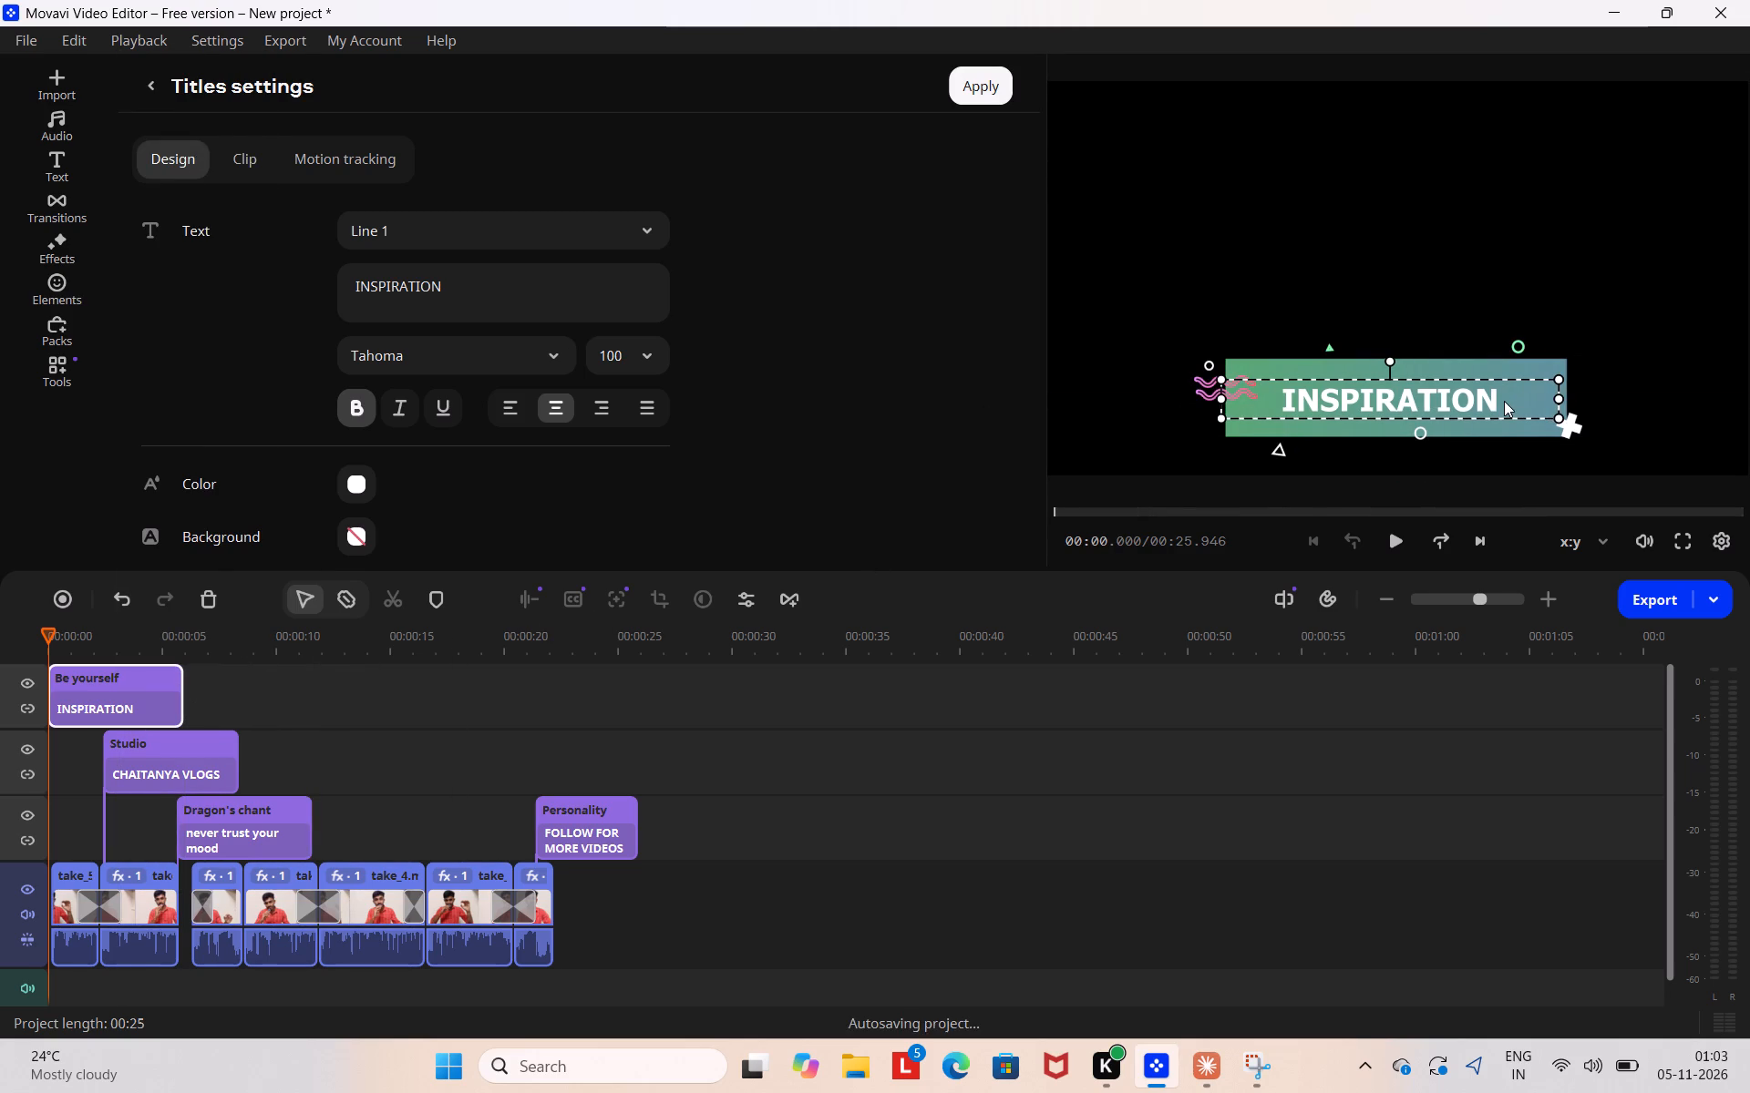
pyautogui.doubleClick(1500, 400)
# Replace the INSPIRATION text in the Be yourself title with THIS ONE MIDNSET WILL CHANGE EVERYTHING.
pyautogui.click(458, 278)
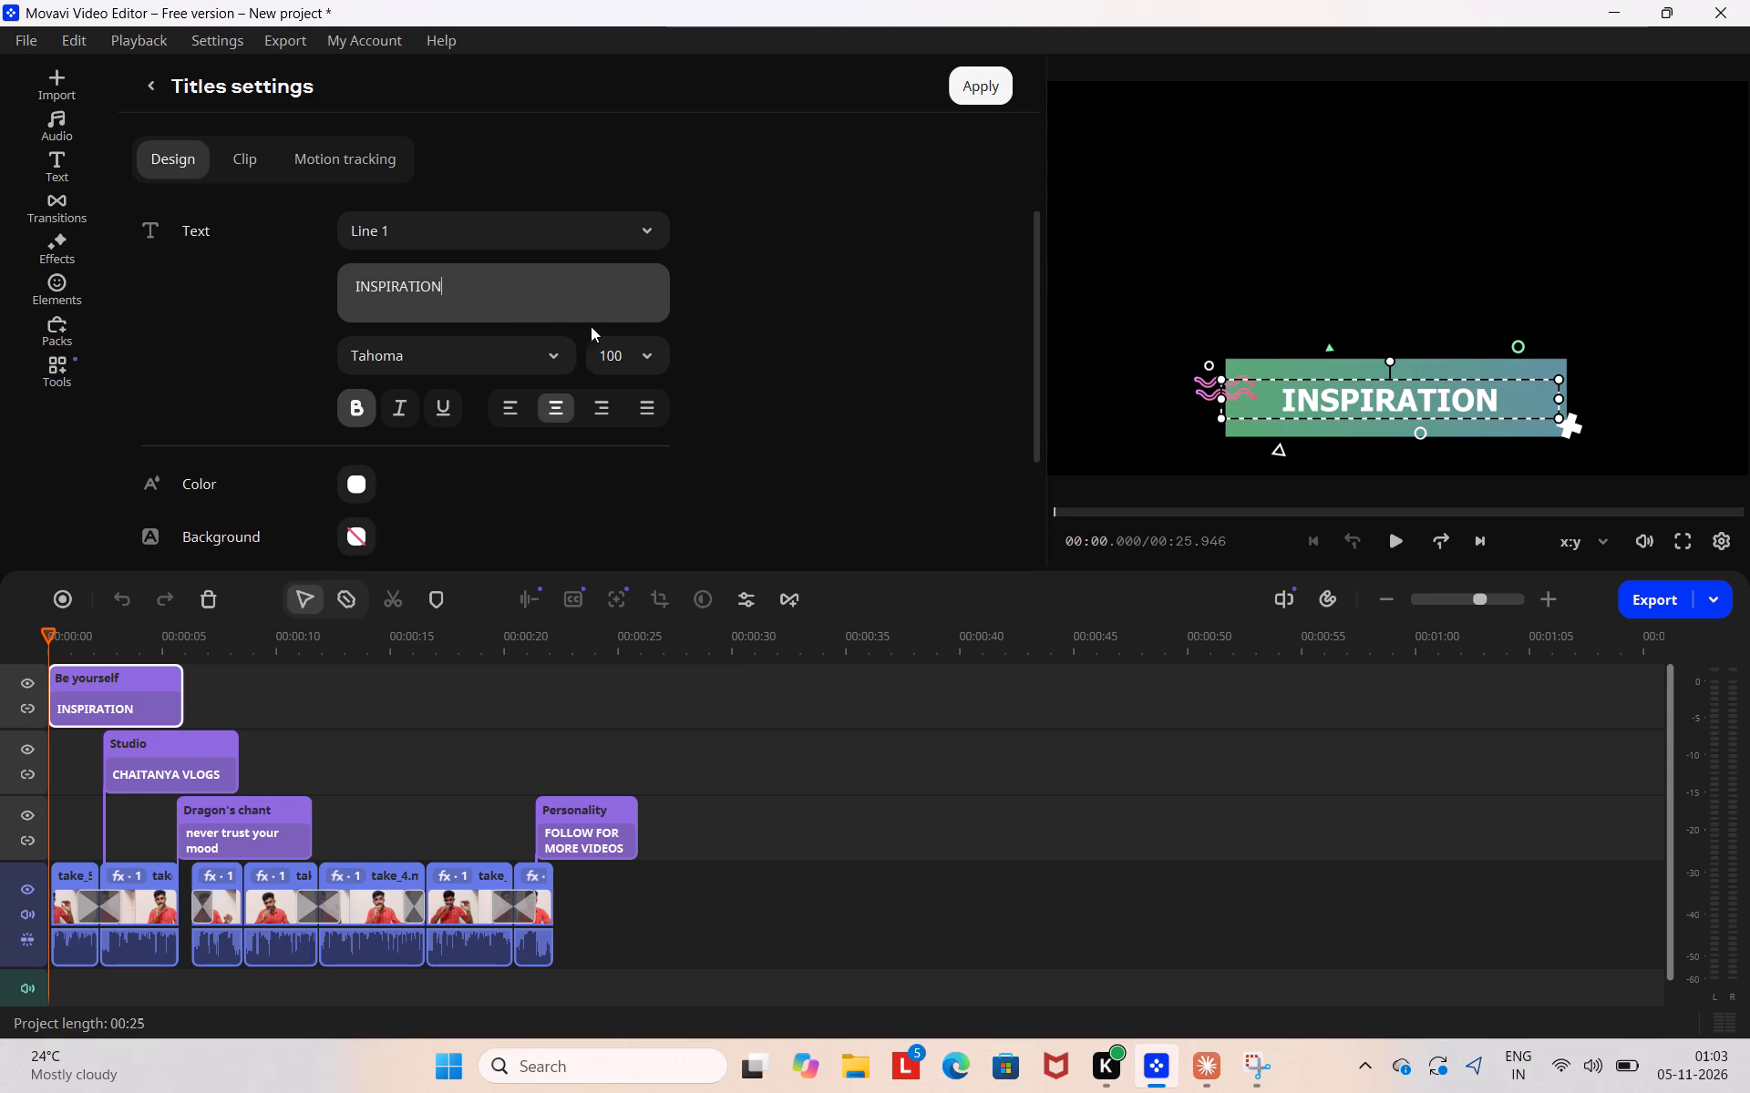
pyautogui.press('BackSpace')
pyautogui.press('BackSpace')
pyautogui.press('BackSpace')
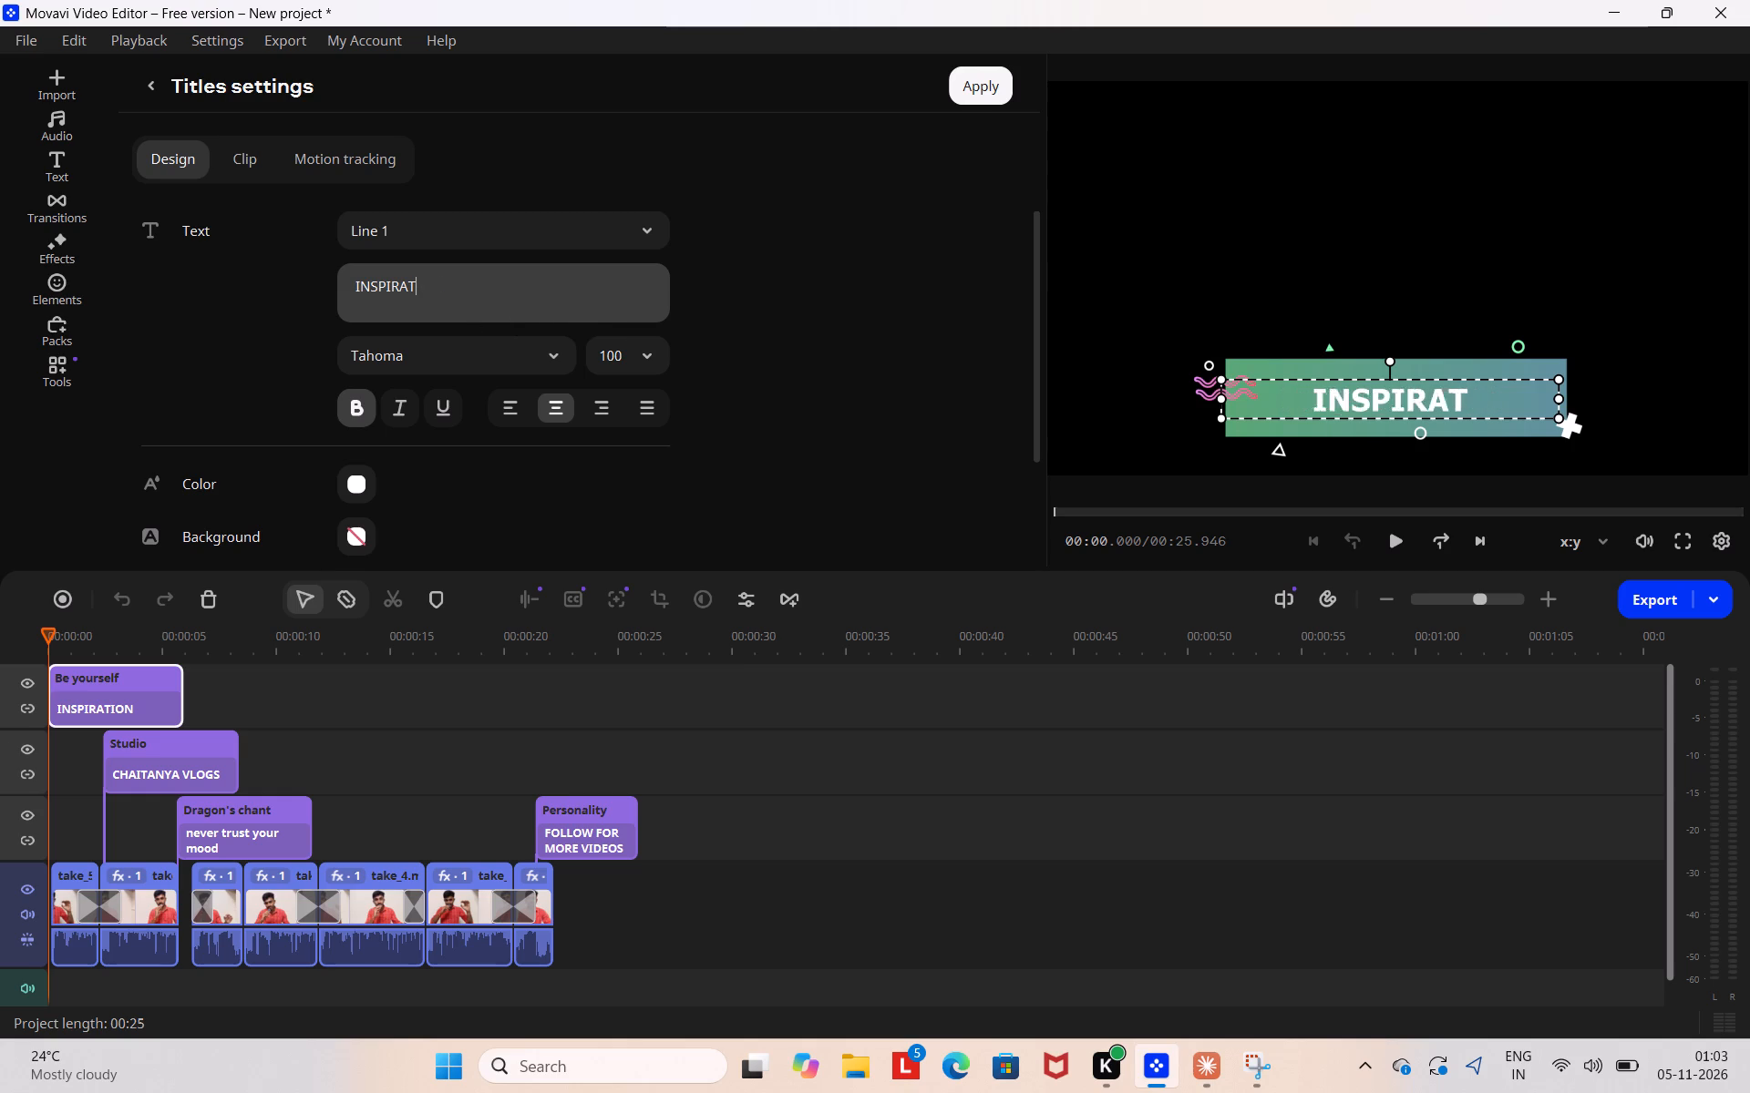
pyautogui.press('BackSpace')
pyautogui.press('BackSpace')
pyautogui.press('BackSpace')
pyautogui.press('BackSpace')
pyautogui.press('BackSpace')
pyautogui.press('BackSpace')
pyautogui.press('BackSpace')
pyautogui.press('BackSpace')
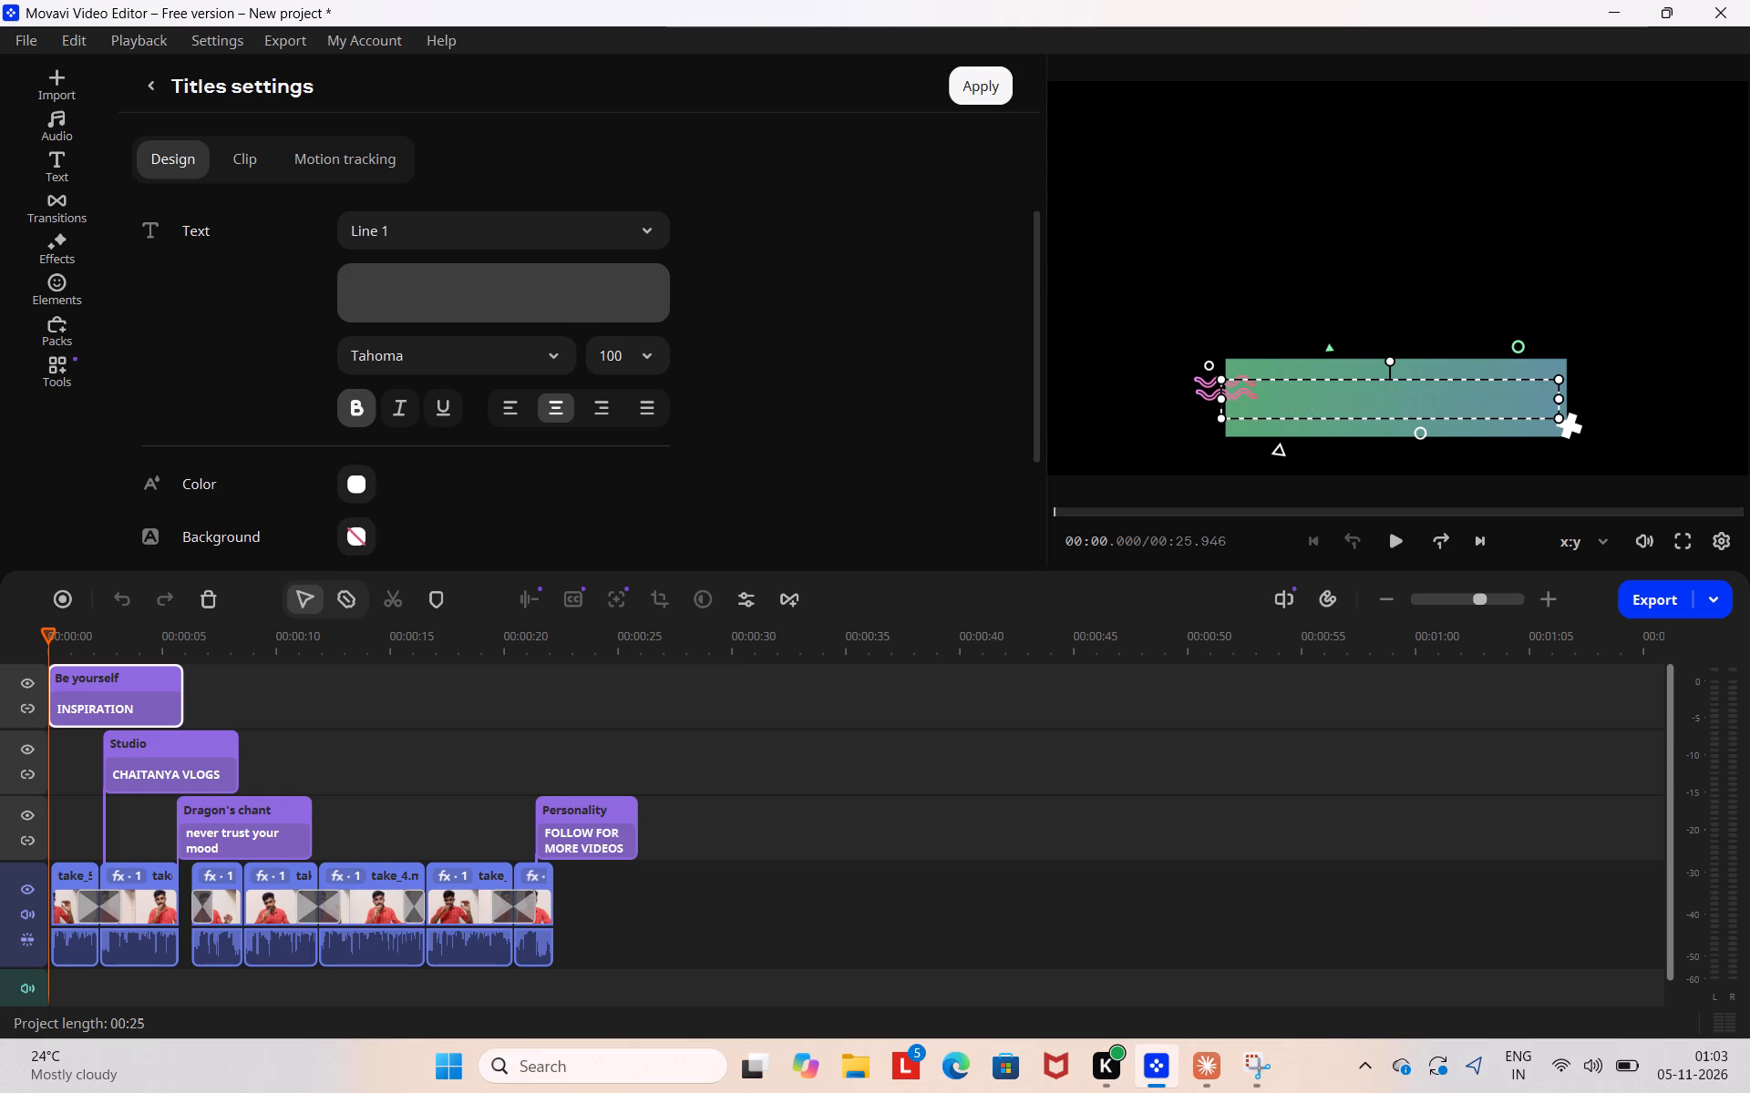
pyautogui.write('this')
pyautogui.press('space')
pyautogui.press('BackSpace')
pyautogui.press('BackSpace')
pyautogui.press('BackSpace')
pyautogui.press('BackSpace')
pyautogui.write('THI')
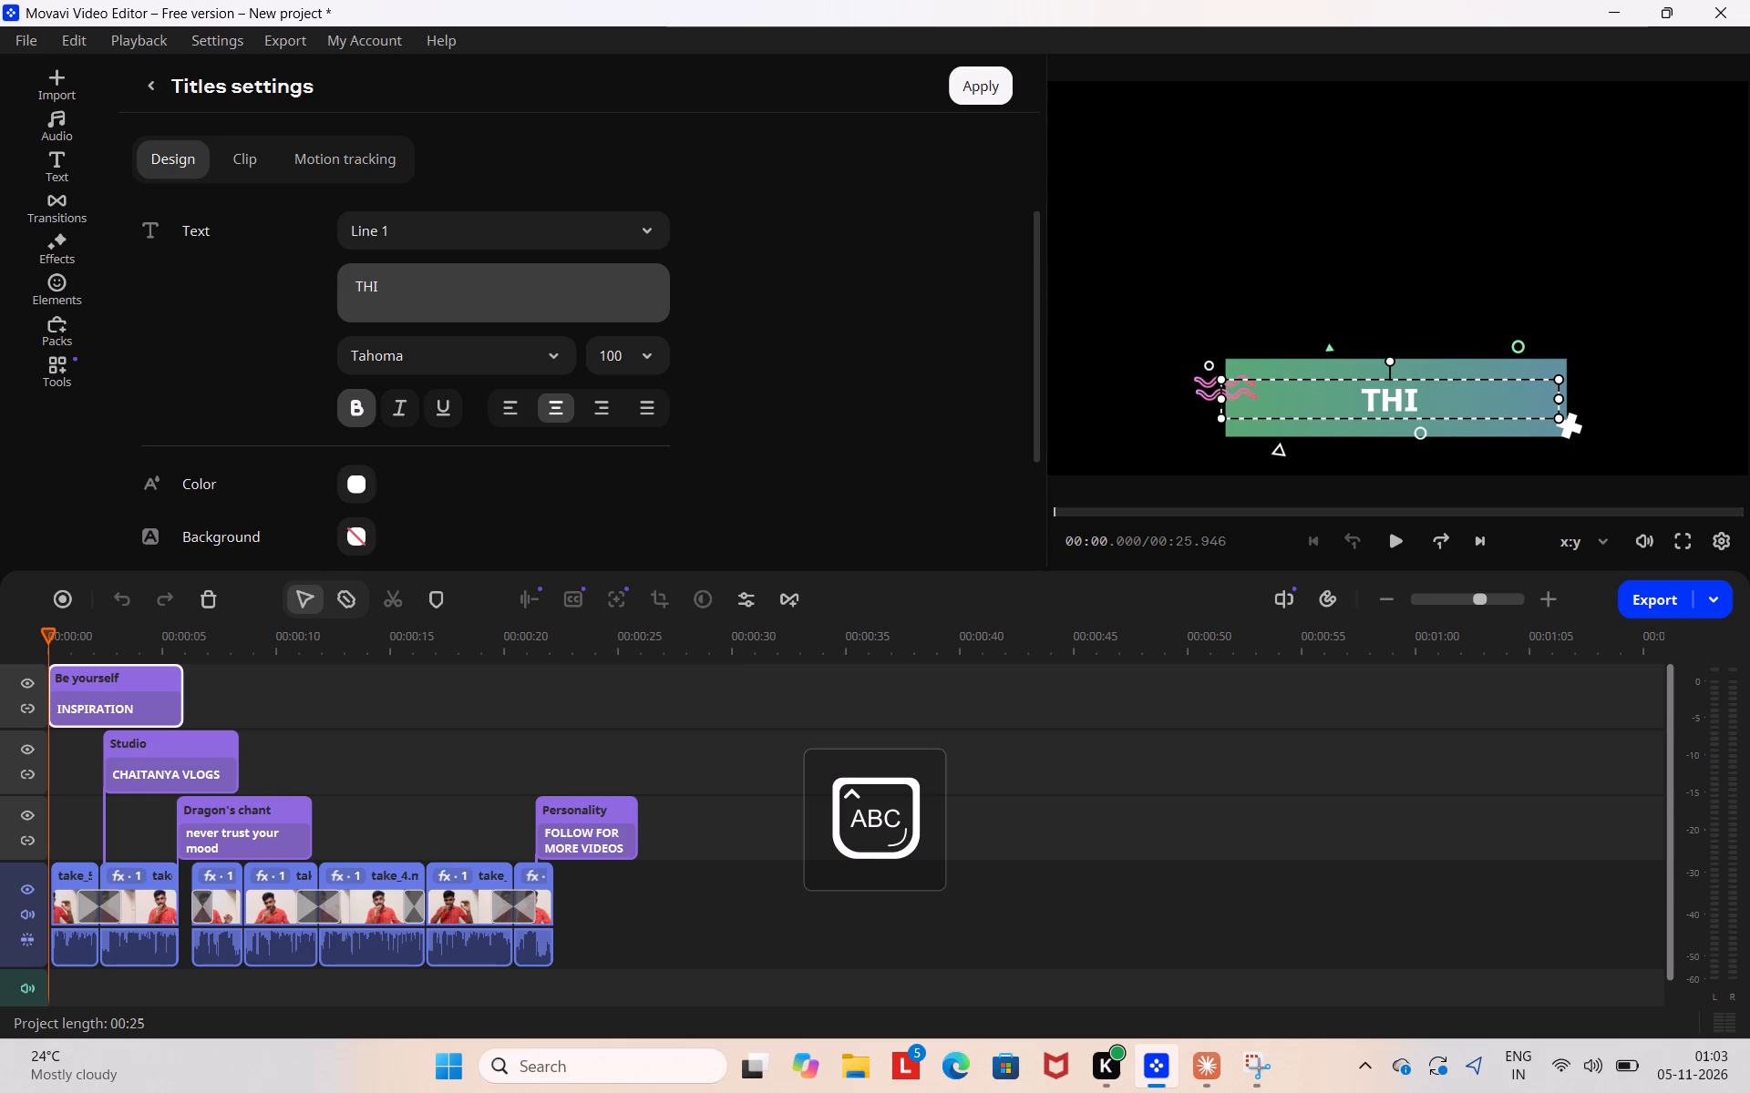
pyautogui.press('space')
pyautogui.press('BackSpace')
pyautogui.write('S ONE MIDNSET')
pyautogui.press('space')
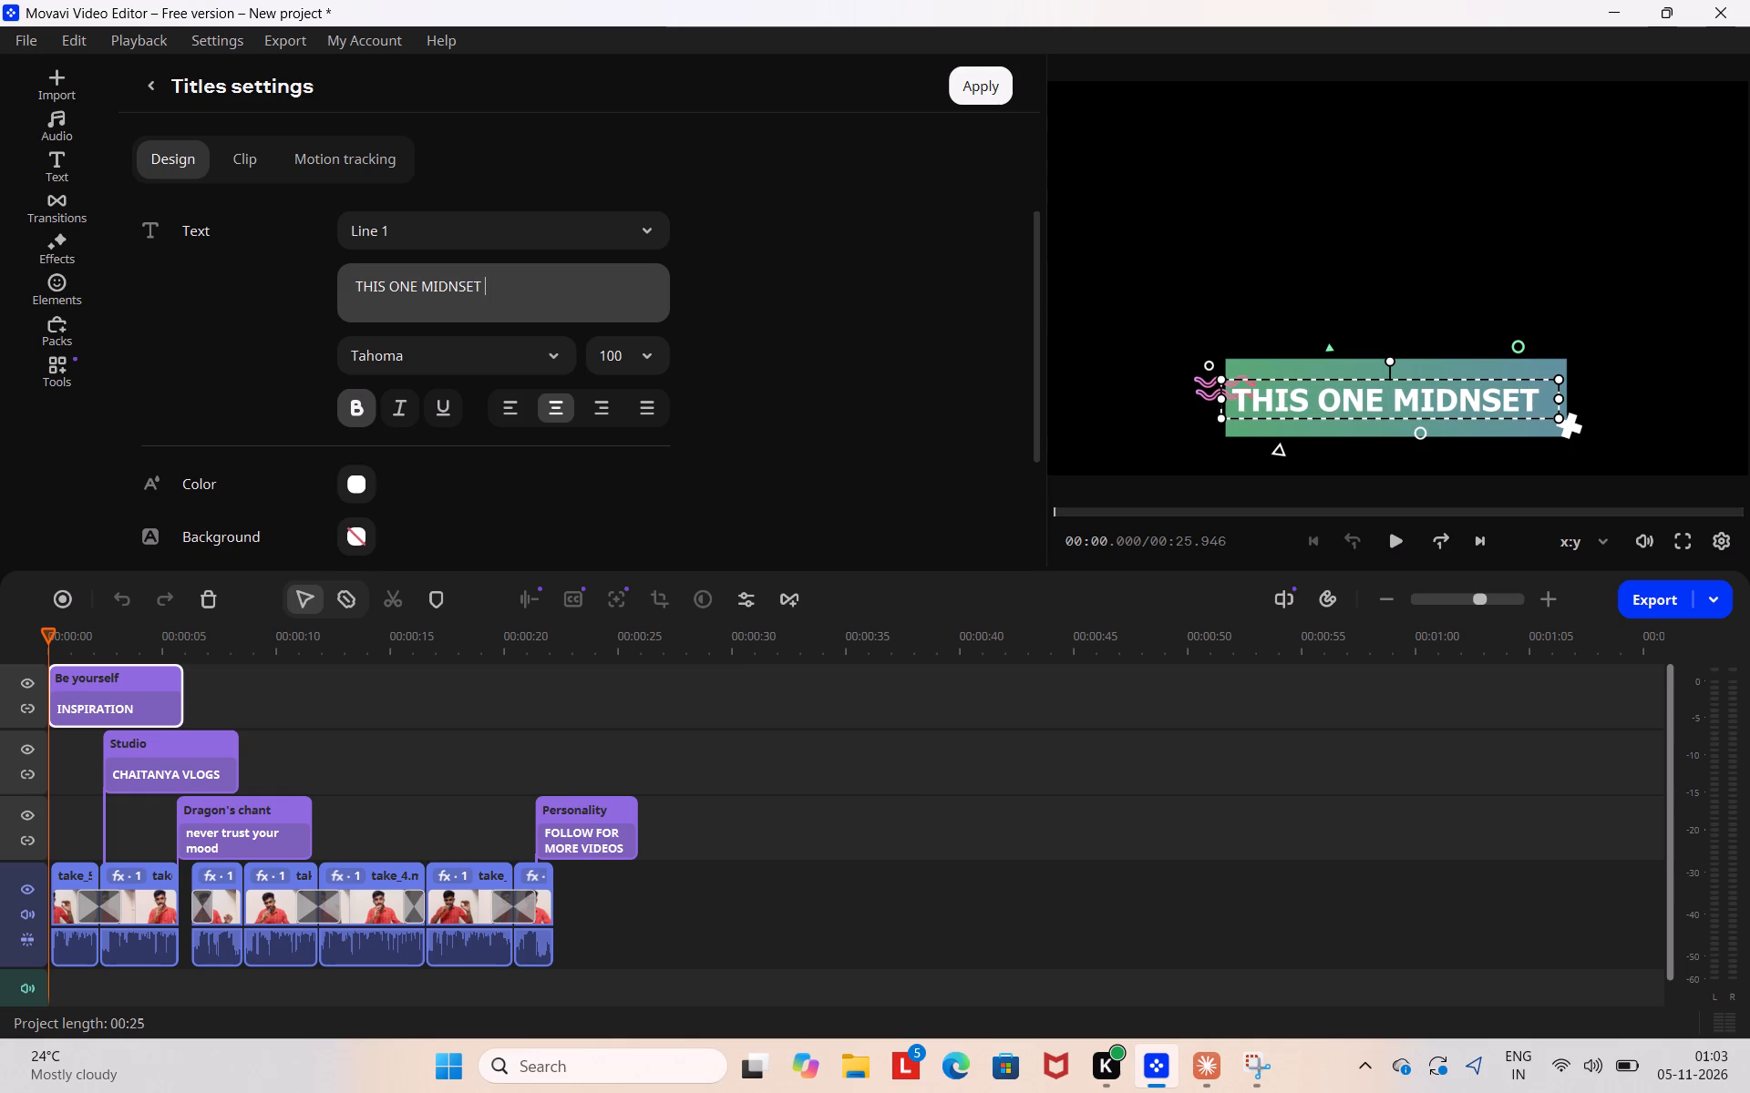
pyautogui.write('WILL CHN')
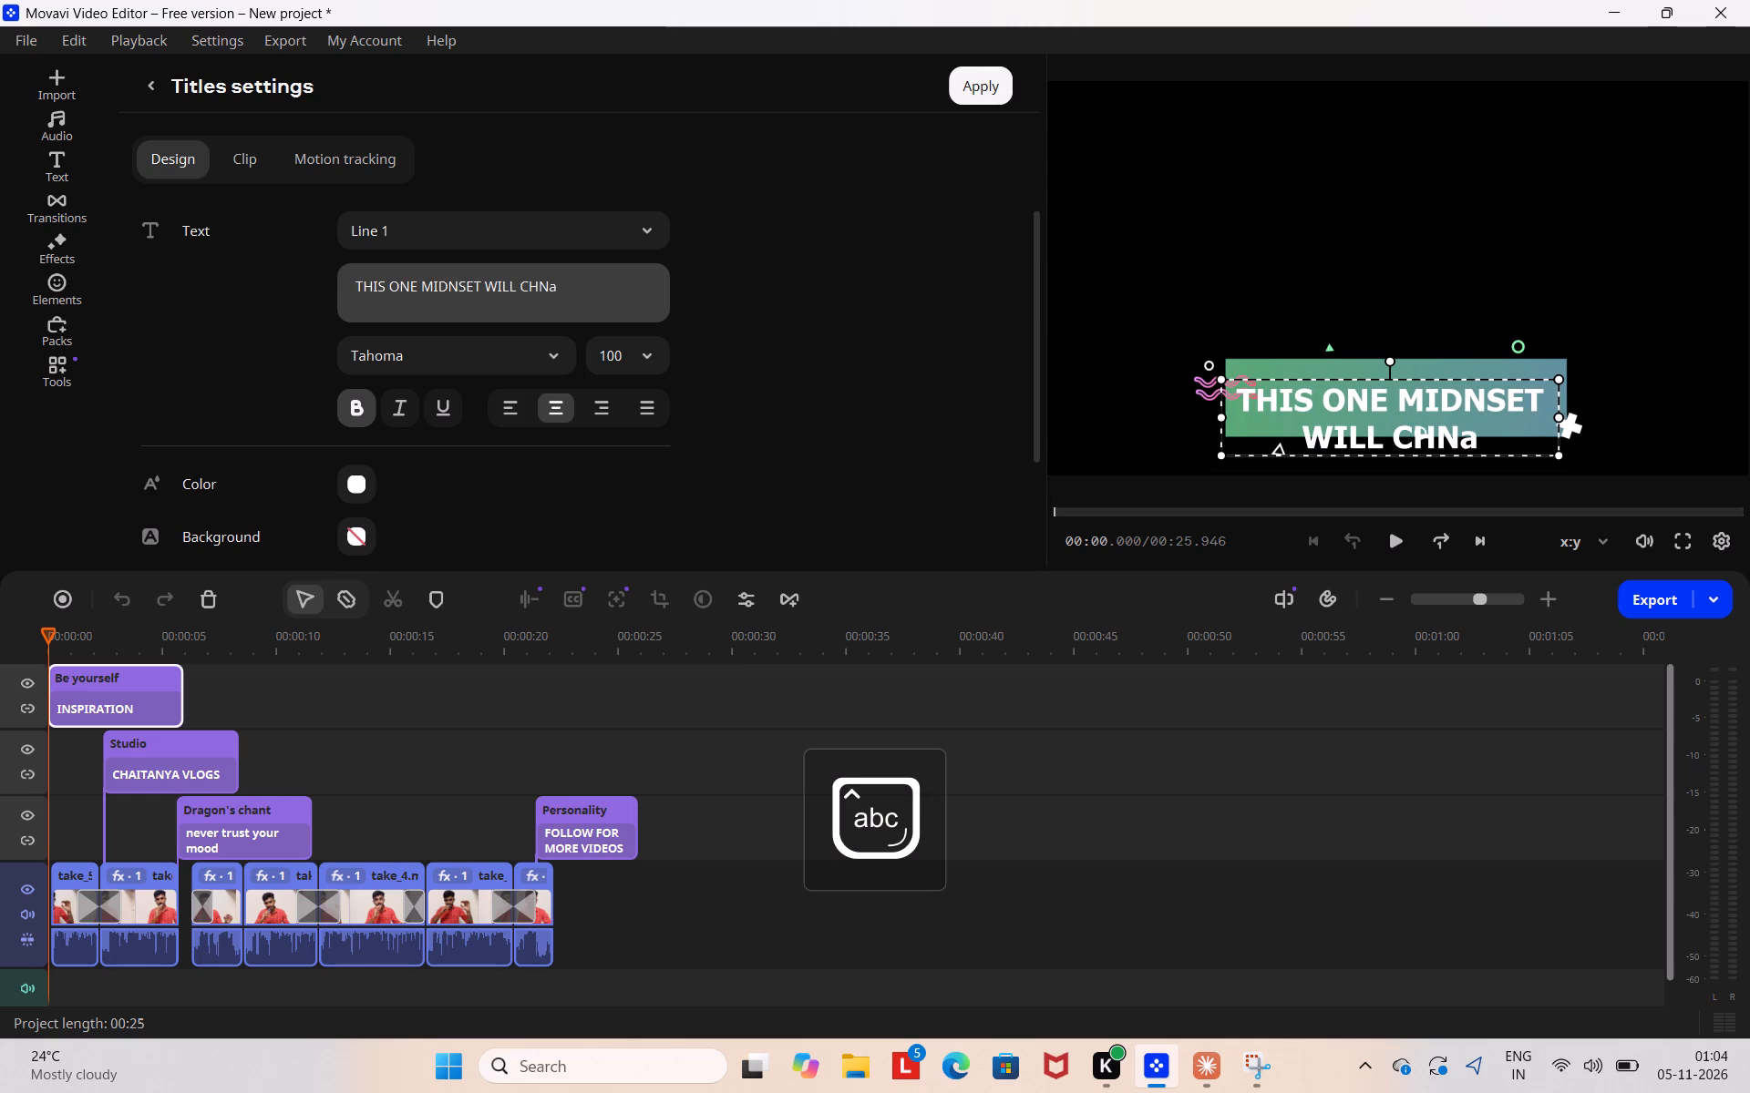
pyautogui.press('BackSpace')
pyautogui.press('BackSpace')
pyautogui.write('ange')
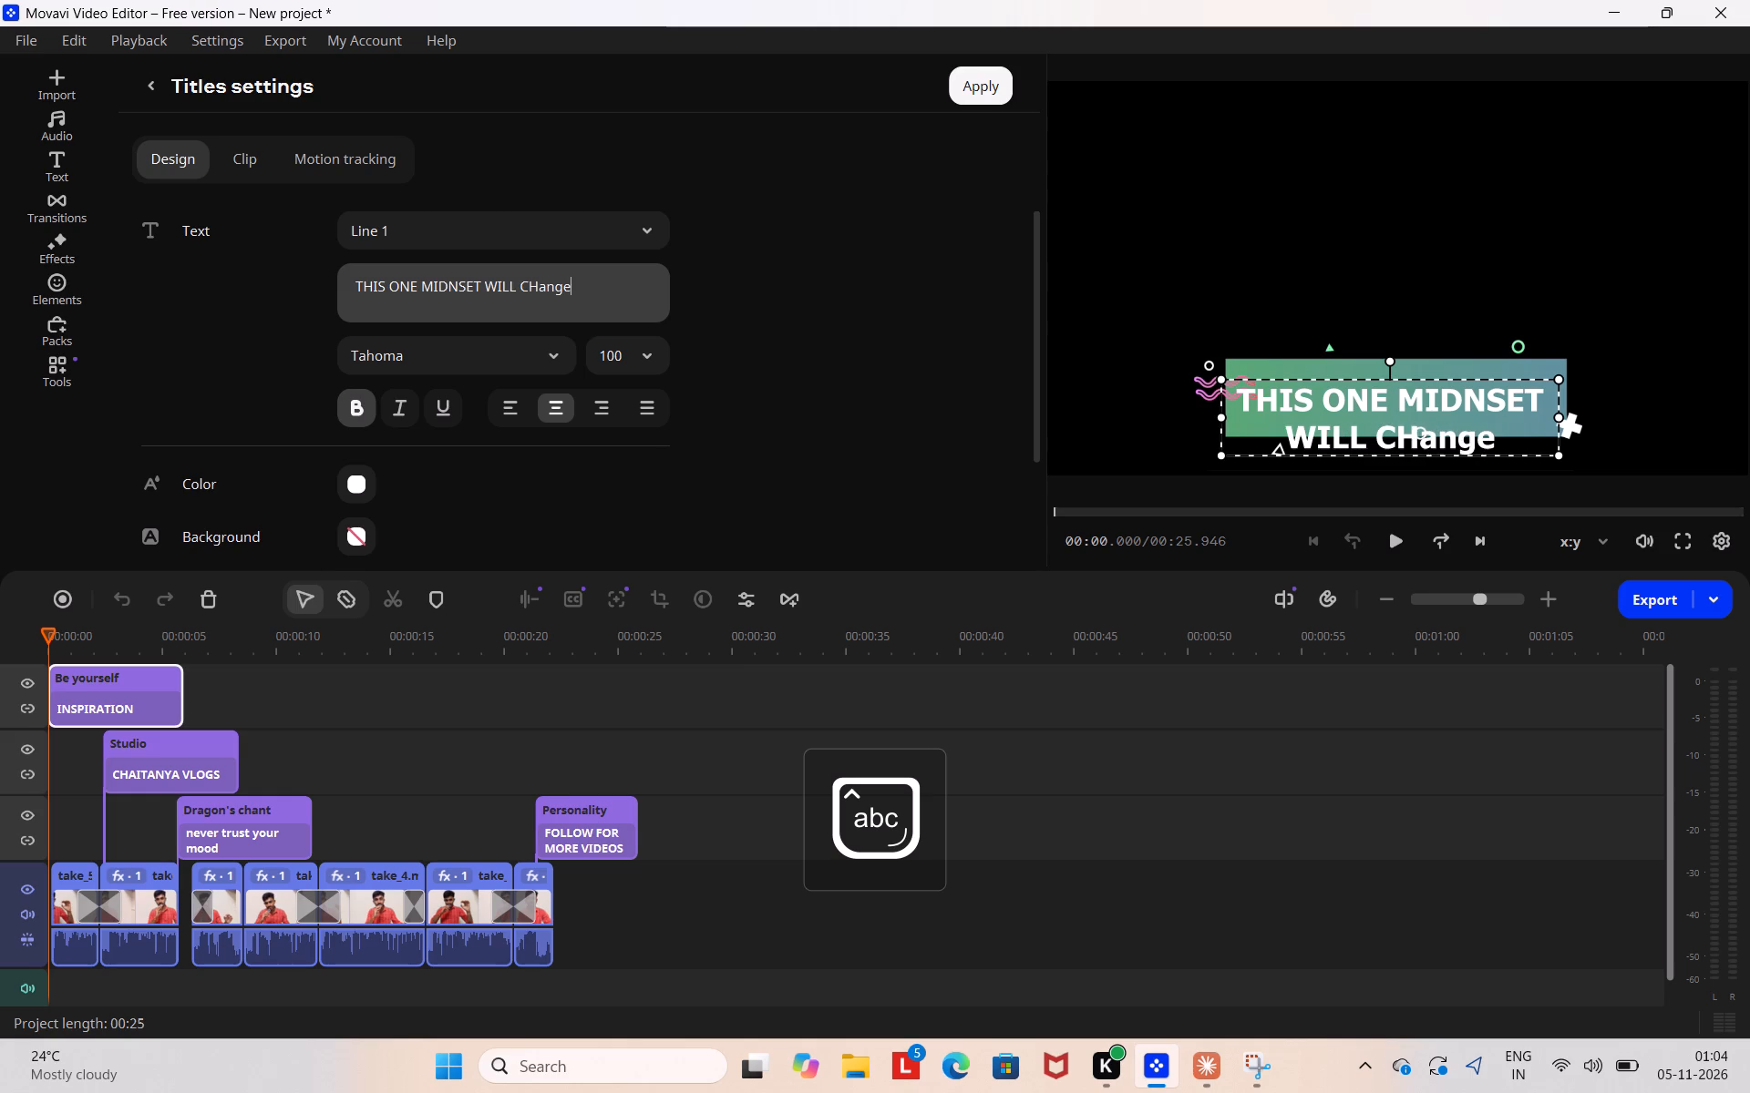
pyautogui.press('BackSpace')
pyautogui.press('BackSpace')
pyautogui.press('BackSpace')
pyautogui.write('ANGE')
pyautogui.press('space')
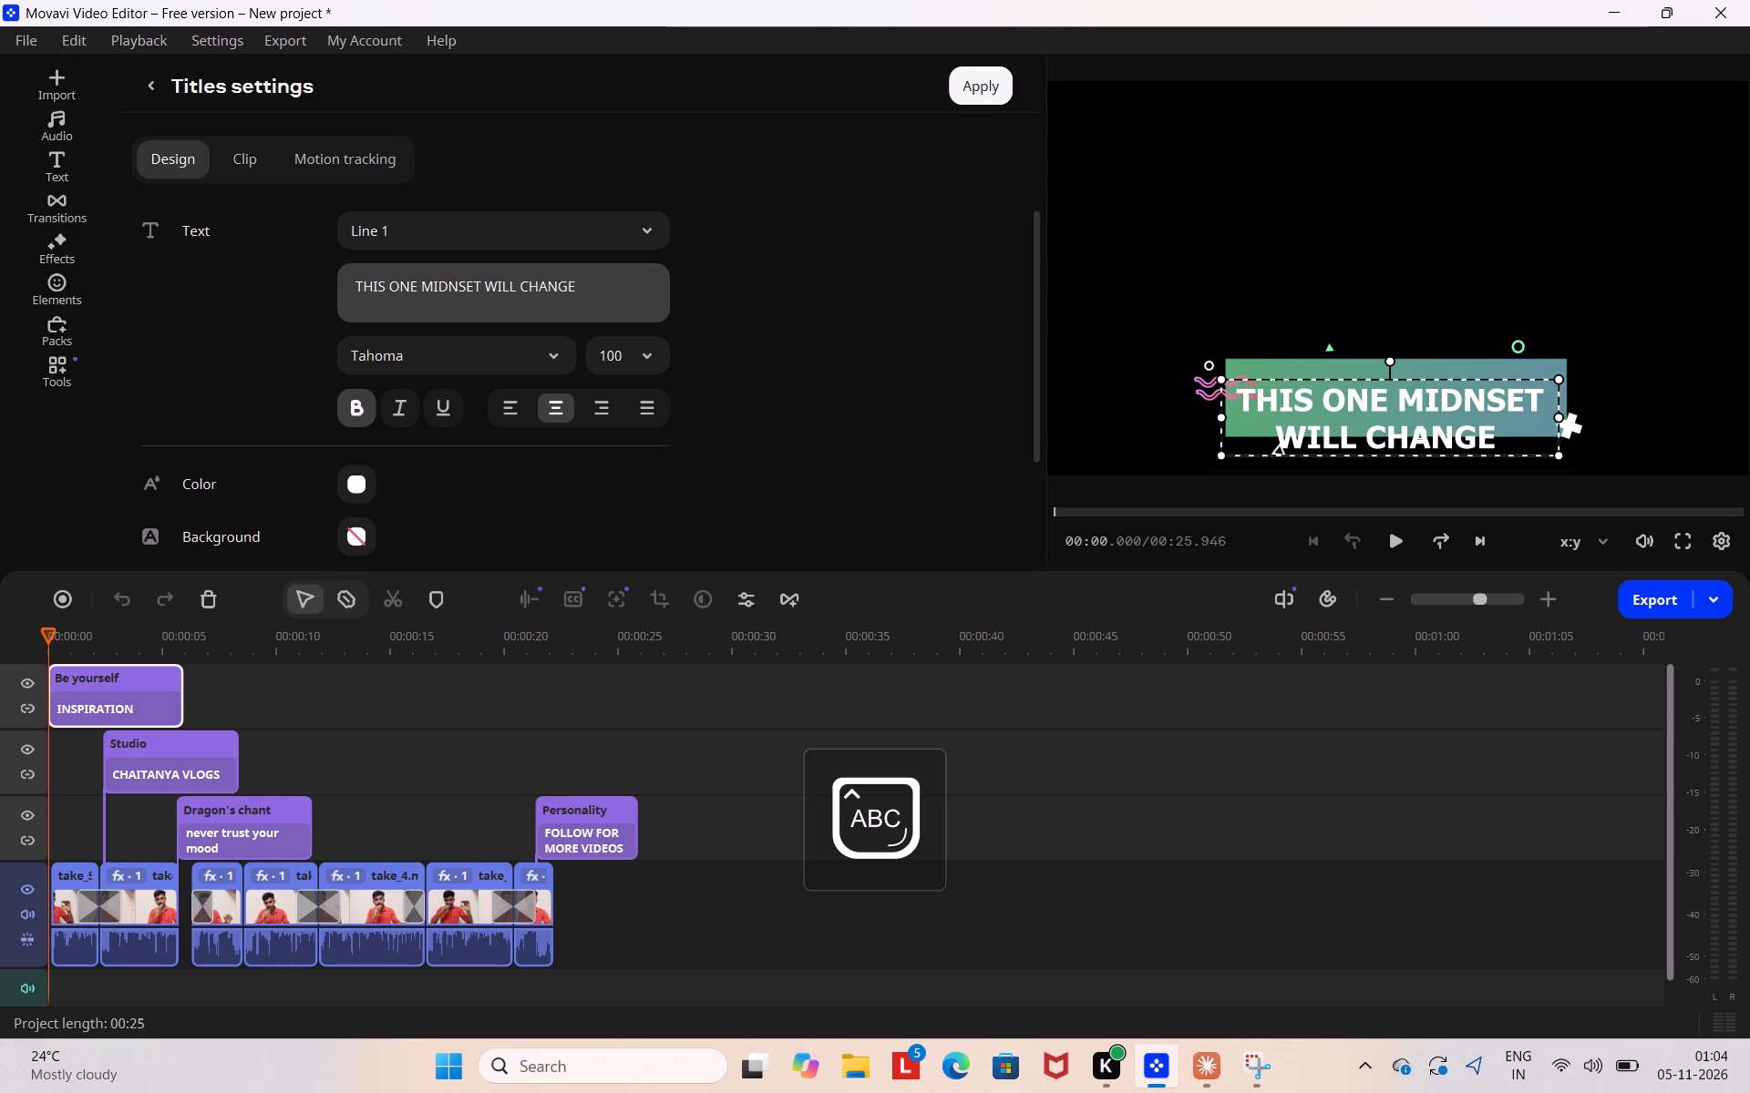
pyautogui.write('EVERYTHO')
pyautogui.press('BackSpace')
pyautogui.write('IG')
pyautogui.press('BackSpace')
pyautogui.write('NG')
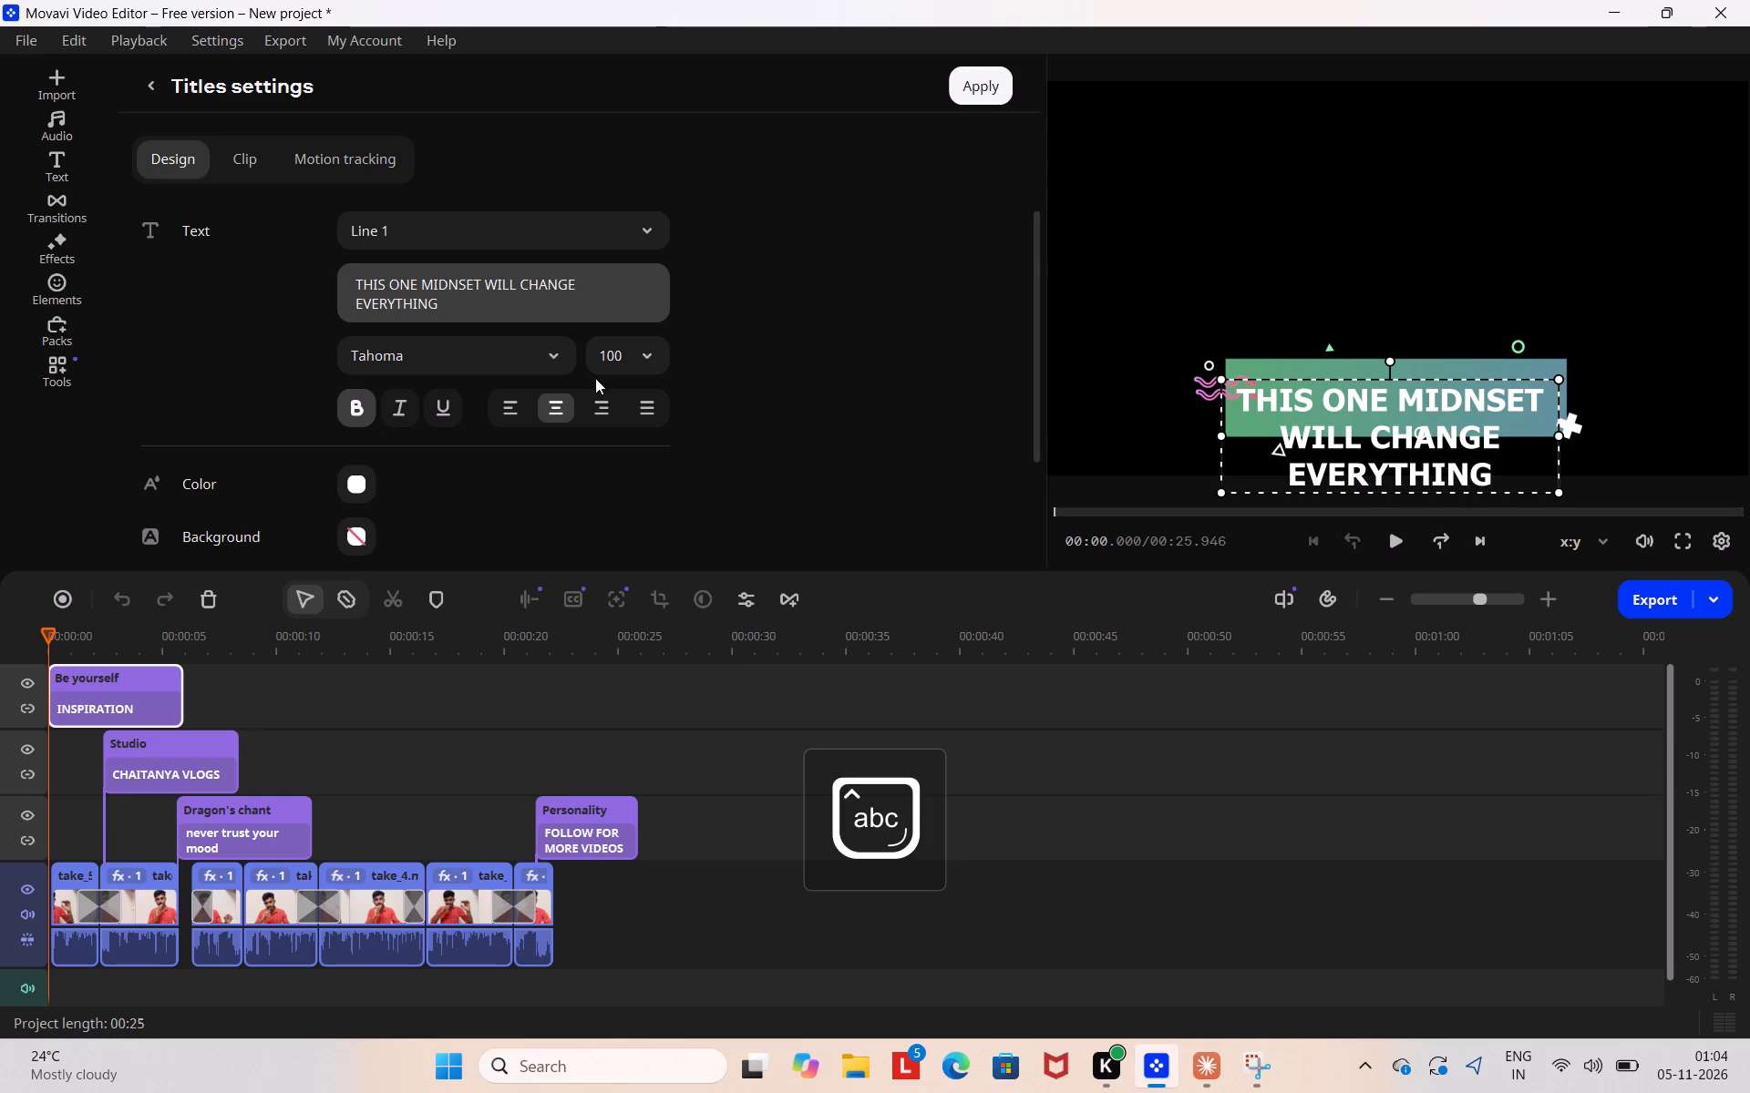
# Set the title text's font size to 60 and keep Tahoma as its font.
pyautogui.click(615, 365)
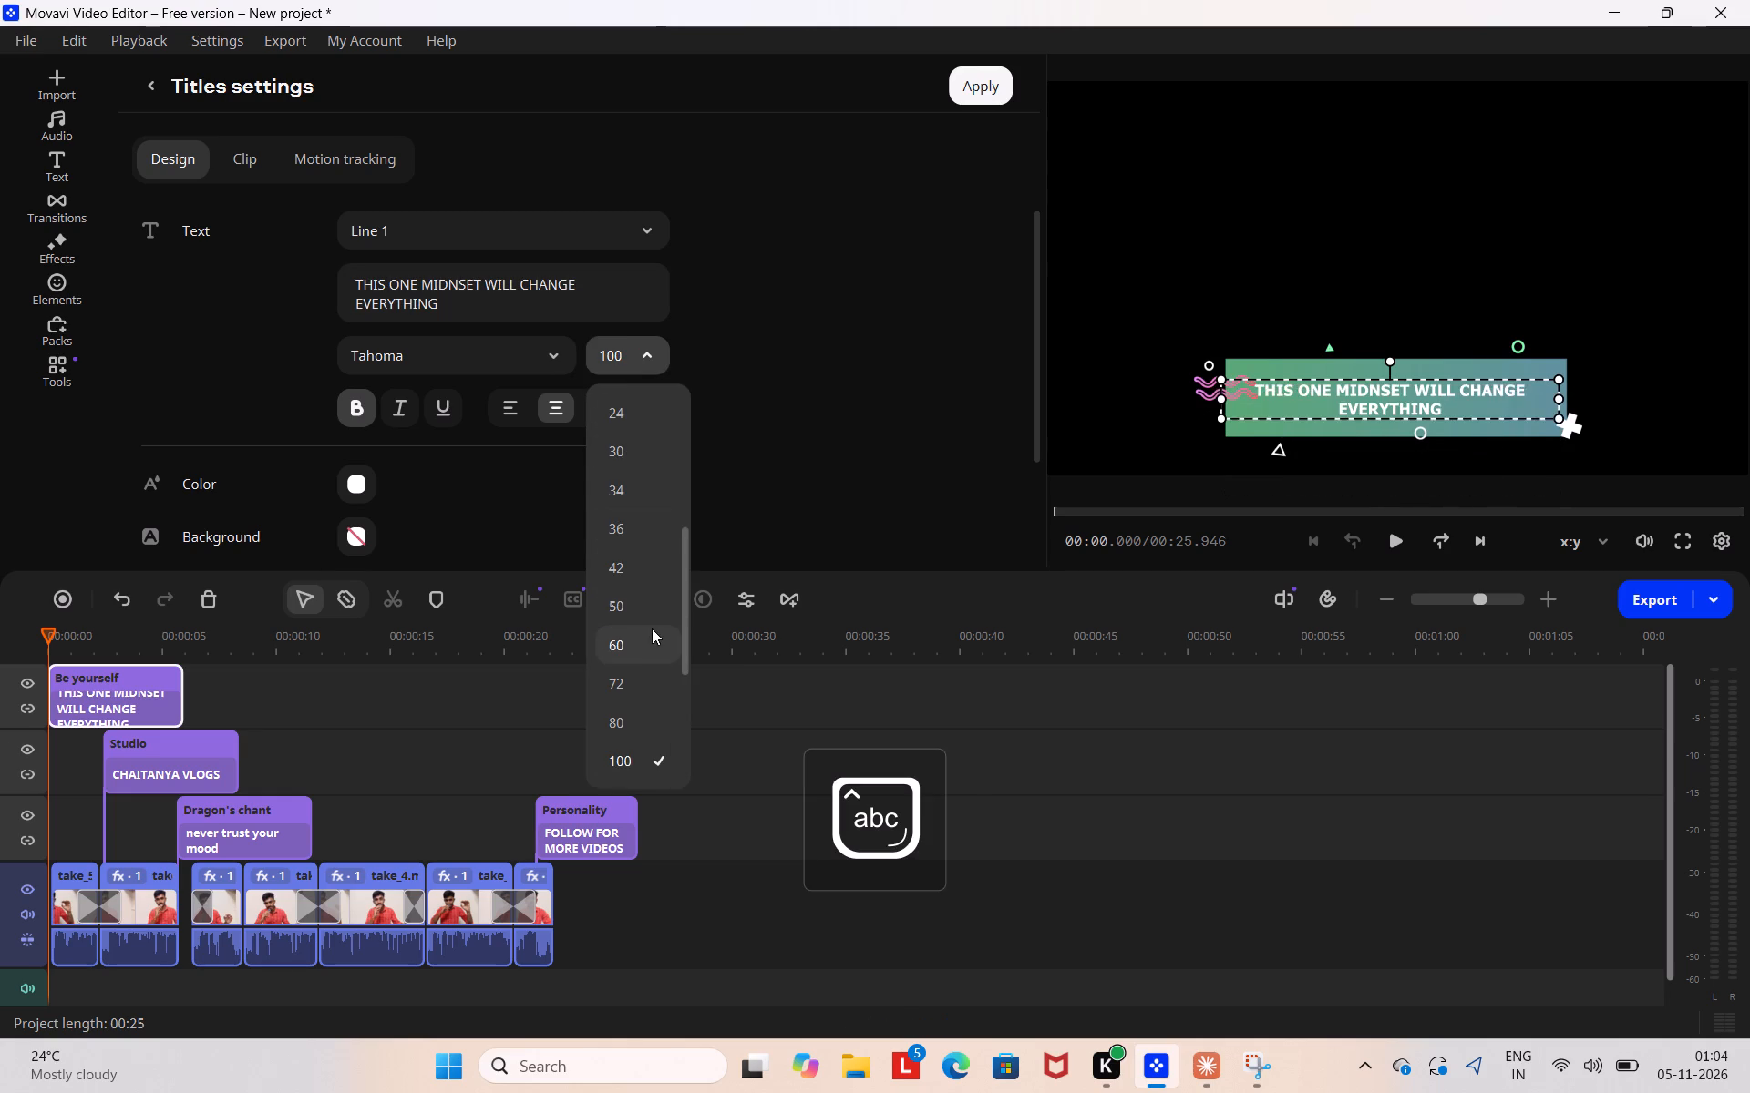
pyautogui.click(652, 628)
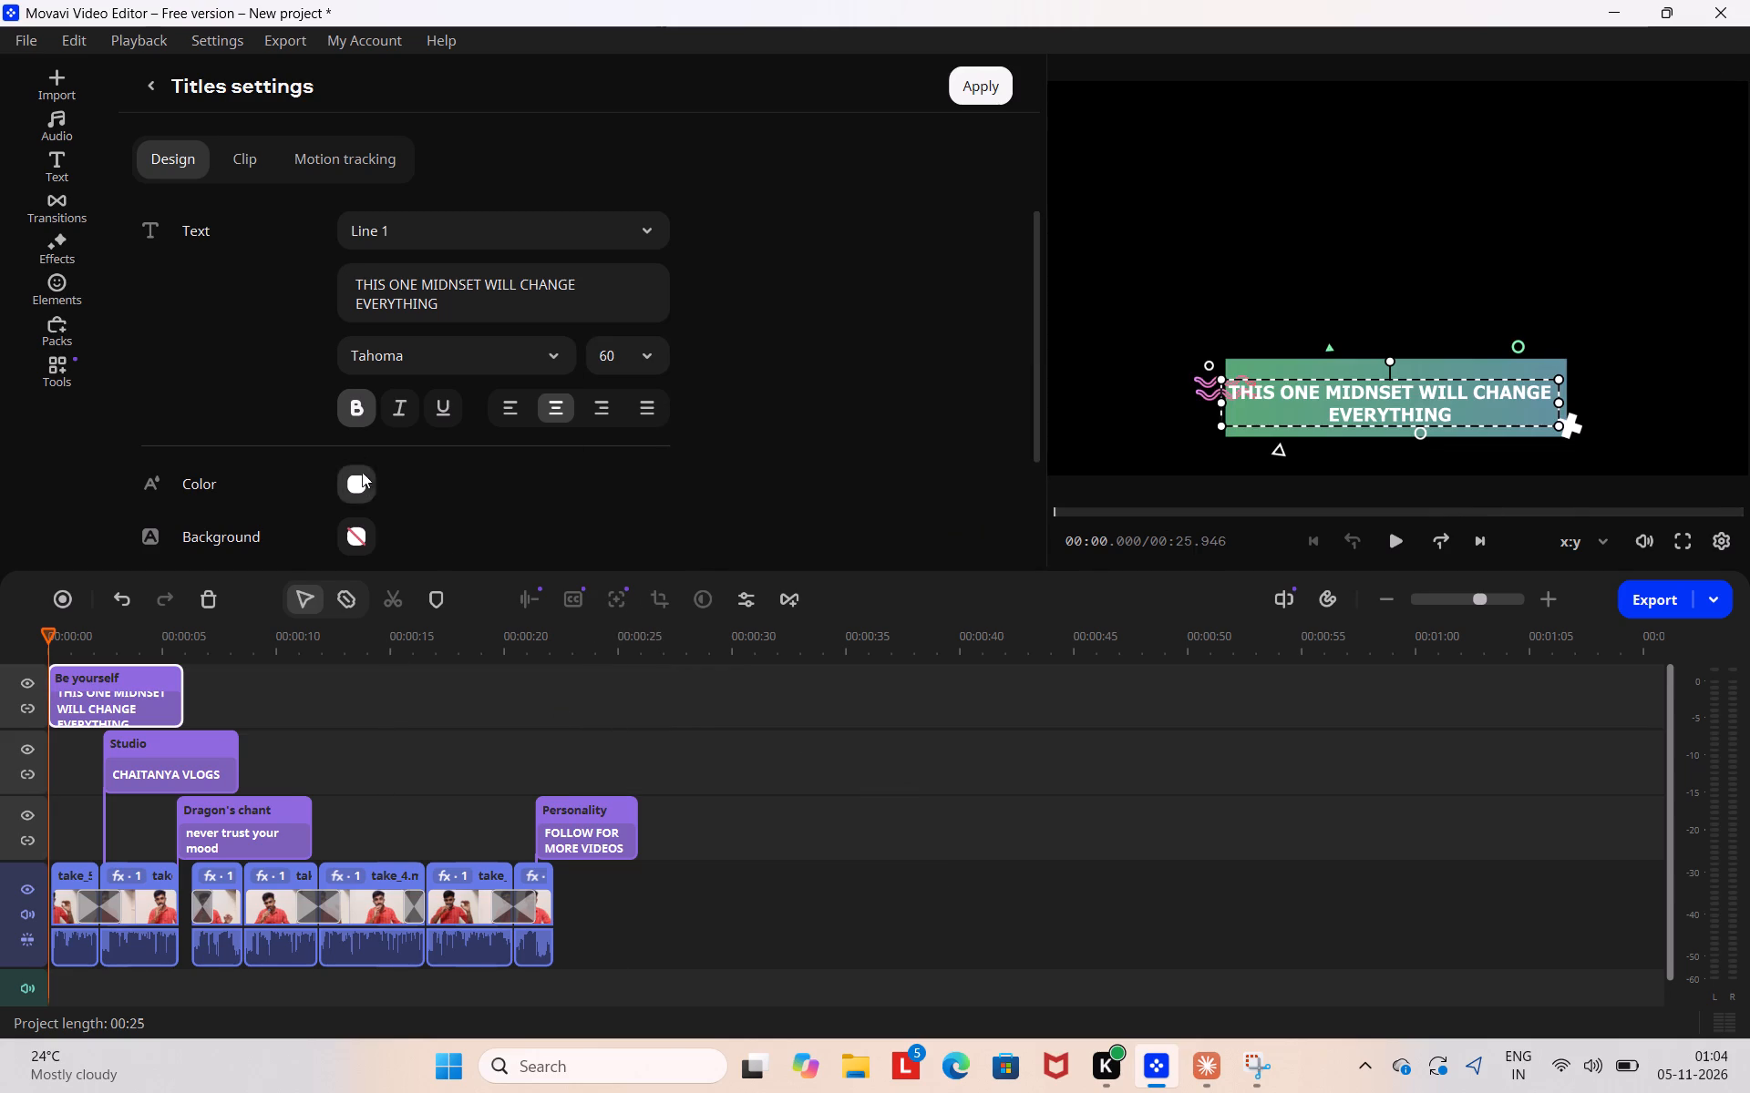
pyautogui.click(407, 366)
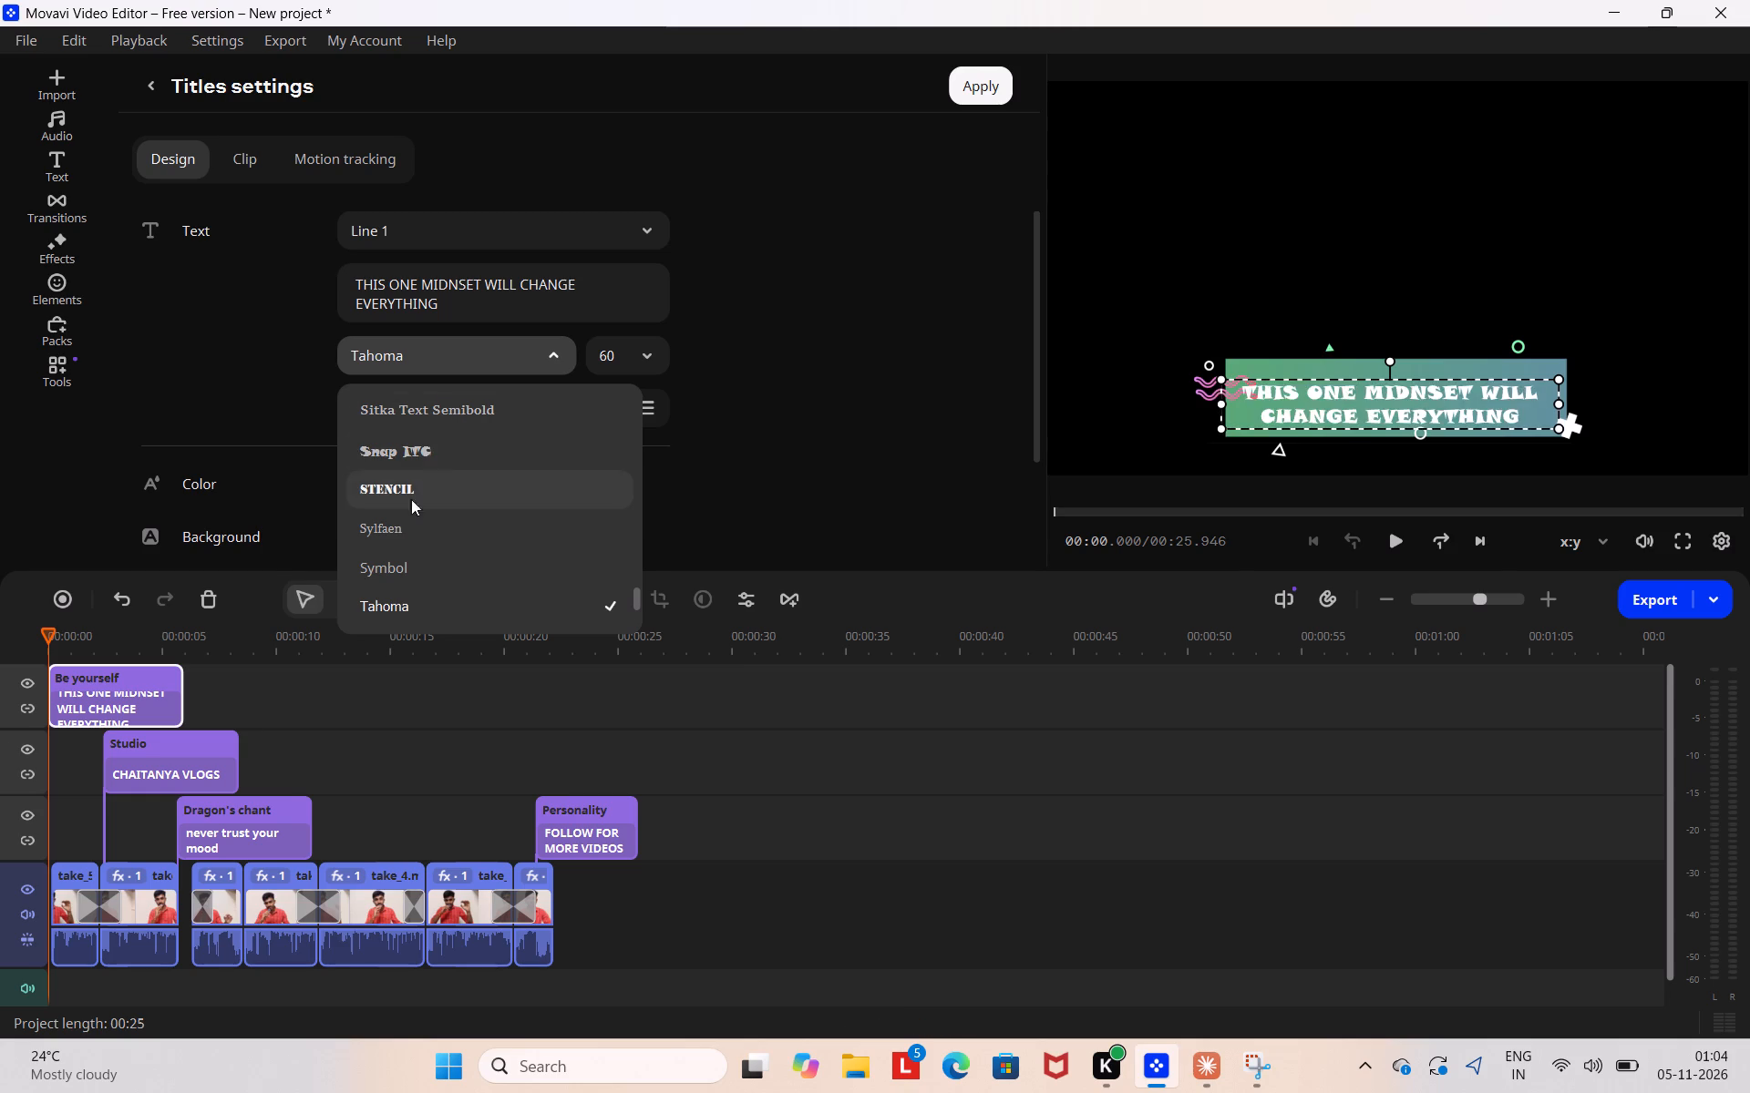
pyautogui.click(397, 612)
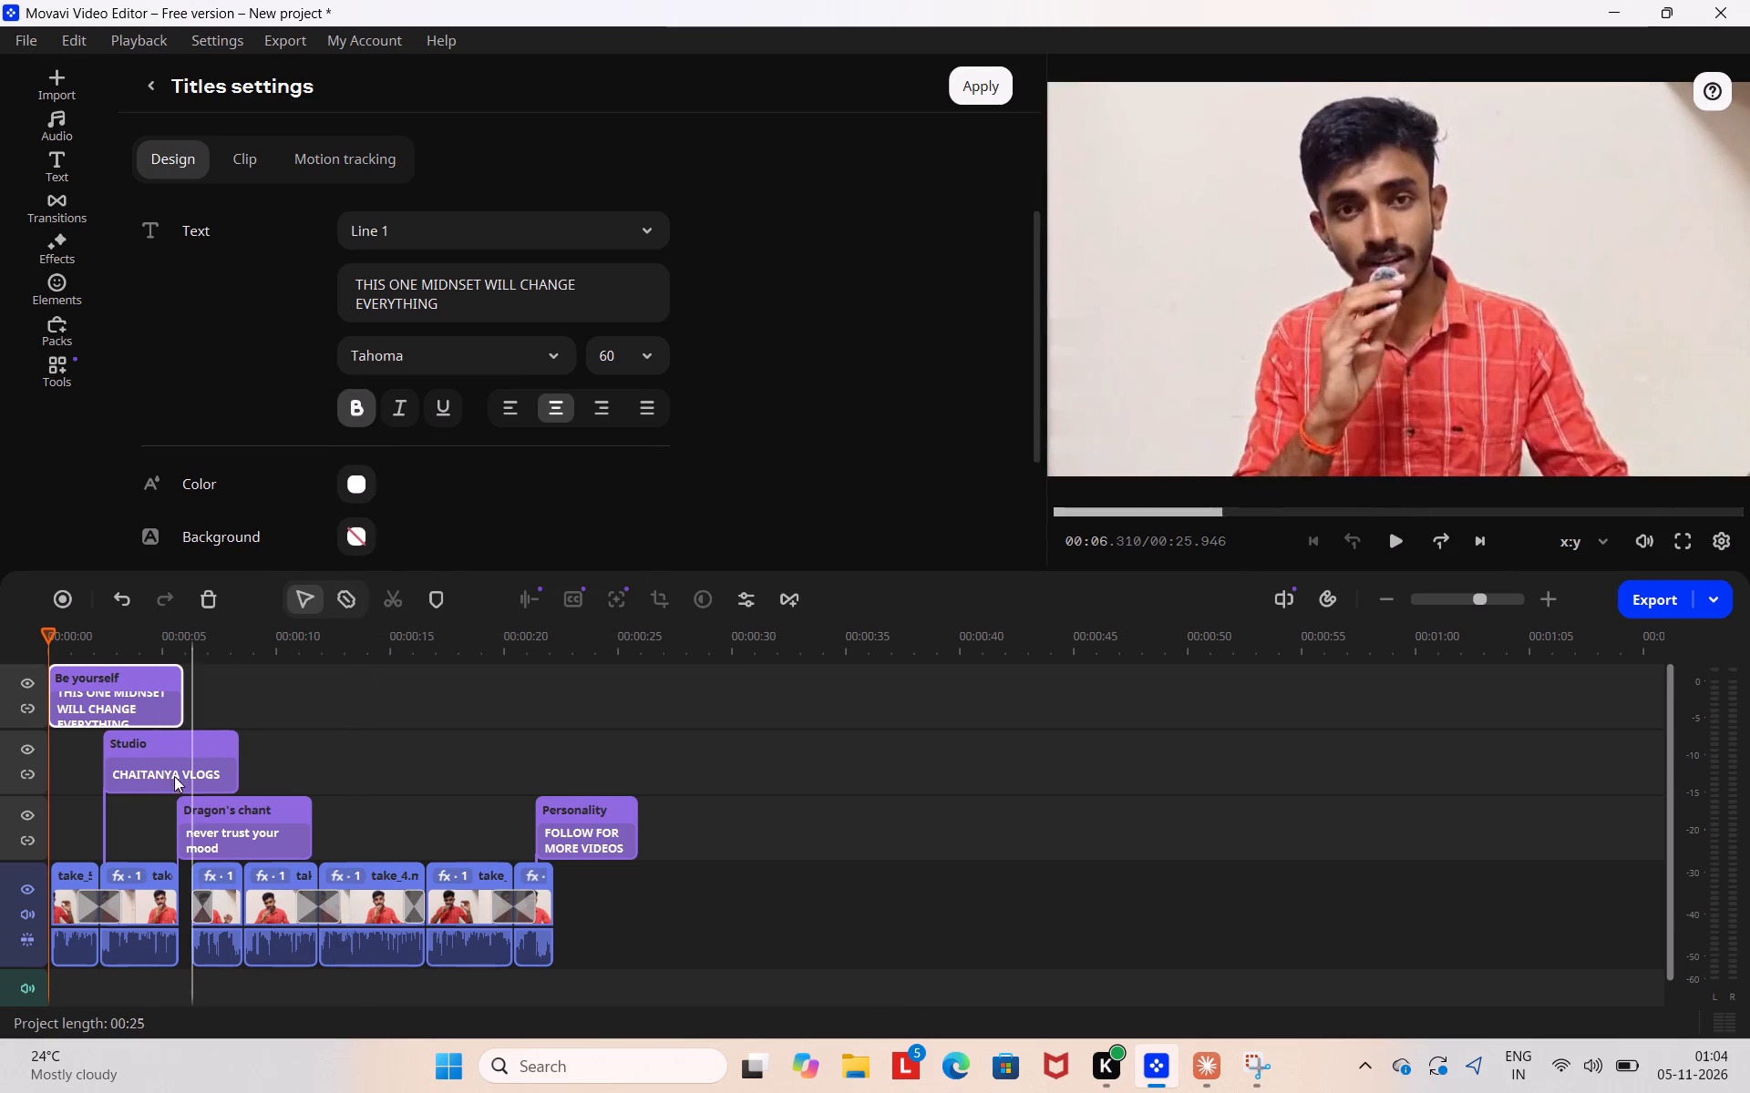
# Review the title's remaining design options, its clip duration setting and its motion tracking options.
pyautogui.scroll(-1, 470, 416)
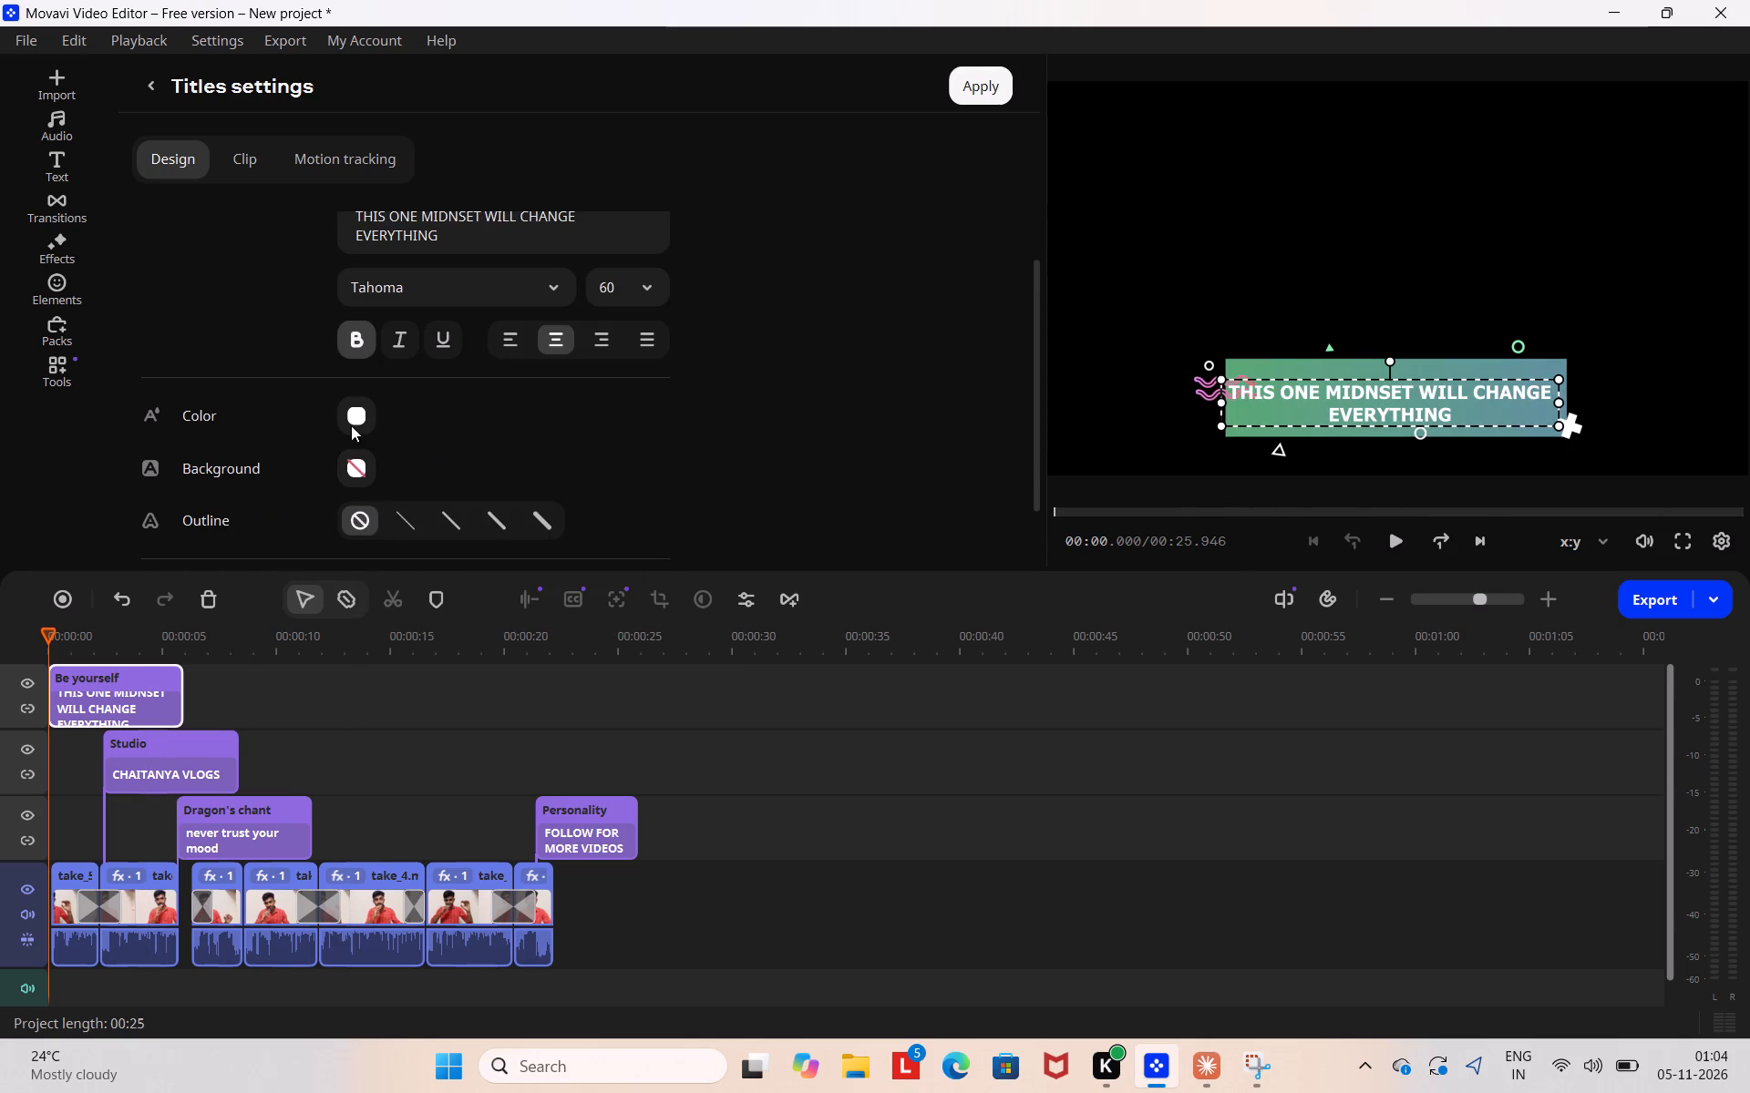
pyautogui.scroll(-6, 415, 443)
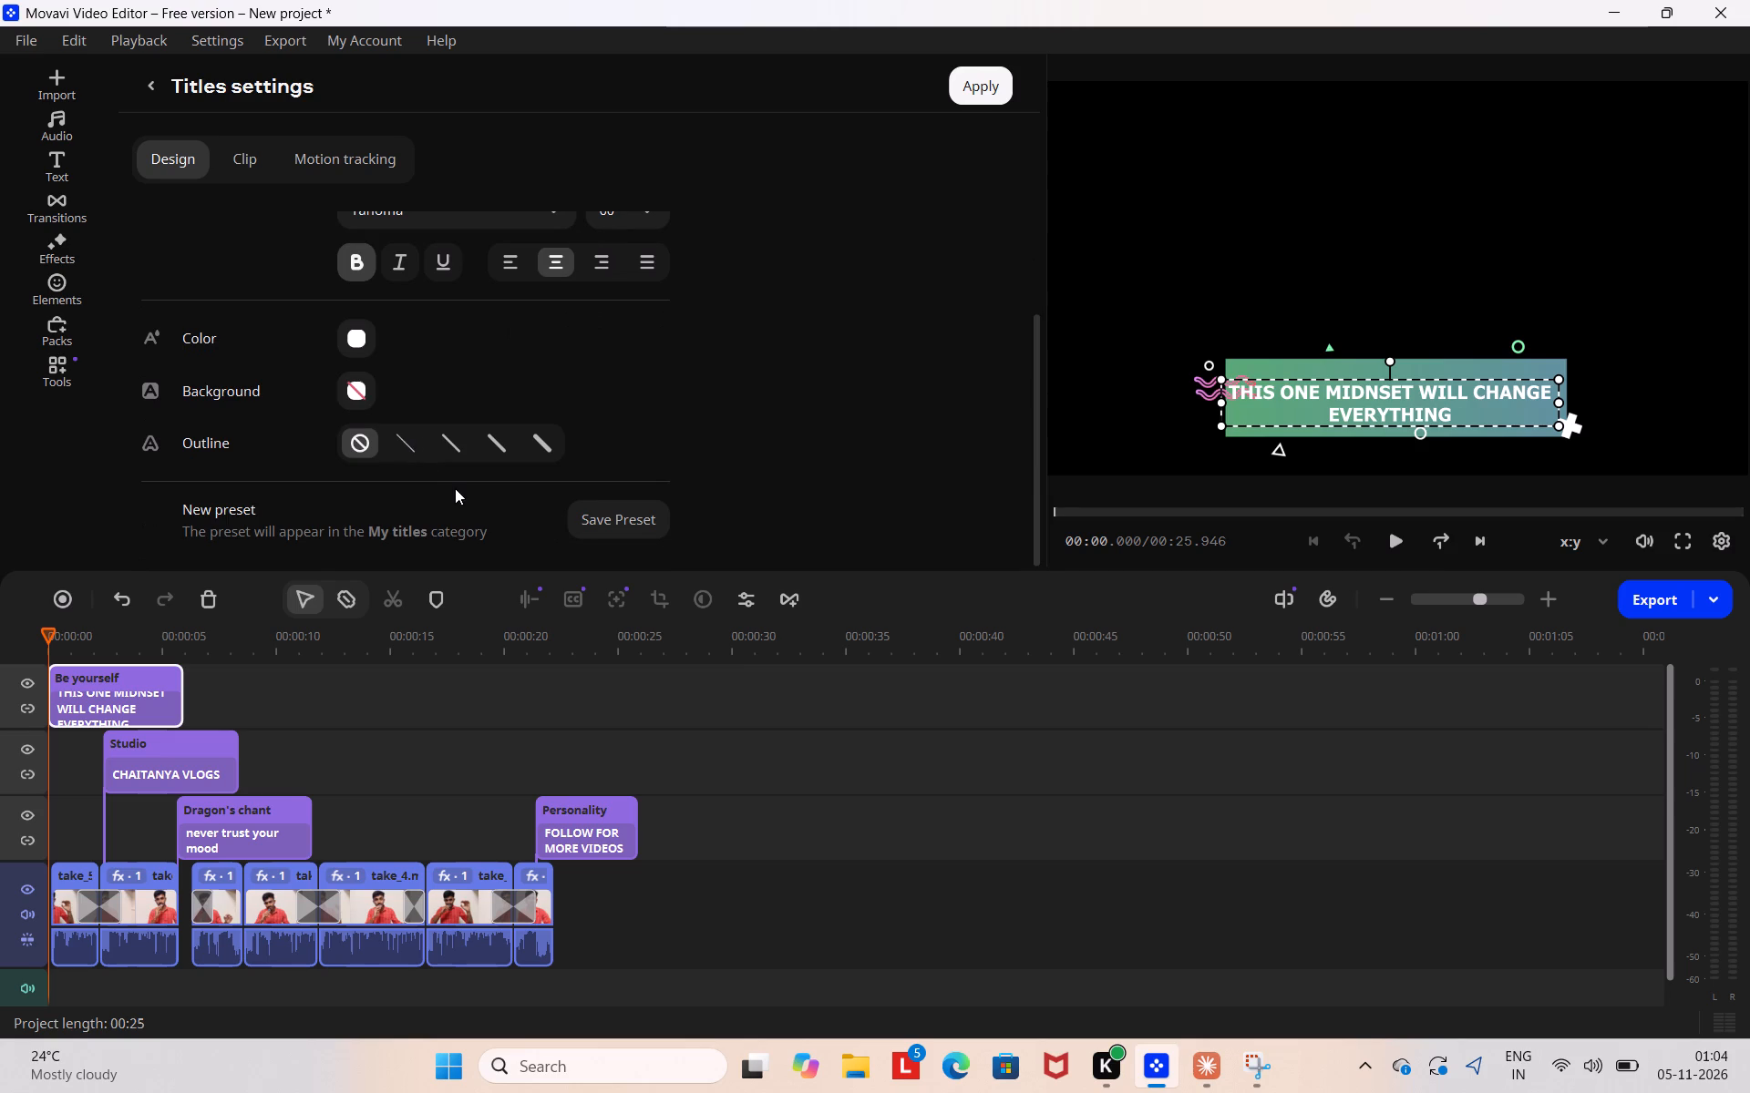
pyautogui.scroll(9, 455, 488)
pyautogui.click(251, 161)
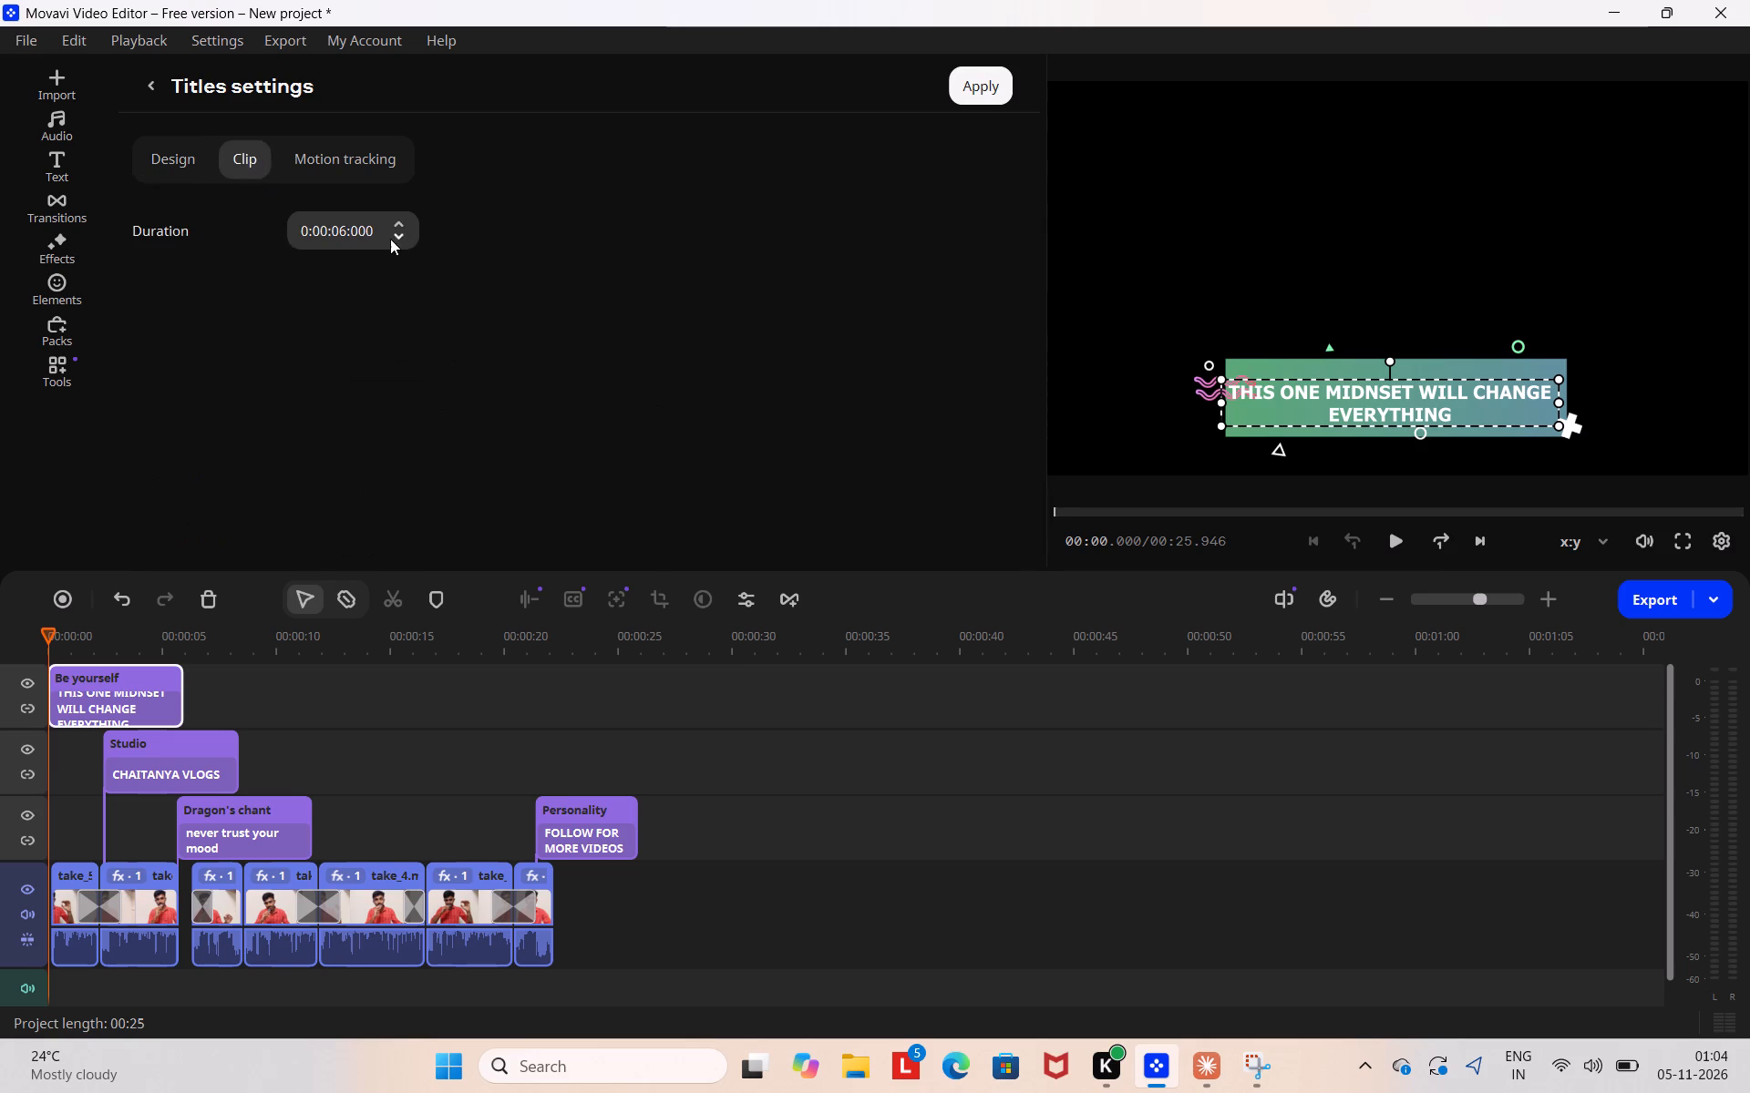
pyautogui.click(335, 164)
pyautogui.click(255, 163)
pyautogui.click(190, 158)
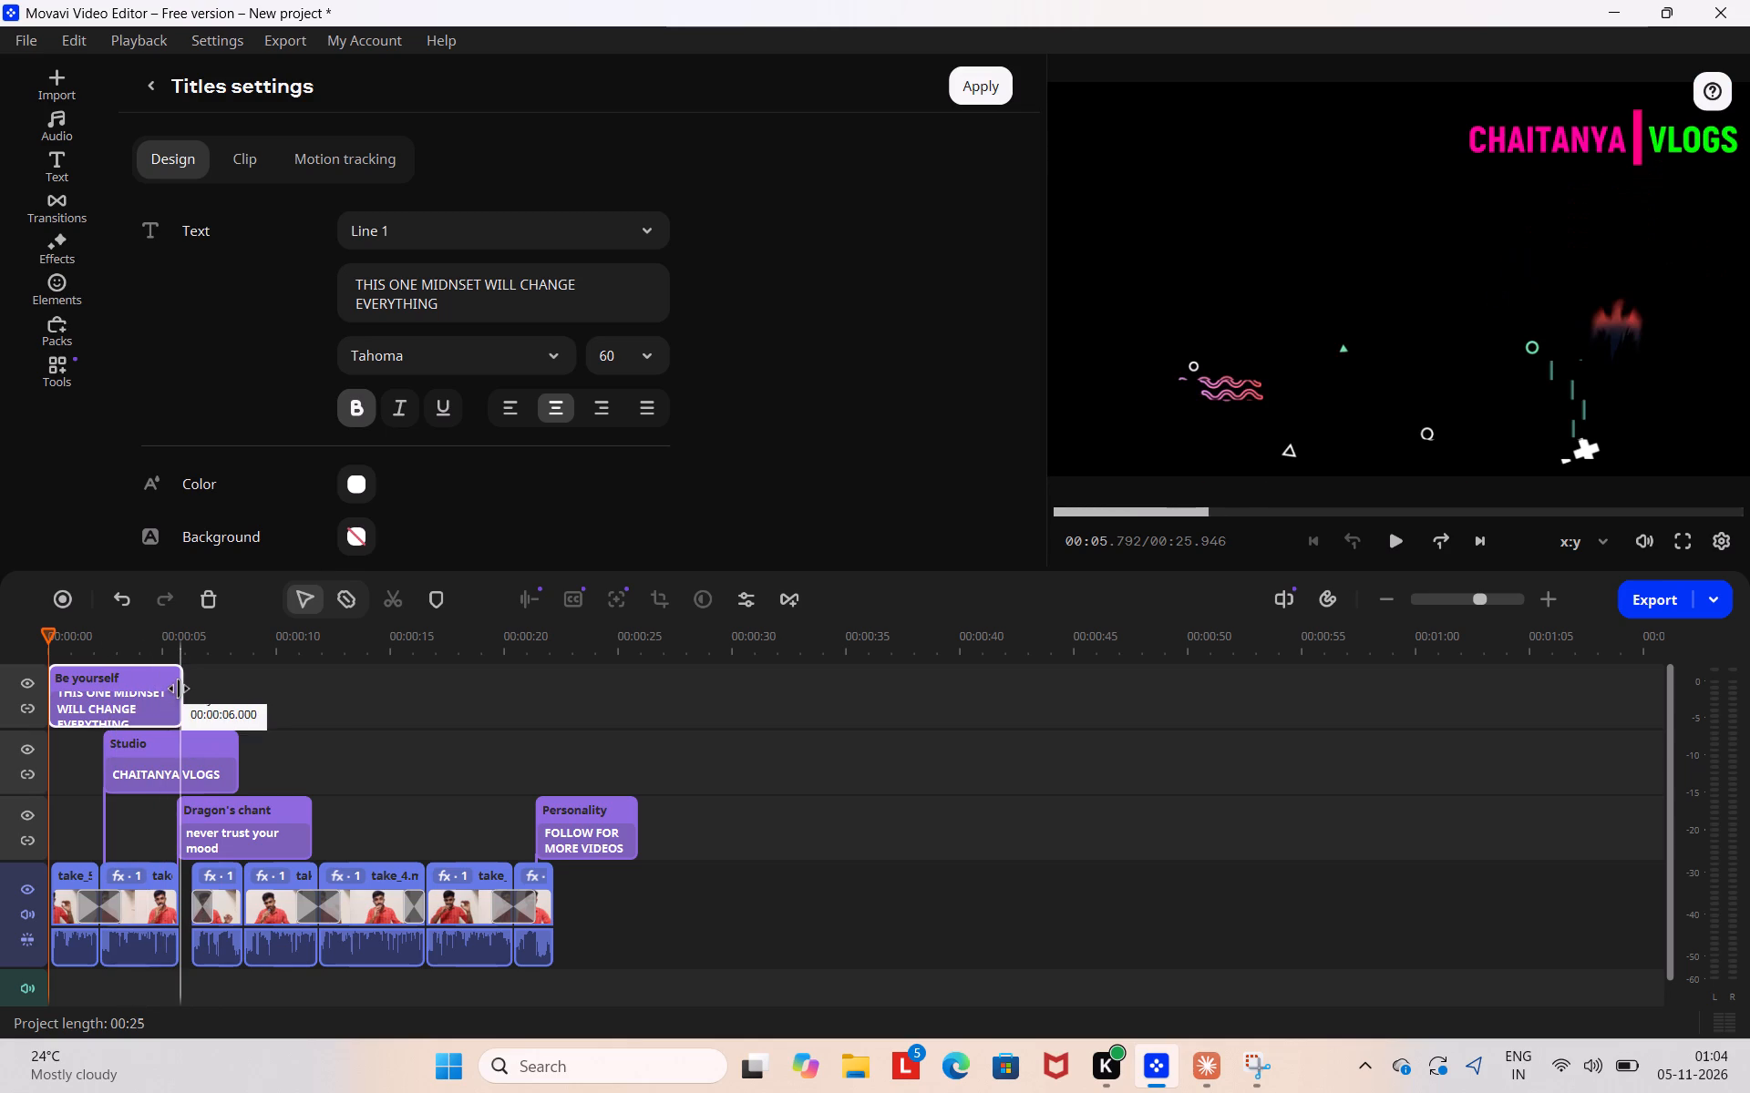
# Shorten the Be yourself title on the timeline so it ends where the Studio title begins.
pyautogui.moveTo(181, 688); pyautogui.dragTo(88, 686)
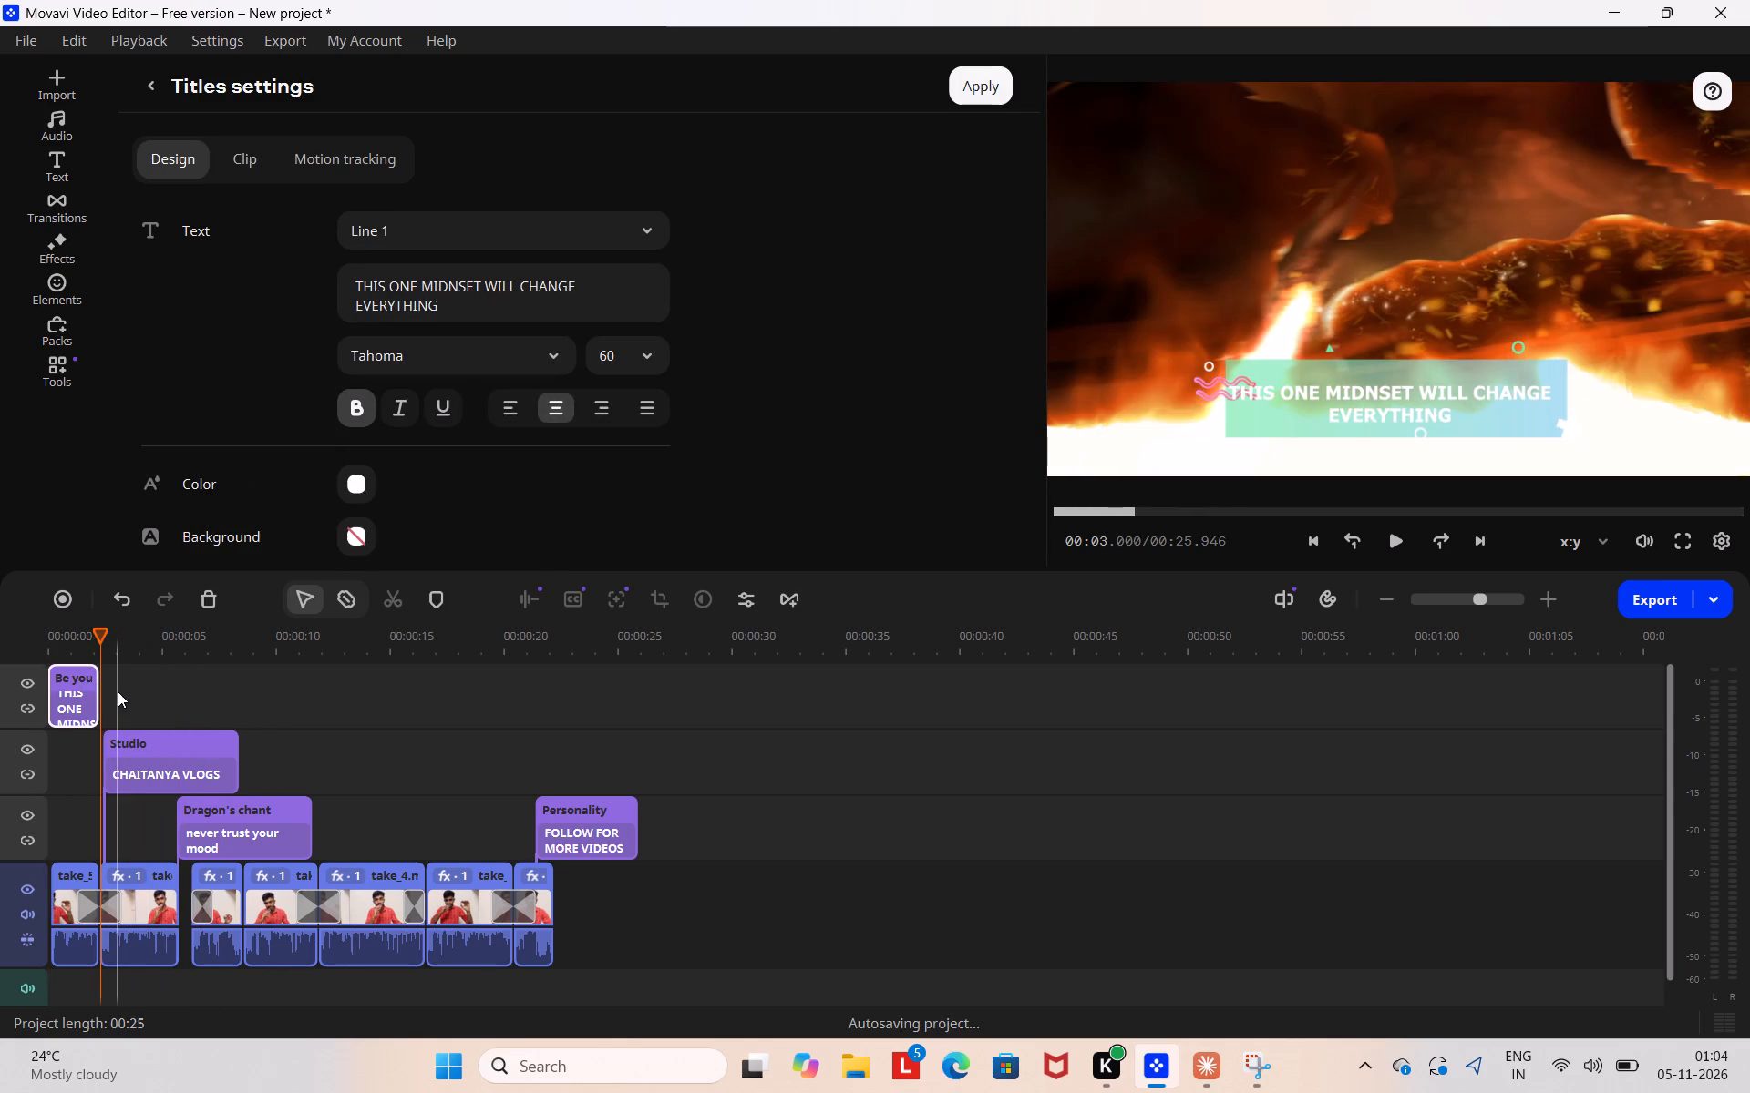
pyautogui.click(98, 694)
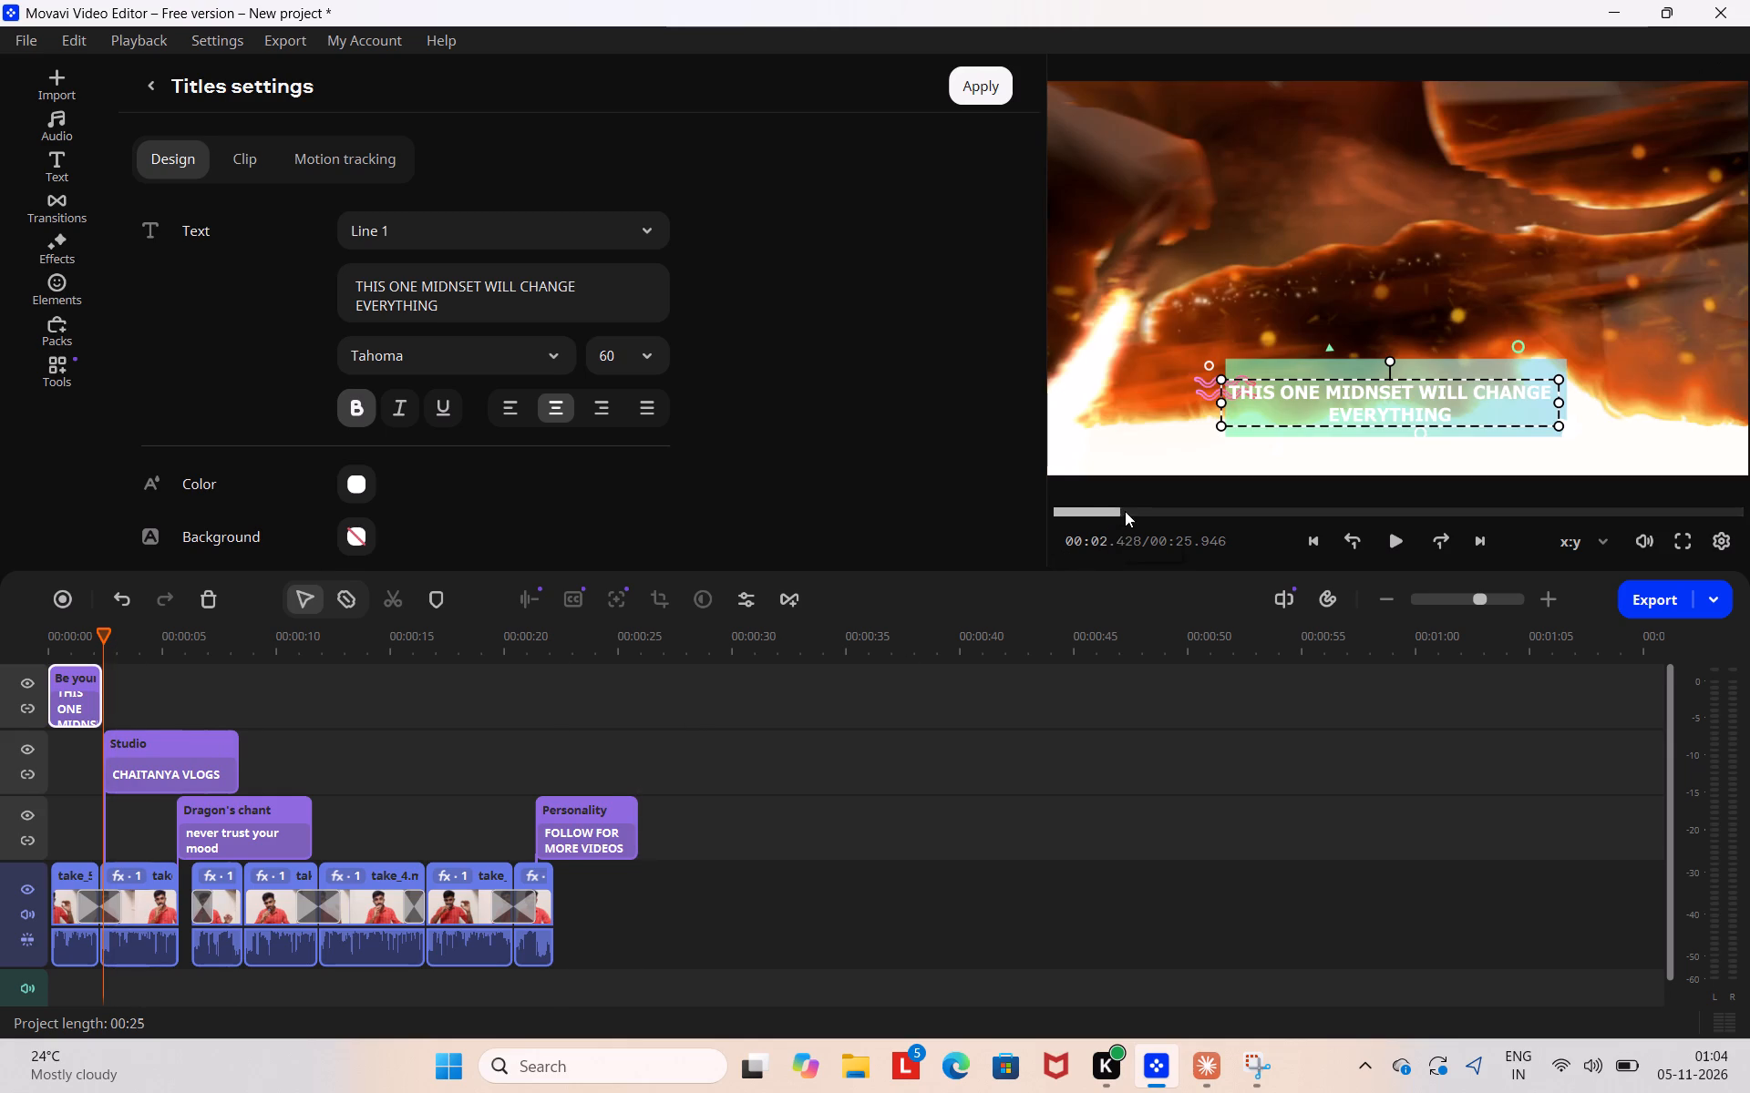
# Play the video from near the project's start to check the shortened opening title.
pyautogui.moveTo(1125, 511); pyautogui.dragTo(1072, 520)
pyautogui.moveTo(1068, 505); pyautogui.dragTo(1031, 512)
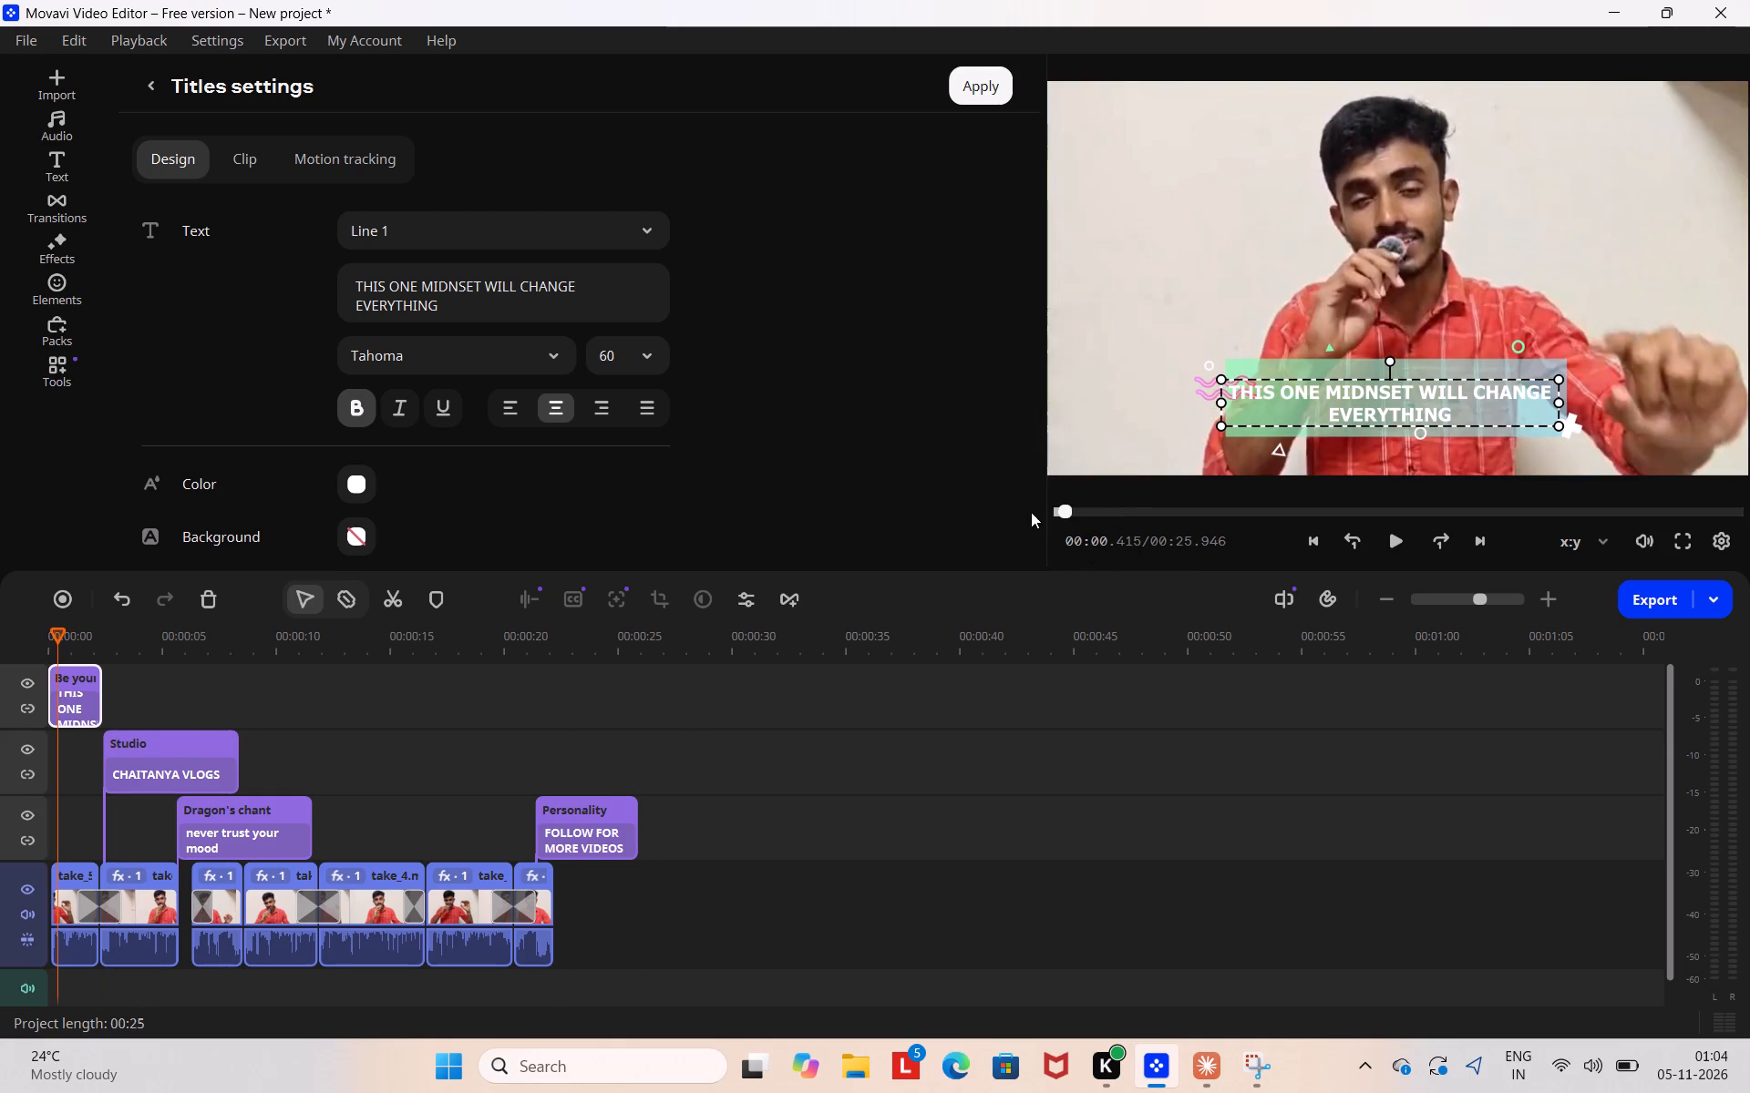
pyautogui.click(1385, 536)
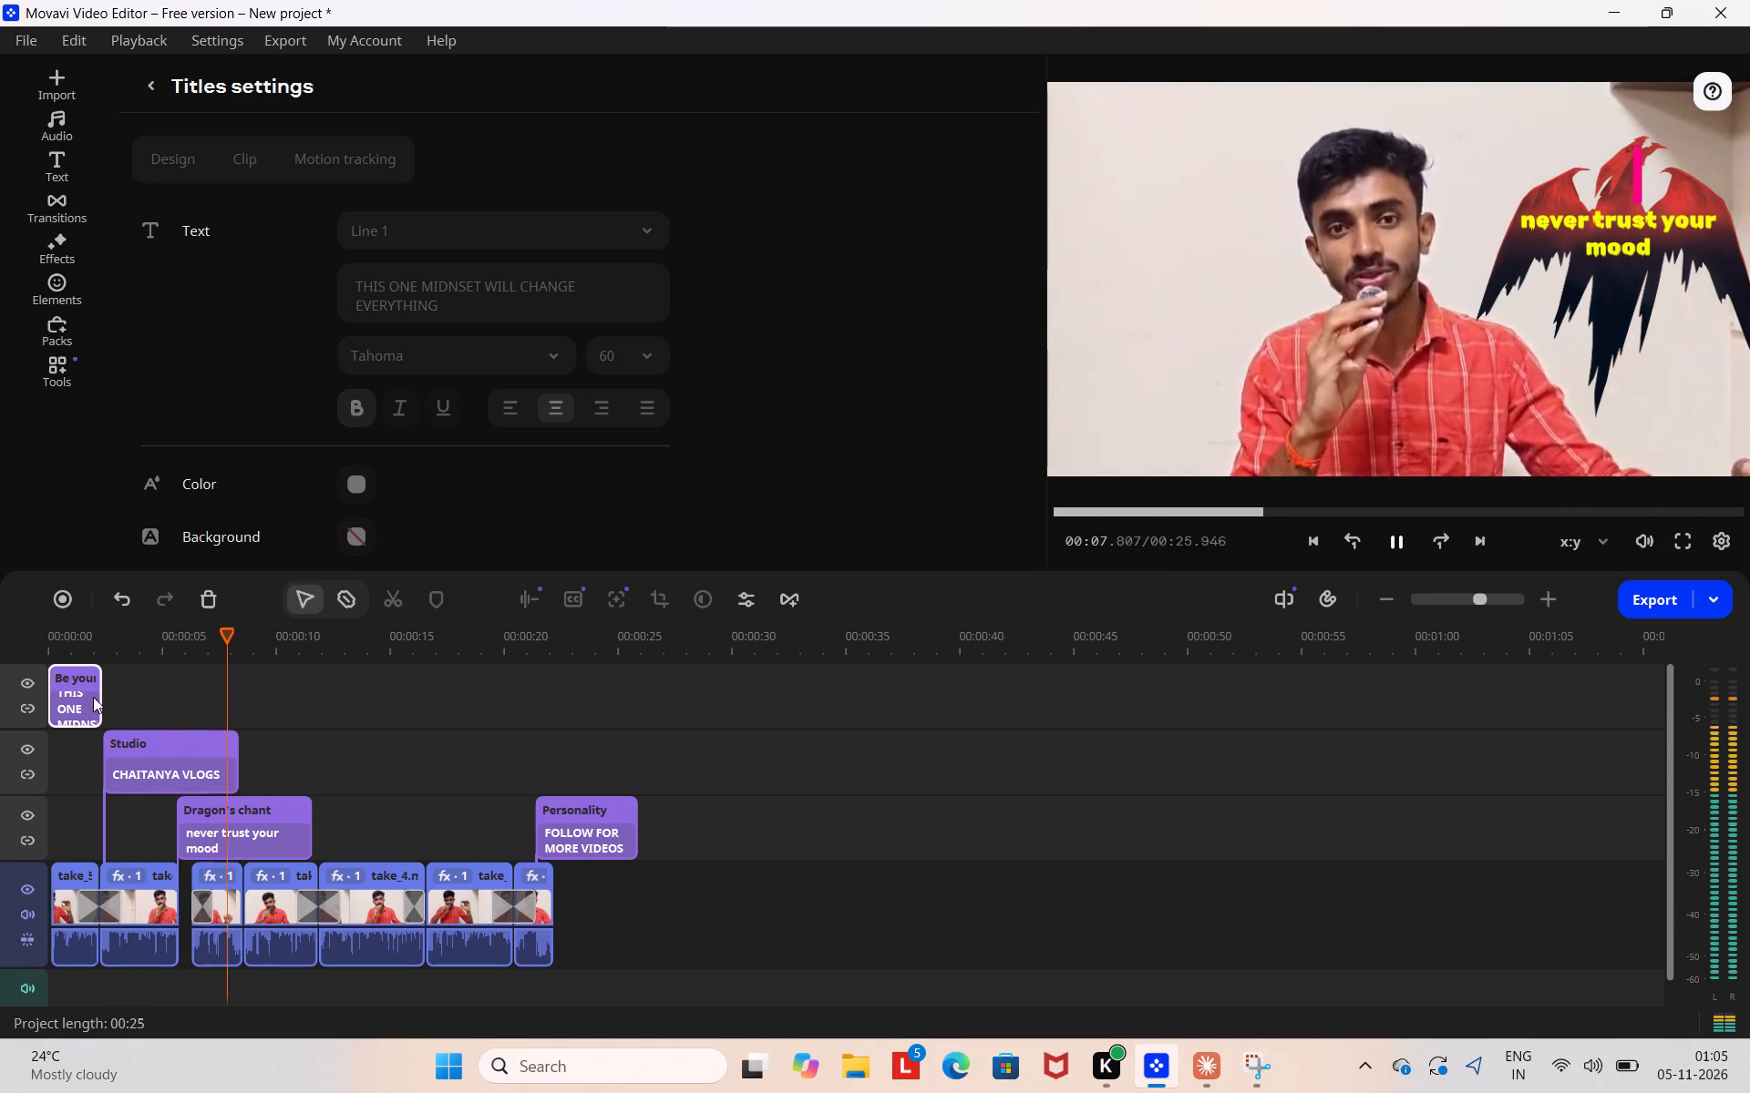
pyautogui.click(88, 698)
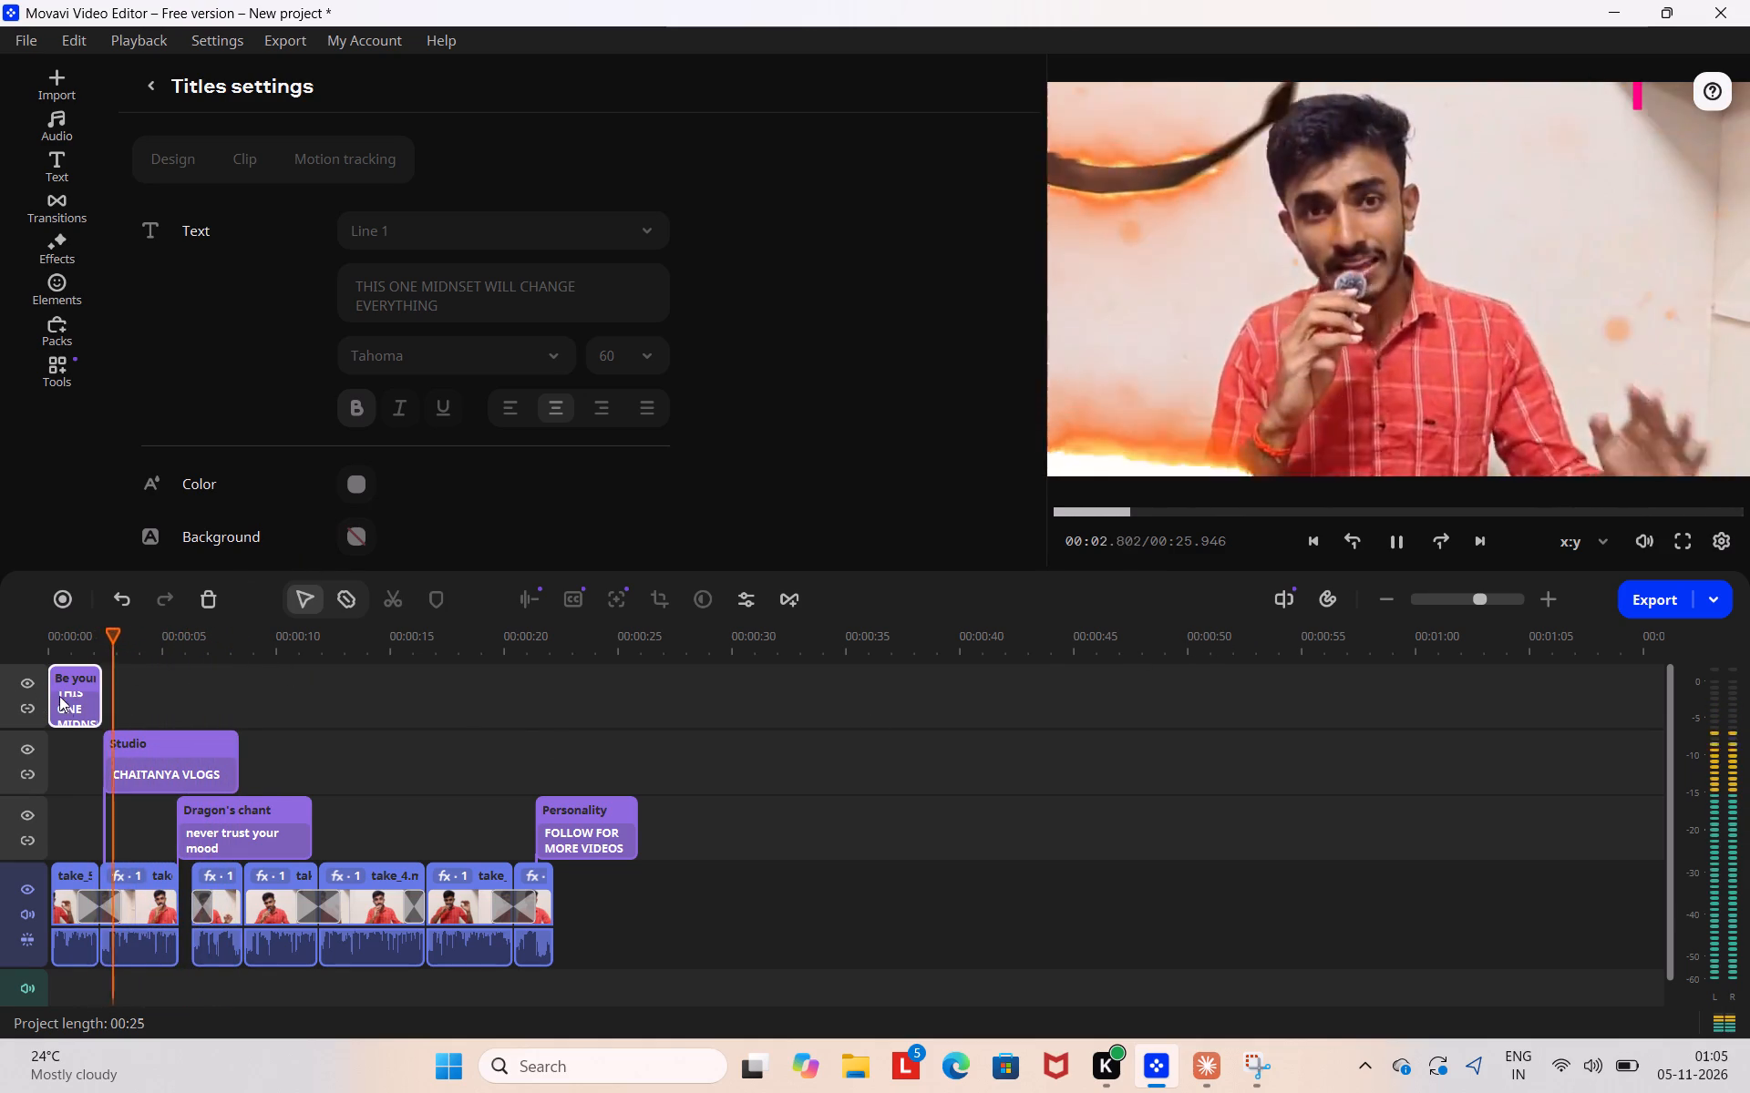
pyautogui.rightClick(72, 707)
pyautogui.click(167, 196)
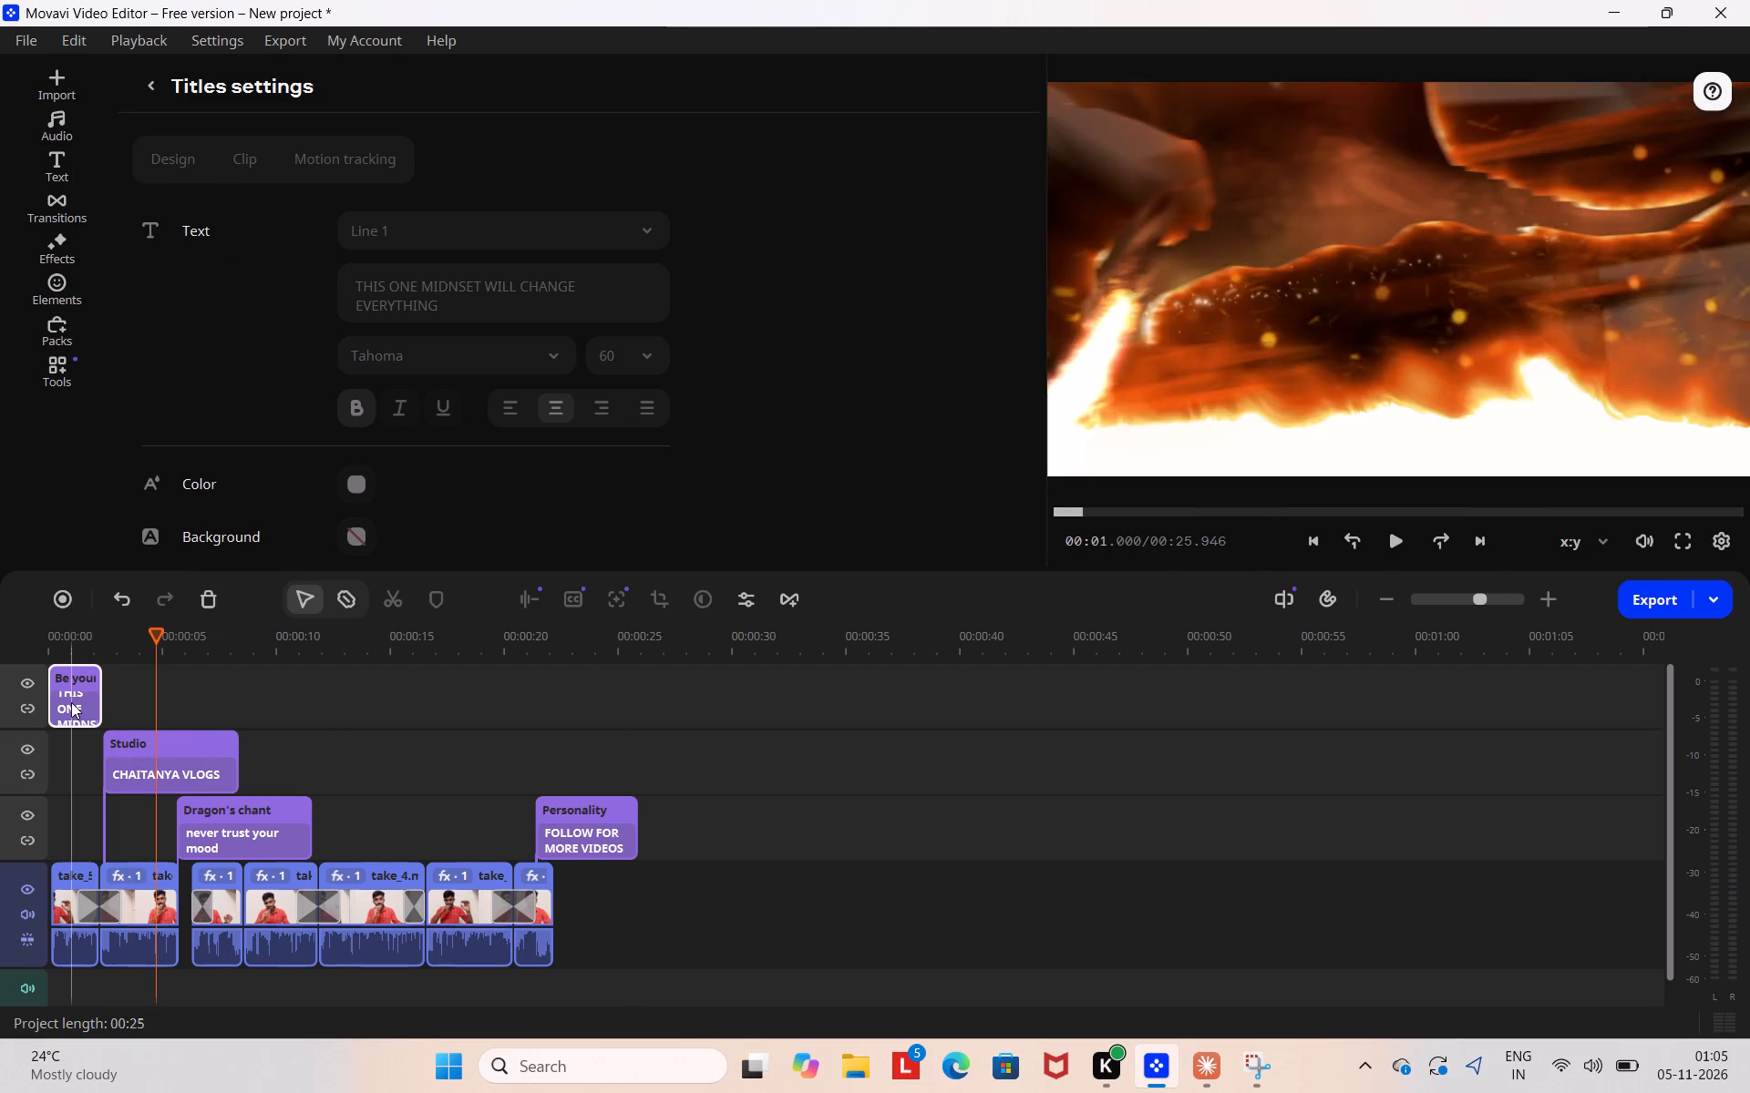
# Change the opening title's text color to yellow, #f3ff00.
pyautogui.click(69, 699)
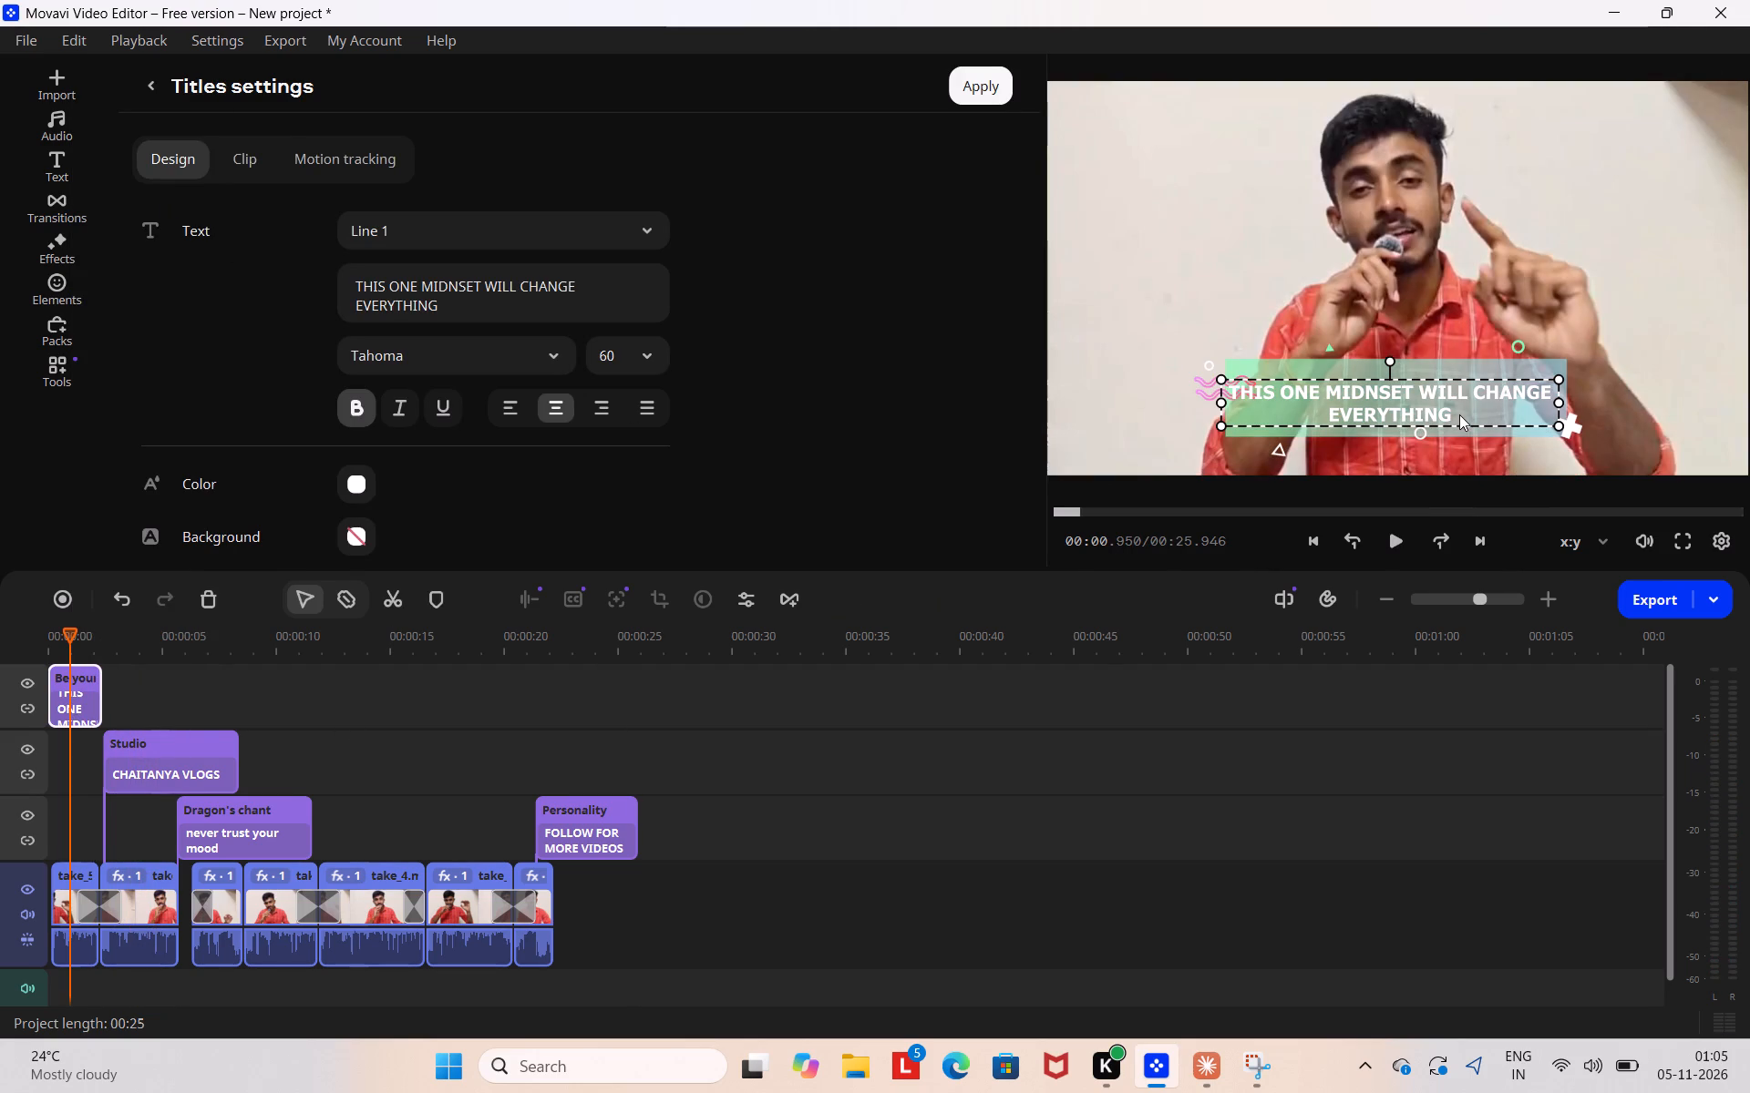
pyautogui.click(361, 475)
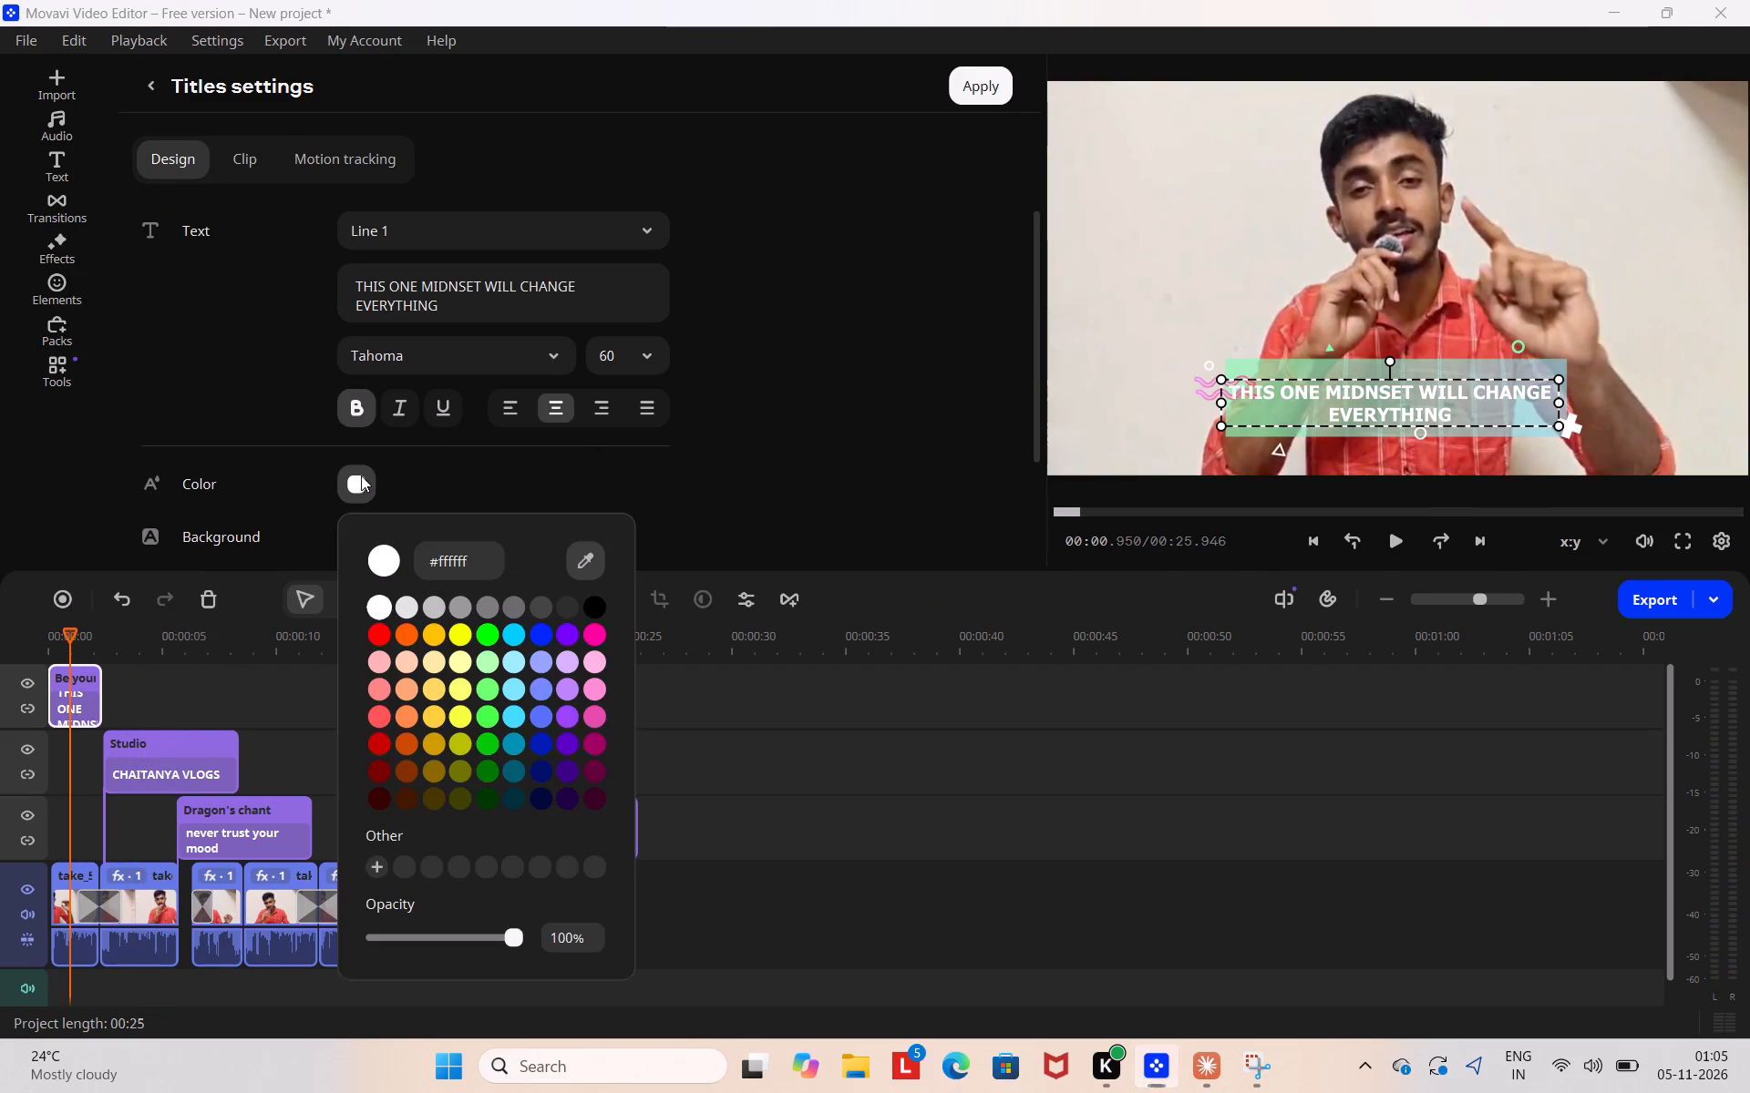
pyautogui.moveTo(448, 627); pyautogui.dragTo(457, 623)
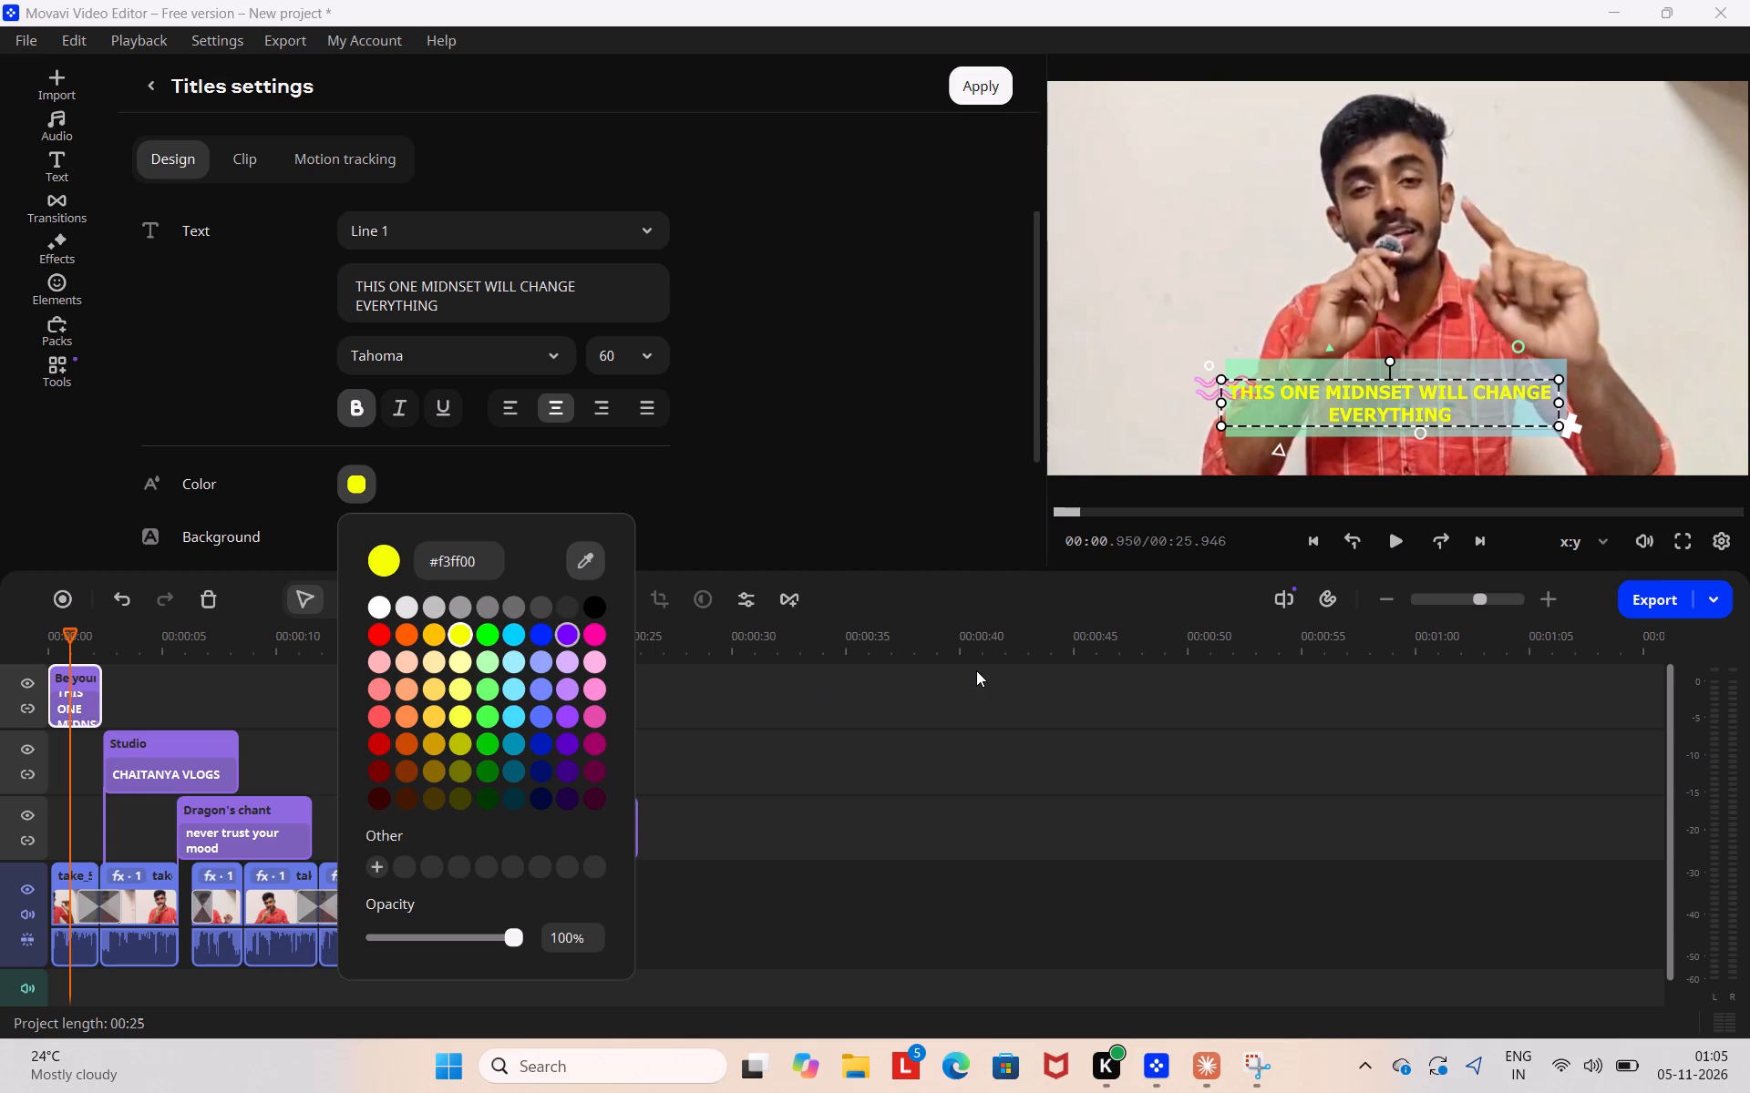
pyautogui.click(901, 454)
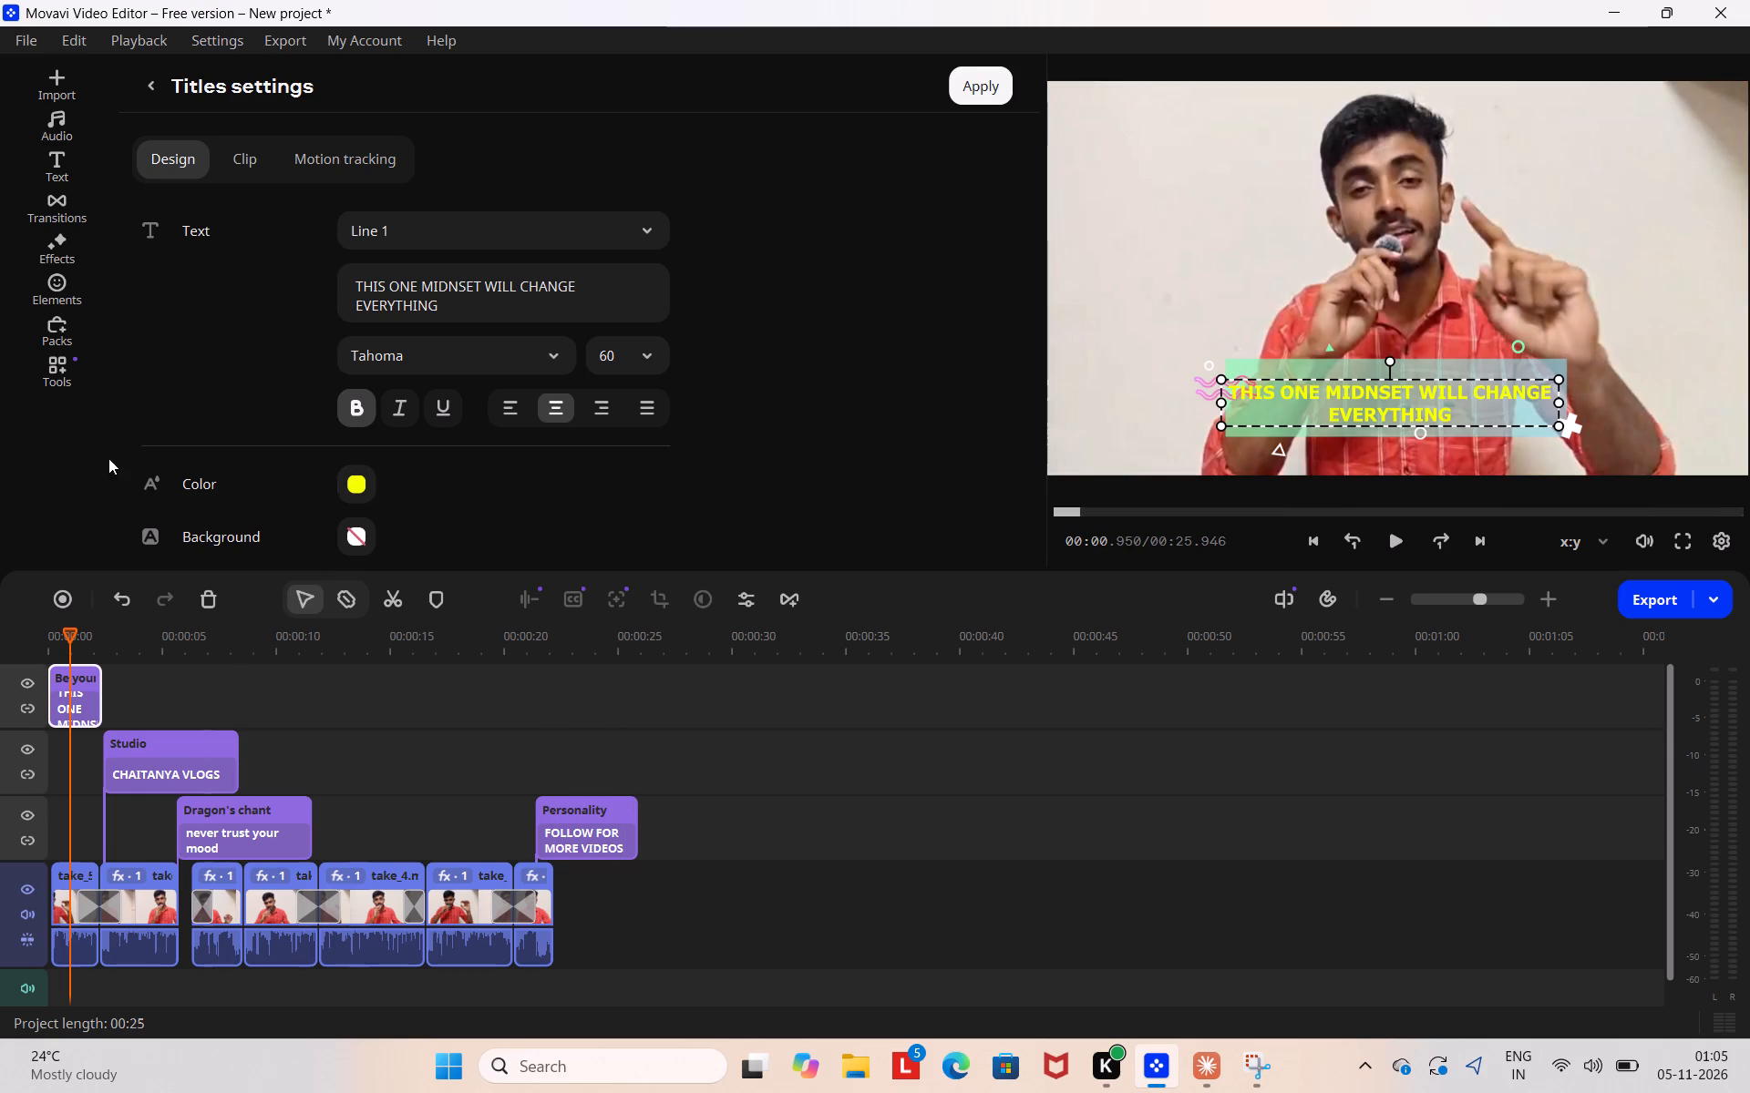
# Install the free Electricity special effect and place it at the project's start on a new track directly above the main video.
pyautogui.click(62, 296)
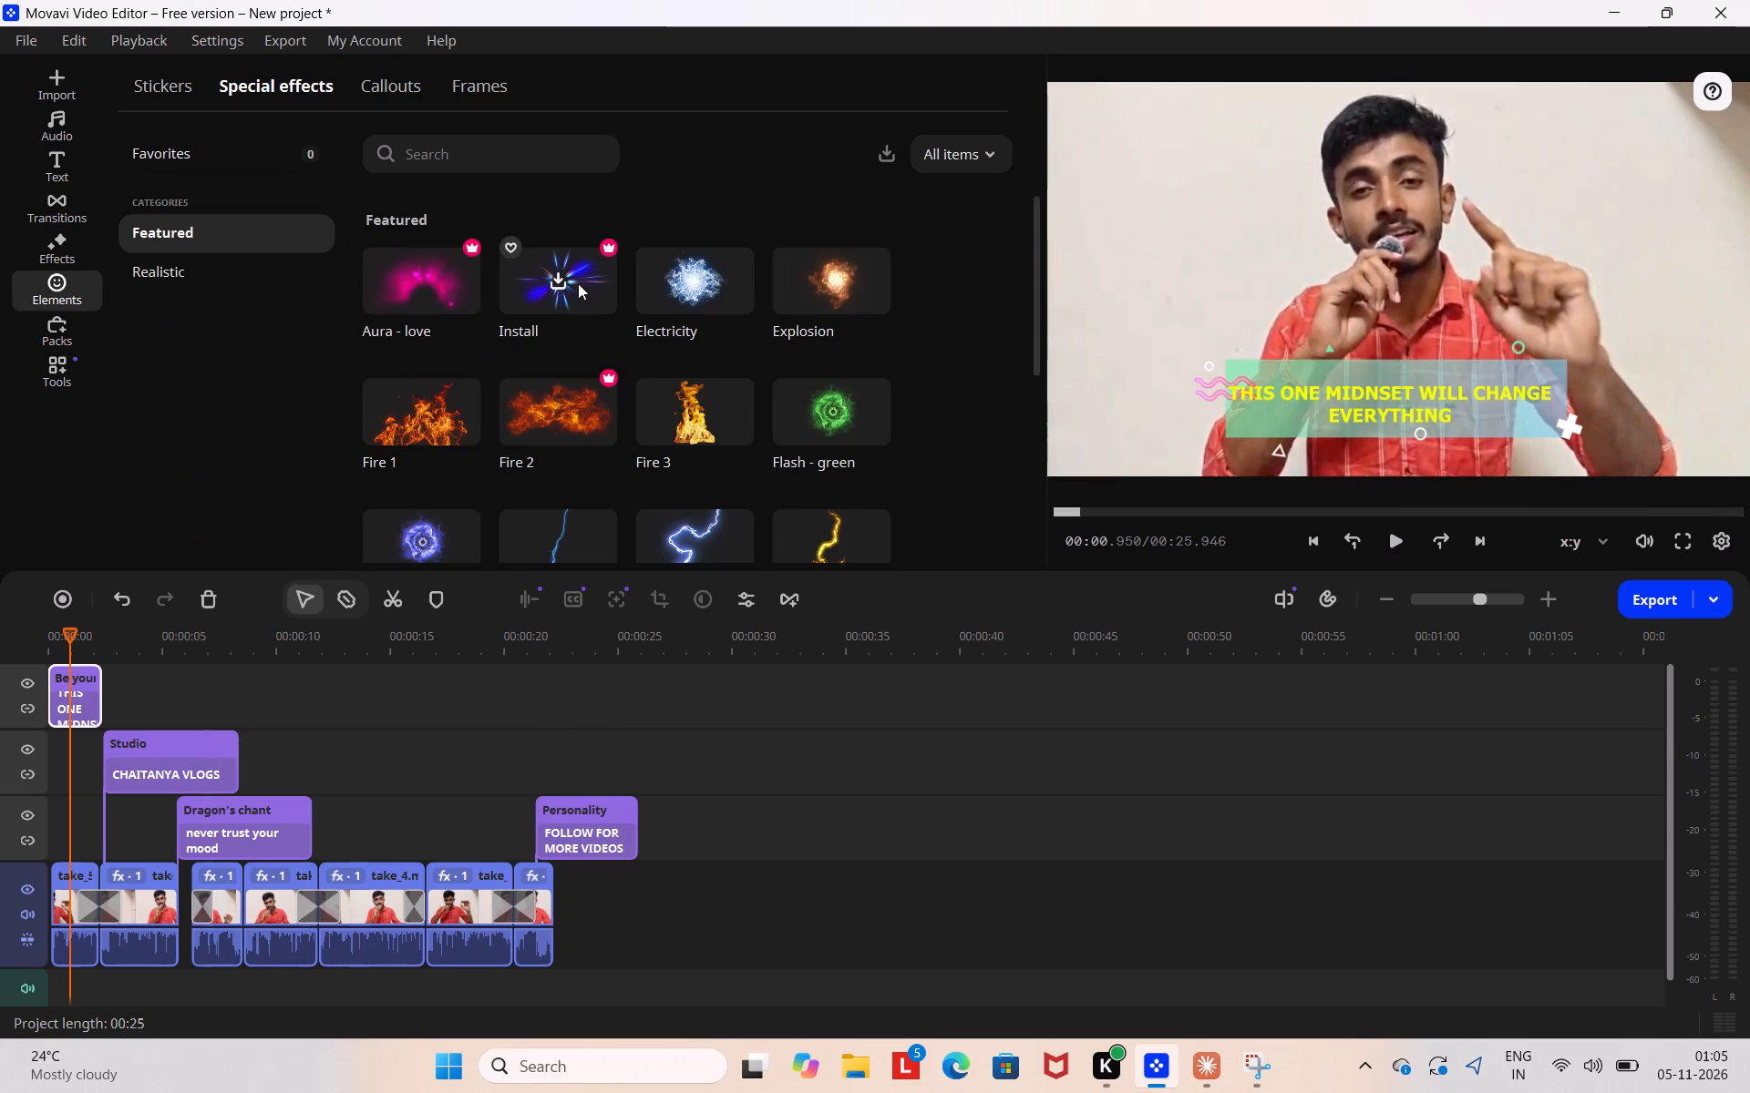
pyautogui.click(962, 158)
pyautogui.click(996, 256)
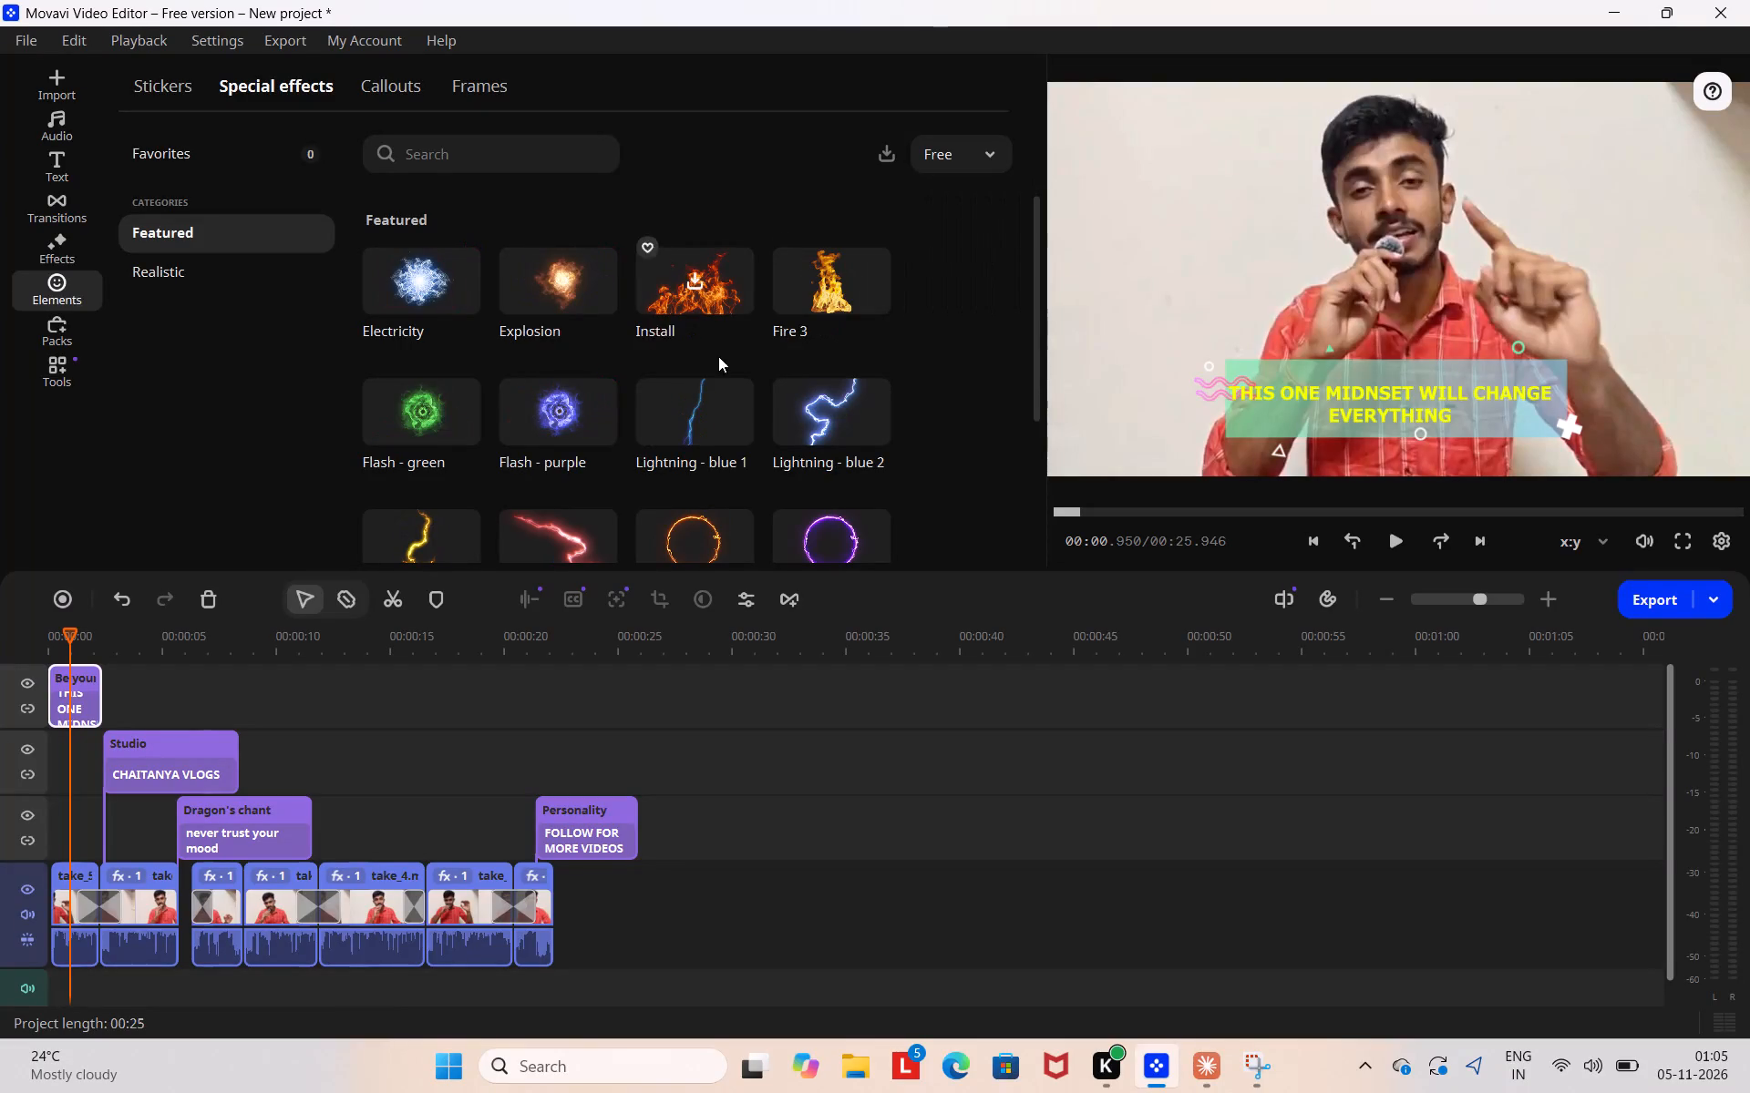
pyautogui.click(422, 293)
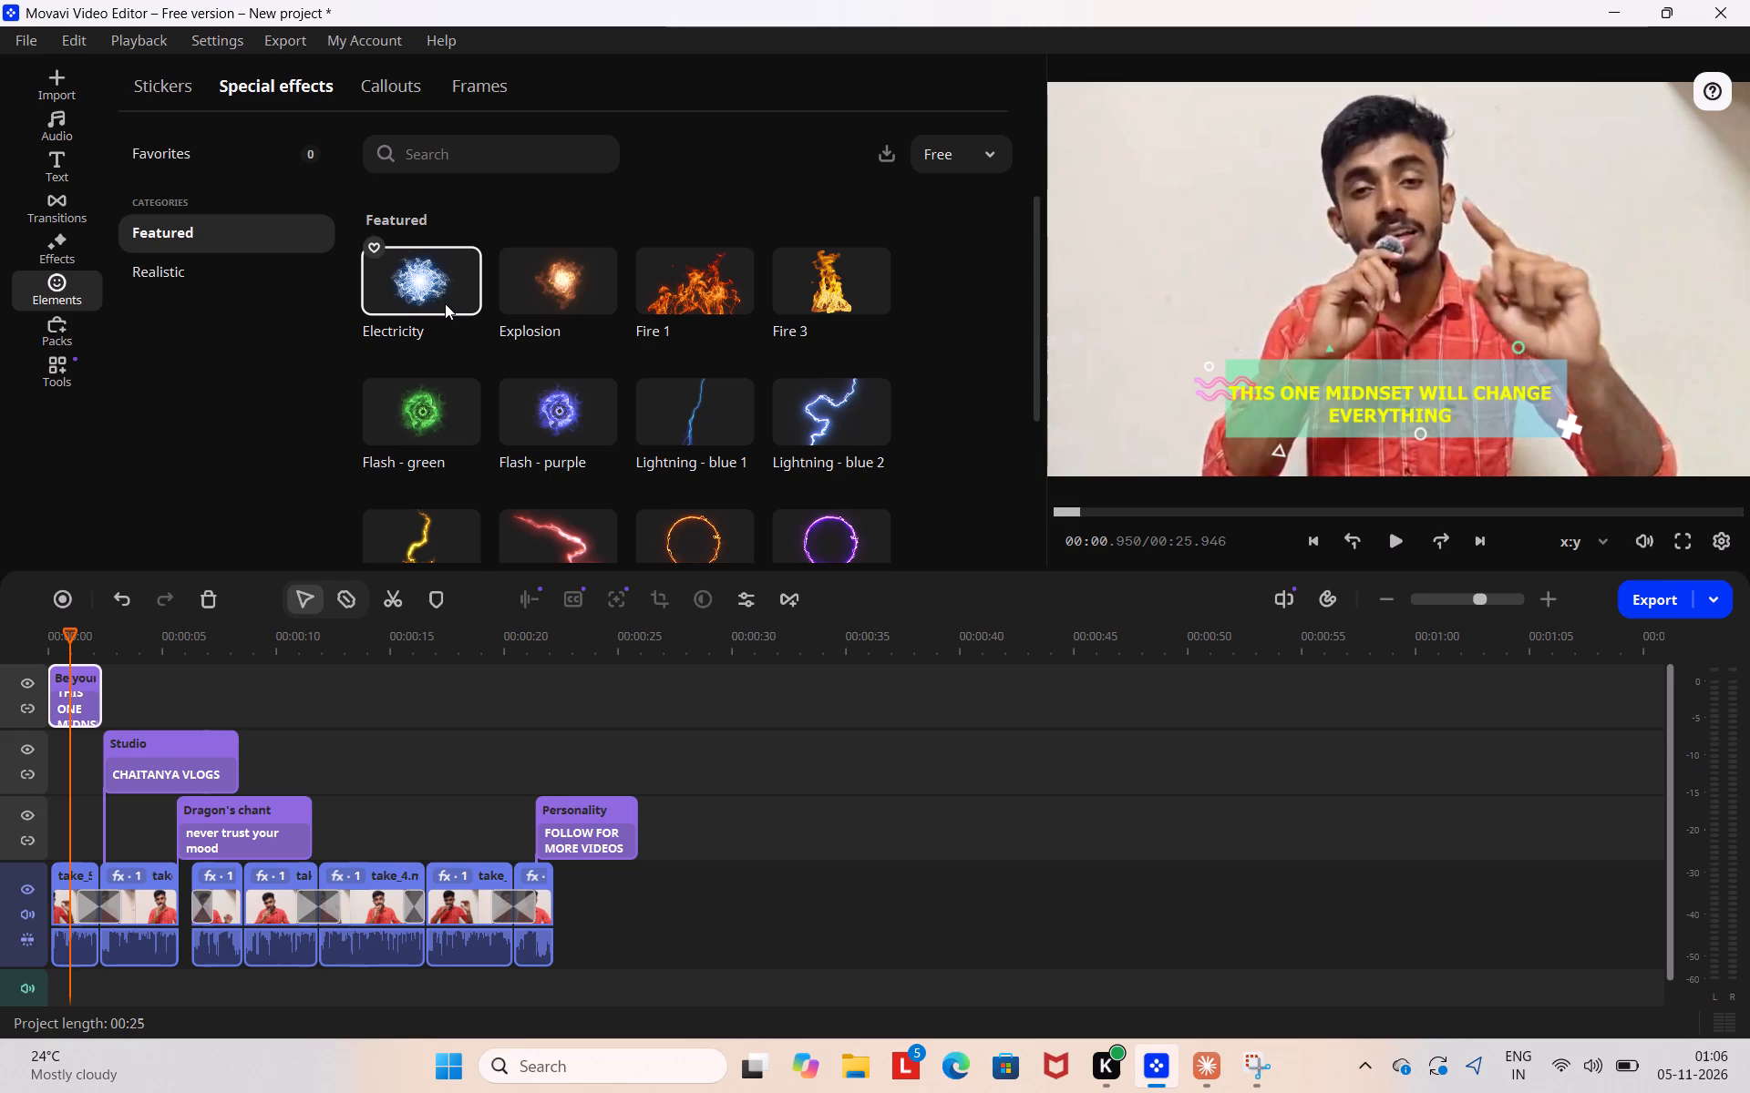
pyautogui.moveTo(423, 271); pyautogui.dragTo(0, 673)
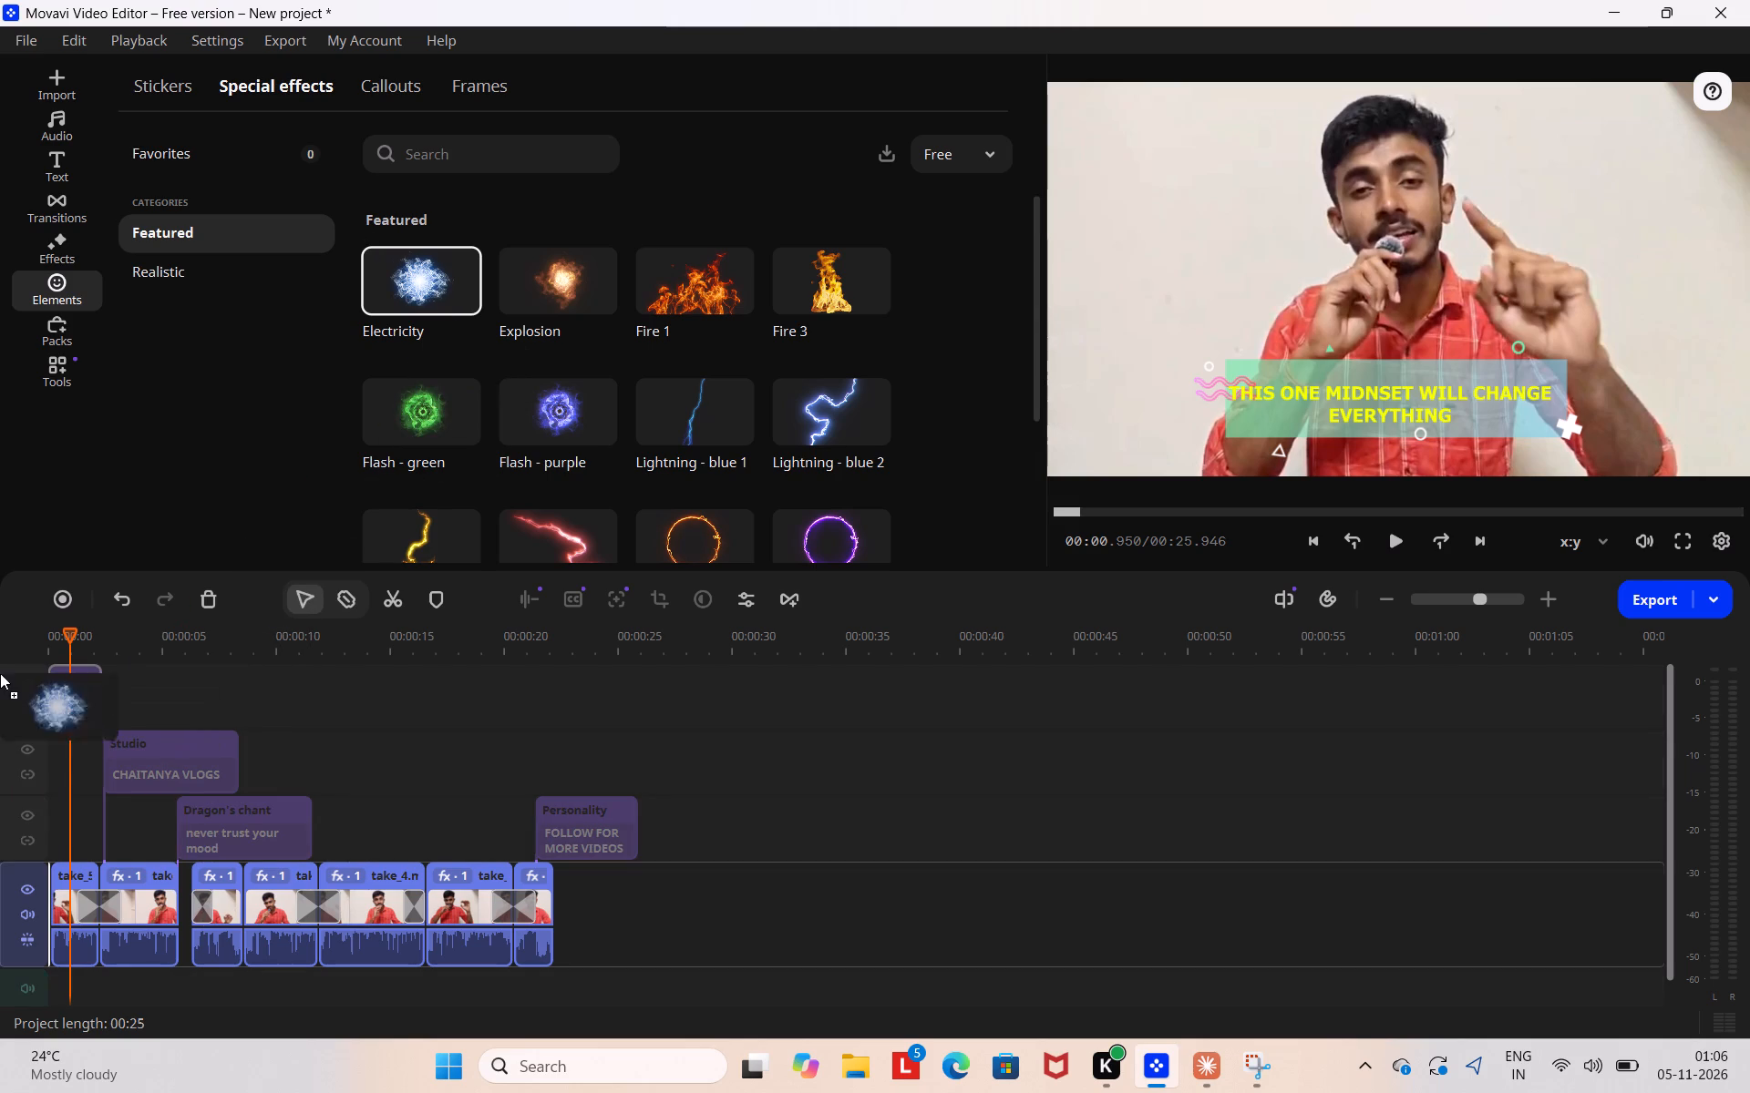
pyautogui.moveTo(0, 673); pyautogui.dragTo(7, 856)
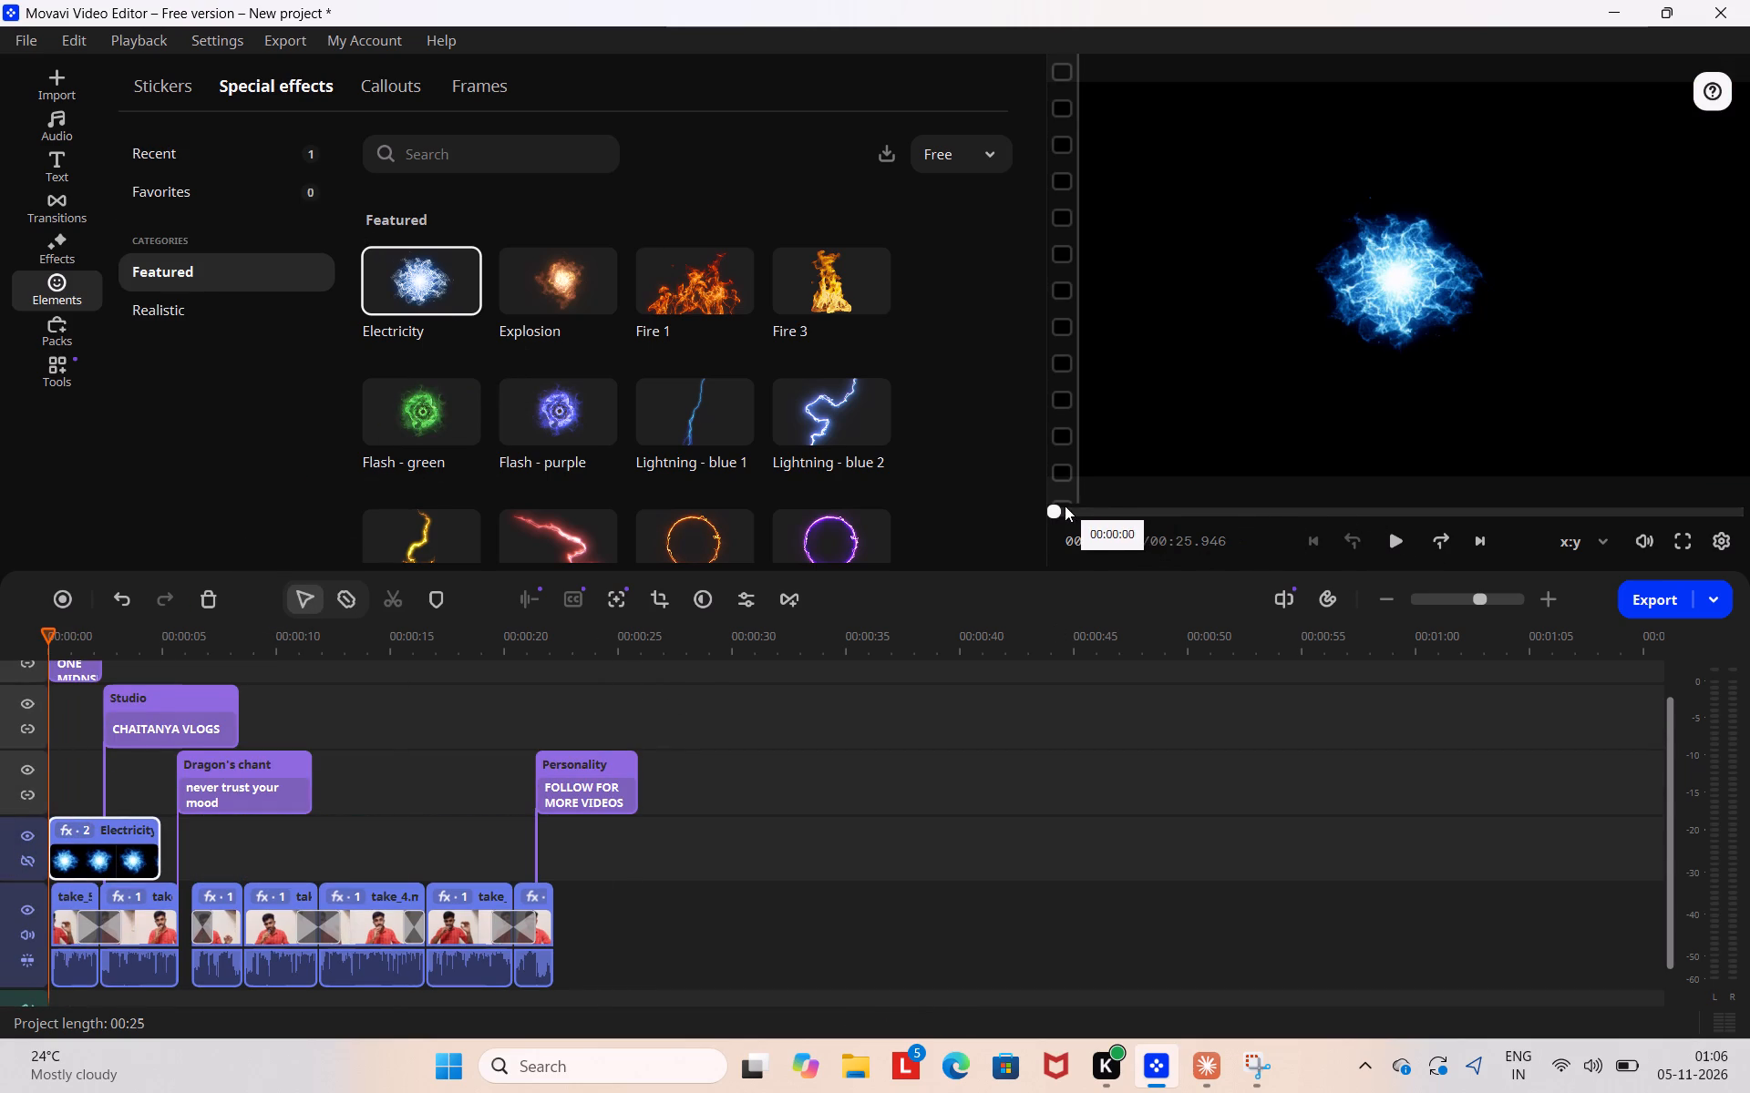
# Play the video from the start to check the Electricity effect over the opening.
pyautogui.click(1392, 540)
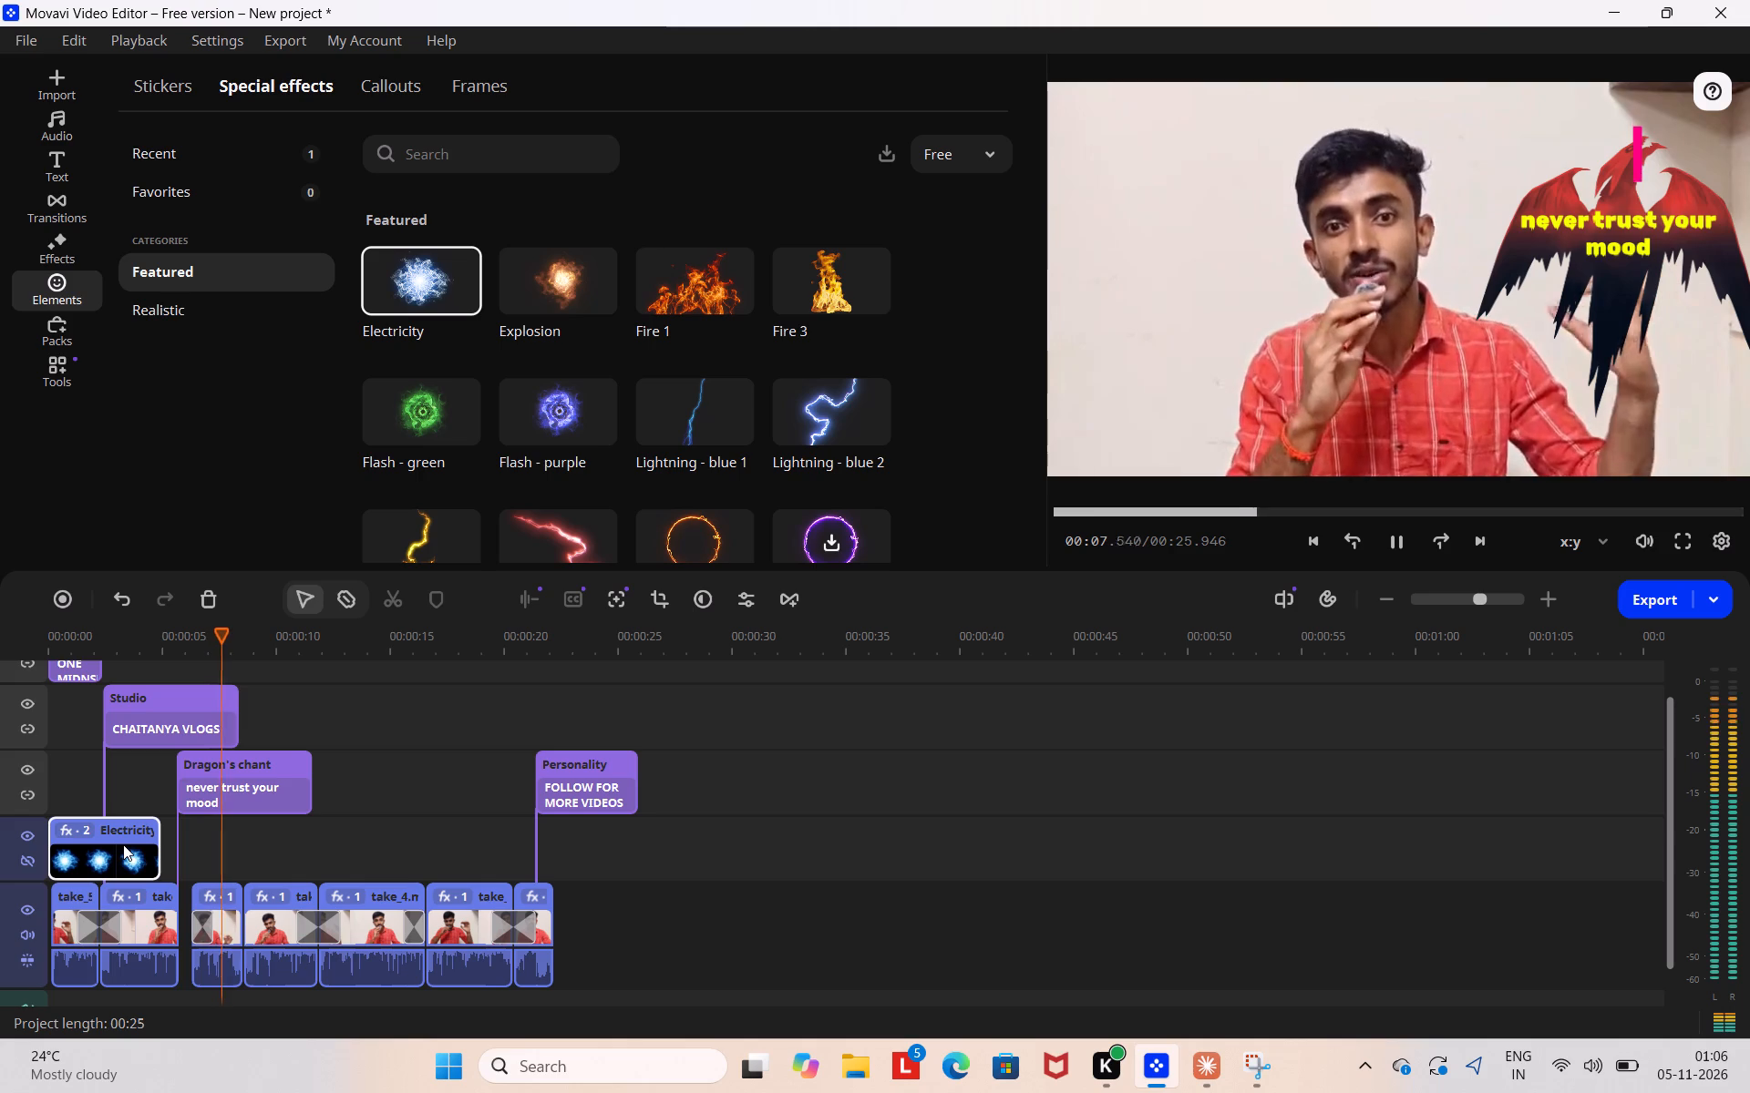
# Delete the Electricity effect clip from the track above the main video.
pyautogui.scroll(-5, 694, 412)
pyautogui.scroll(4, 692, 411)
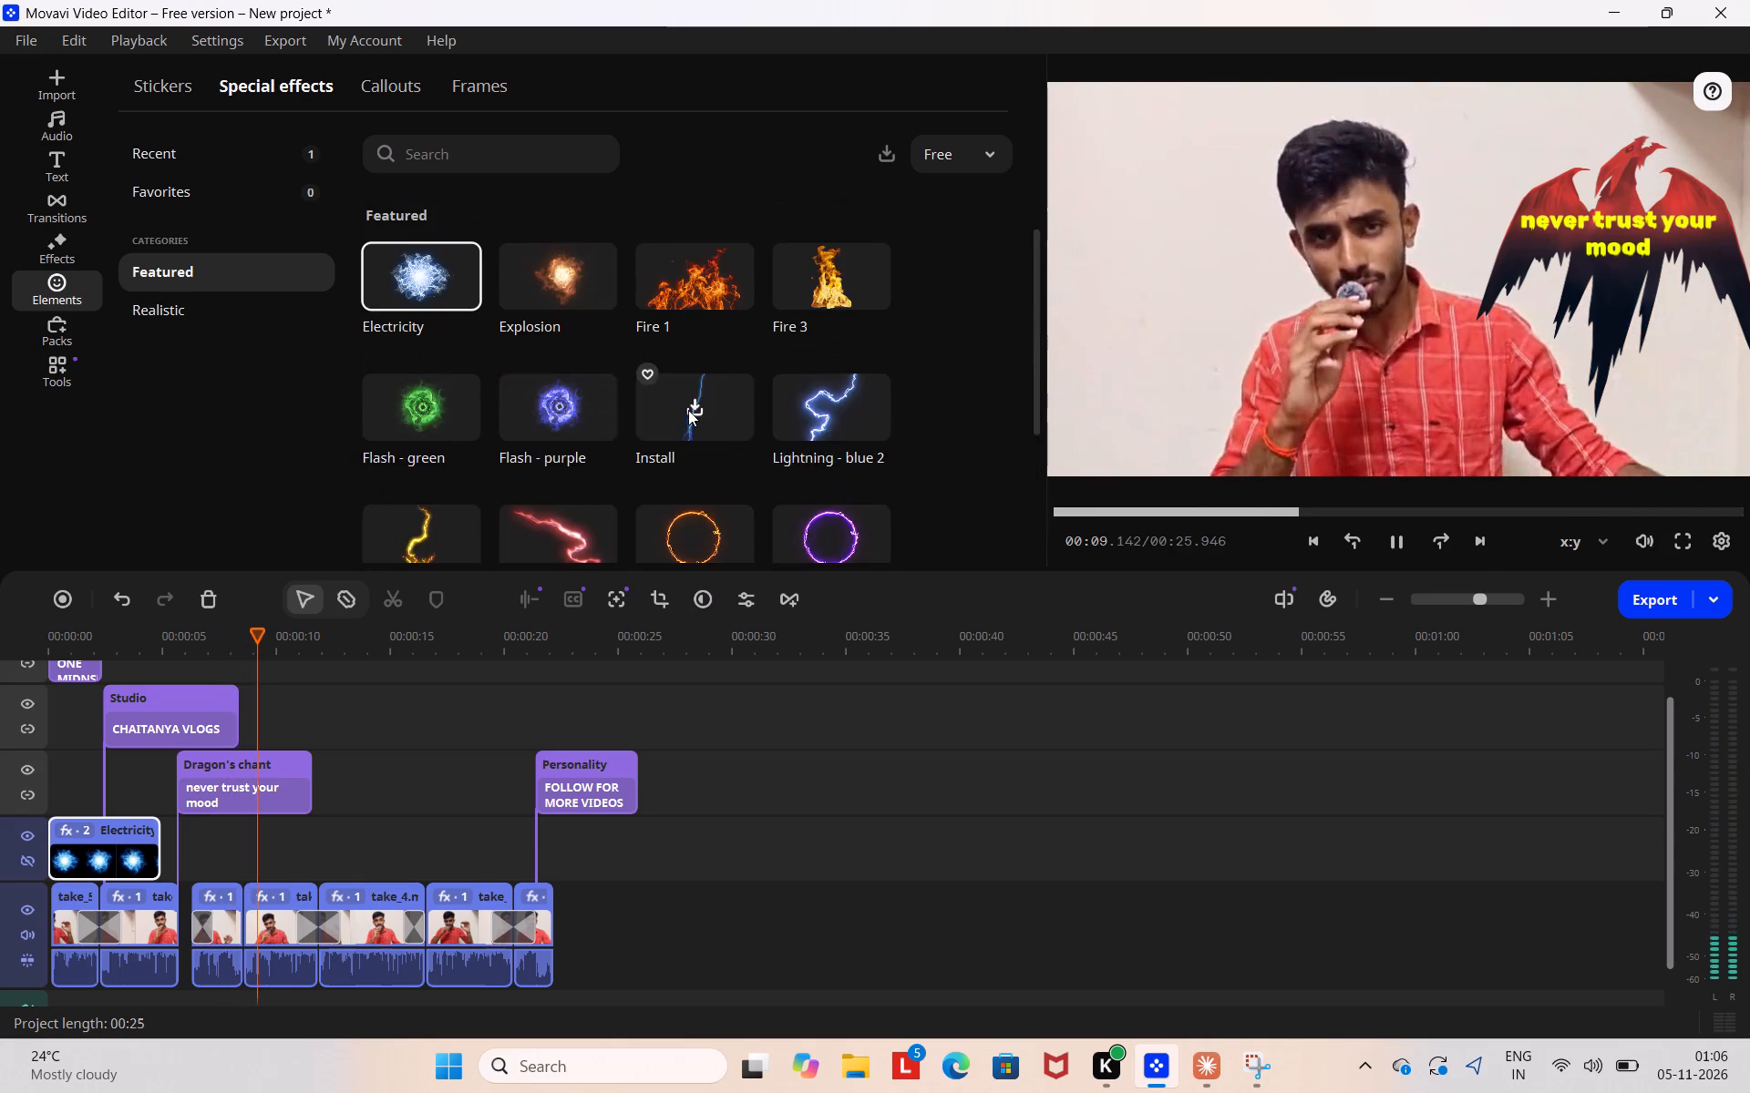
pyautogui.scroll(2, 688, 410)
pyautogui.rightClick(111, 833)
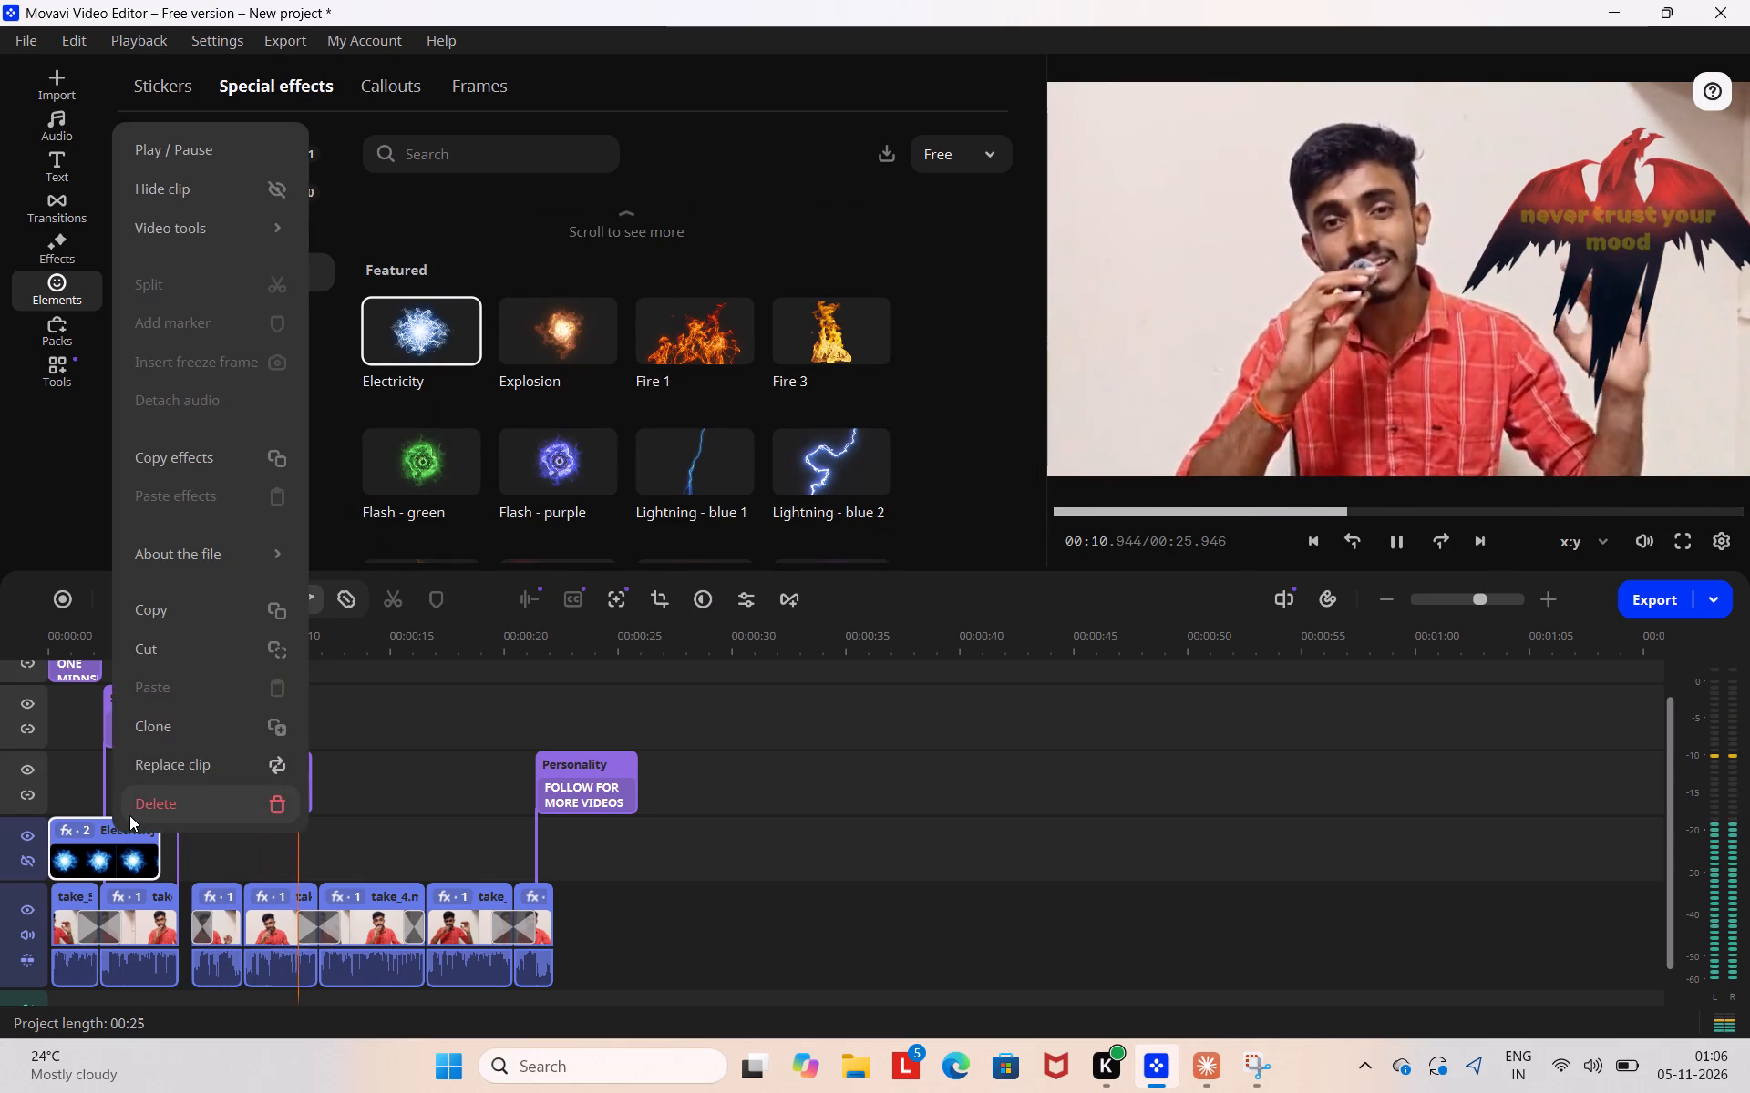
pyautogui.click(129, 815)
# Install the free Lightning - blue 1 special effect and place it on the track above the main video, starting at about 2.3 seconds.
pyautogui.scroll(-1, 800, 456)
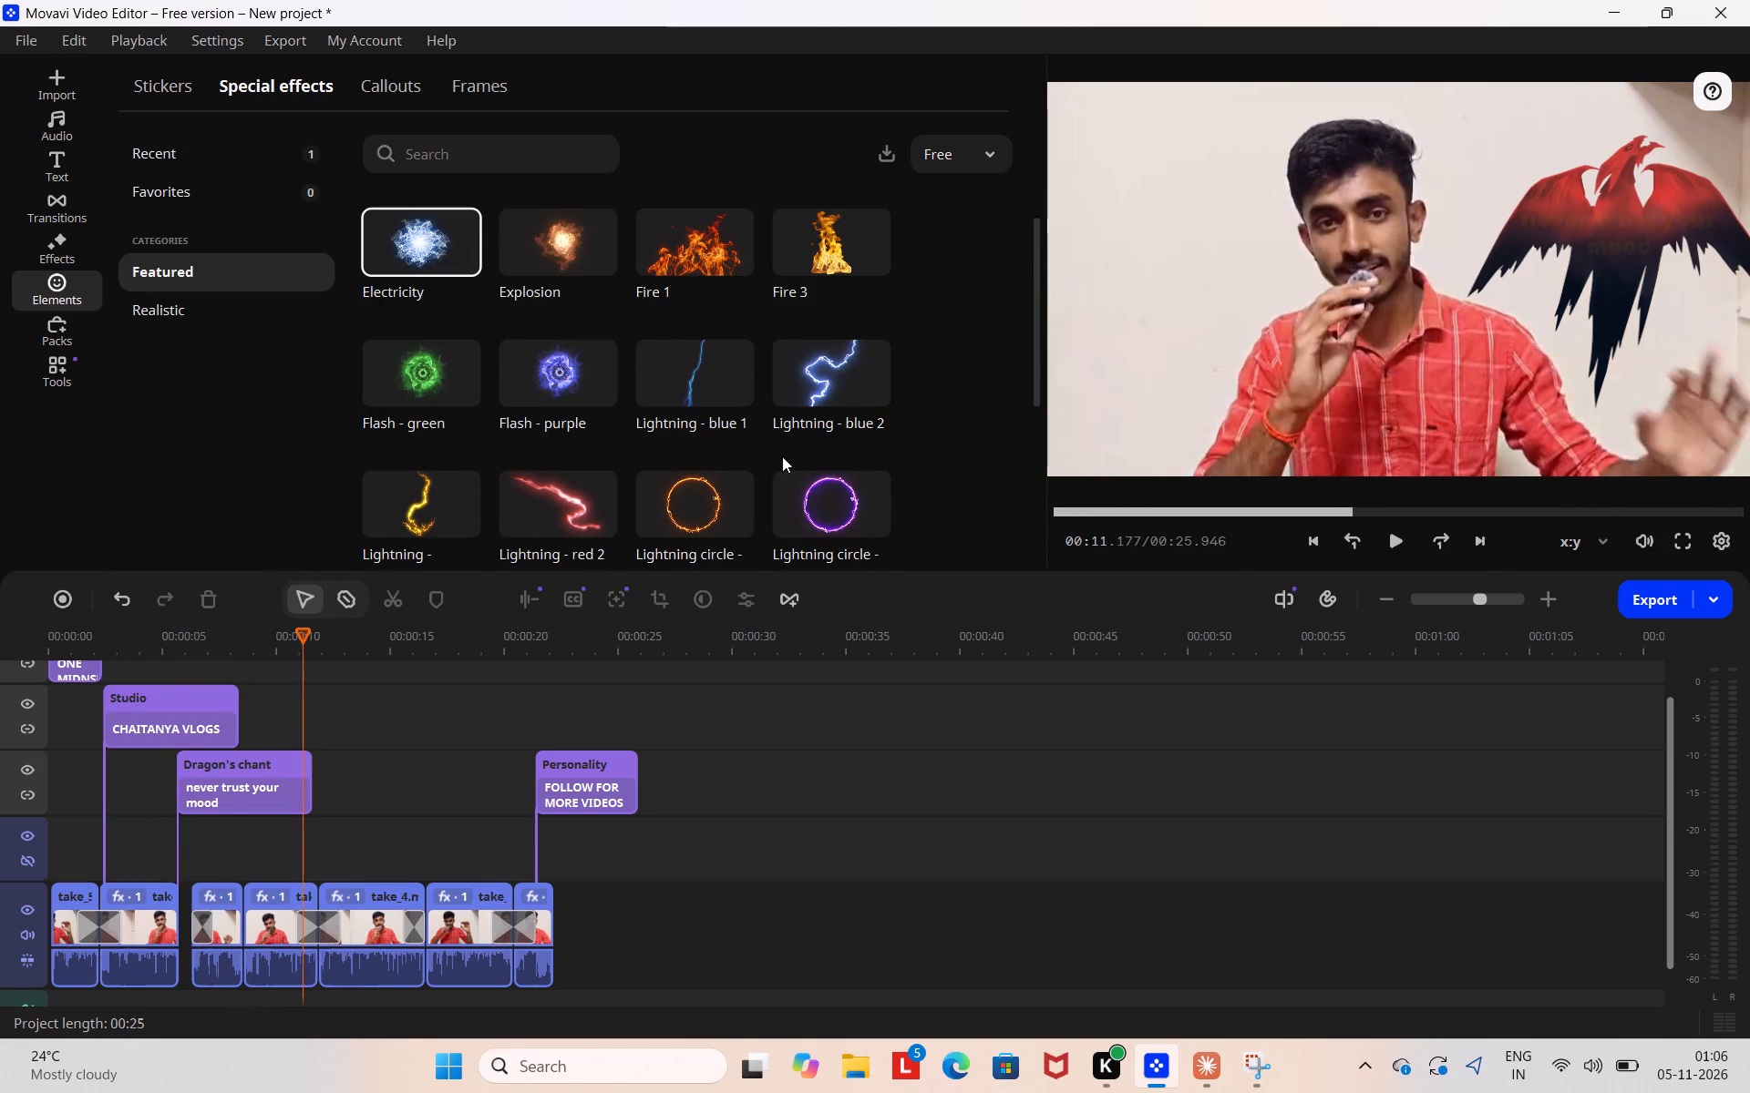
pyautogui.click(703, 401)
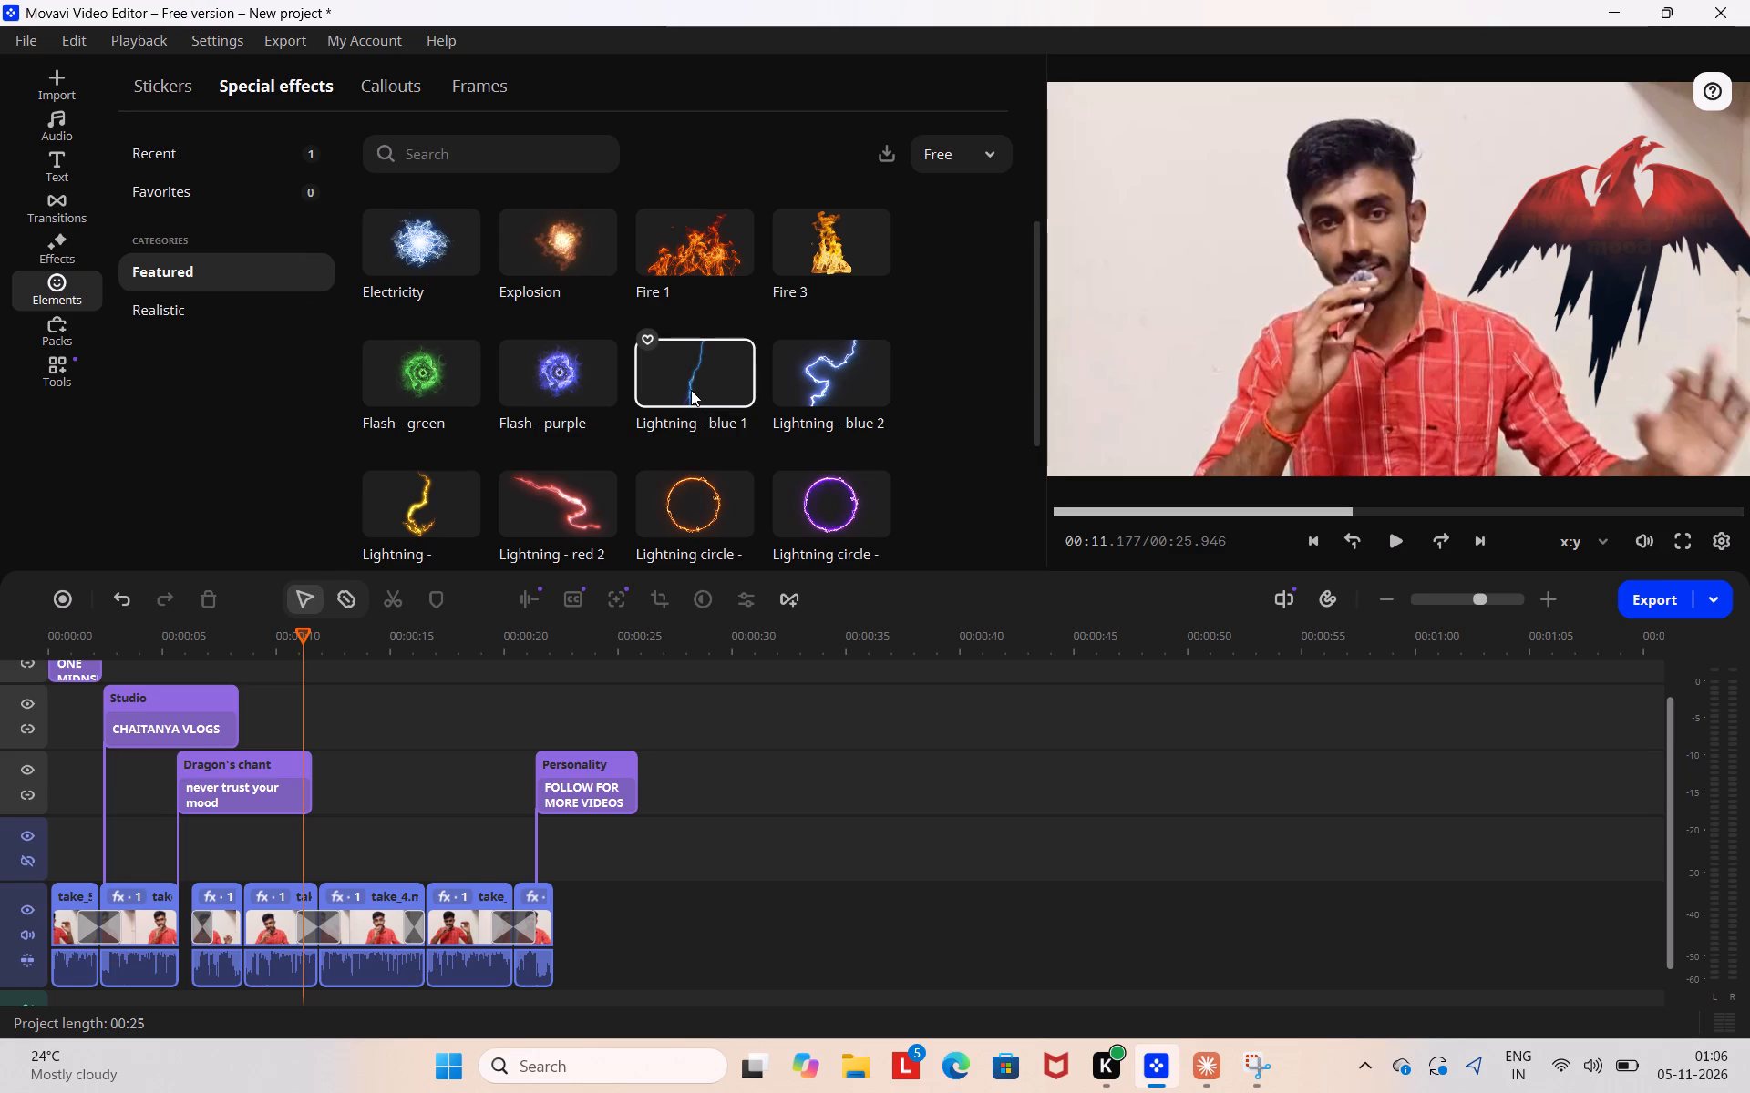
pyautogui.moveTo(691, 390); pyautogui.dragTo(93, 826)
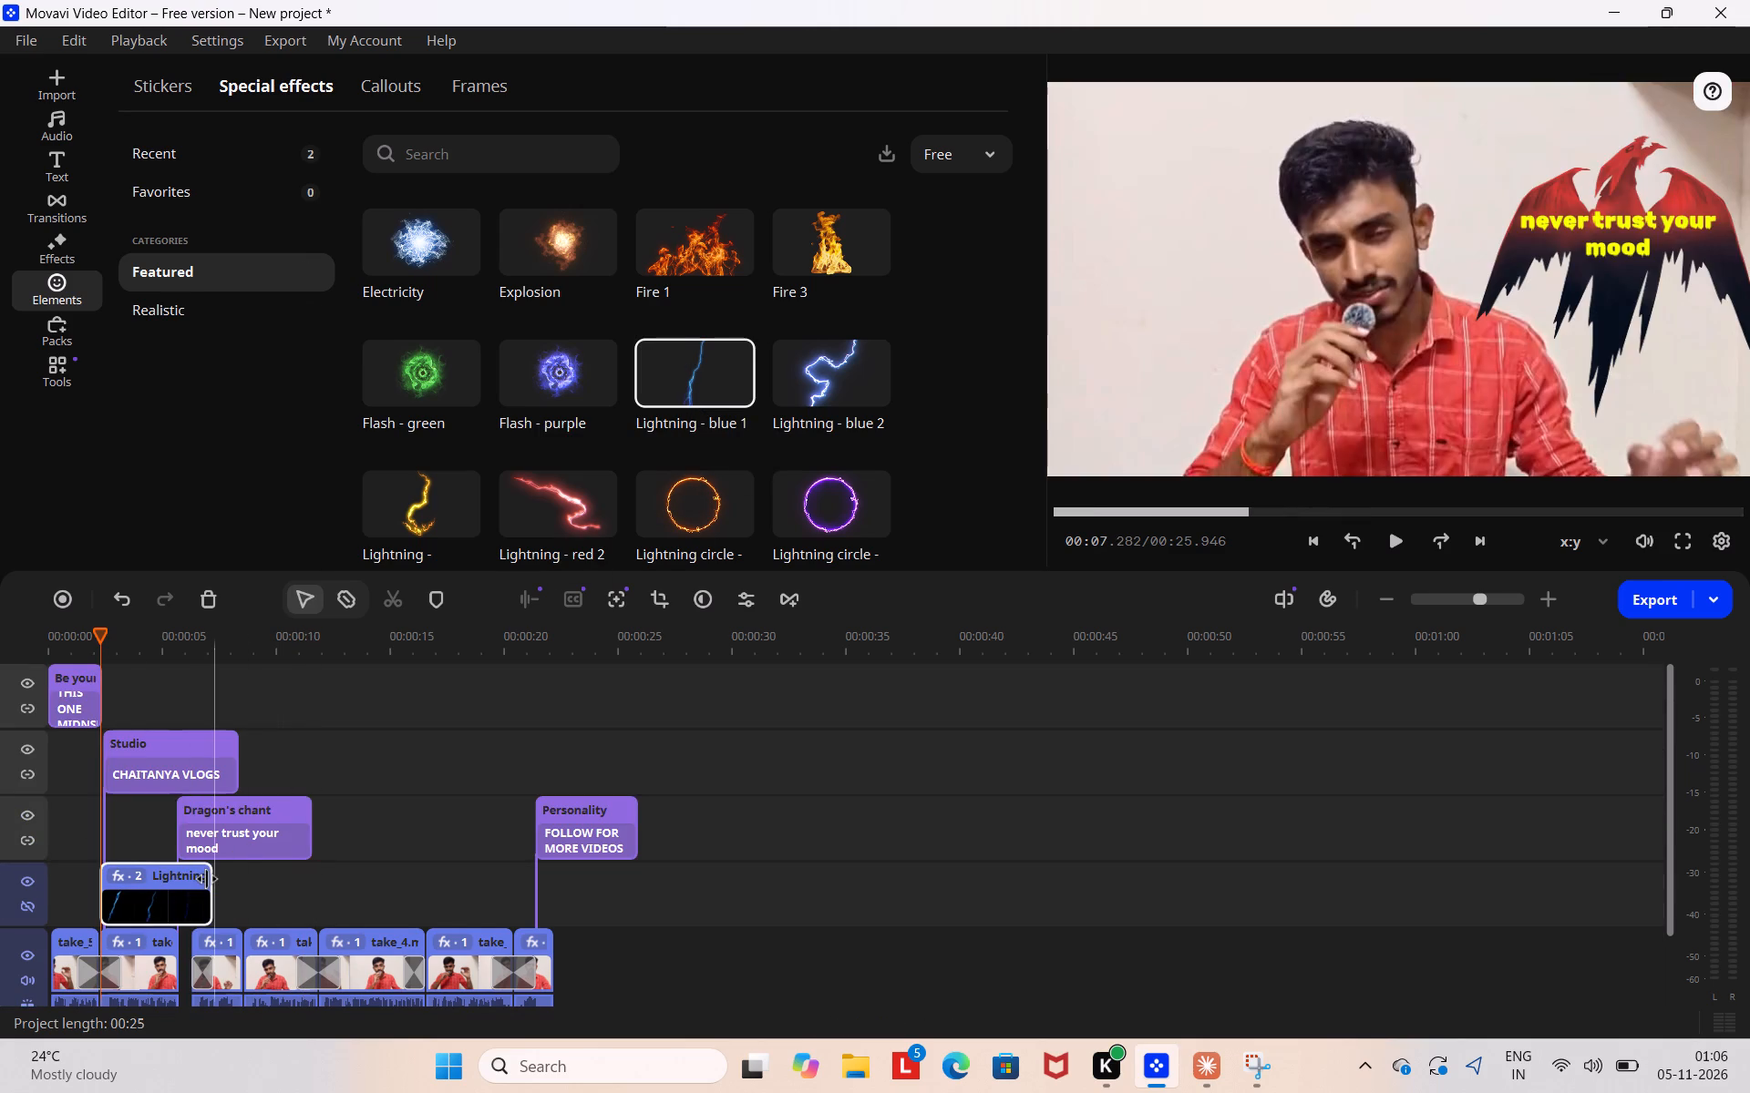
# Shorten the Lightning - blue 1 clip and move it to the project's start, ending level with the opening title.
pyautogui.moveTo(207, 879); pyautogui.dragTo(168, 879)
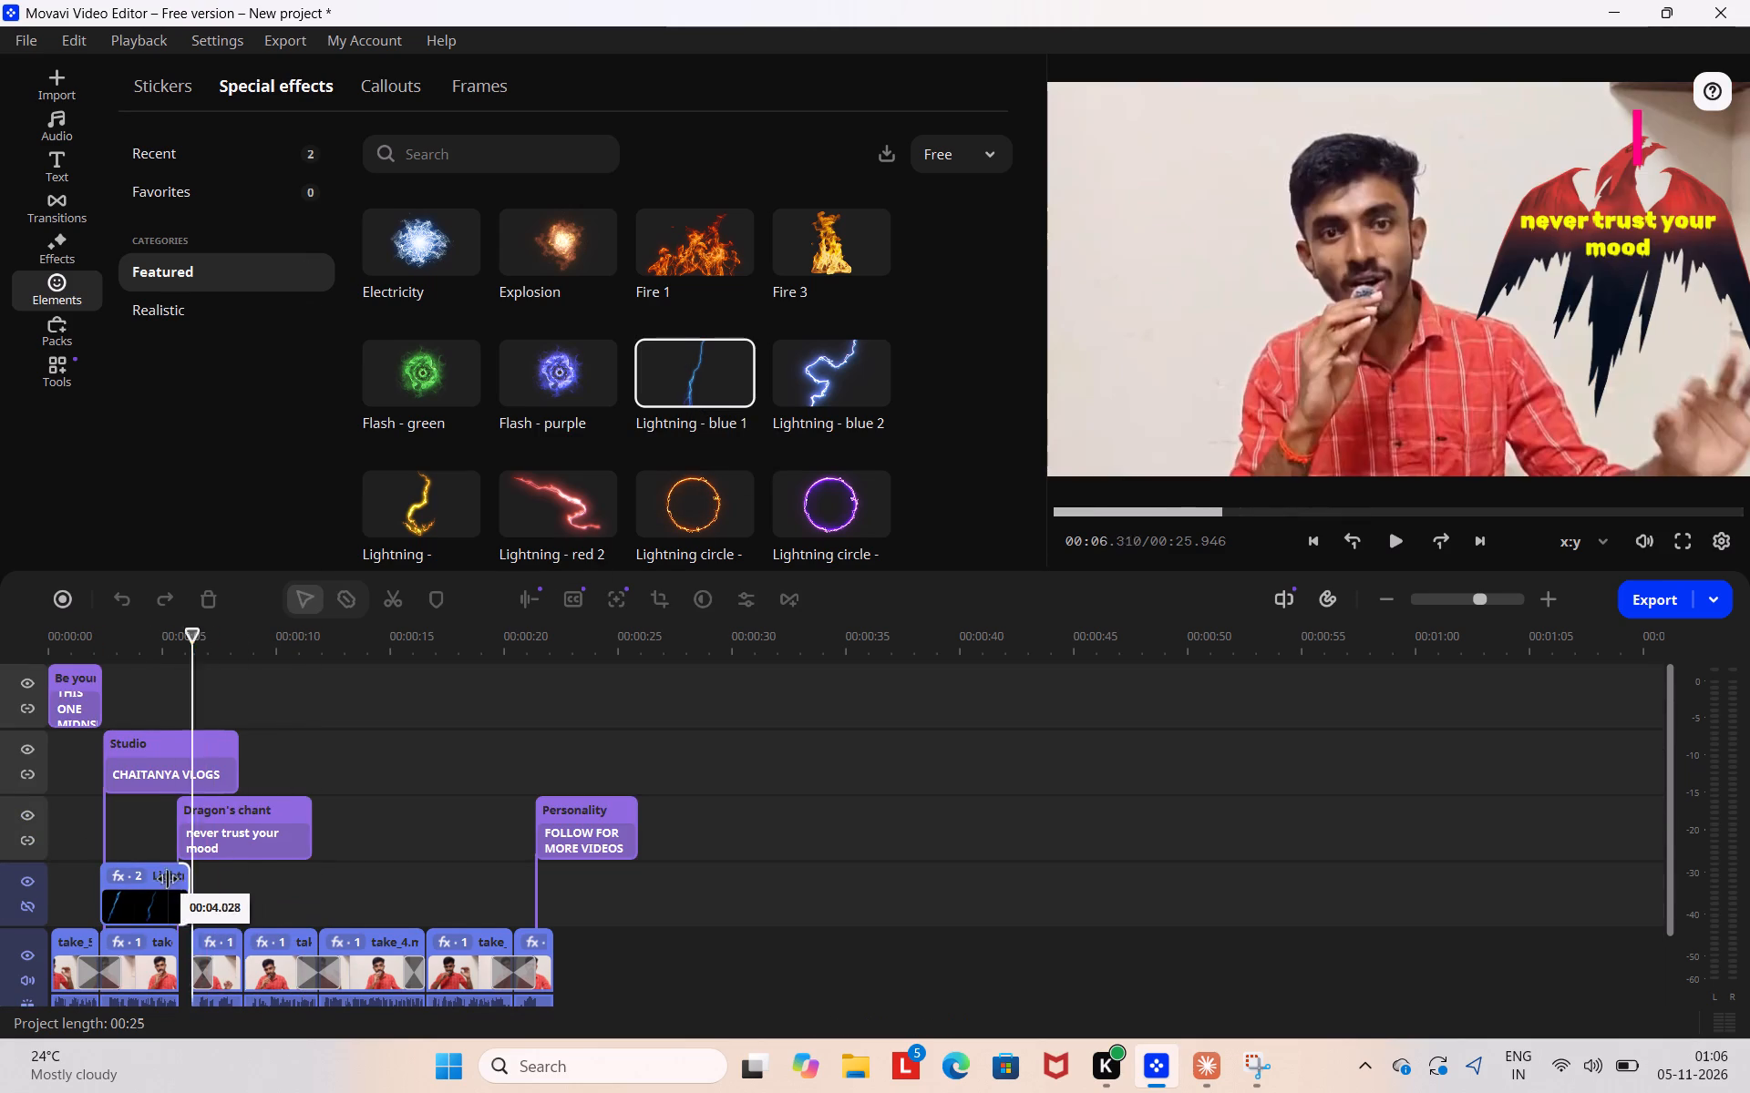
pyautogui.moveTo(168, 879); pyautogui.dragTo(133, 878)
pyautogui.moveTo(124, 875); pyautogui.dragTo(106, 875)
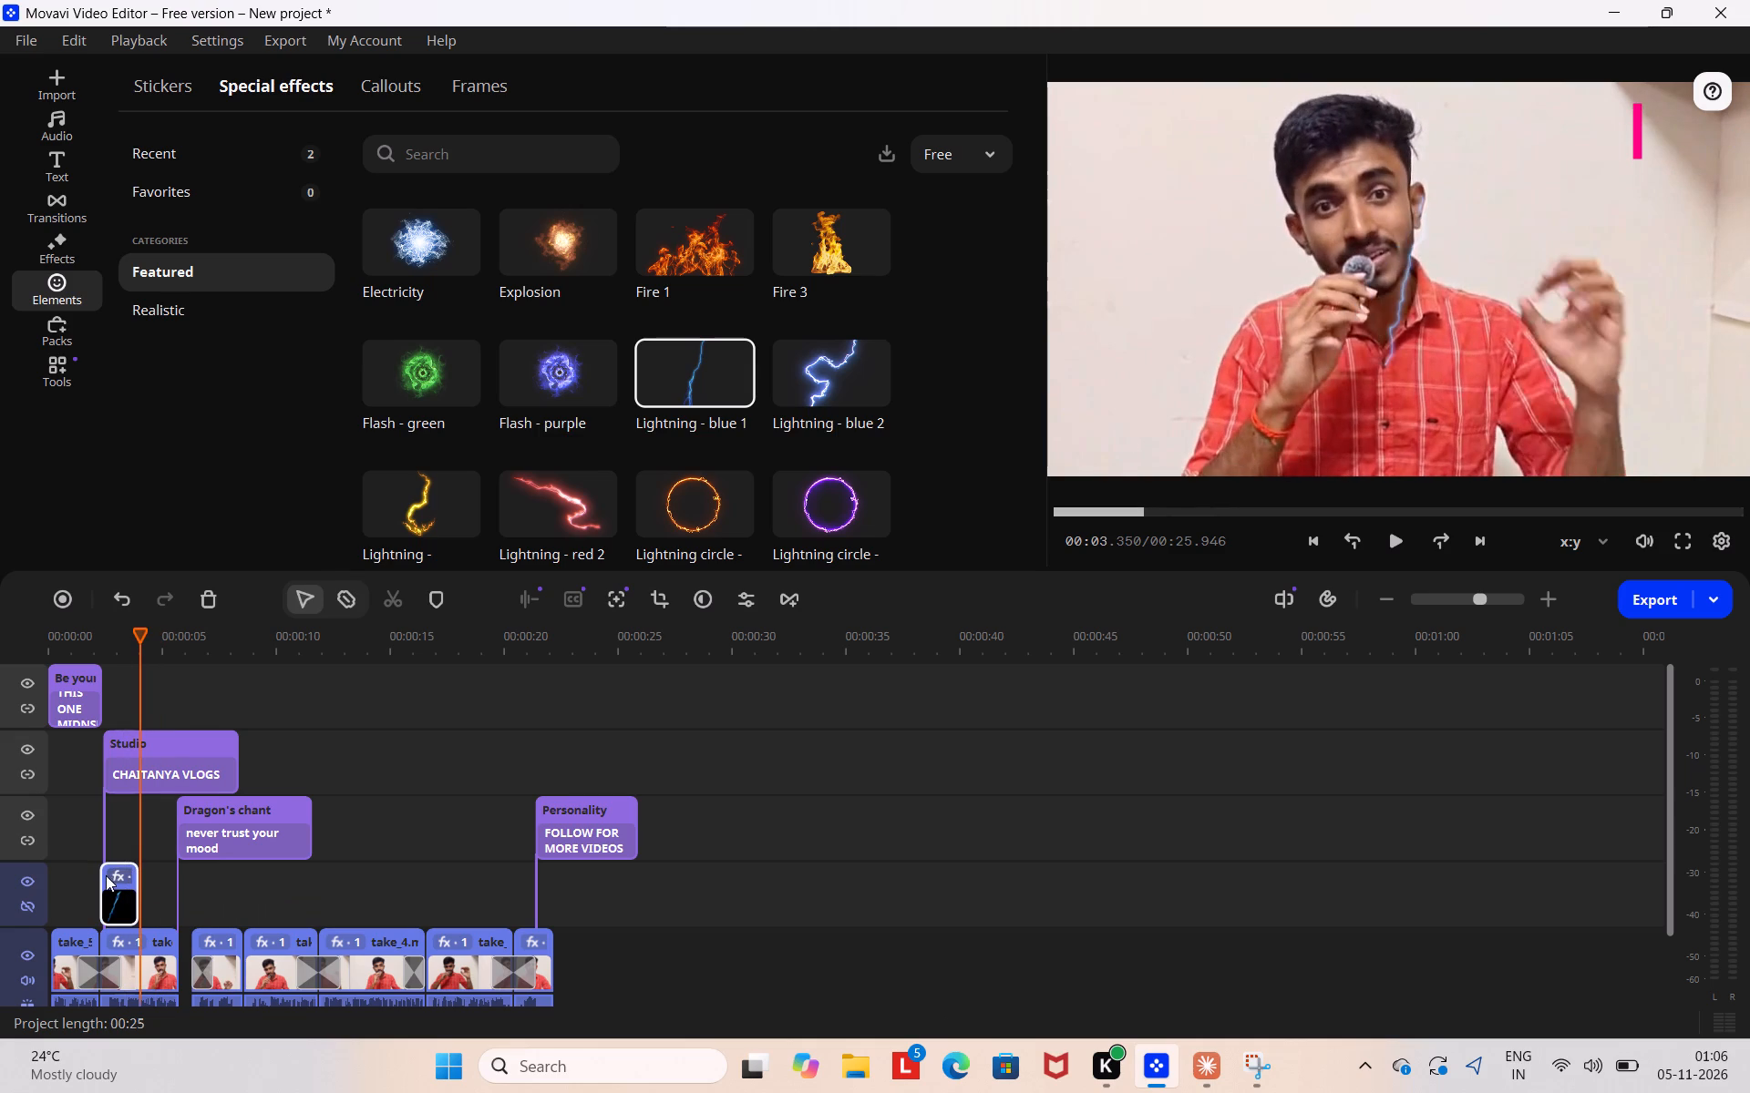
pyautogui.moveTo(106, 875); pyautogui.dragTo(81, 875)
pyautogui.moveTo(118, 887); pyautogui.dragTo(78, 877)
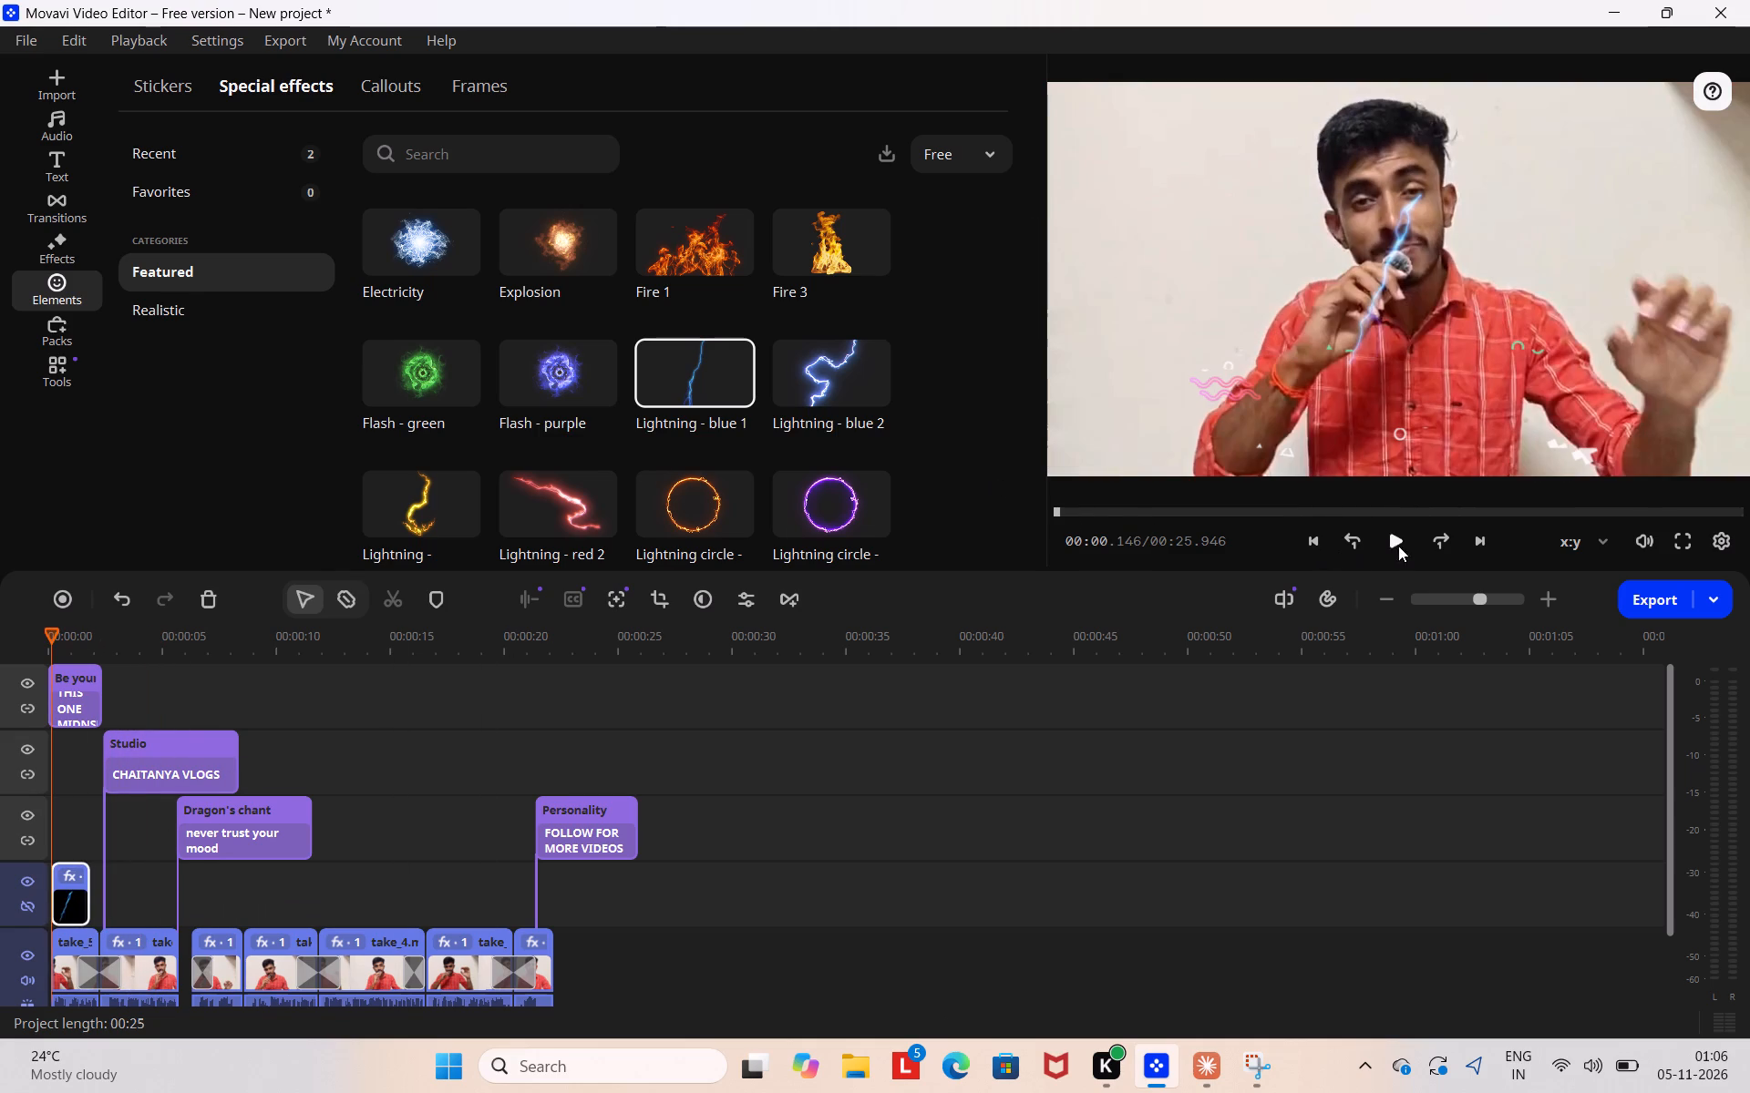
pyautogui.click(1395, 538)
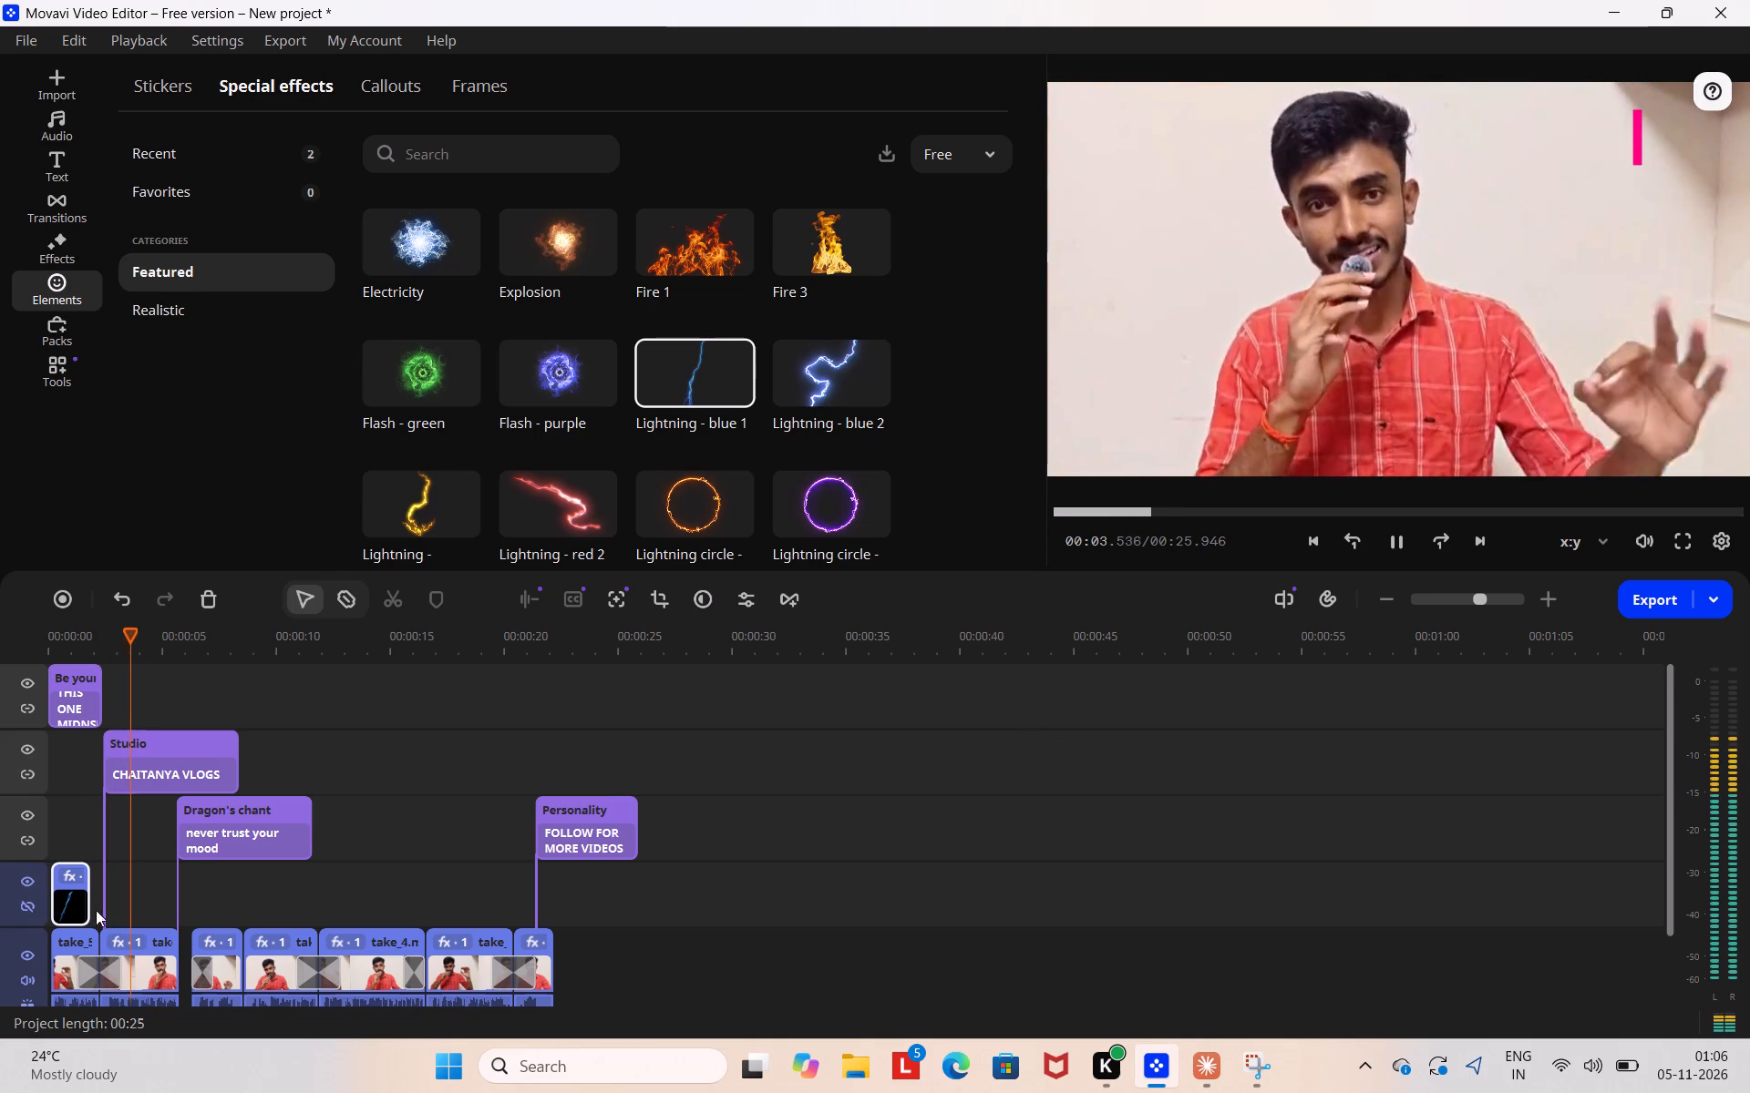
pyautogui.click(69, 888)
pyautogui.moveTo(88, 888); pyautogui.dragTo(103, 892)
# Play the opening from the project's start to check the Lightning - blue 1 effect.
pyautogui.click(1389, 543)
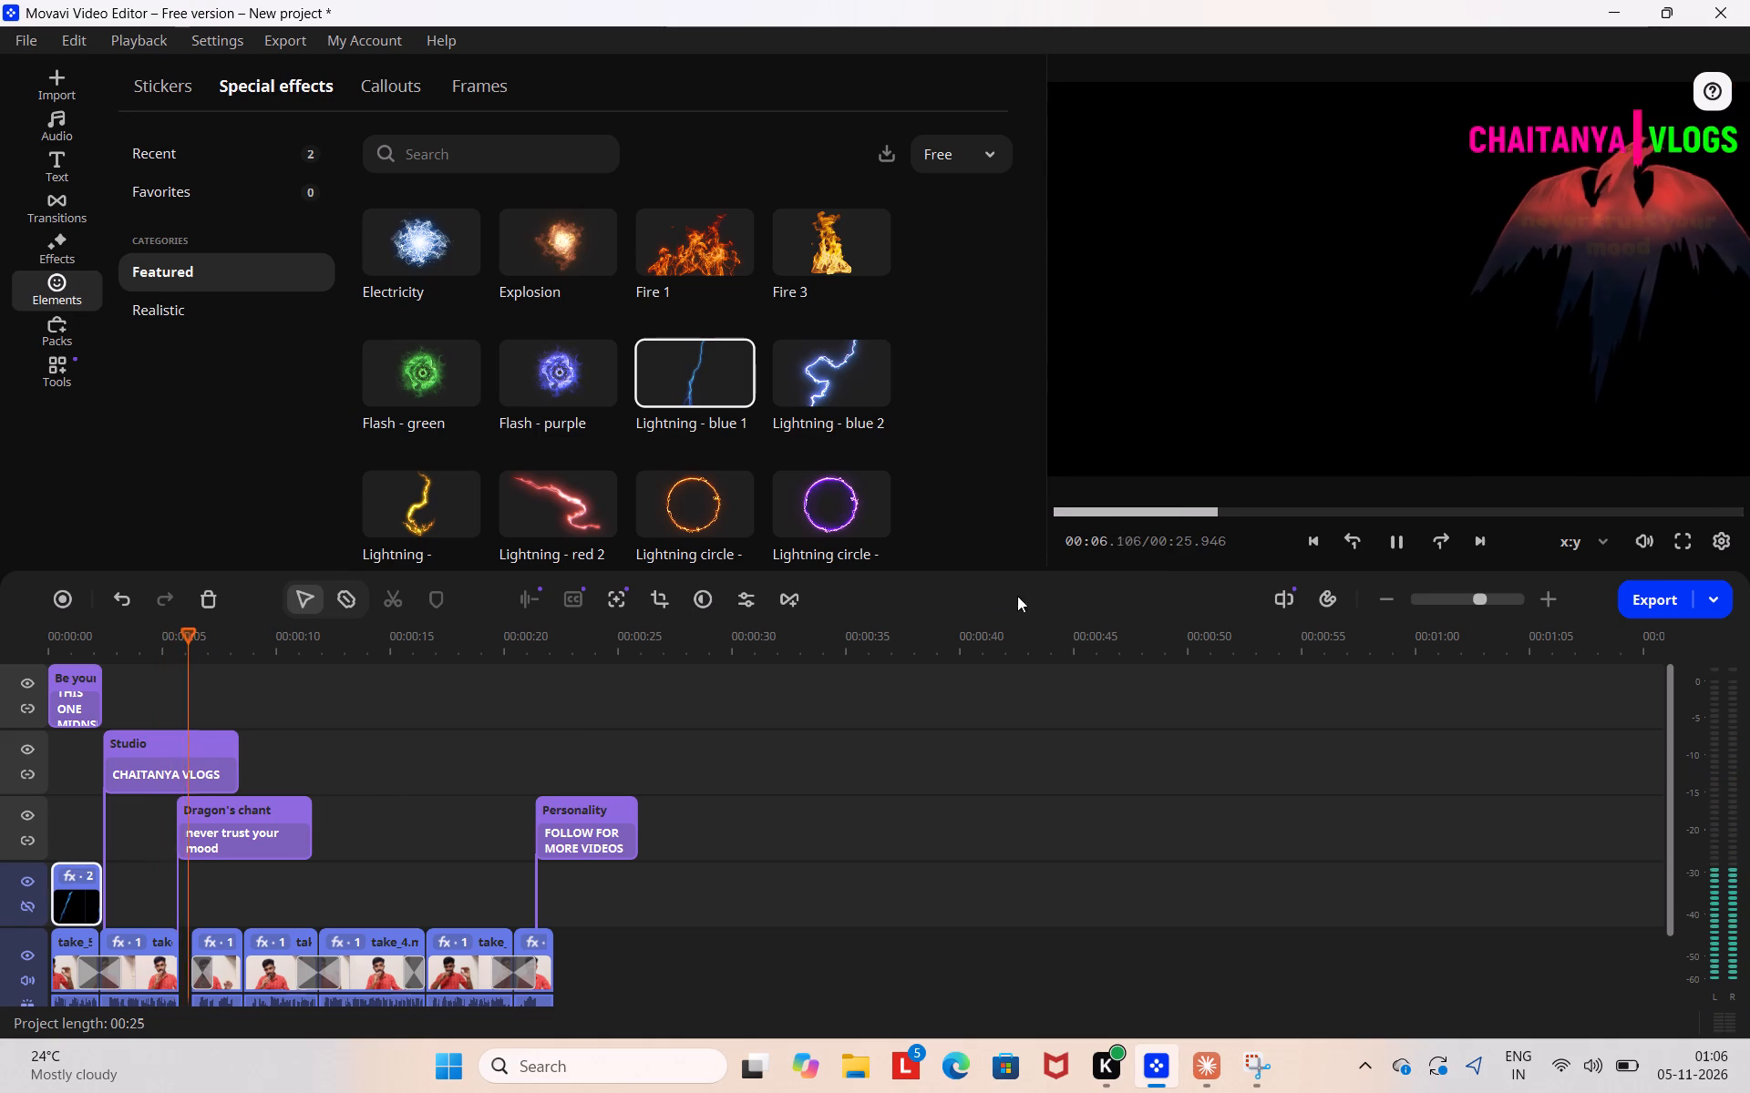
pyautogui.moveTo(1234, 518); pyautogui.dragTo(1192, 521)
pyautogui.moveTo(1261, 508); pyautogui.dragTo(947, 495)
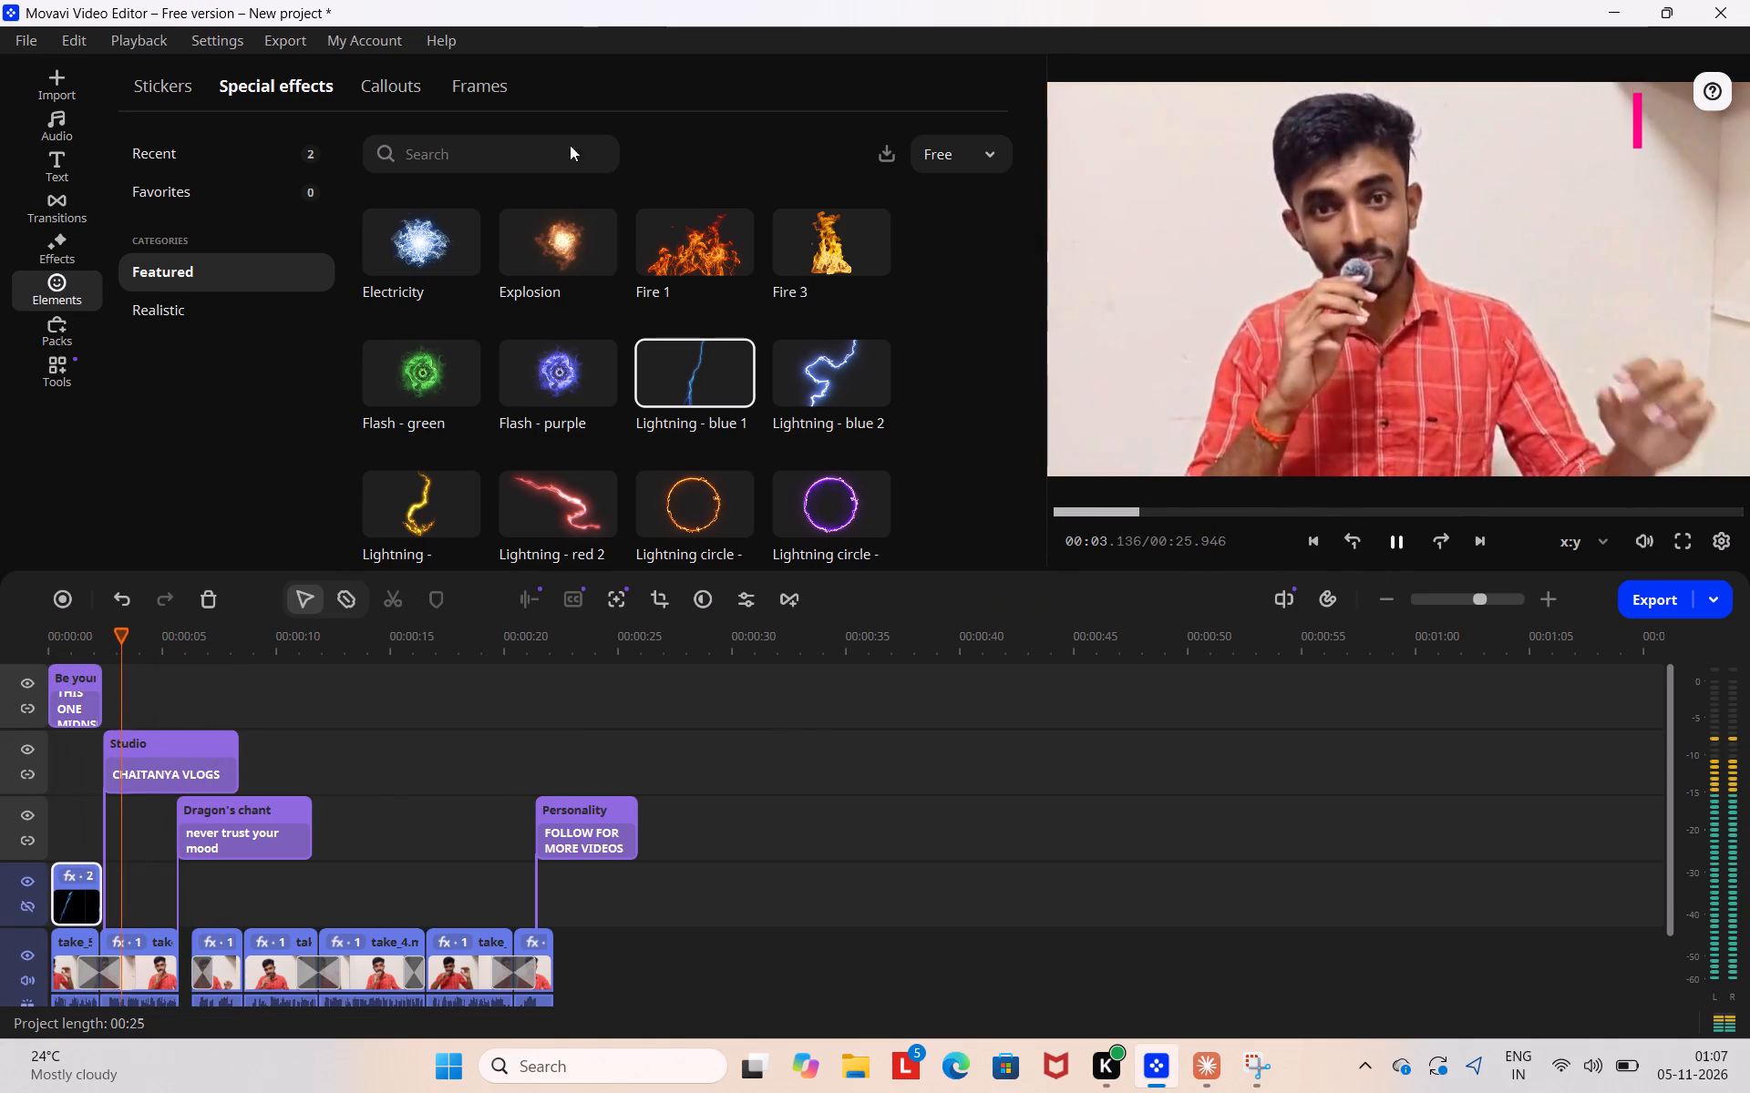
# Look through the Featured and Realistic special effects for another free effect for the opening.
pyautogui.scroll(-2, 630, 397)
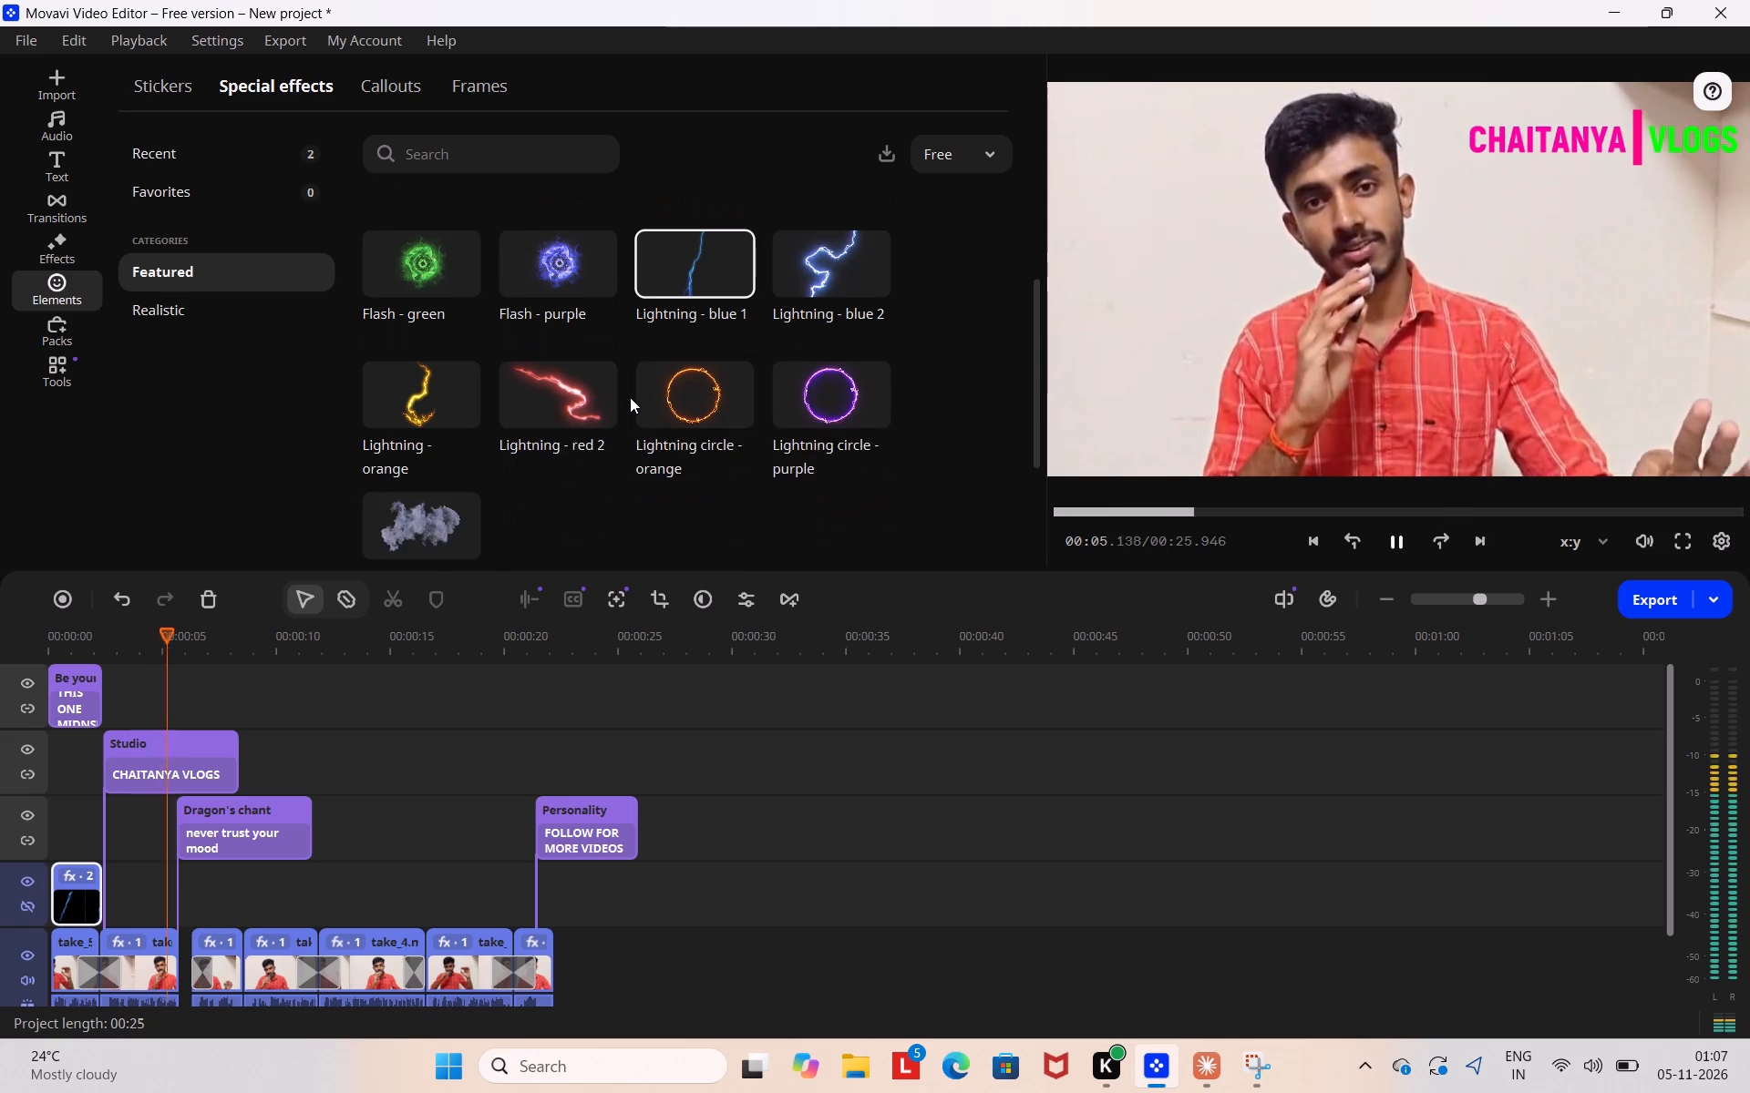
pyautogui.scroll(-3, 630, 397)
pyautogui.click(201, 304)
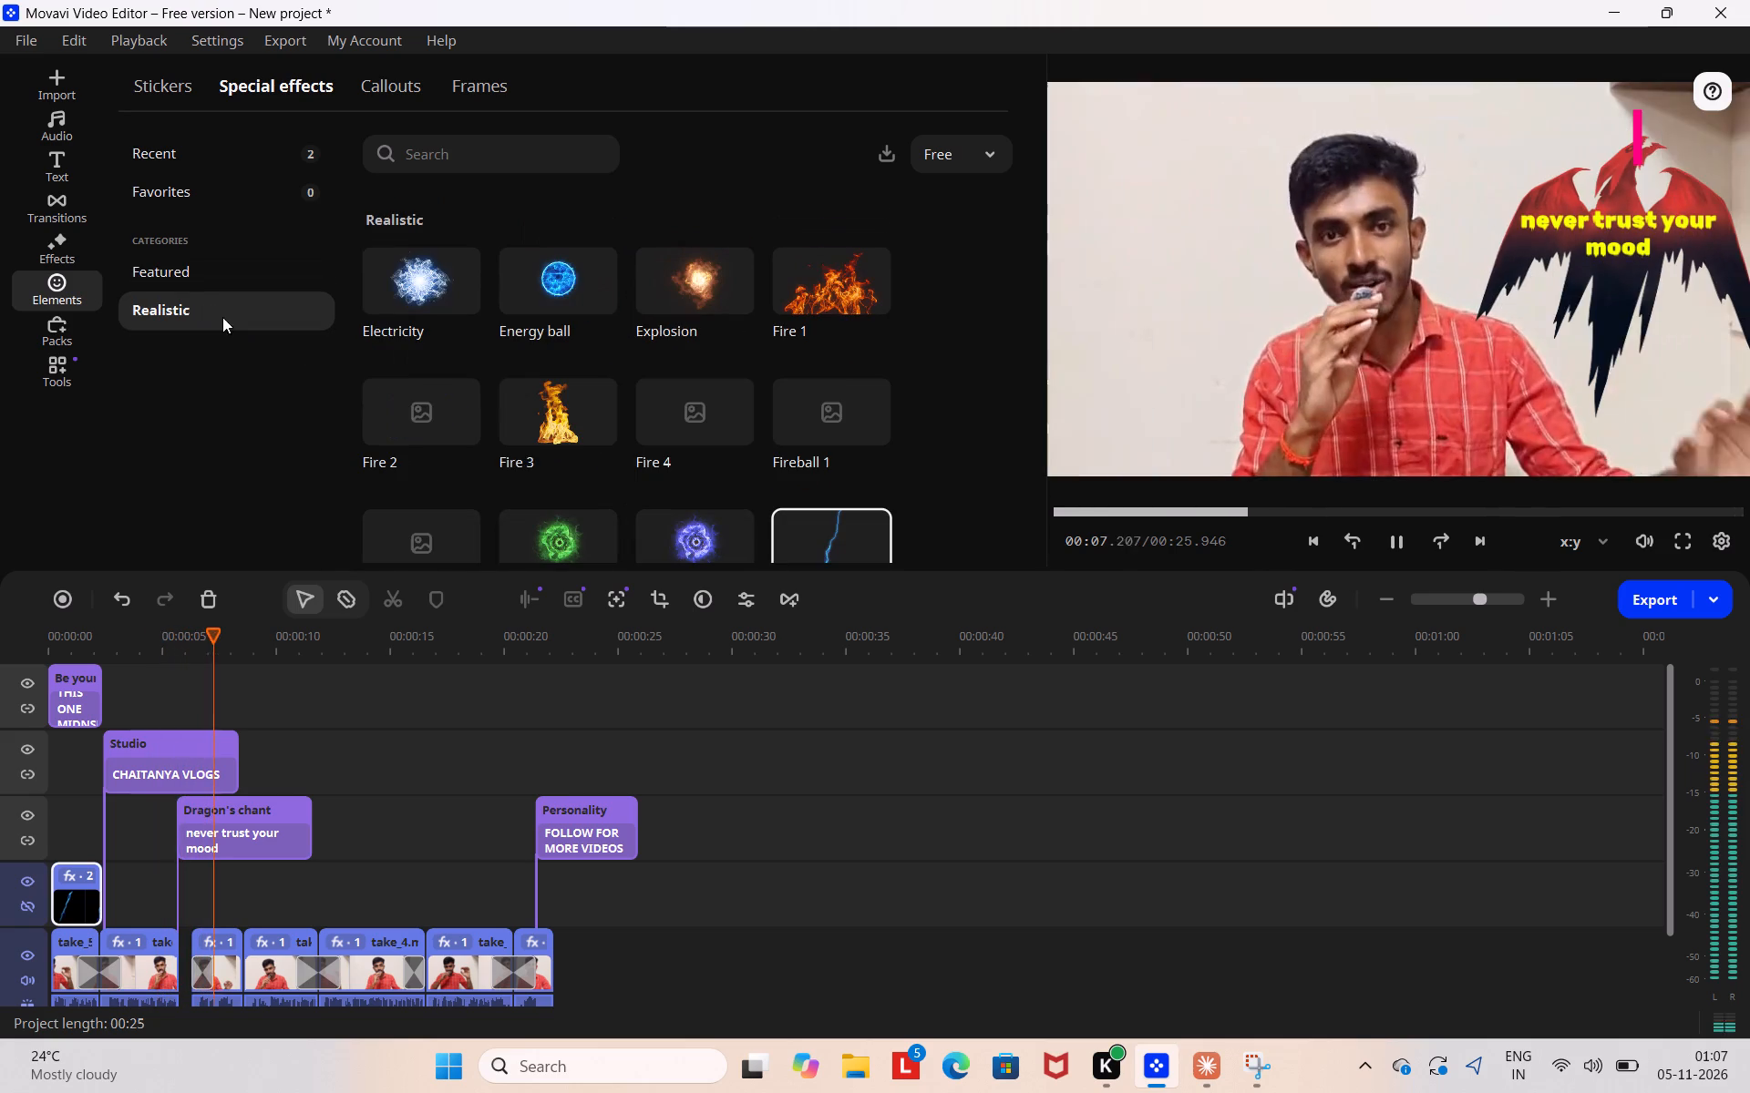
pyautogui.scroll(-2, 657, 364)
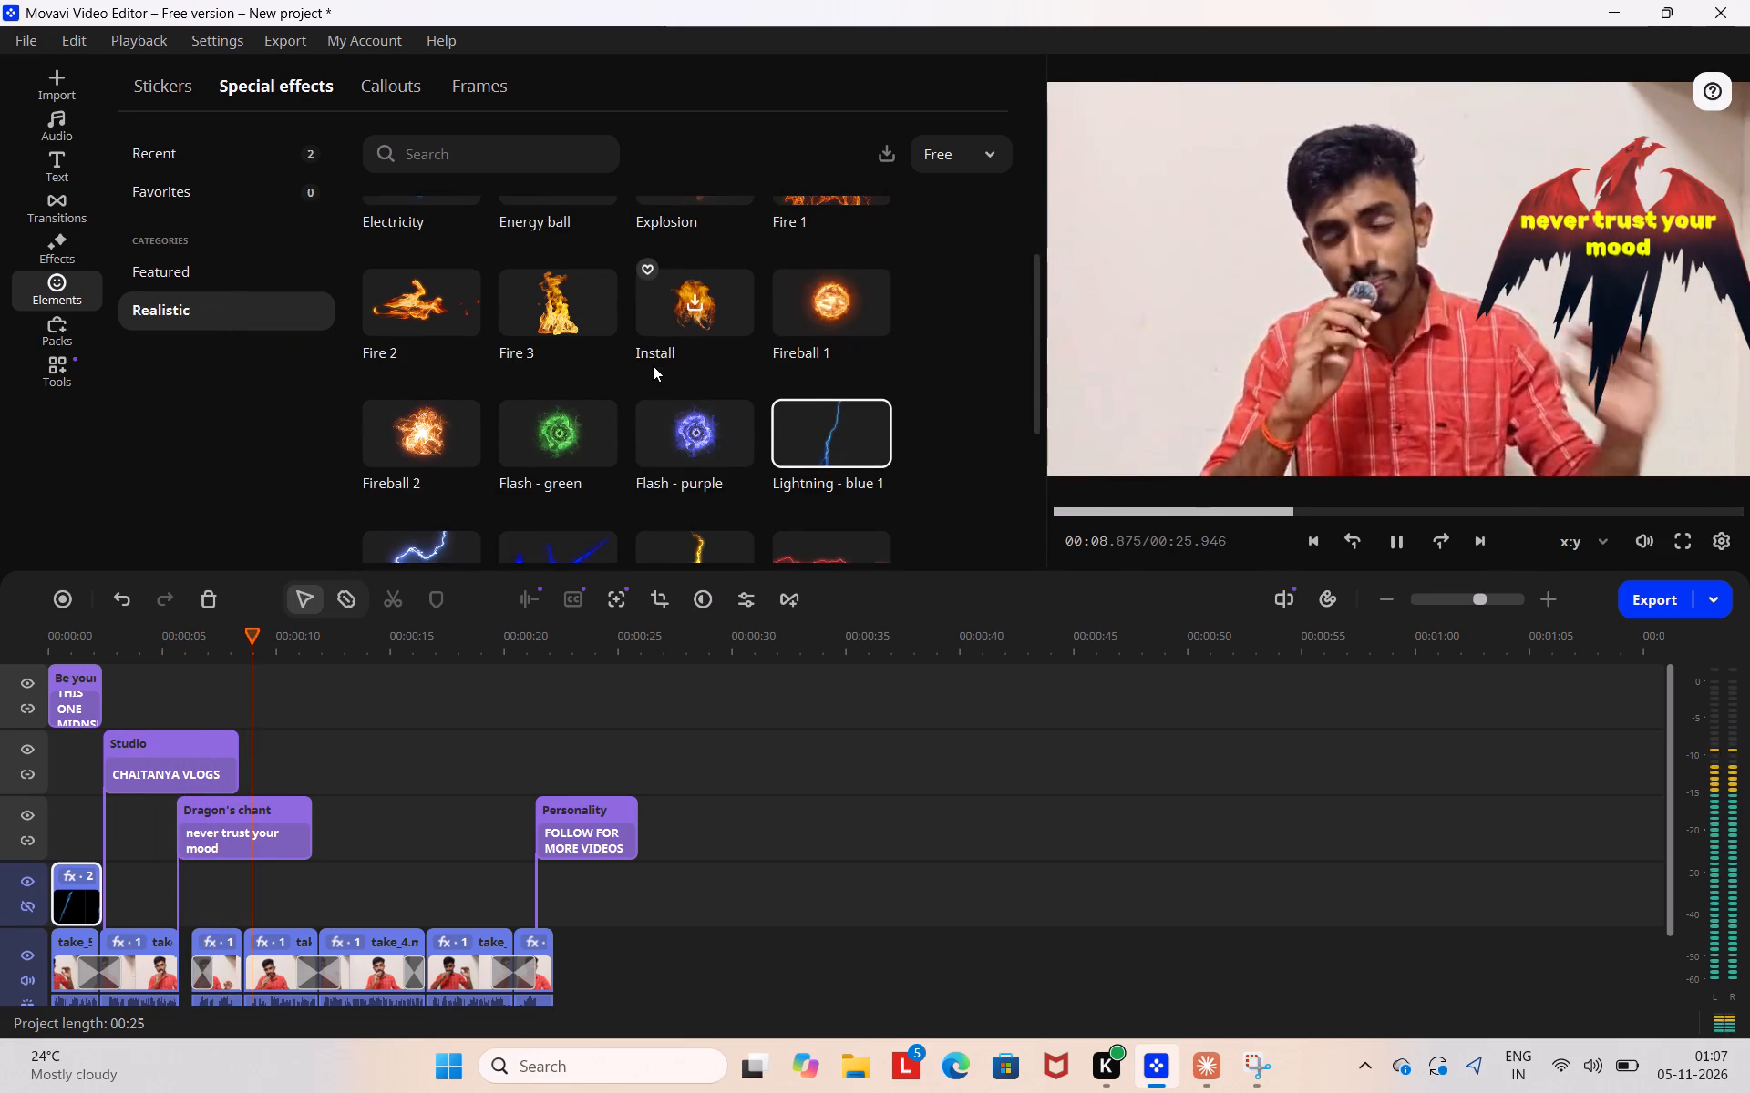
pyautogui.scroll(-7, 653, 363)
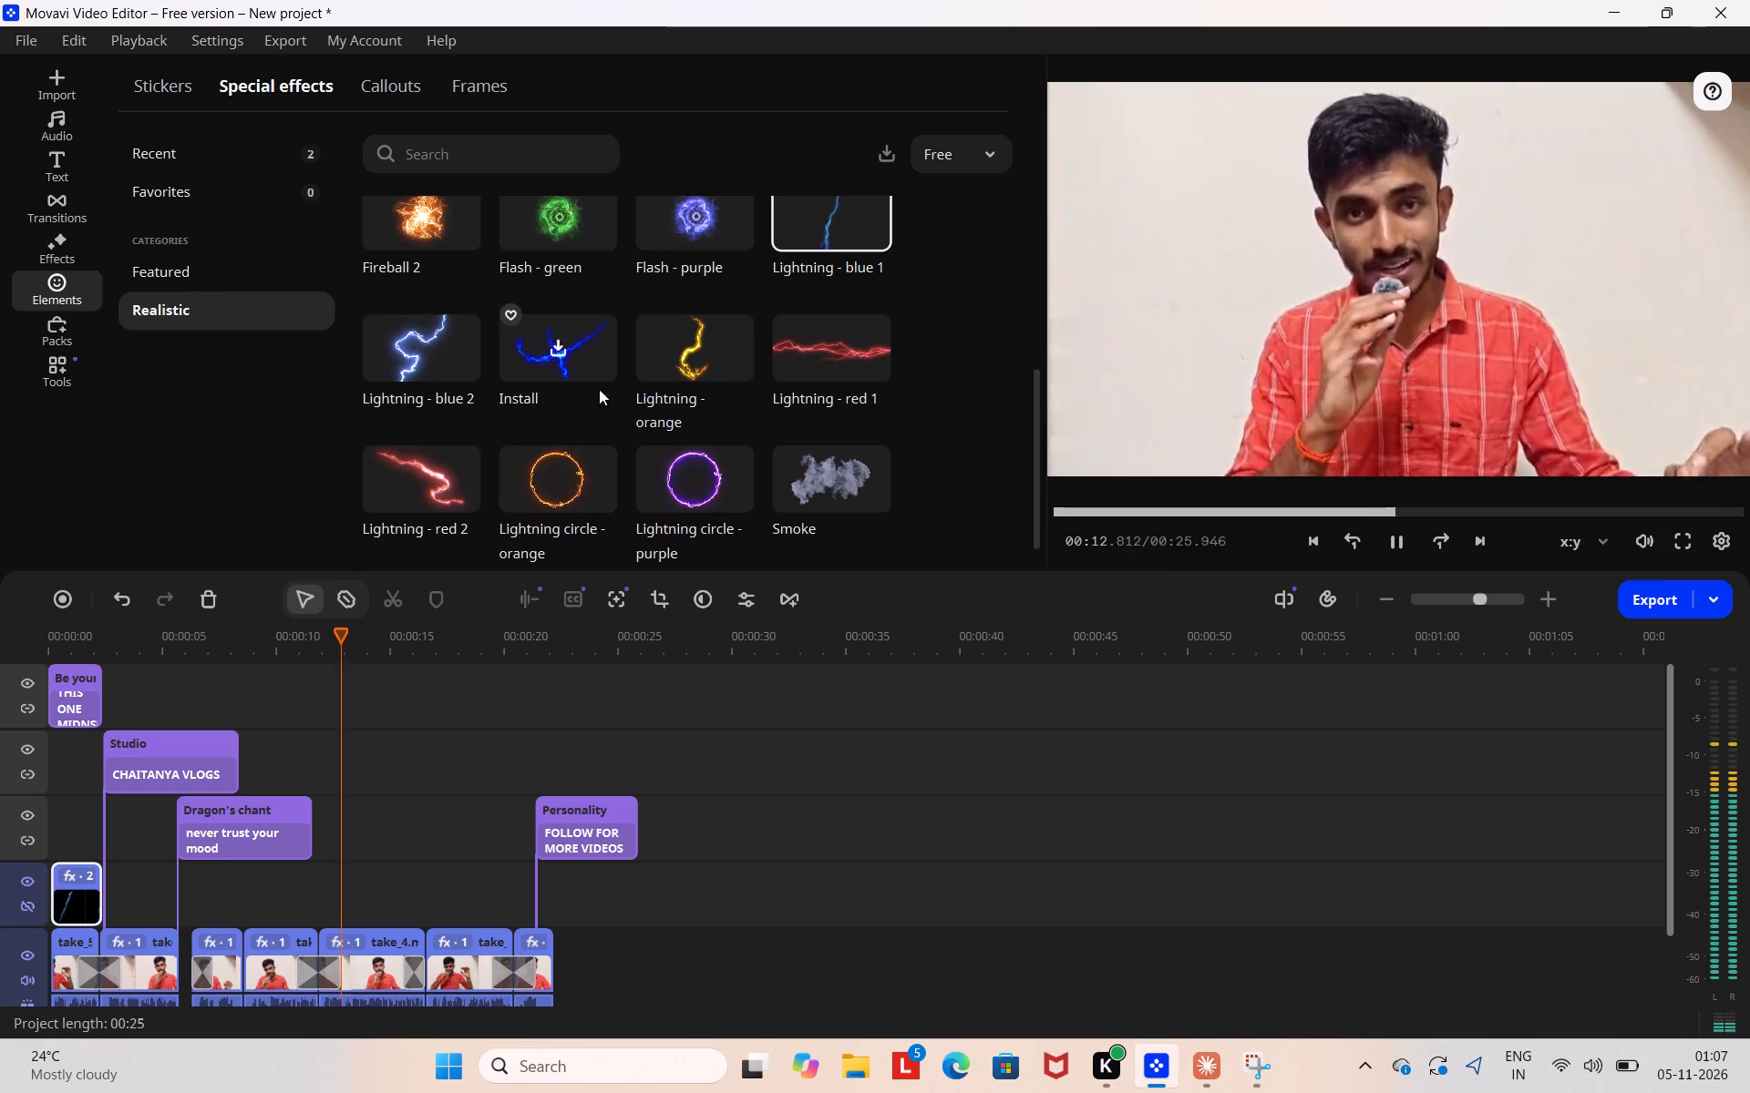
pyautogui.scroll(10, 529, 373)
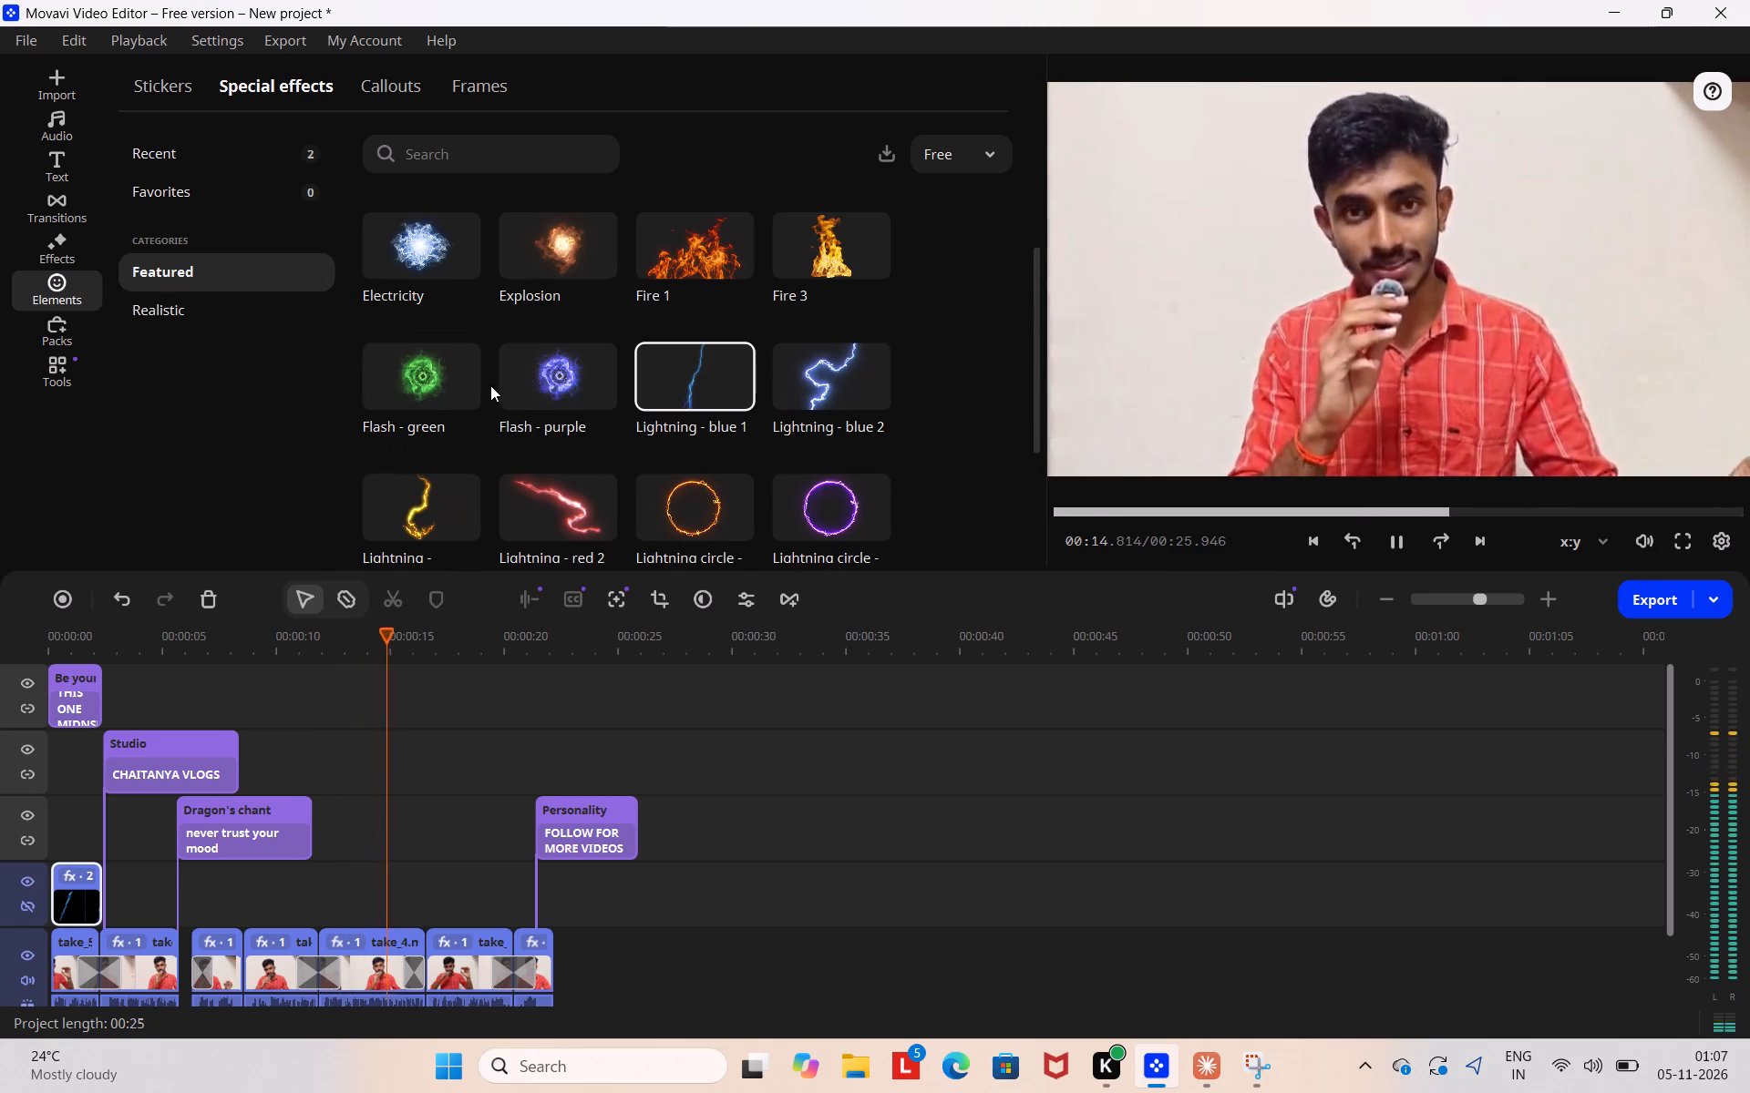
pyautogui.scroll(-1, 618, 426)
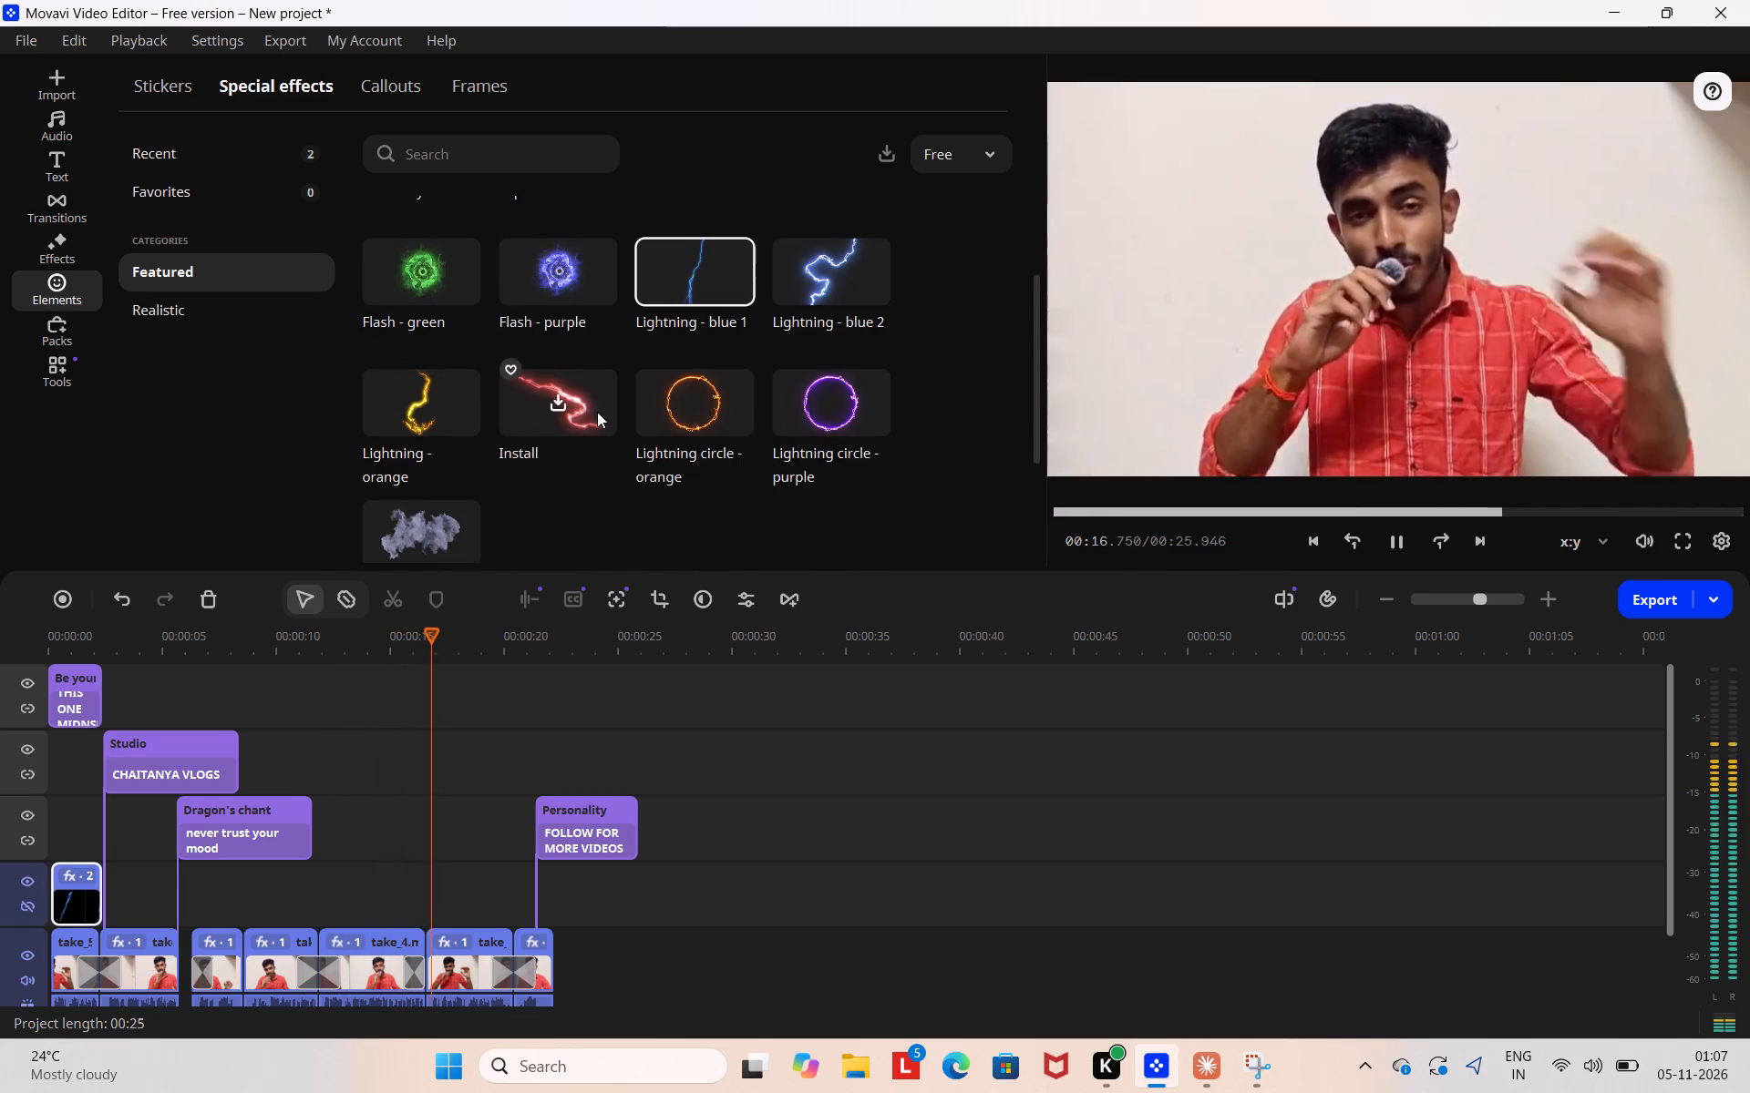
# Install the free Lightning - red 2 effect and use it to replace the Lightning - blue 1 clip at the project's start.
pyautogui.click(544, 396)
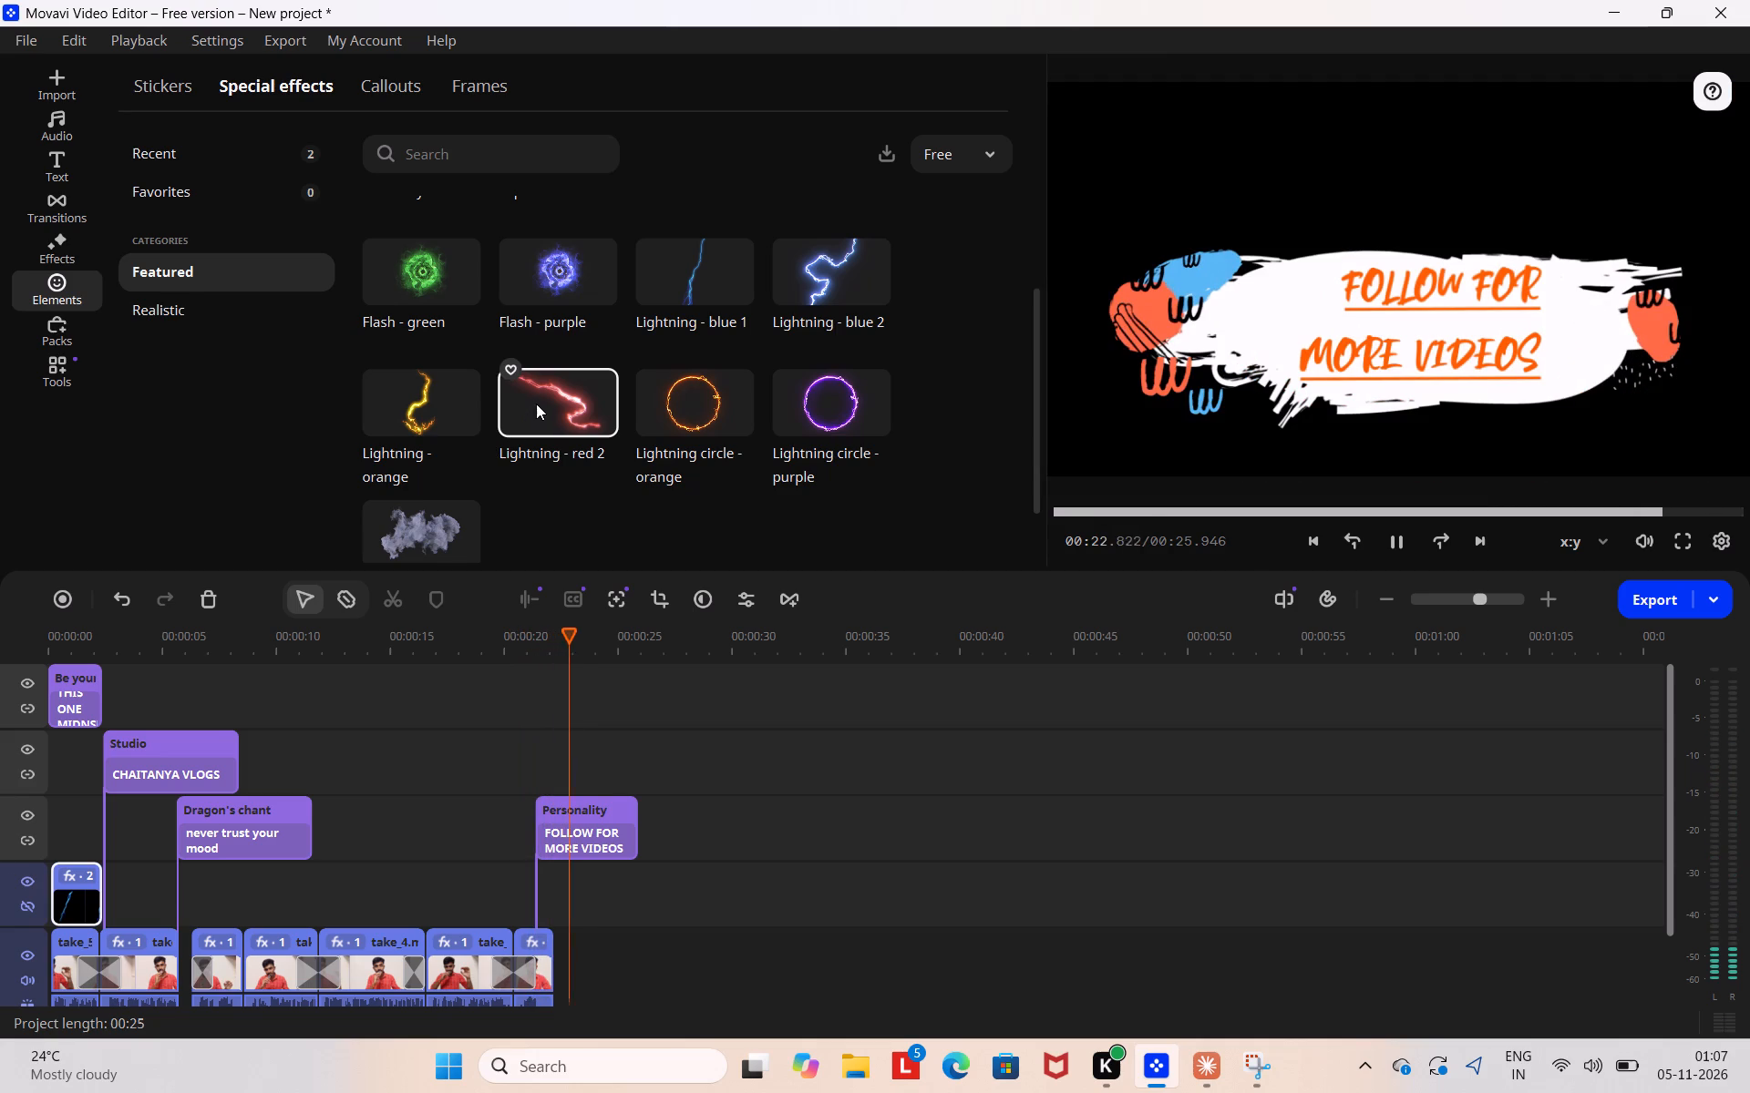
pyautogui.rightClick(78, 895)
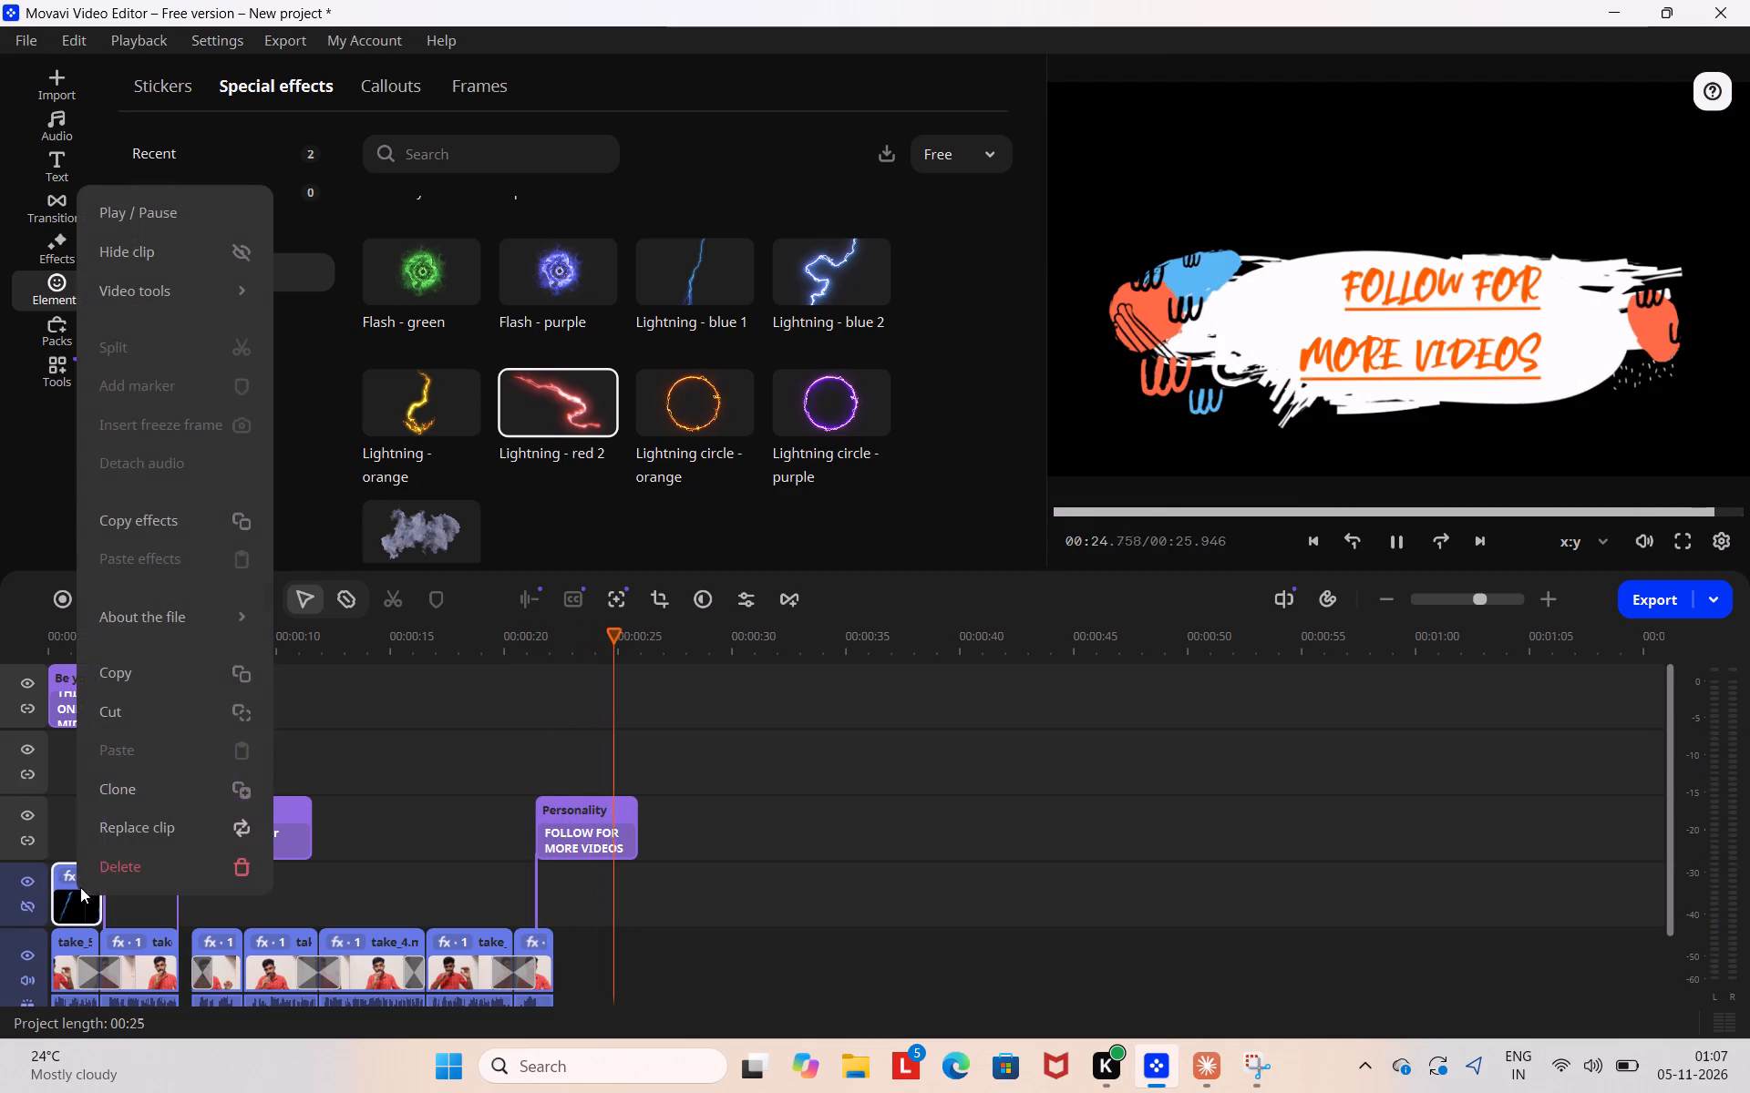
pyautogui.click(102, 857)
pyautogui.moveTo(563, 408); pyautogui.dragTo(334, 668)
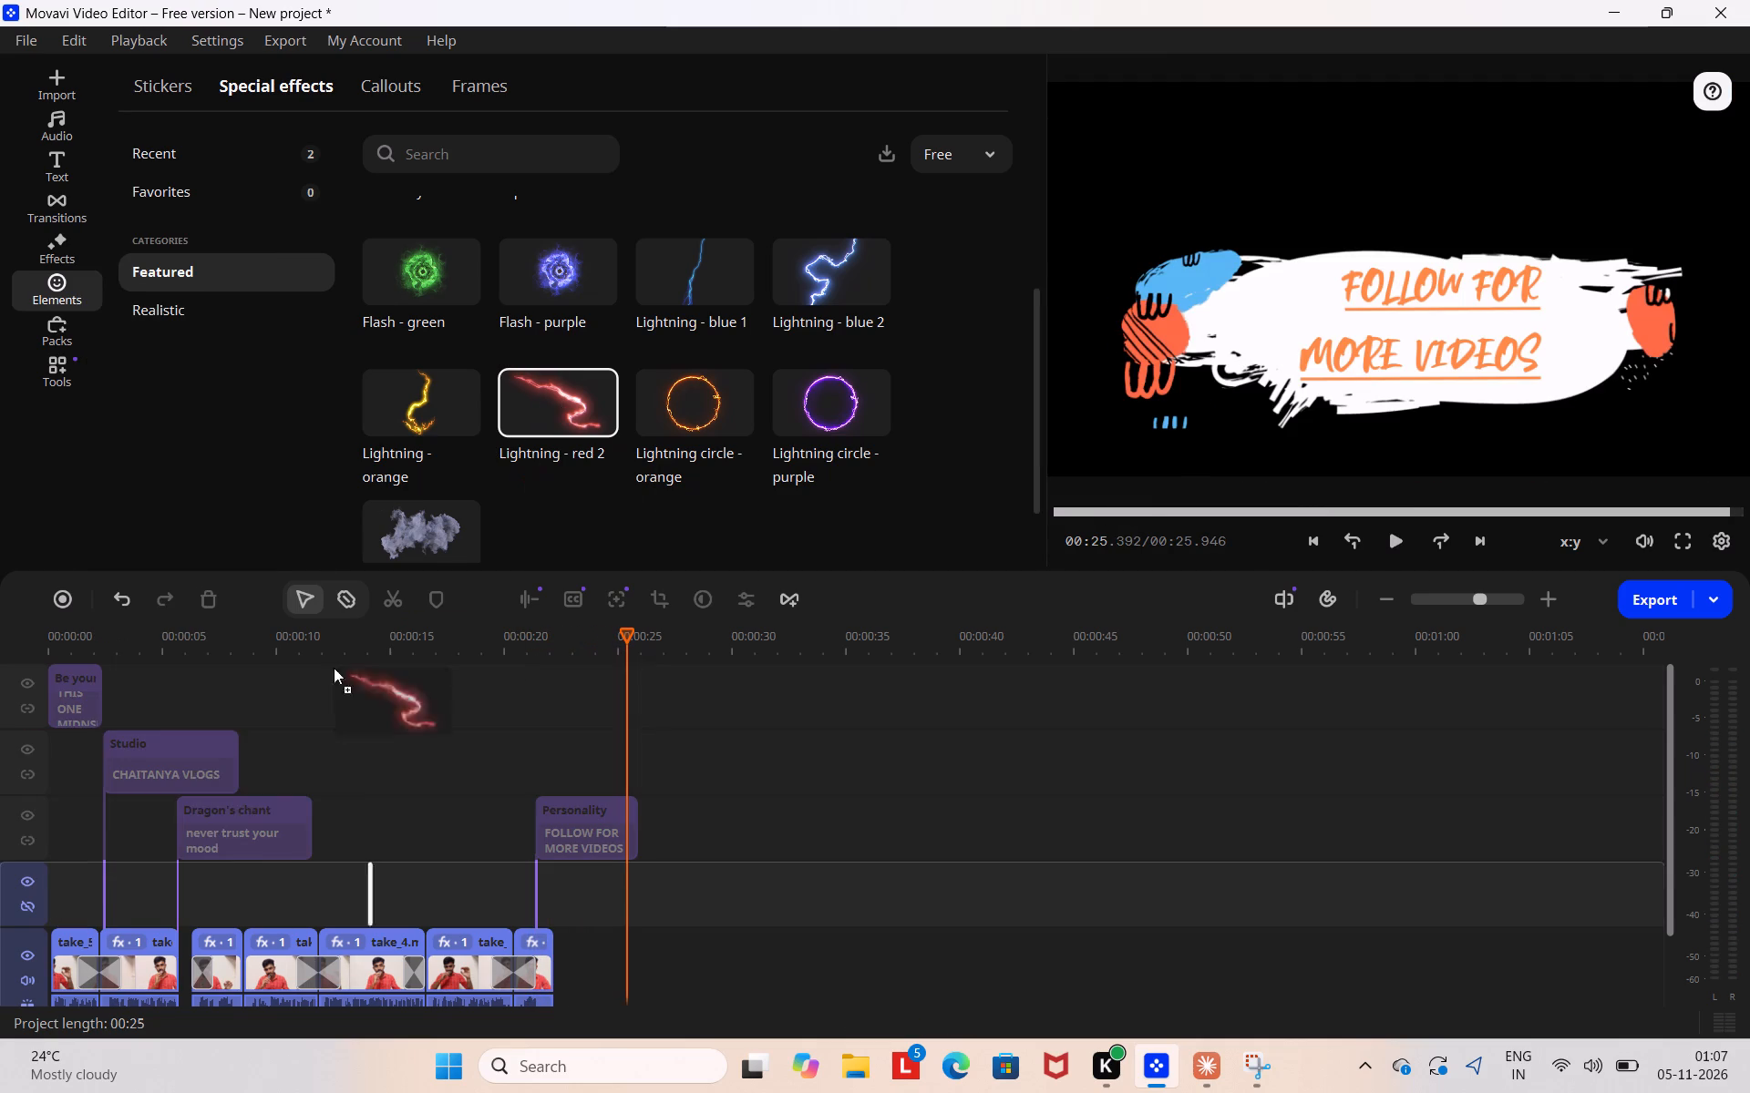
pyautogui.moveTo(334, 668); pyautogui.dragTo(51, 853)
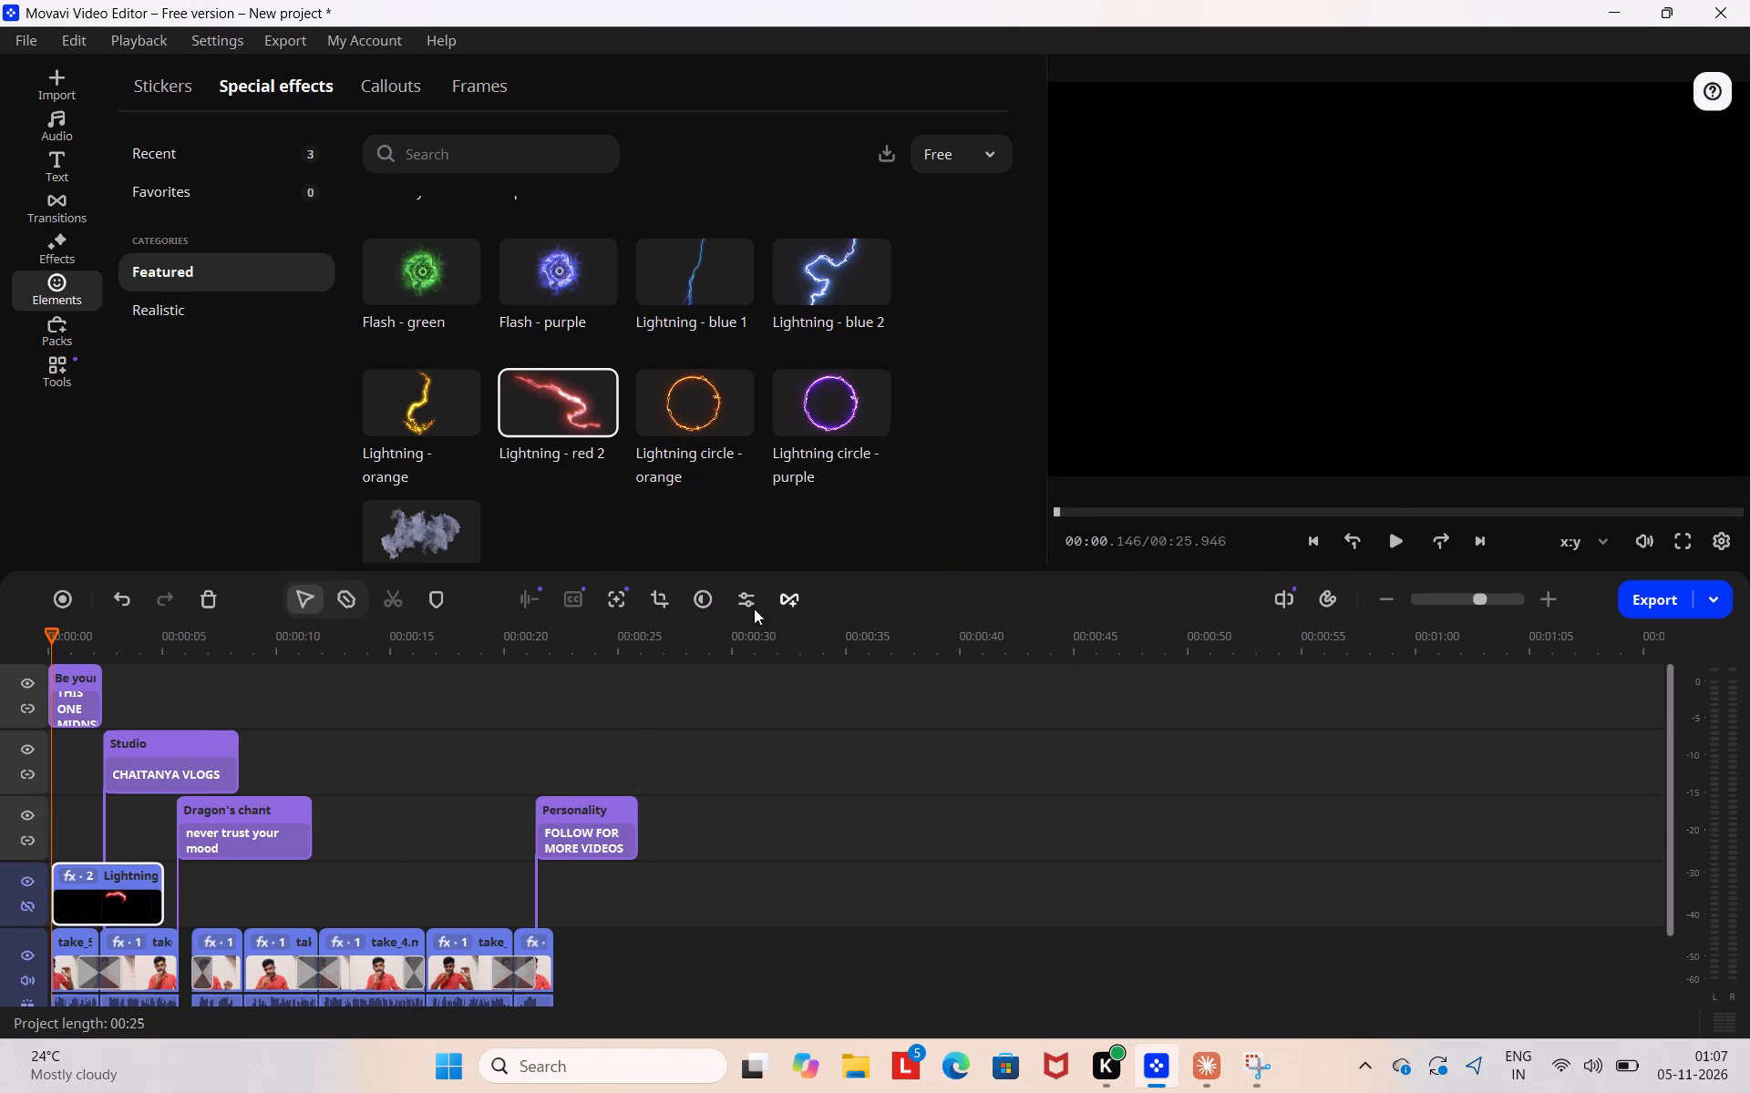
# Play the video from the start to check the Lightning - red 2 effect over the opening.
pyautogui.click(108, 886)
pyautogui.rightClick(108, 886)
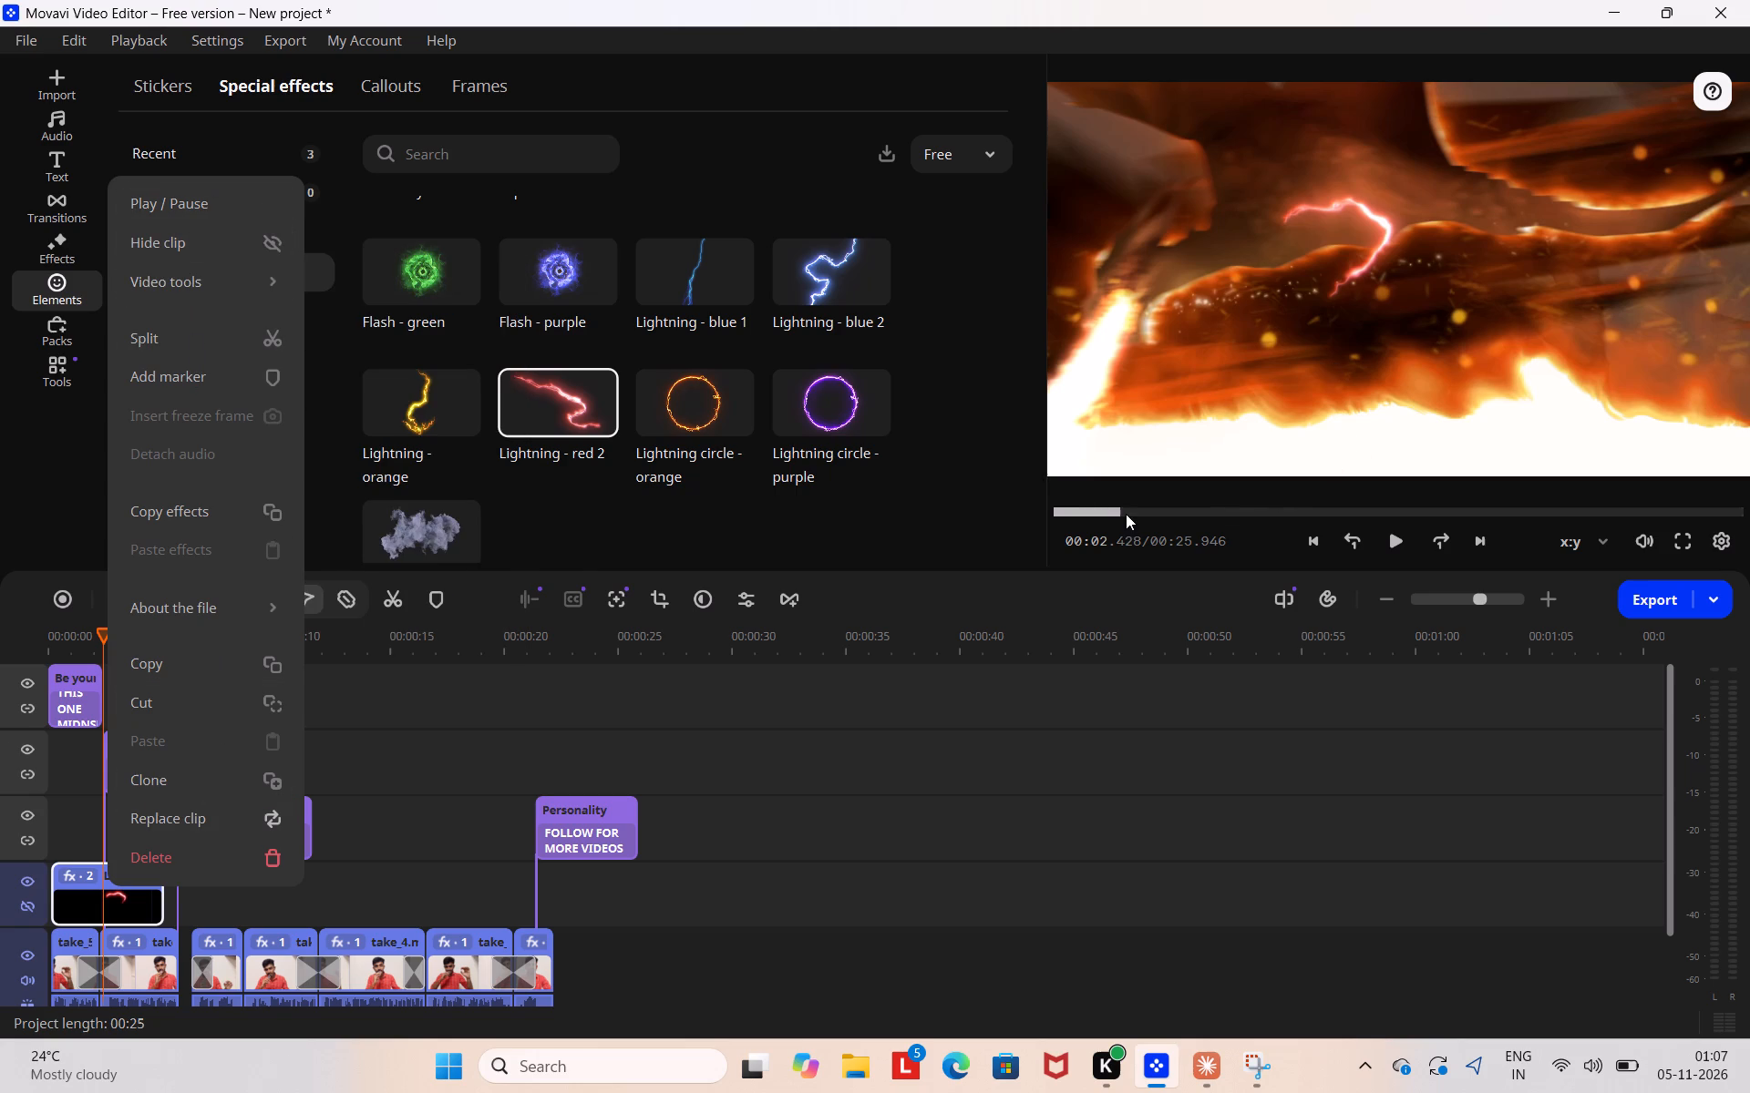
pyautogui.moveTo(1126, 510); pyautogui.dragTo(1014, 499)
pyautogui.click(1391, 544)
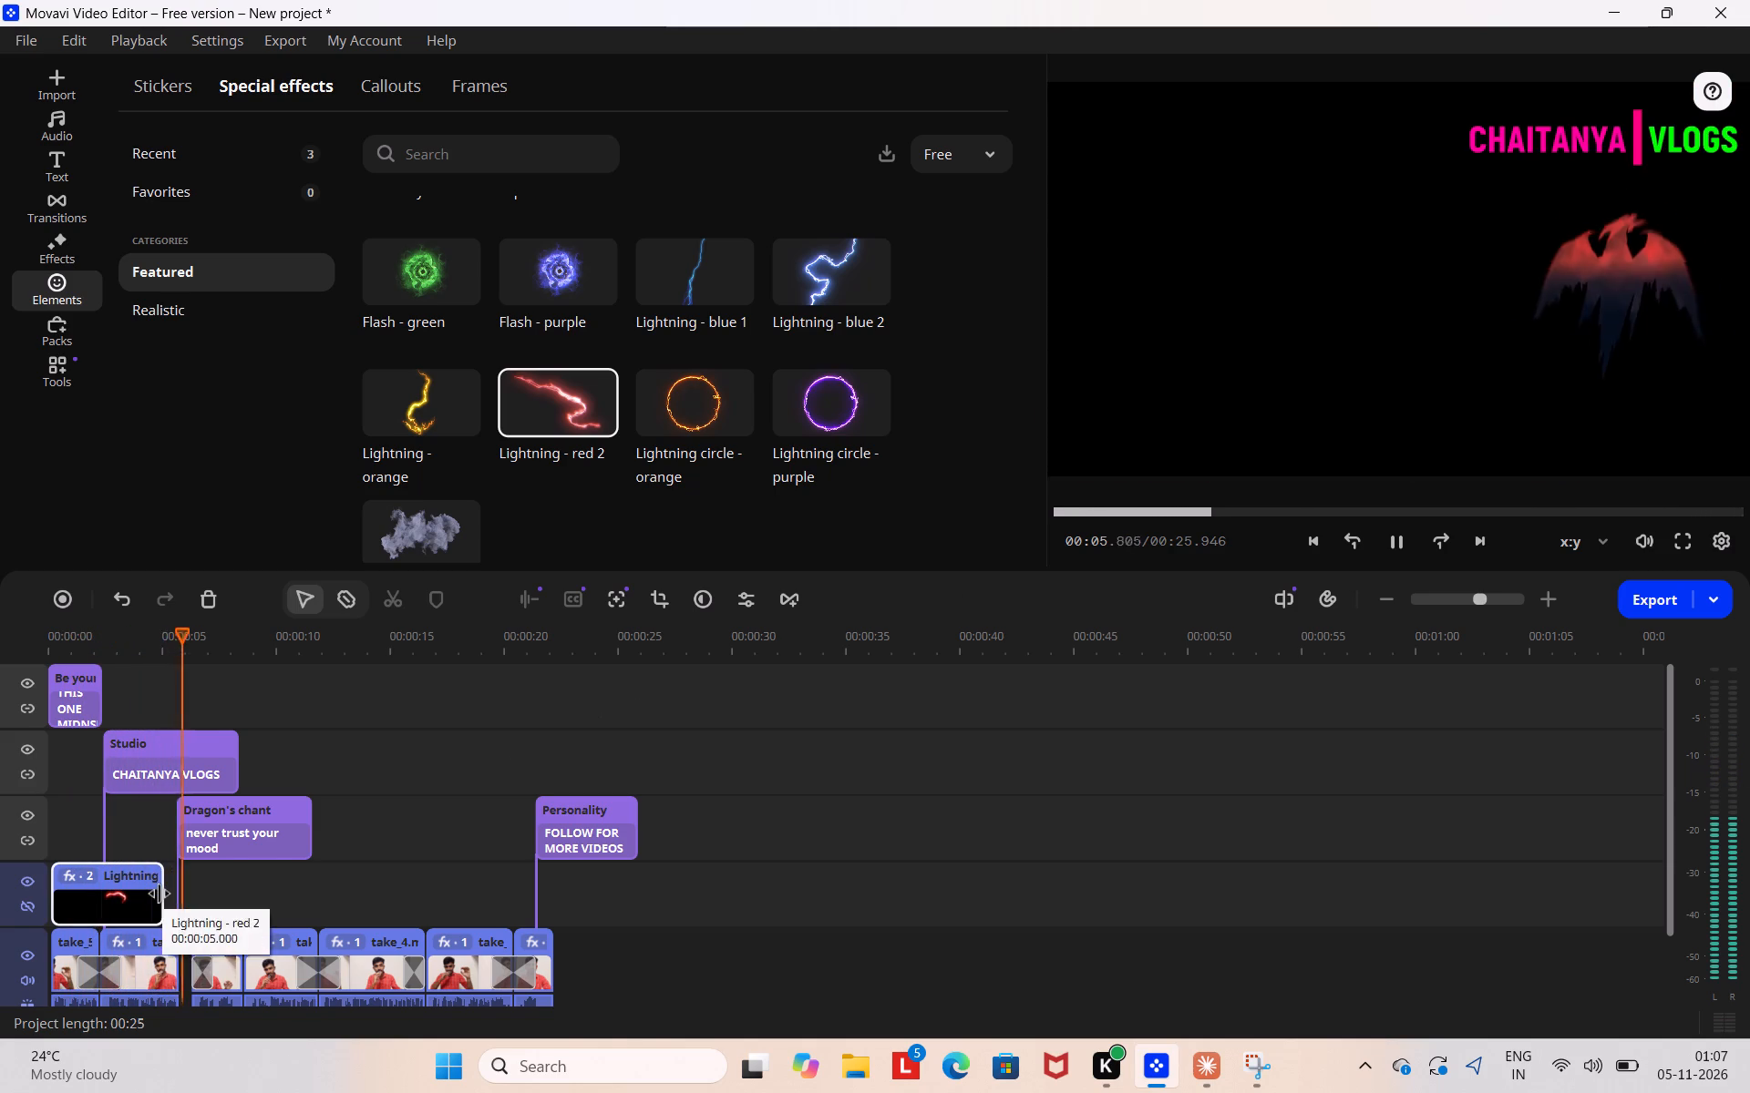
# Trim the end of the Lightning - red 2 clip to line up with the end of the opening title.
pyautogui.moveTo(160, 894); pyautogui.dragTo(108, 882)
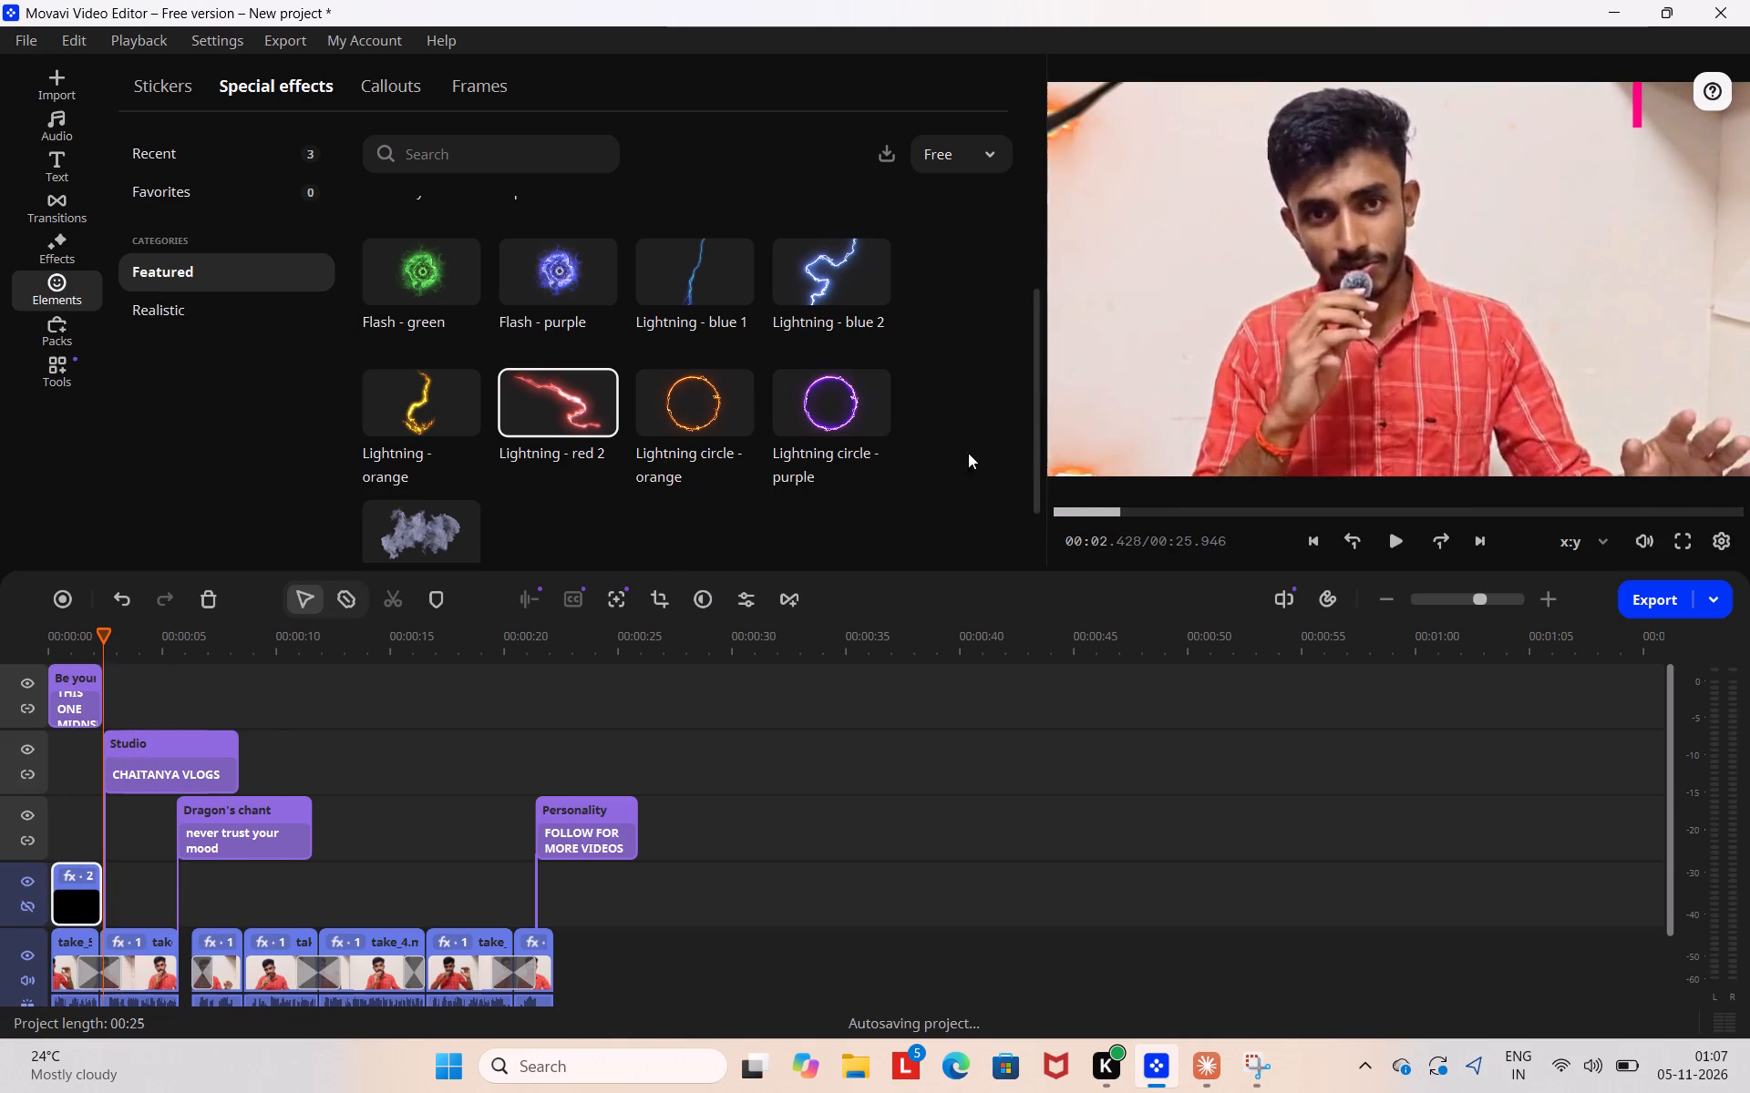
# Play the video from the start to check the trimmed Lightning - red 2 effect and the clips that follow.
pyautogui.moveTo(1116, 509); pyautogui.dragTo(1024, 509)
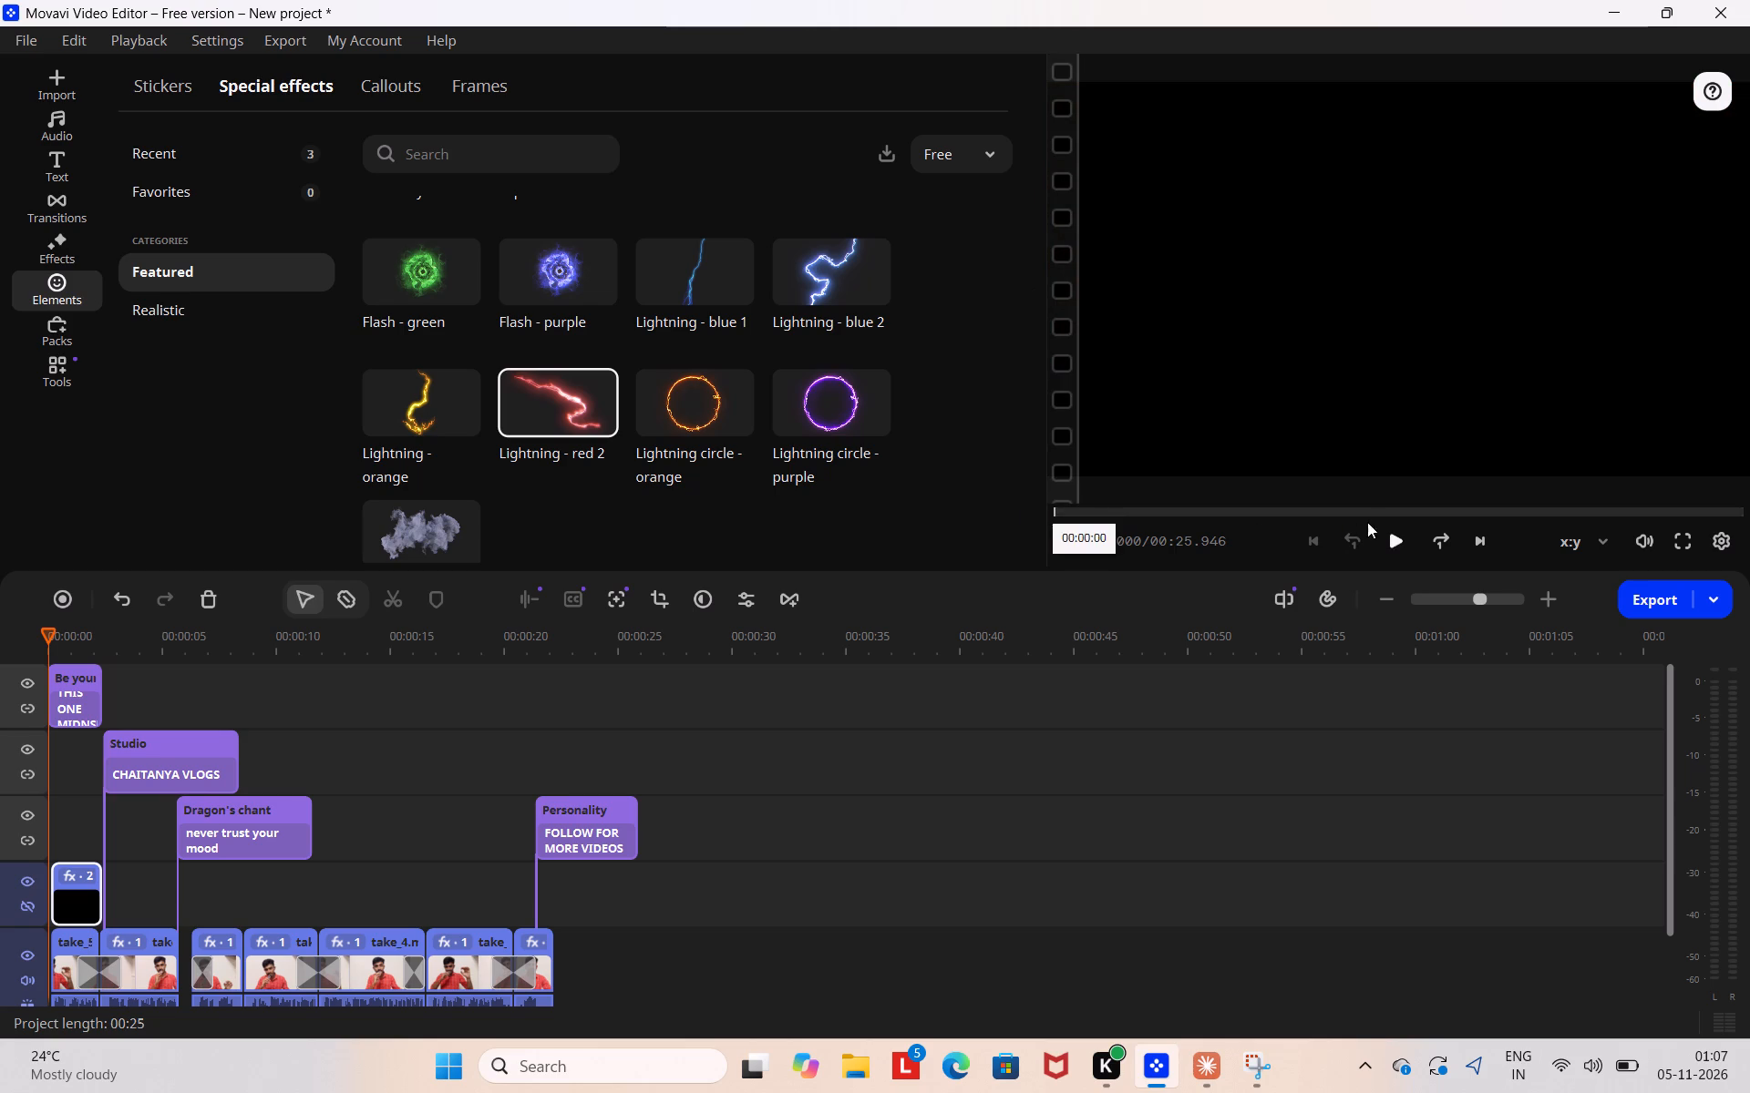
pyautogui.click(1387, 544)
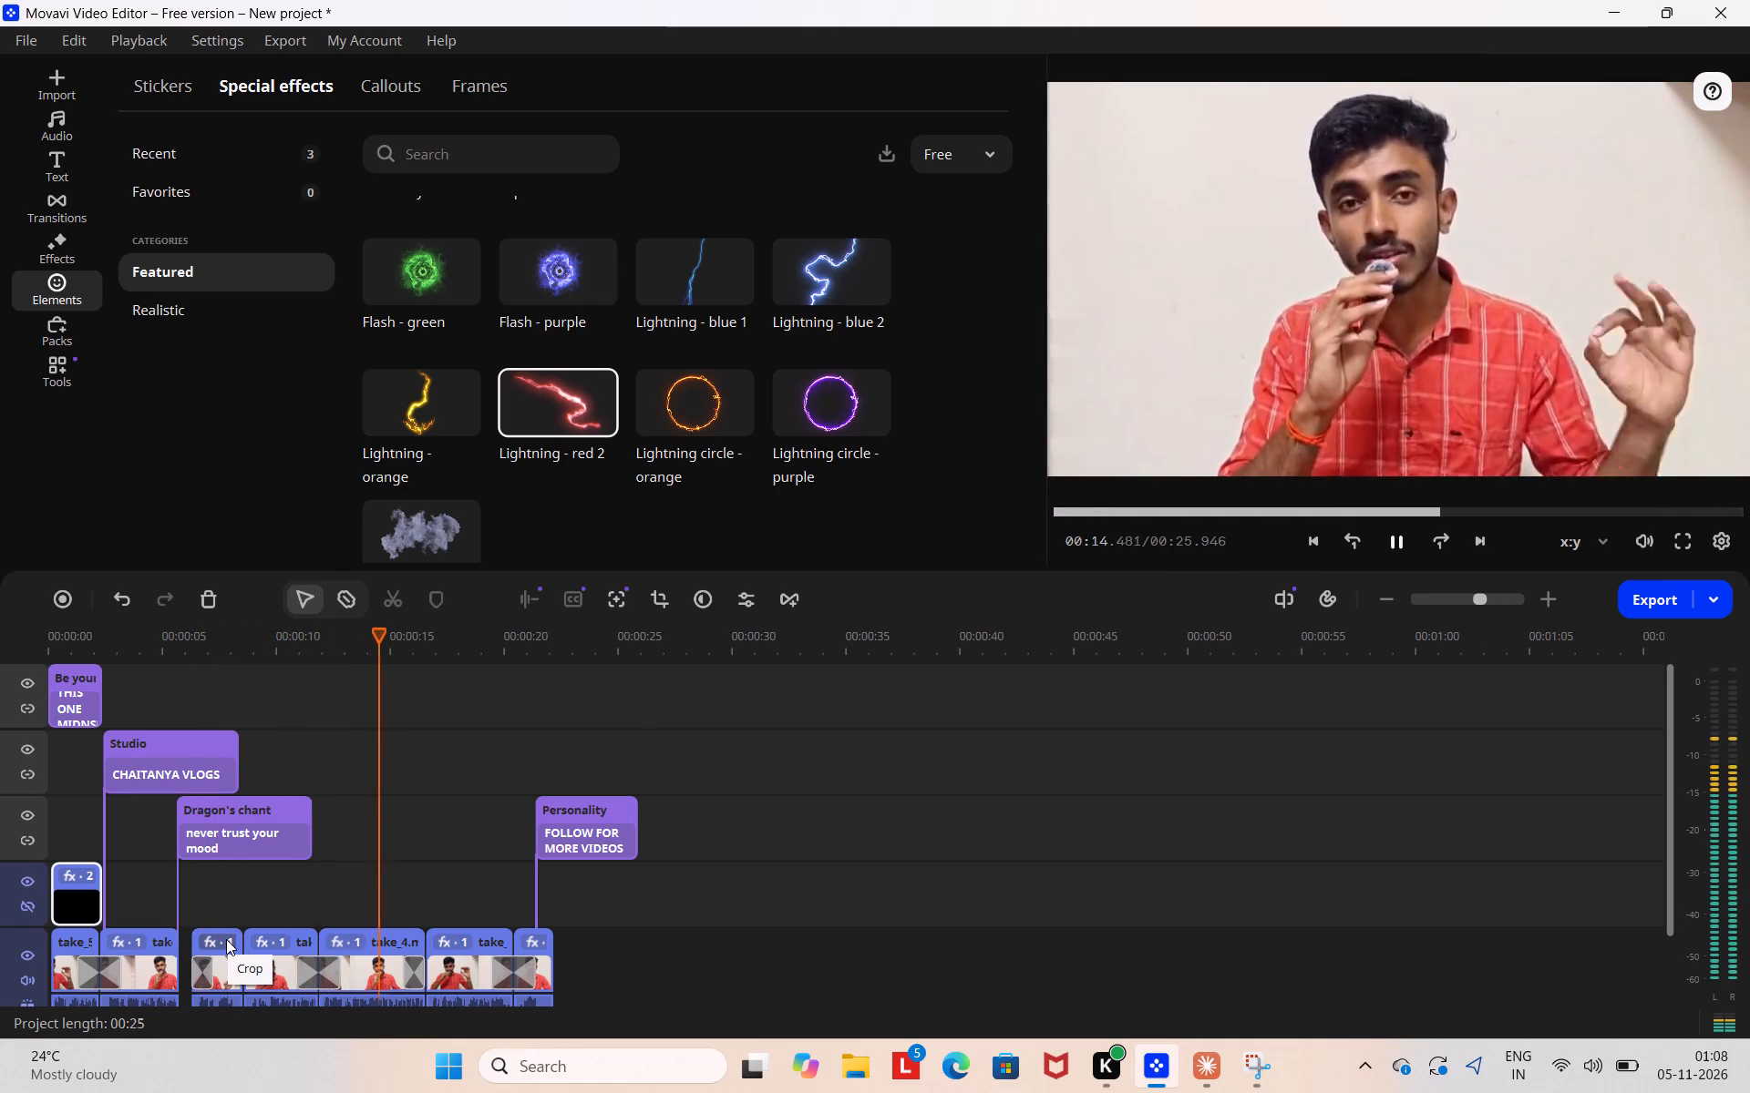
# Delete the transition at the start of the third main-track clip, right after the gap.
pyautogui.click(196, 974)
pyautogui.rightClick(197, 973)
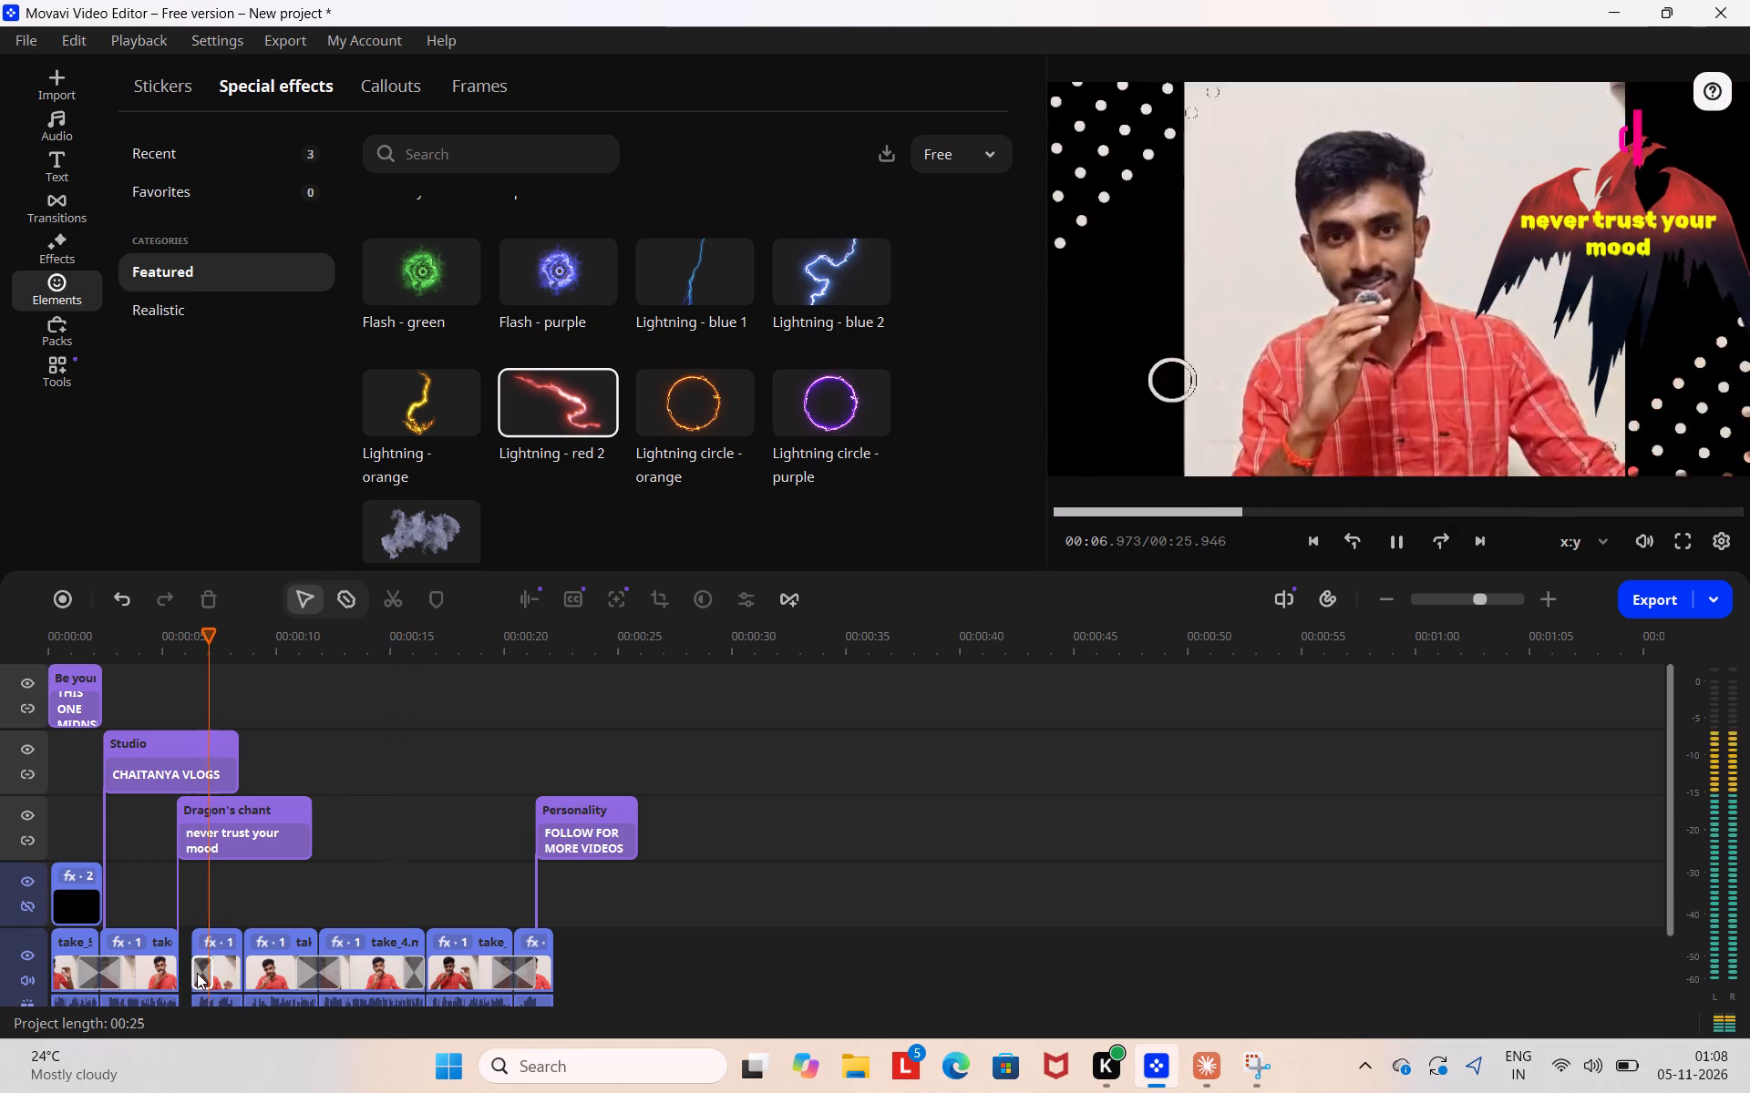
pyautogui.click(277, 896)
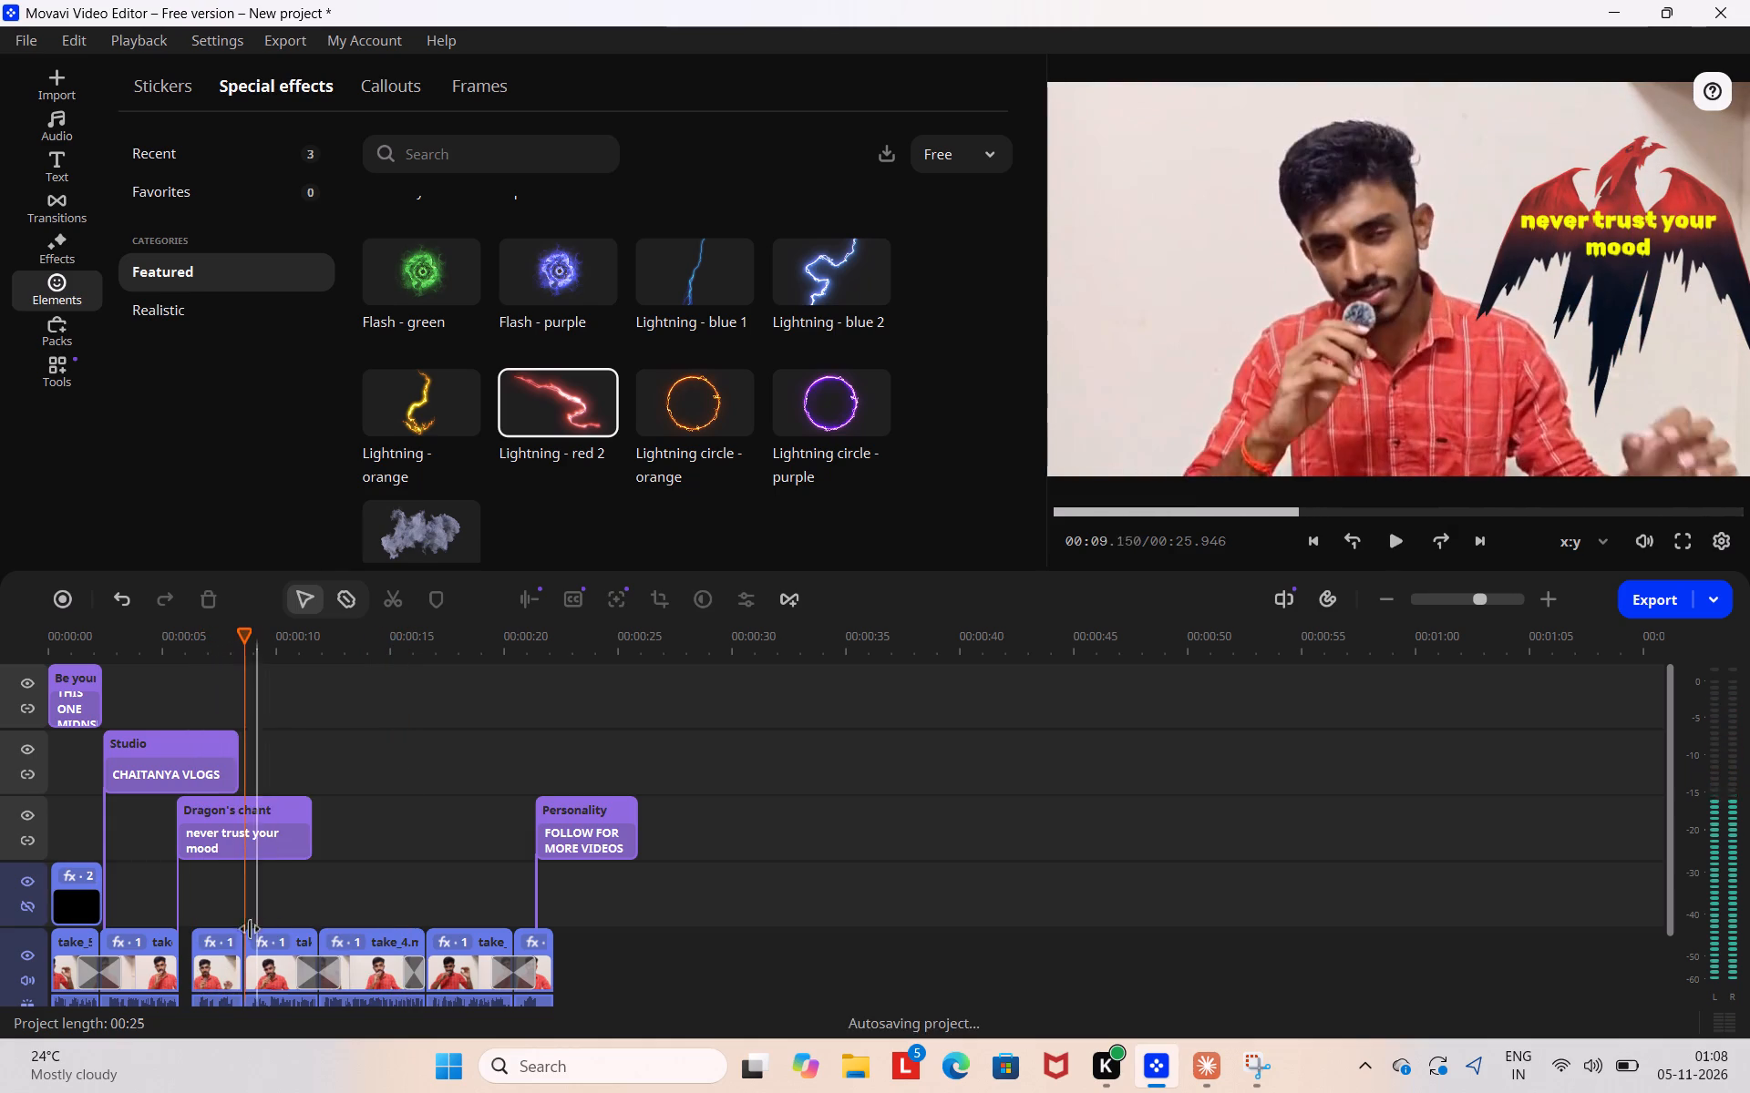
# Move the third main-track clip onto the track above, starting at about 5.8 seconds where the second clip ends.
pyautogui.moveTo(224, 956); pyautogui.dragTo(221, 957)
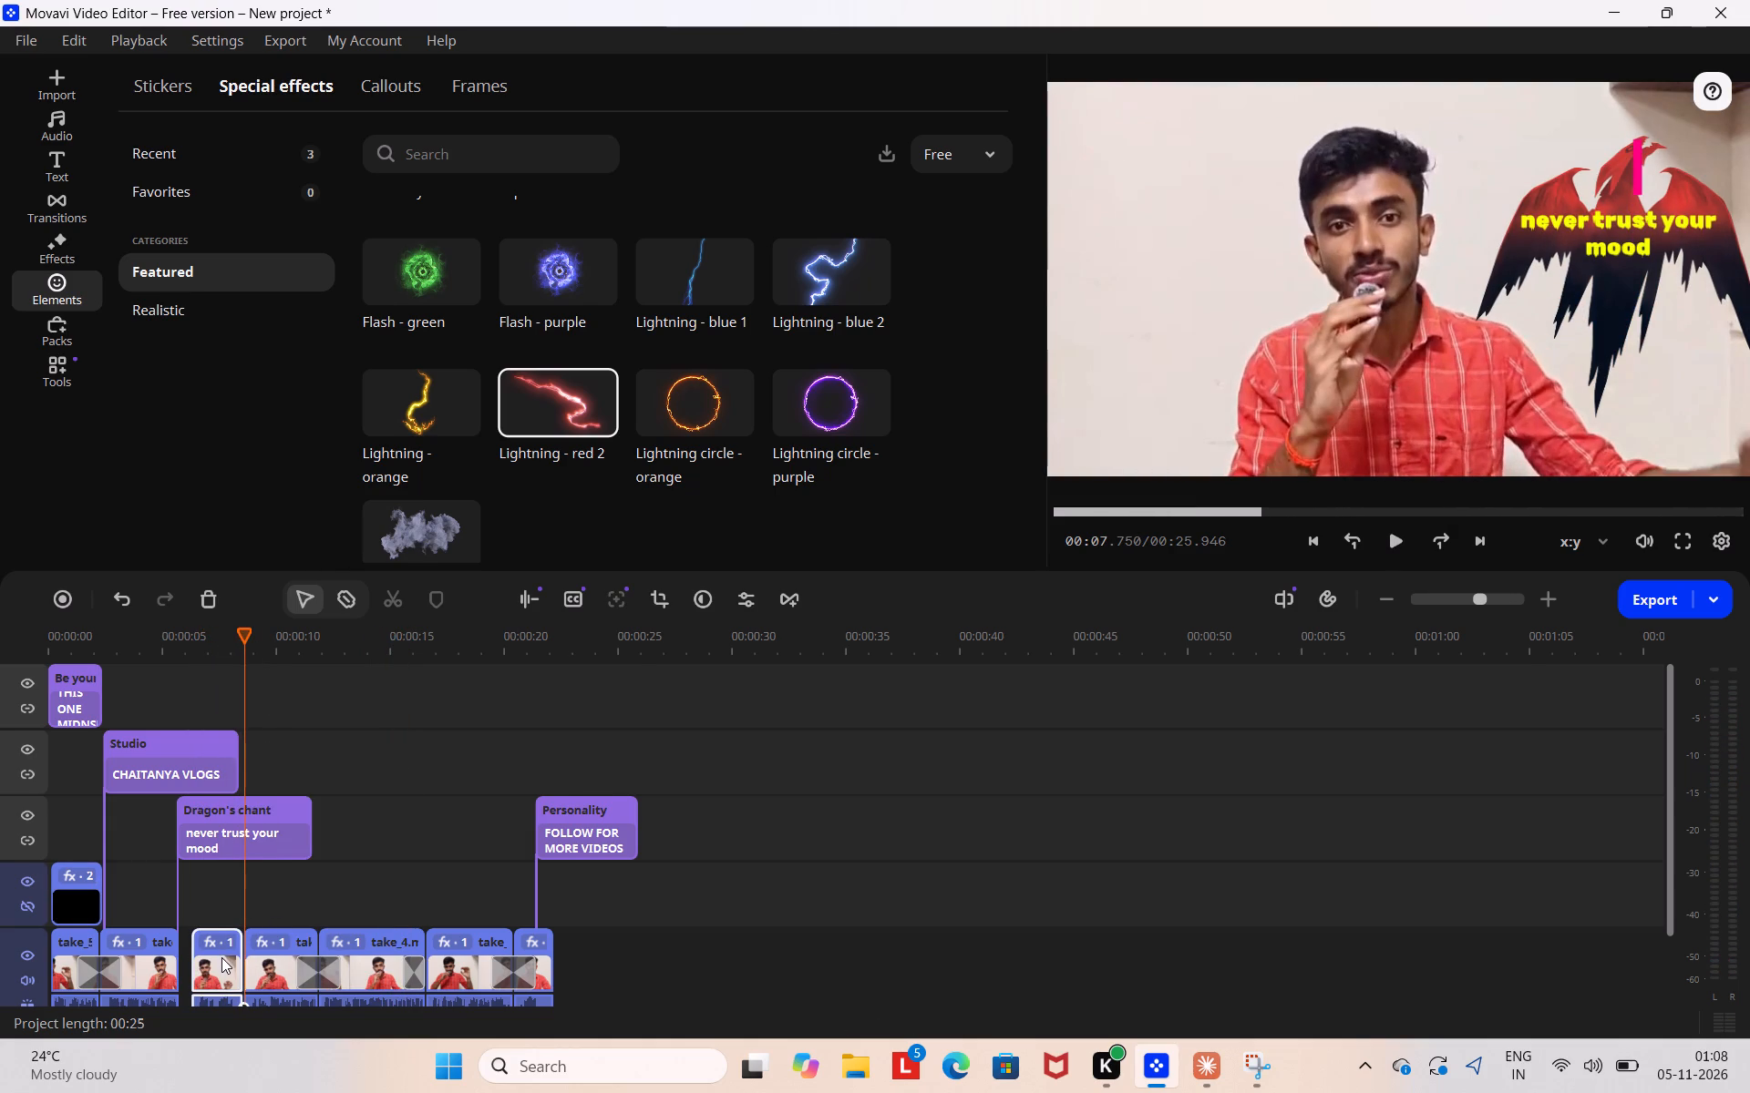
pyautogui.moveTo(221, 957); pyautogui.dragTo(211, 1016)
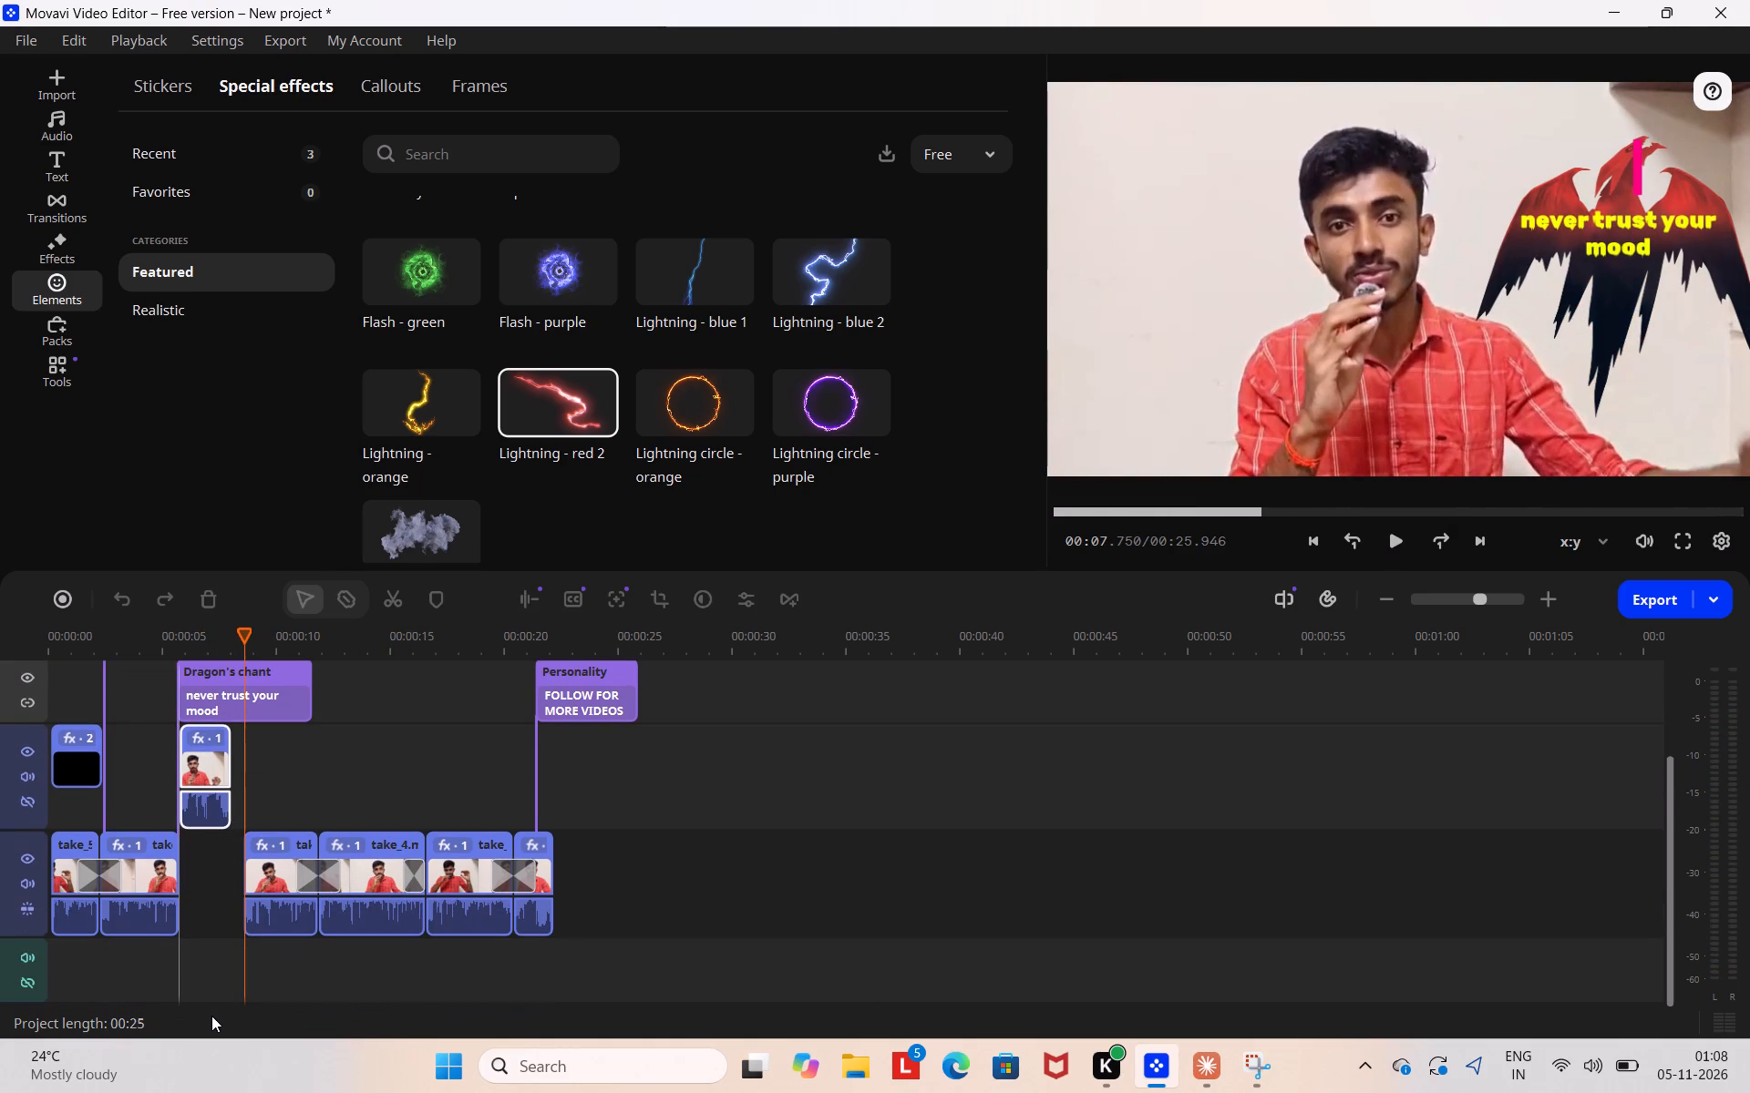
pyautogui.moveTo(211, 1016); pyautogui.dragTo(217, 965)
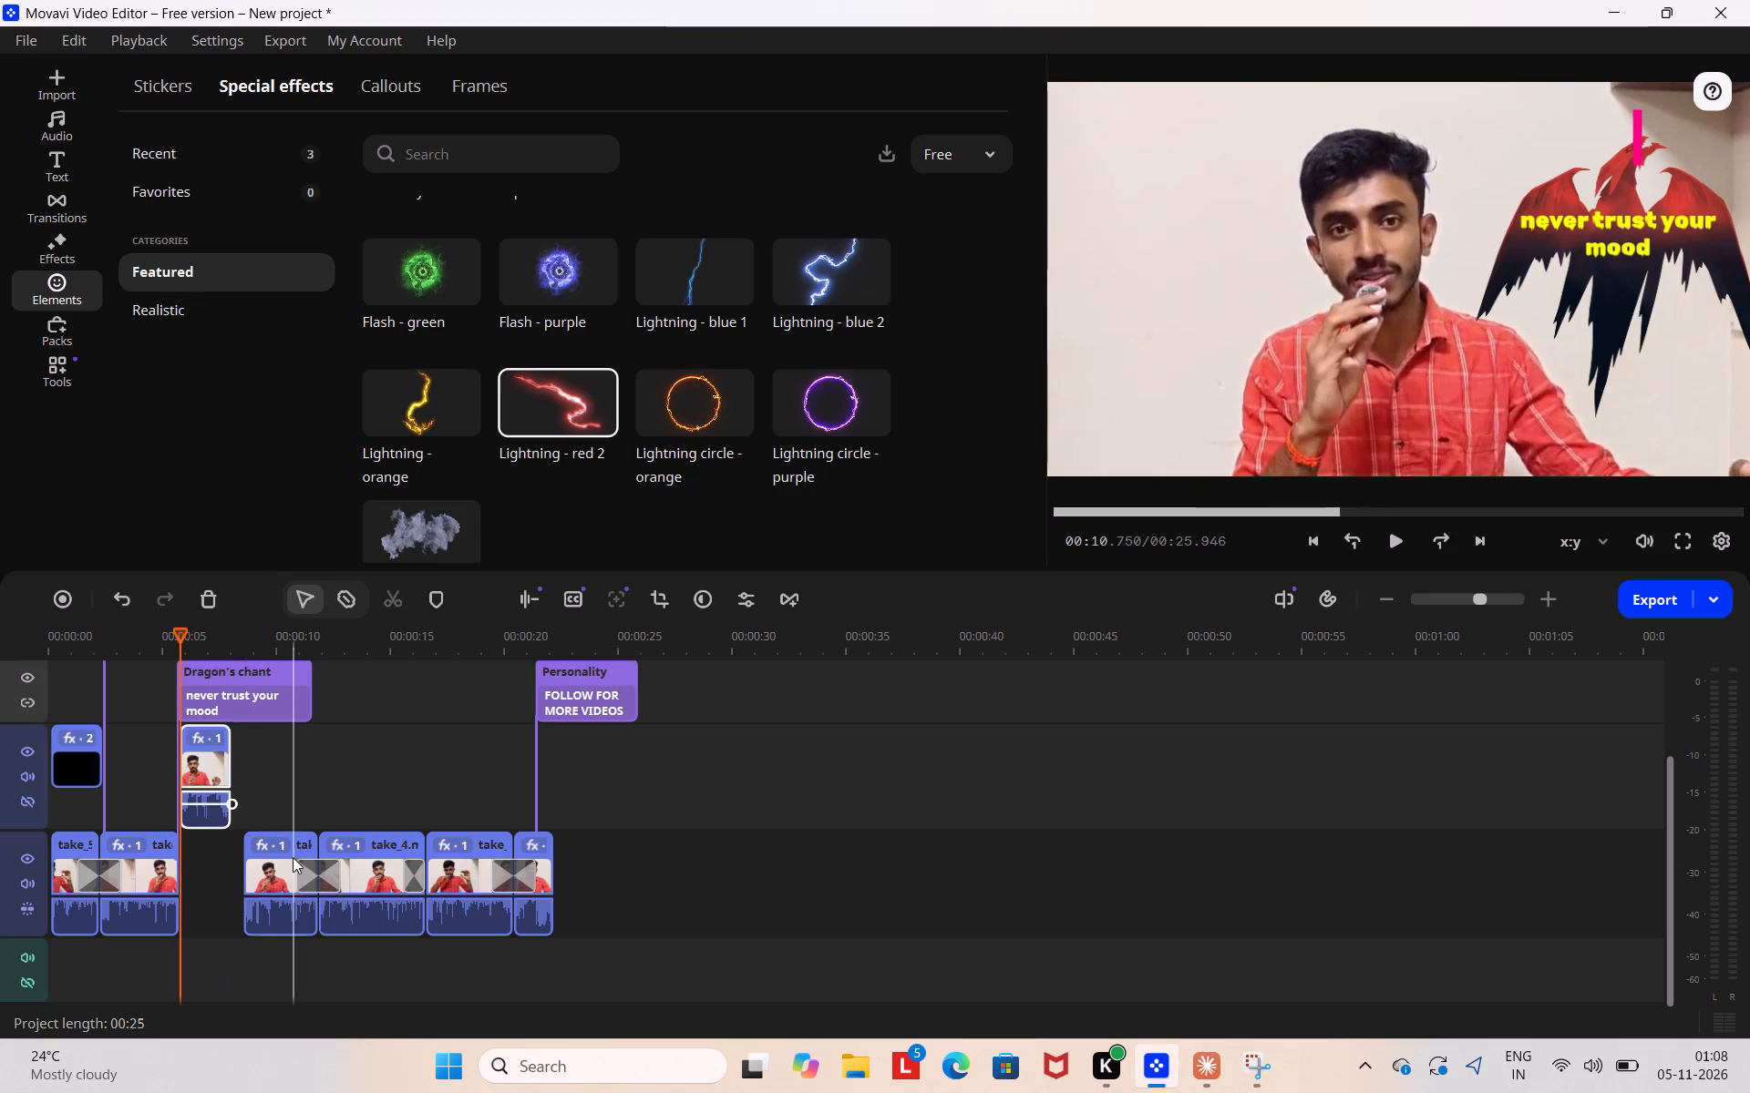
# Move the first main-track clip after the gap earlier, starting at about 8 seconds where the clip on the track above ends.
pyautogui.moveTo(286, 858); pyautogui.dragTo(281, 860)
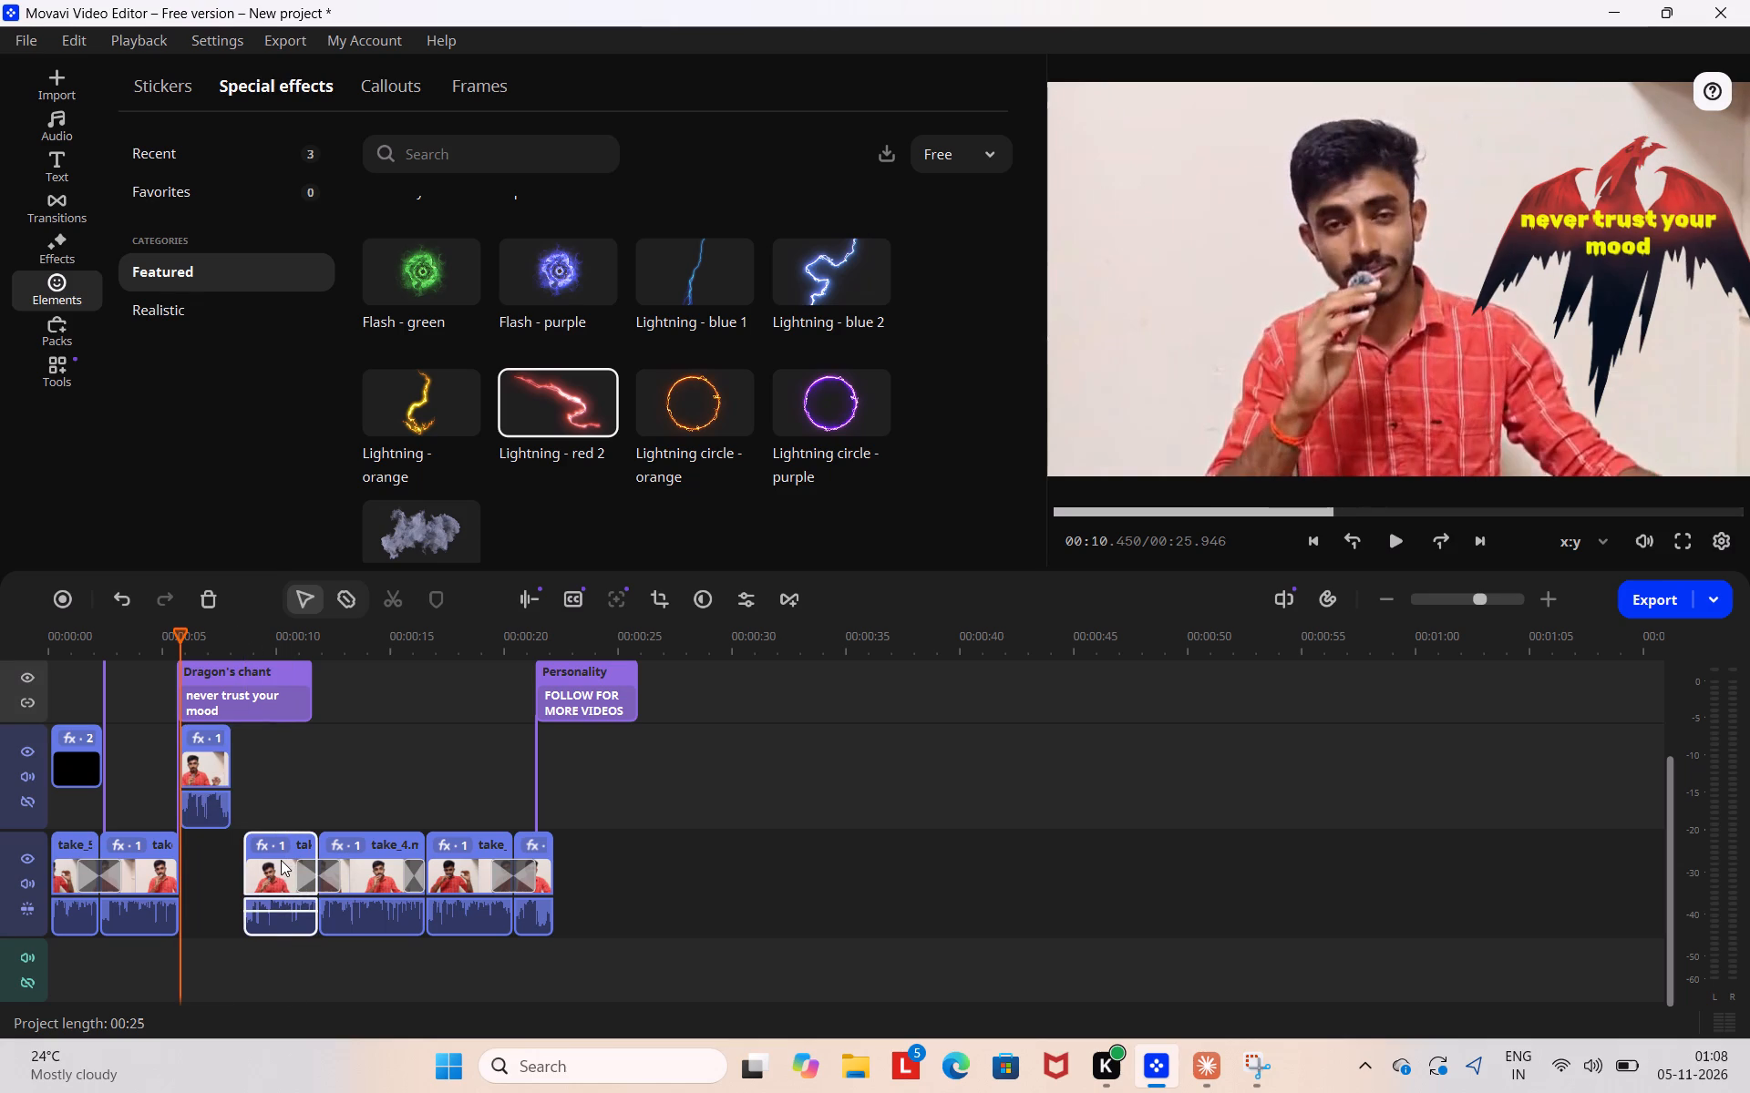
pyautogui.moveTo(281, 860); pyautogui.dragTo(261, 850)
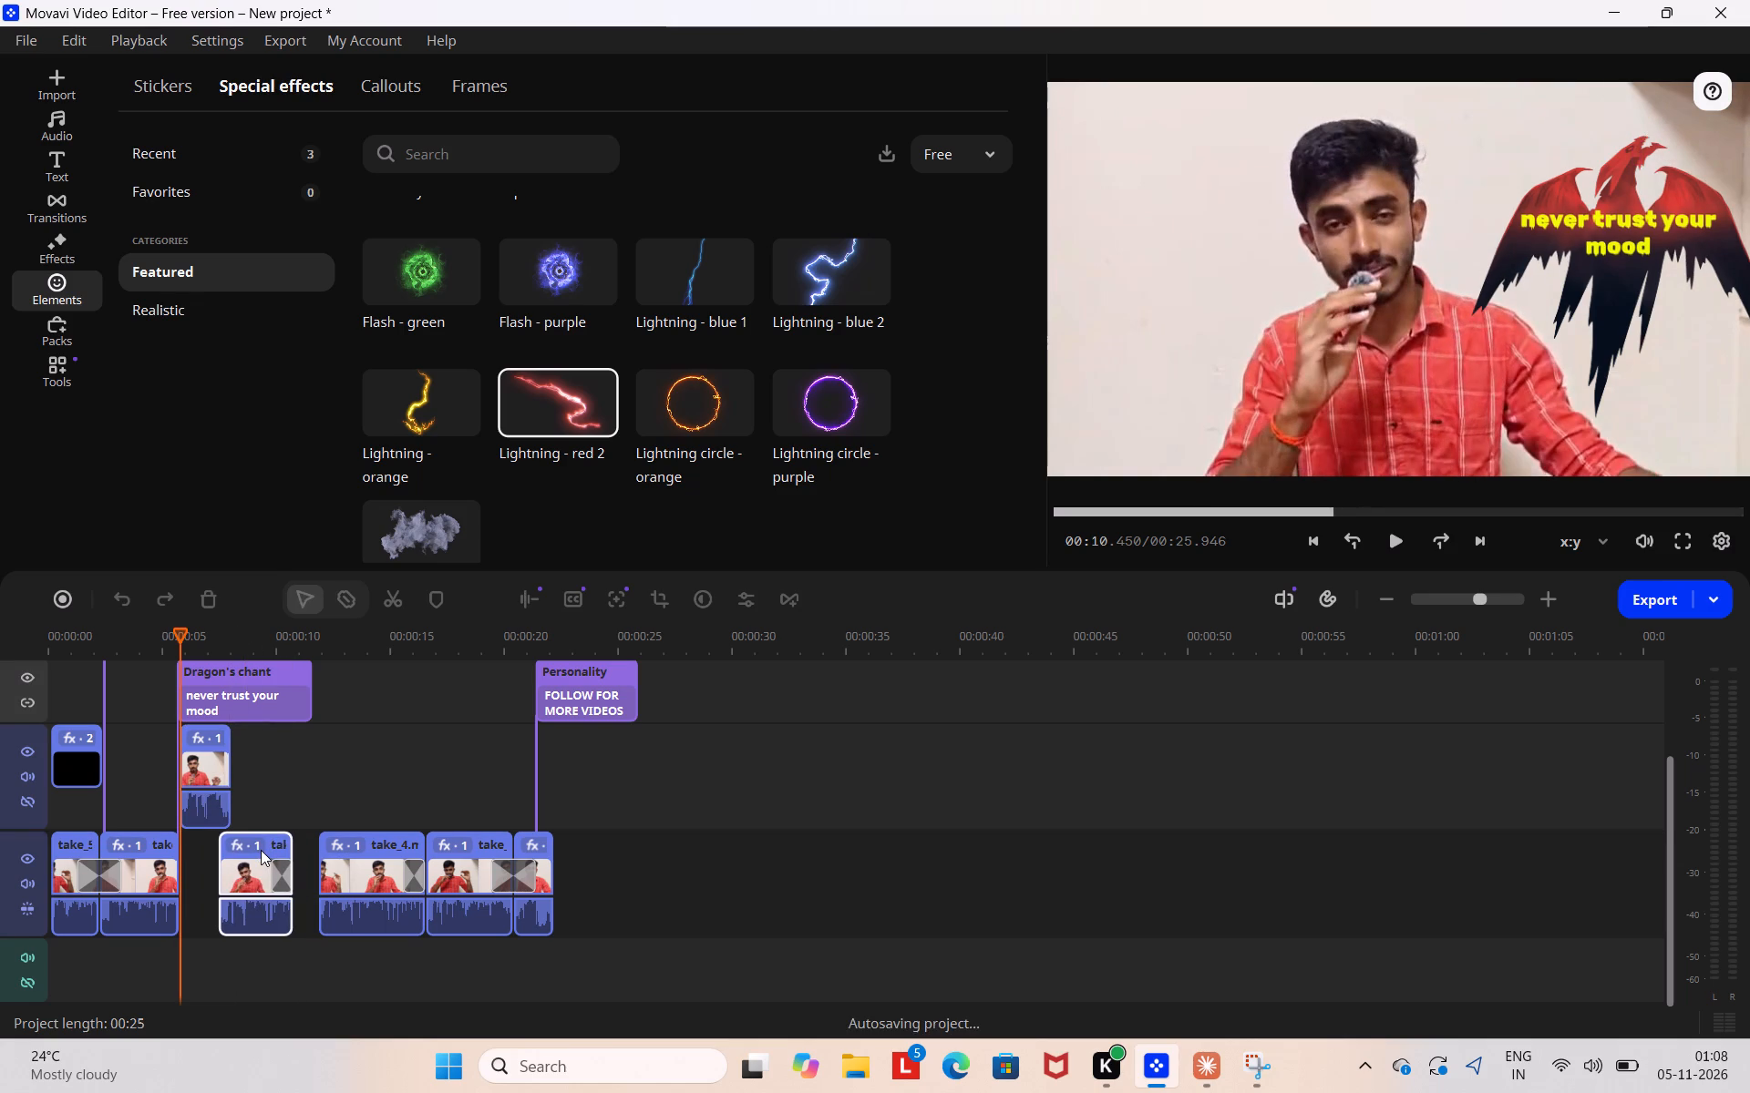
pyautogui.moveTo(261, 850); pyautogui.dragTo(266, 852)
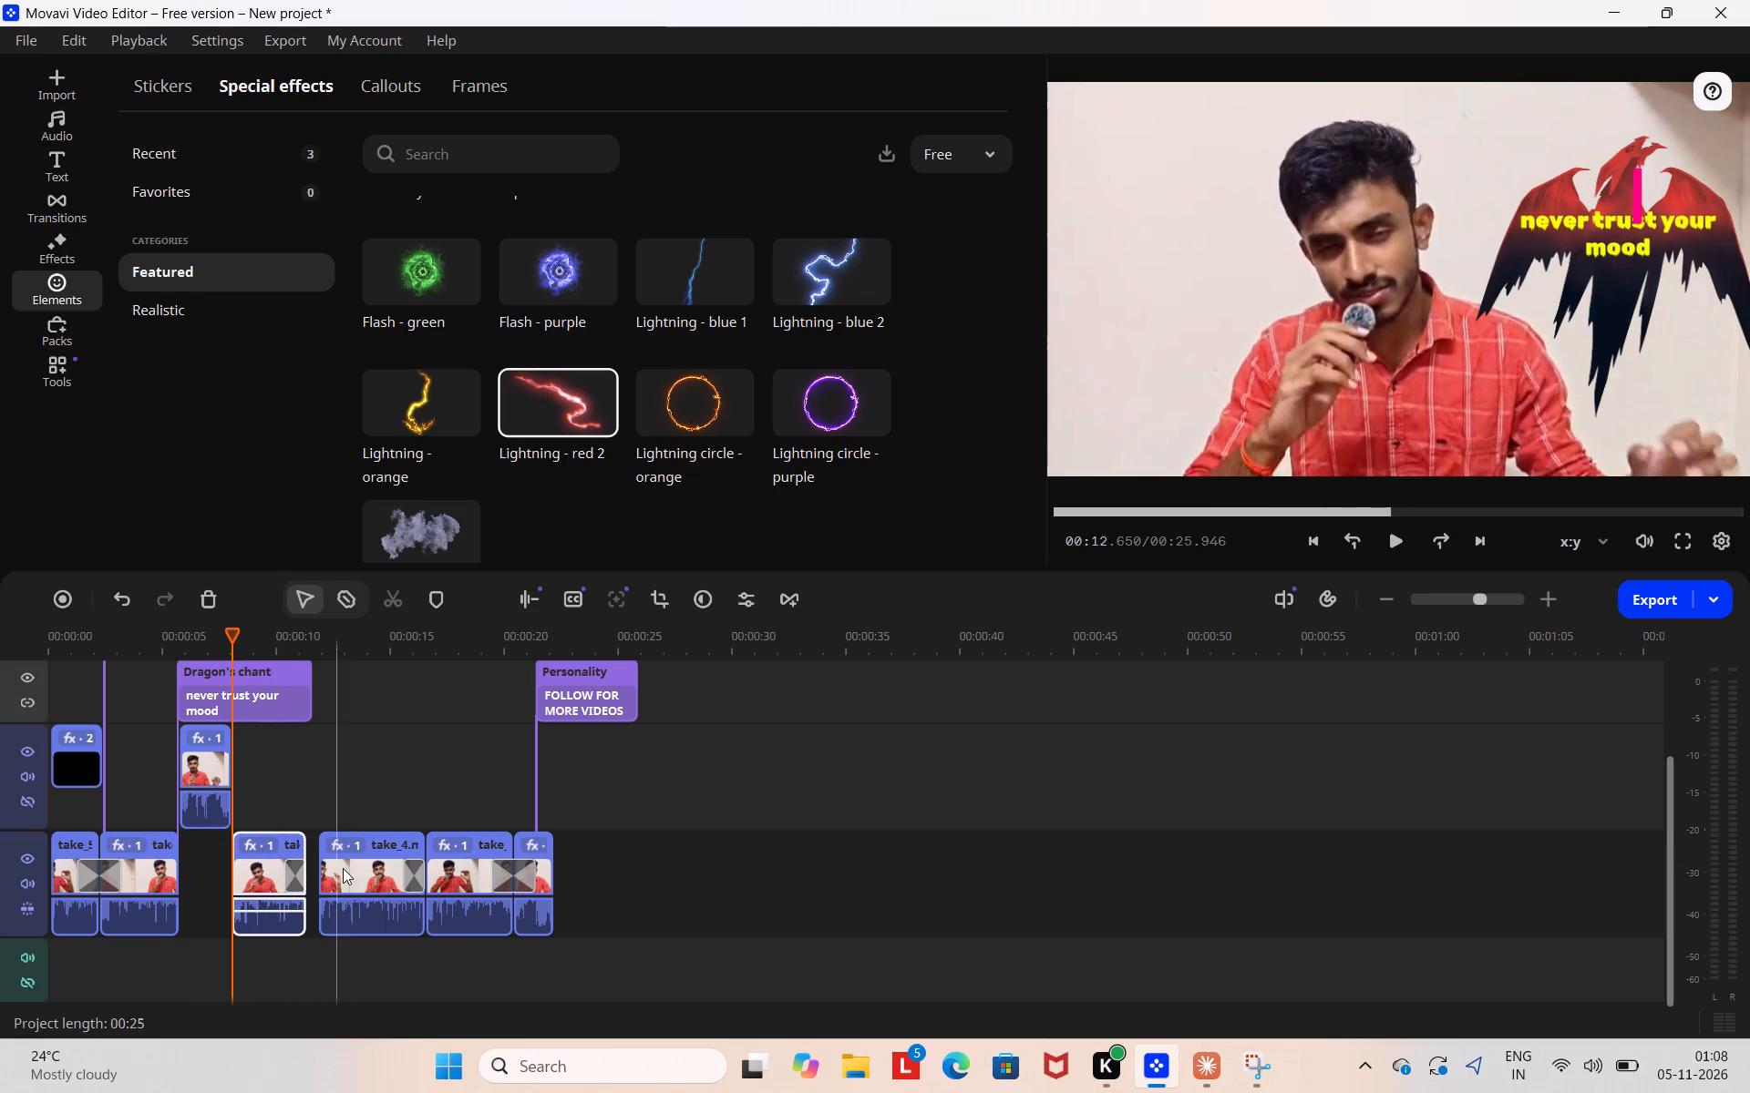
pyautogui.scroll(4, 388, 808)
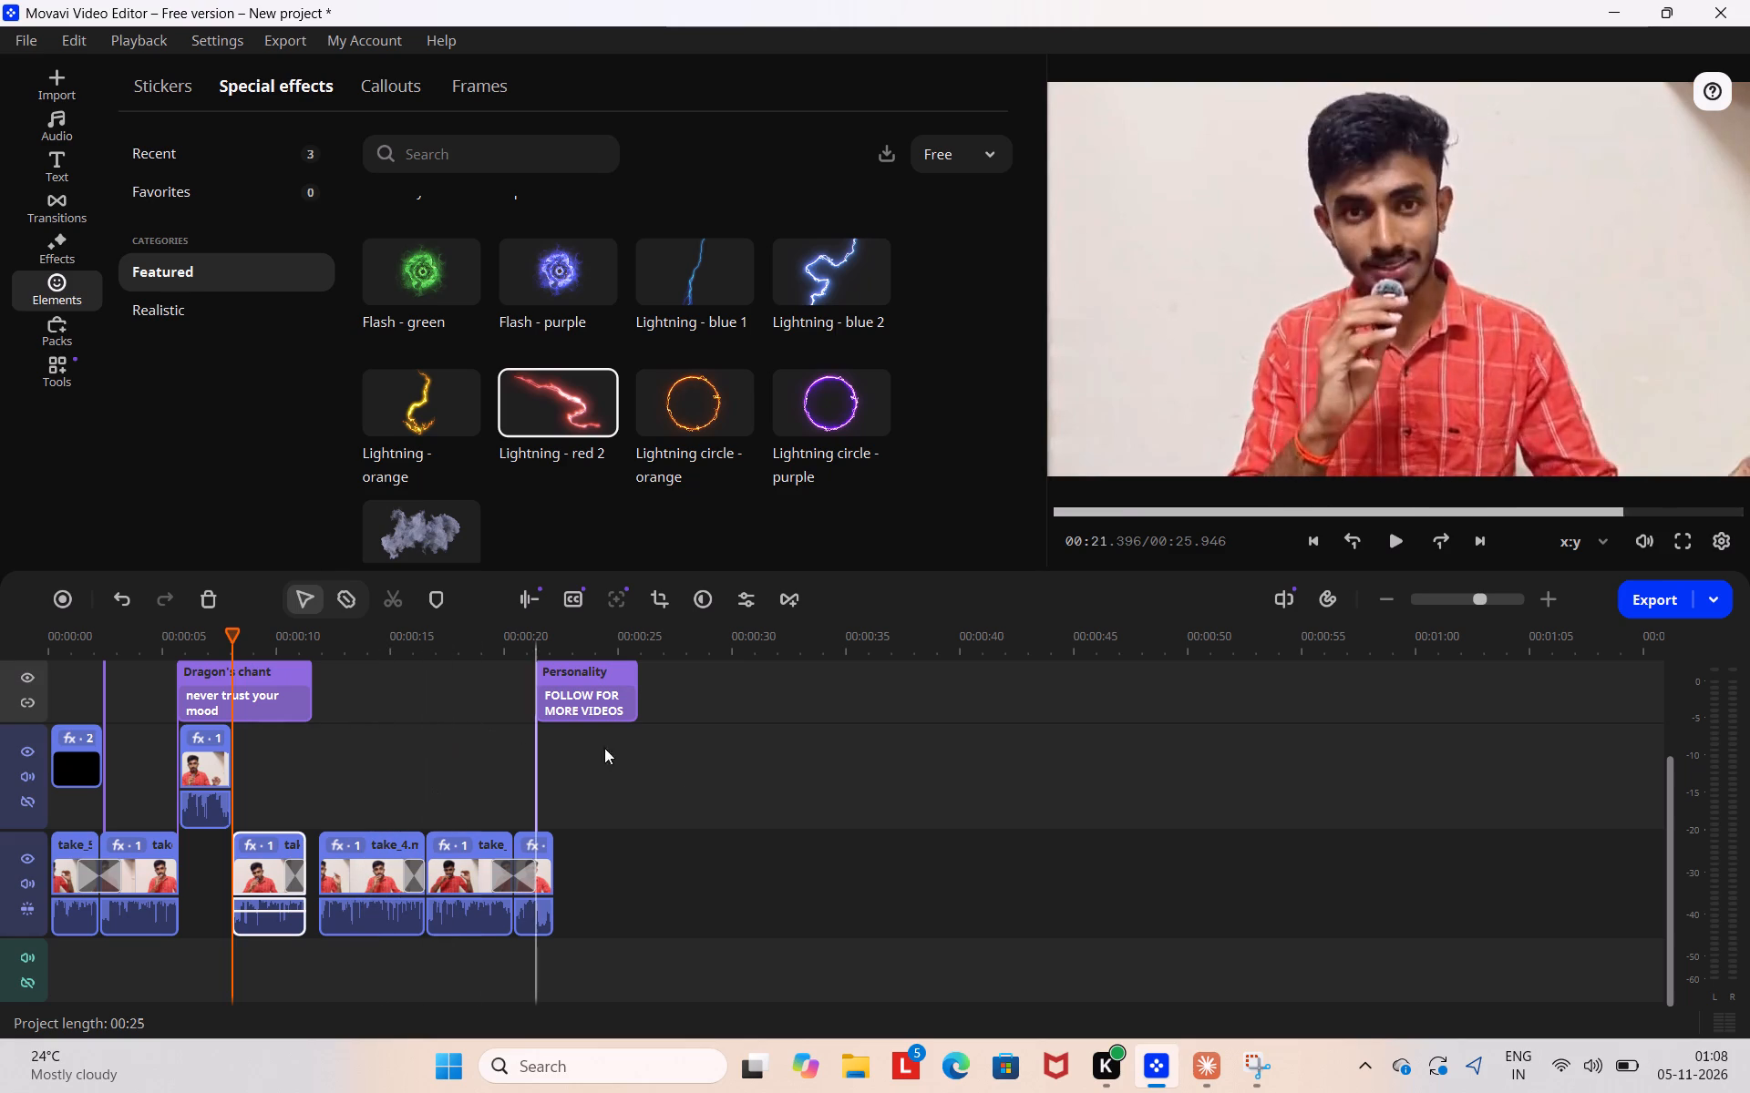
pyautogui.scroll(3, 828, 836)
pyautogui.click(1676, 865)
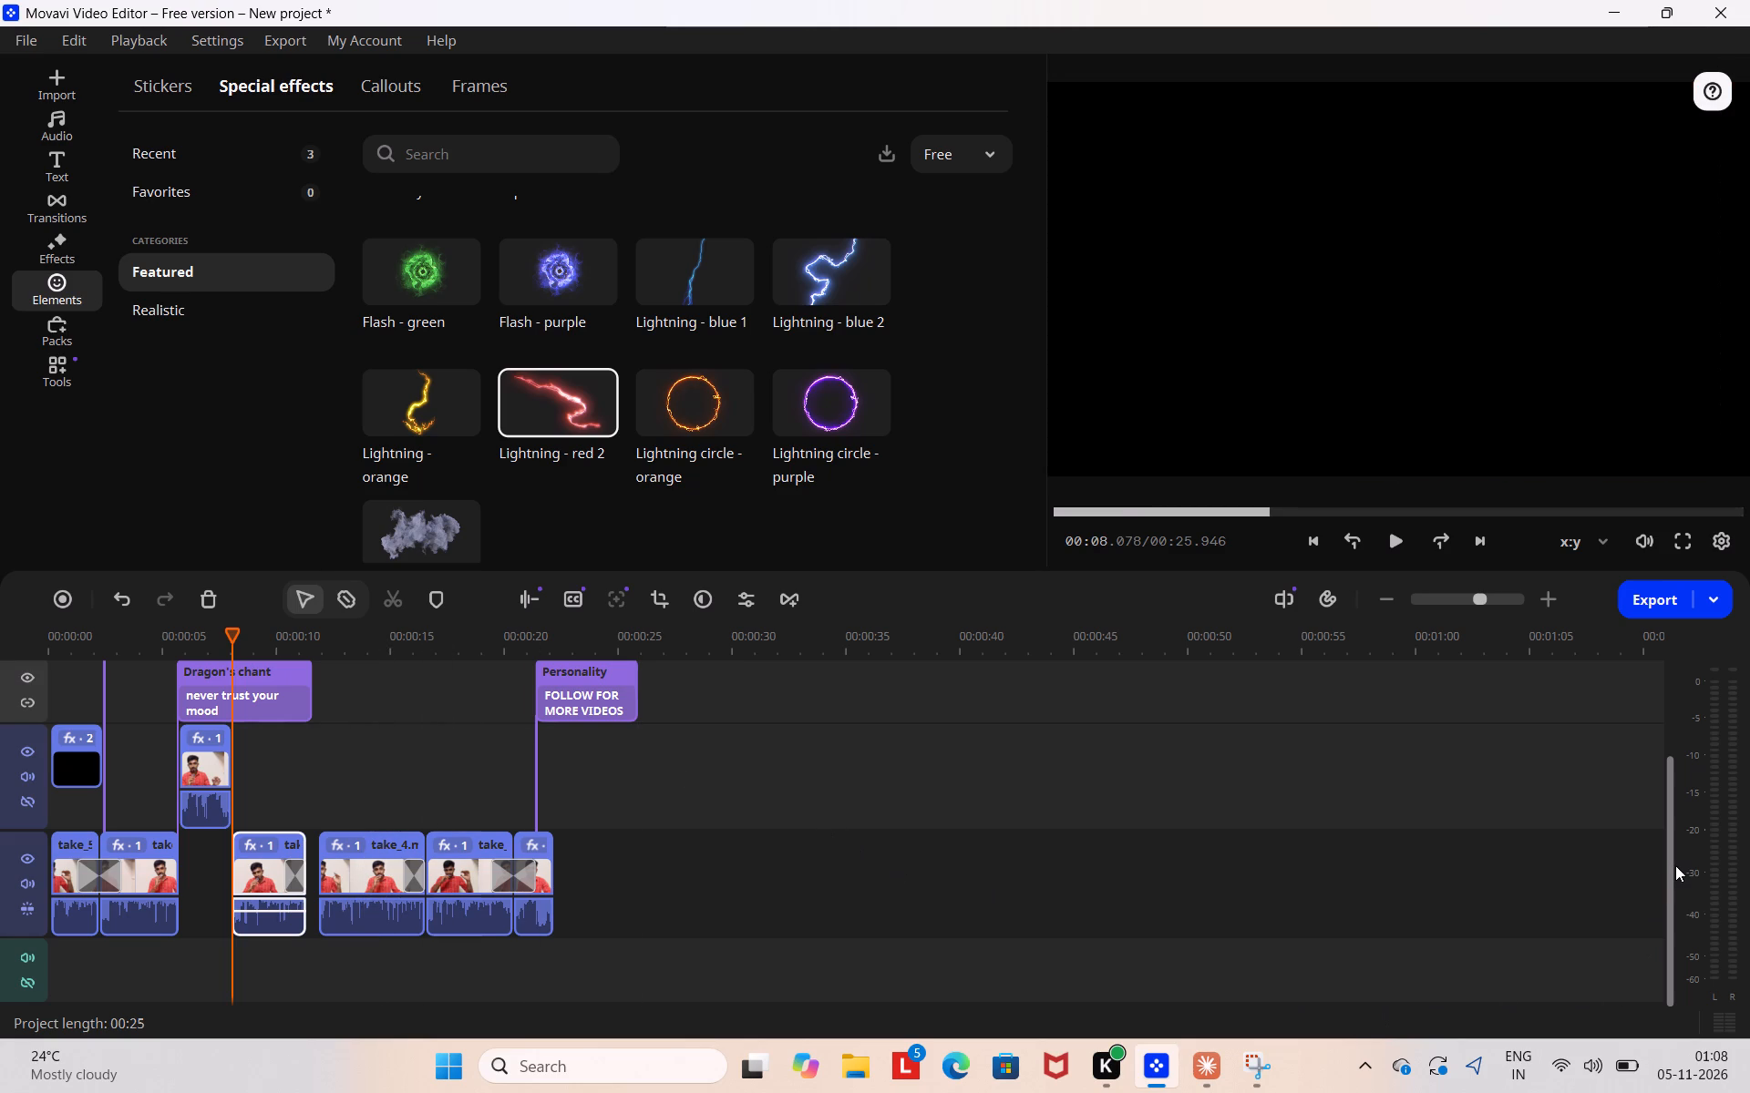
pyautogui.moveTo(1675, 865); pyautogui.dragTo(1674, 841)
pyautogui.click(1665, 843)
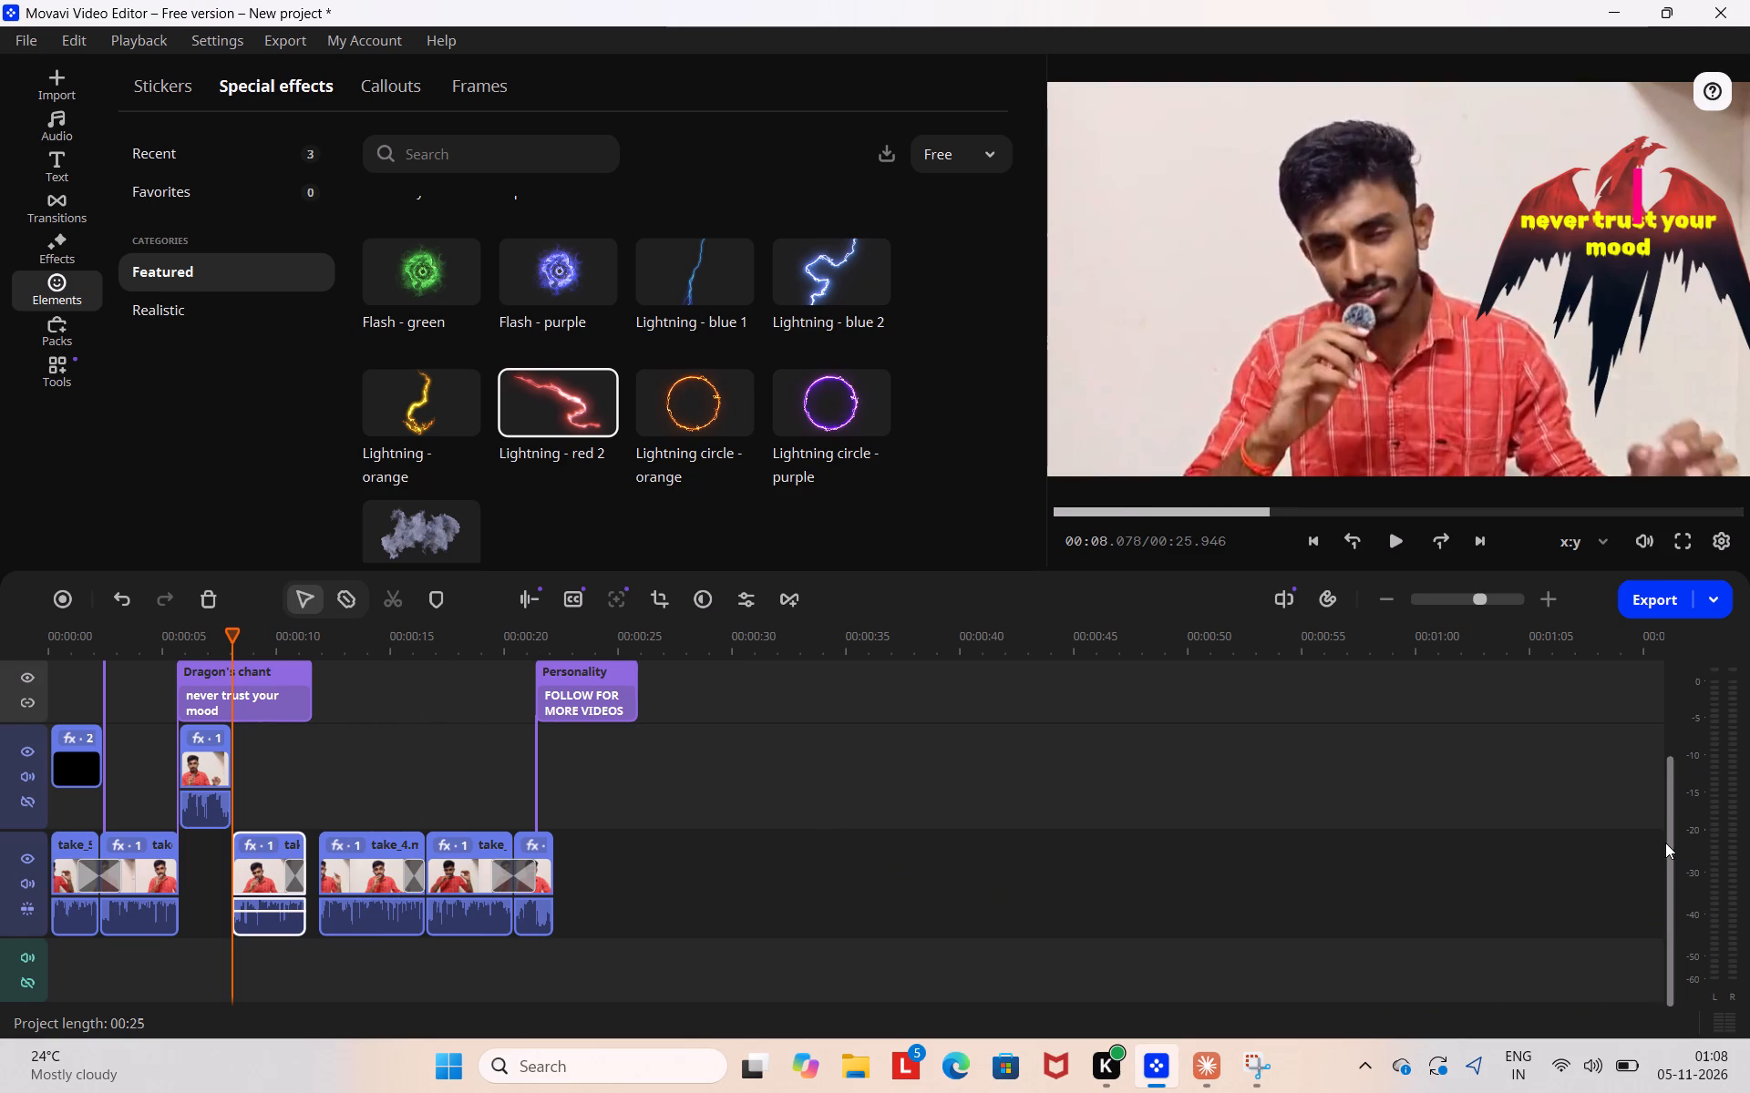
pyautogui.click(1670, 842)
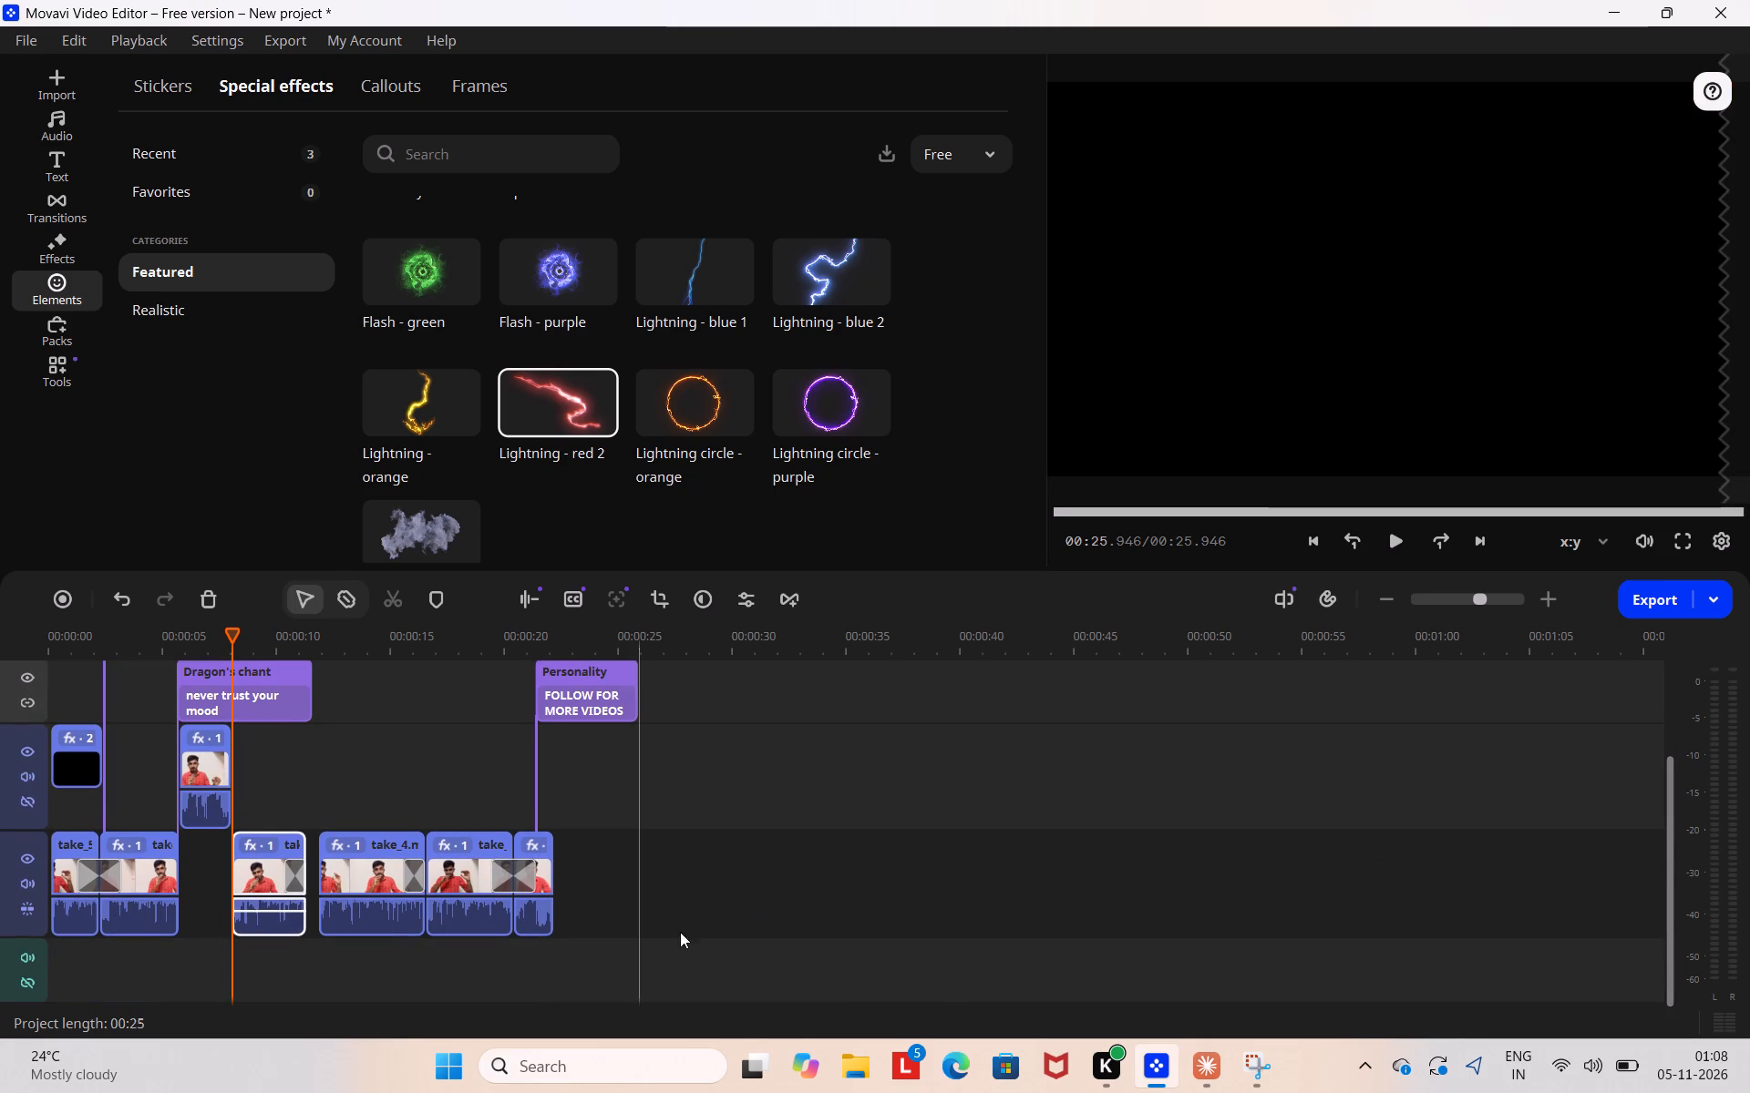
# Move the last three main-track clips earlier one by one so each starts where the previous clip ends, closing the gaps.
pyautogui.moveTo(360, 876); pyautogui.dragTo(345, 879)
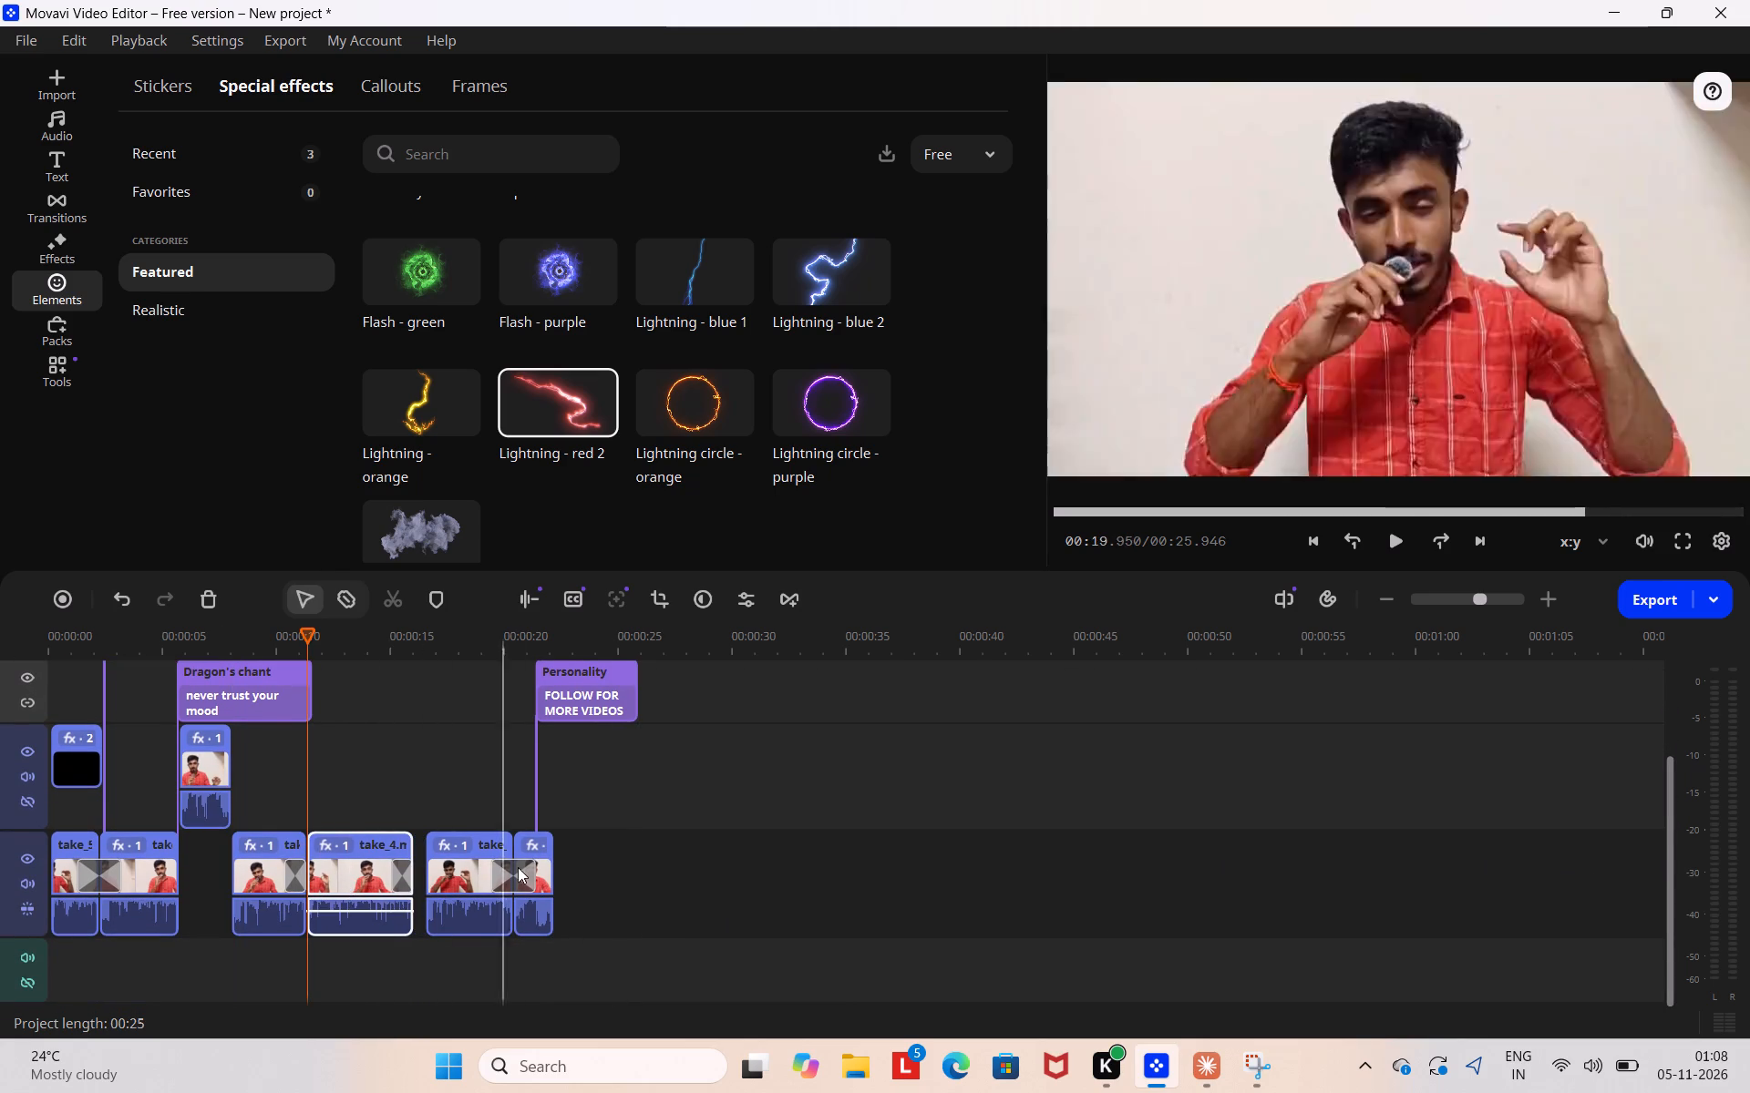
pyautogui.moveTo(467, 870); pyautogui.dragTo(453, 870)
pyautogui.moveTo(535, 874); pyautogui.dragTo(522, 877)
pyautogui.scroll(7, 690, 833)
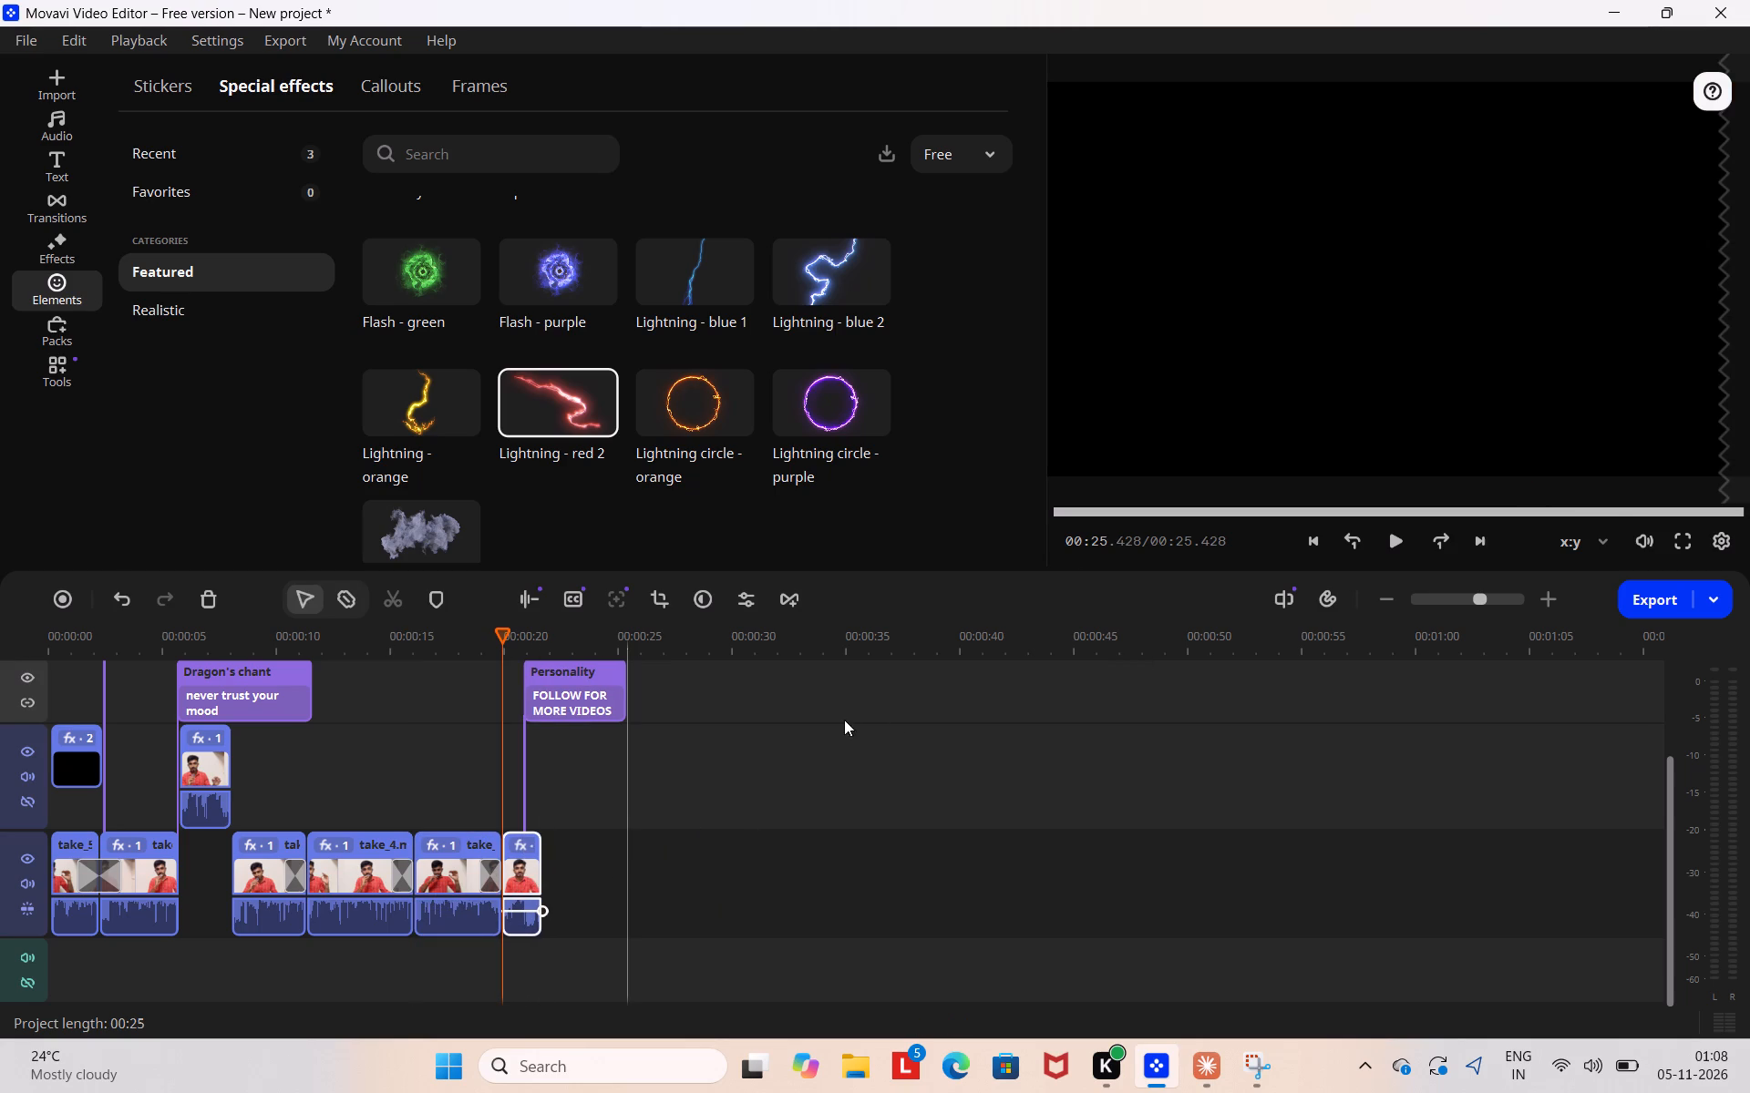
# Play the video from the start to check how the clips follow one another.
pyautogui.moveTo(1594, 516); pyautogui.dragTo(941, 556)
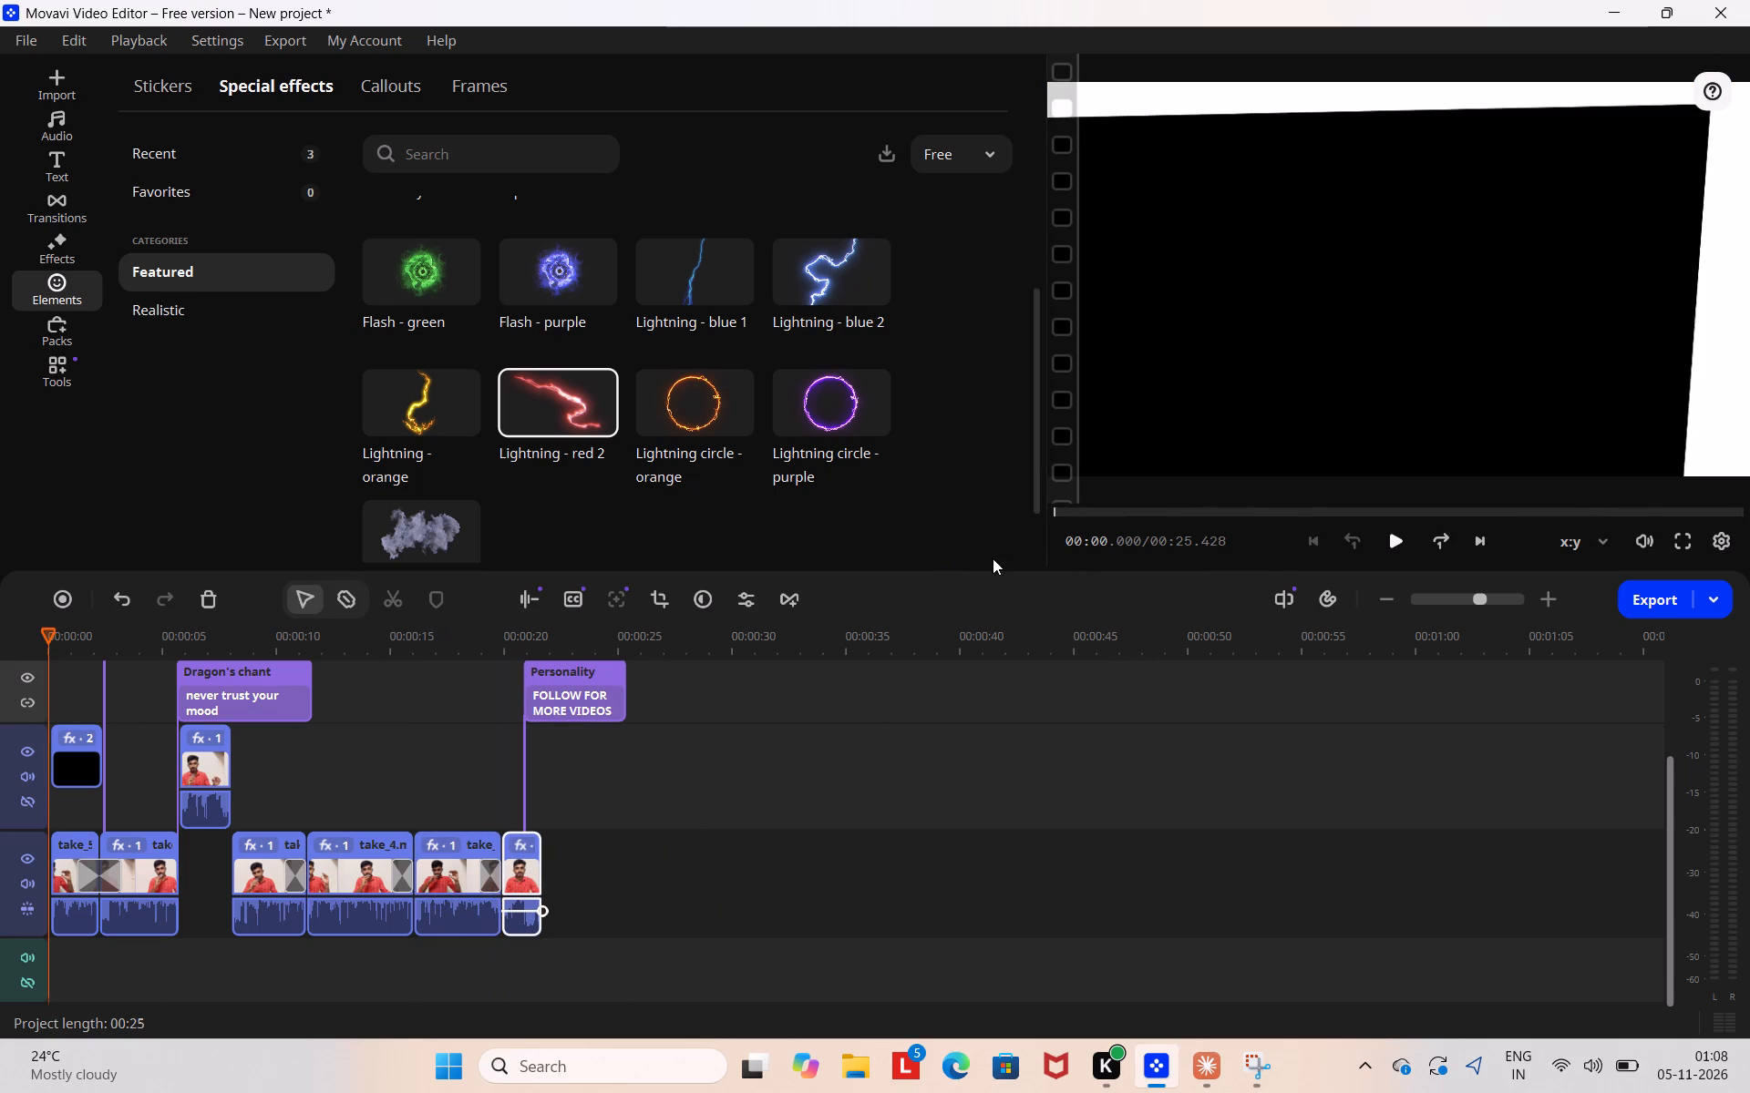
pyautogui.click(1402, 548)
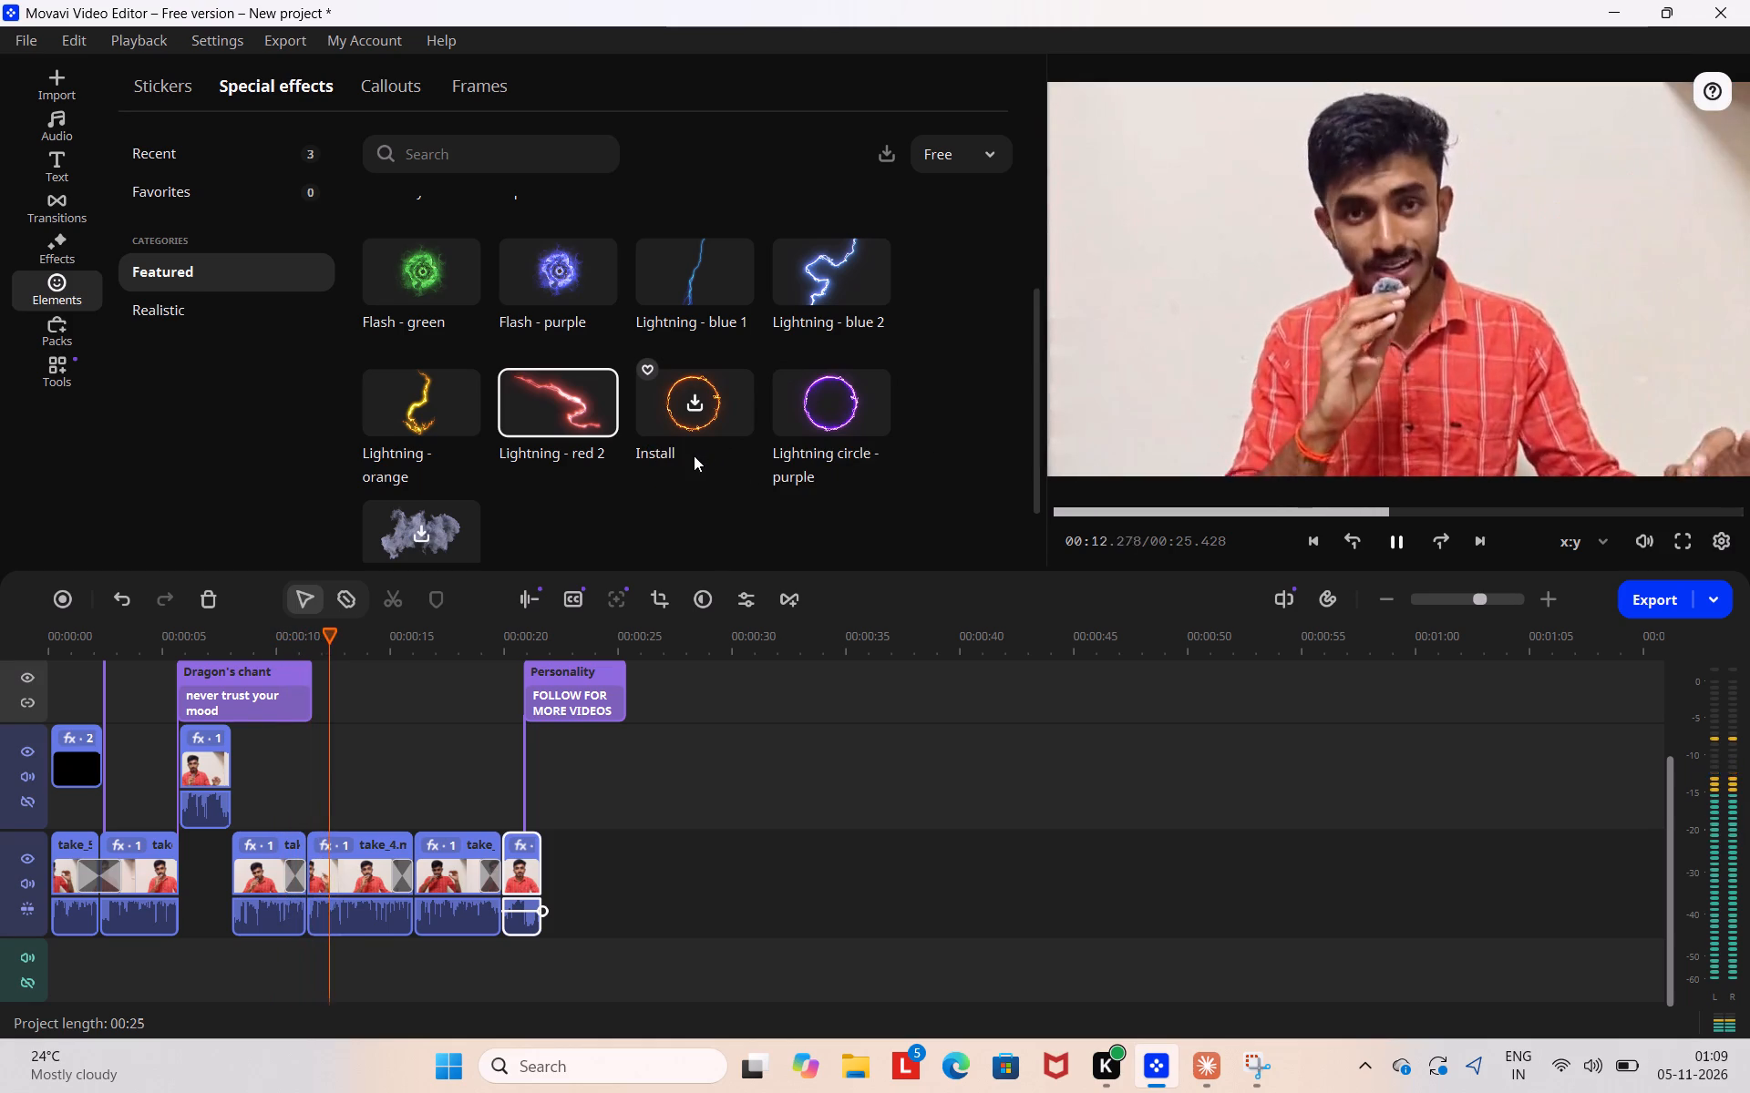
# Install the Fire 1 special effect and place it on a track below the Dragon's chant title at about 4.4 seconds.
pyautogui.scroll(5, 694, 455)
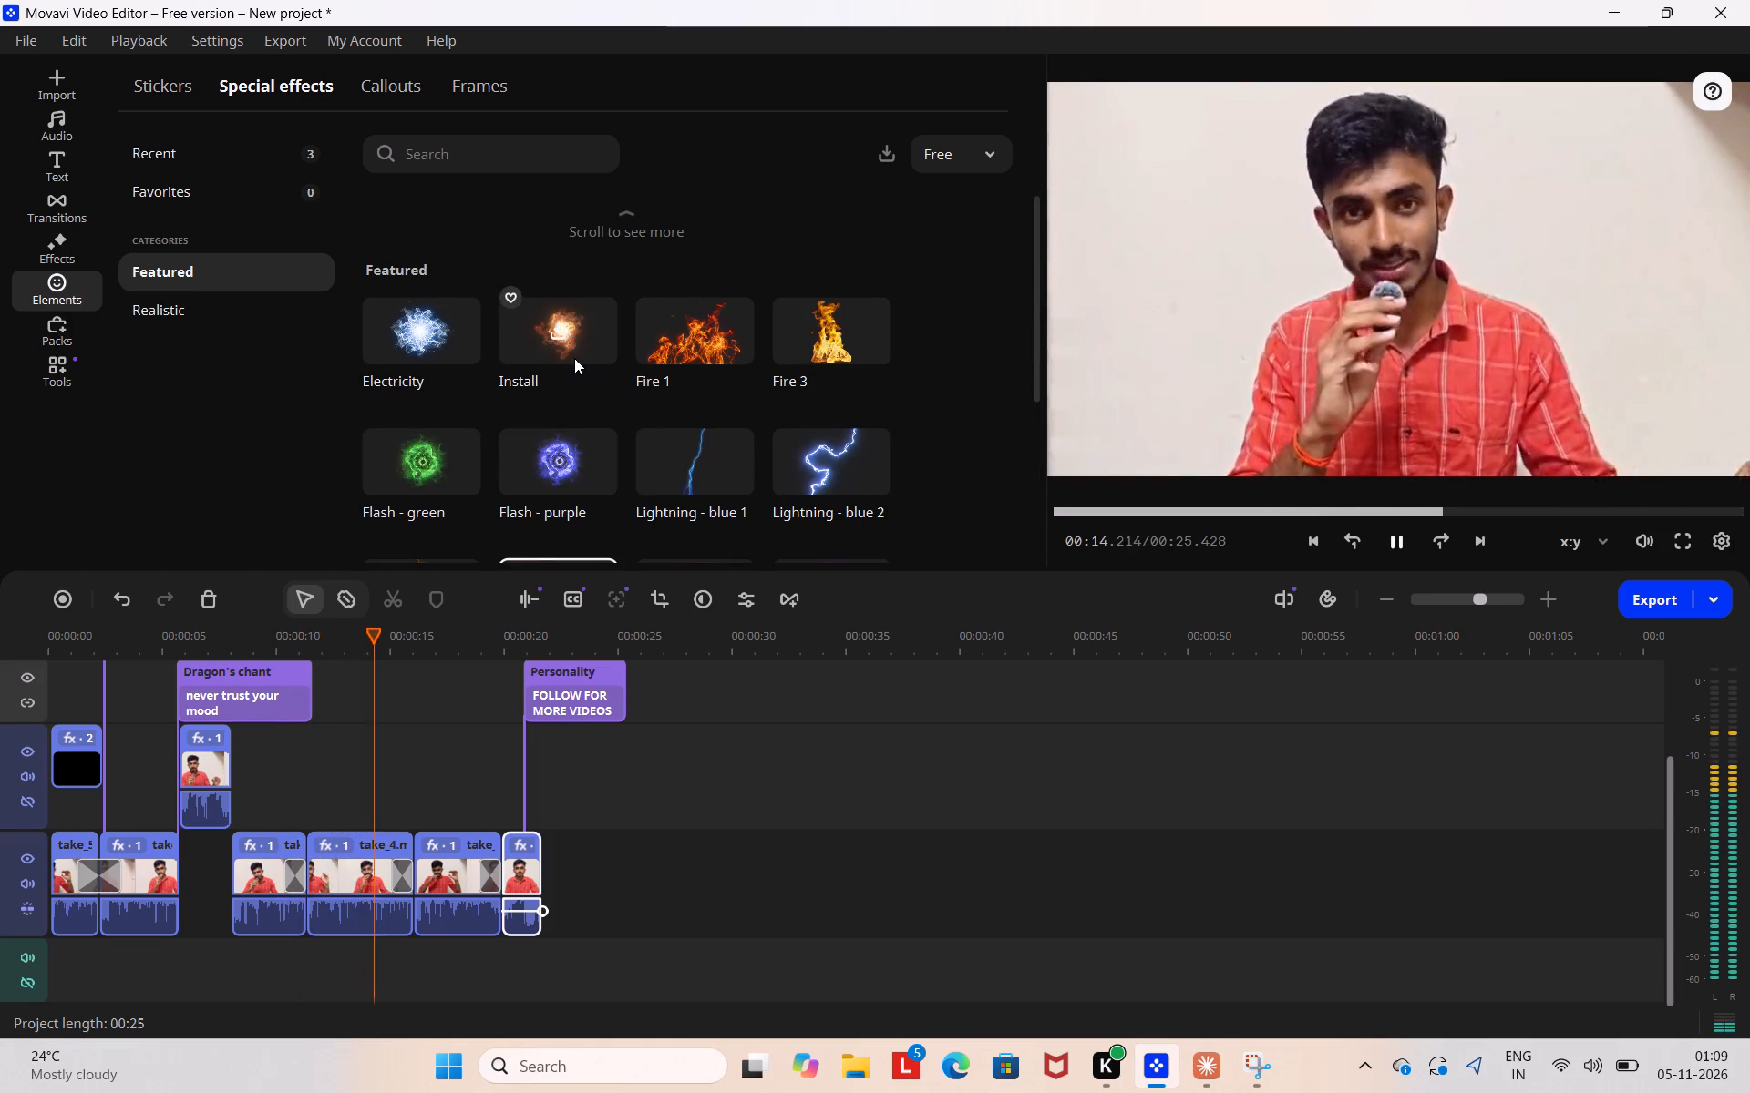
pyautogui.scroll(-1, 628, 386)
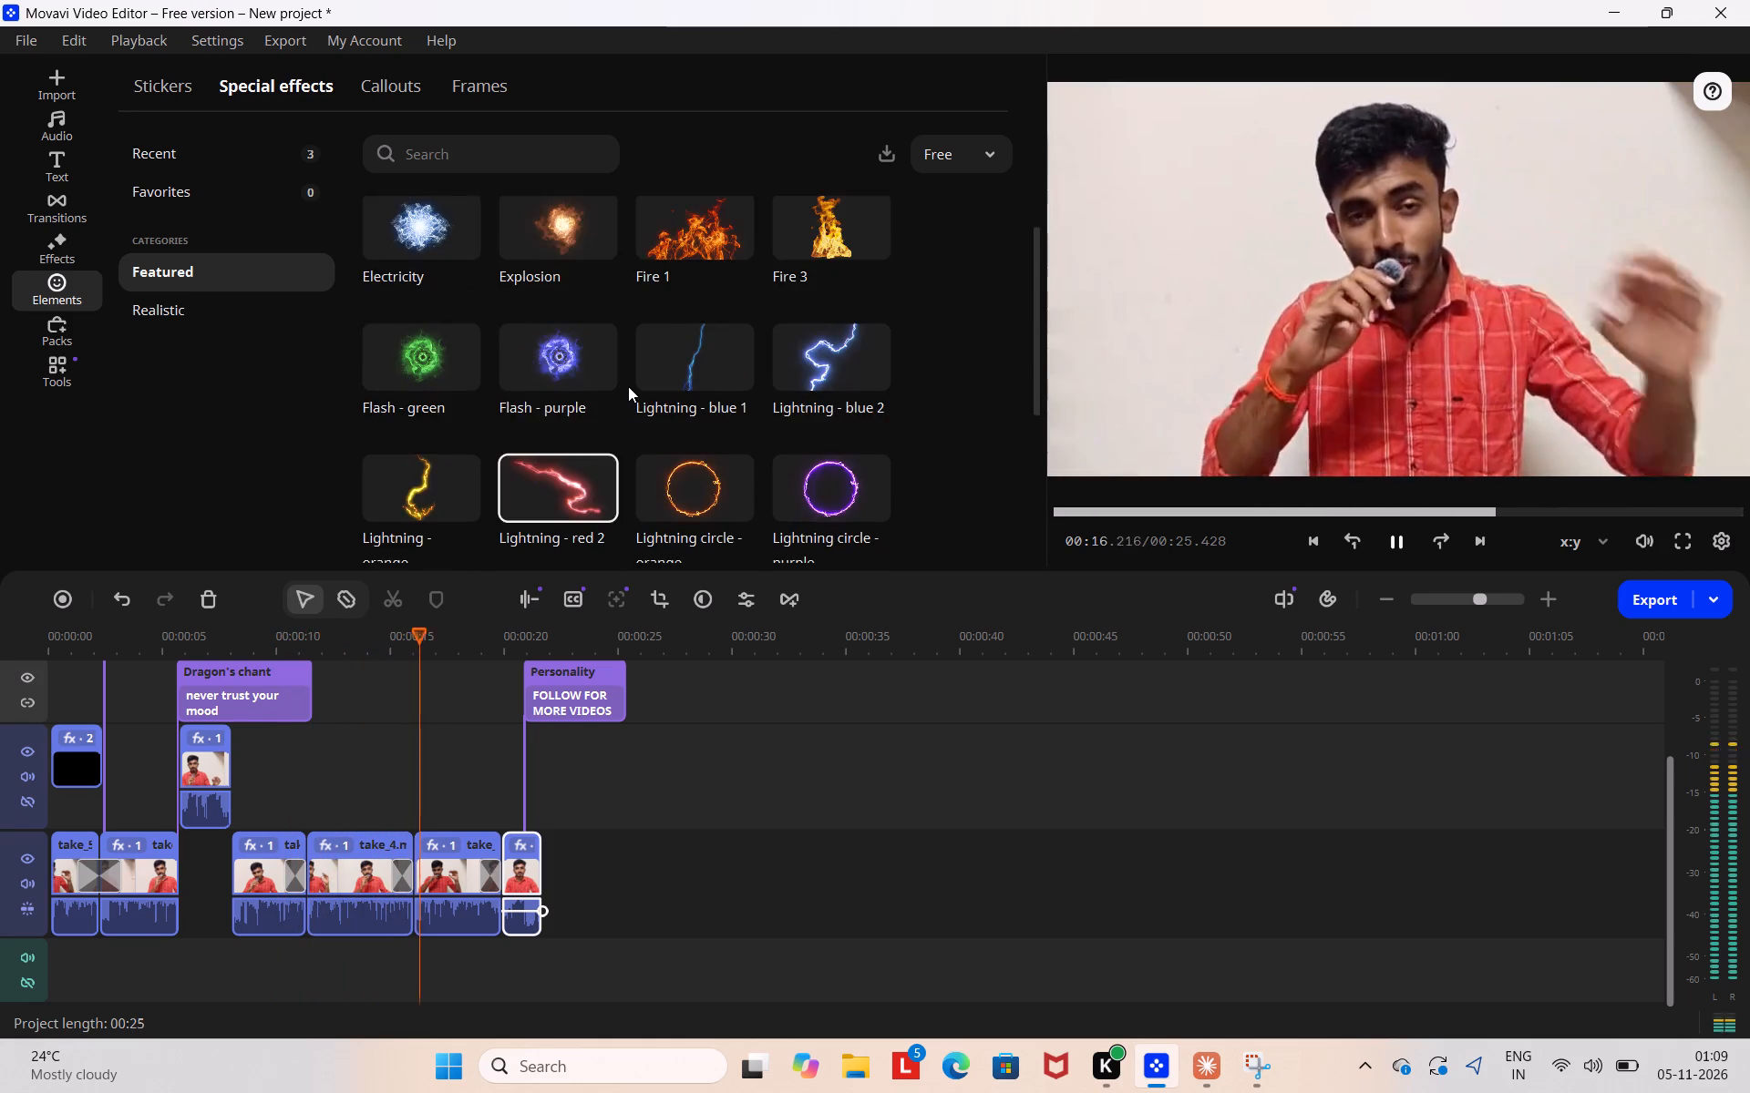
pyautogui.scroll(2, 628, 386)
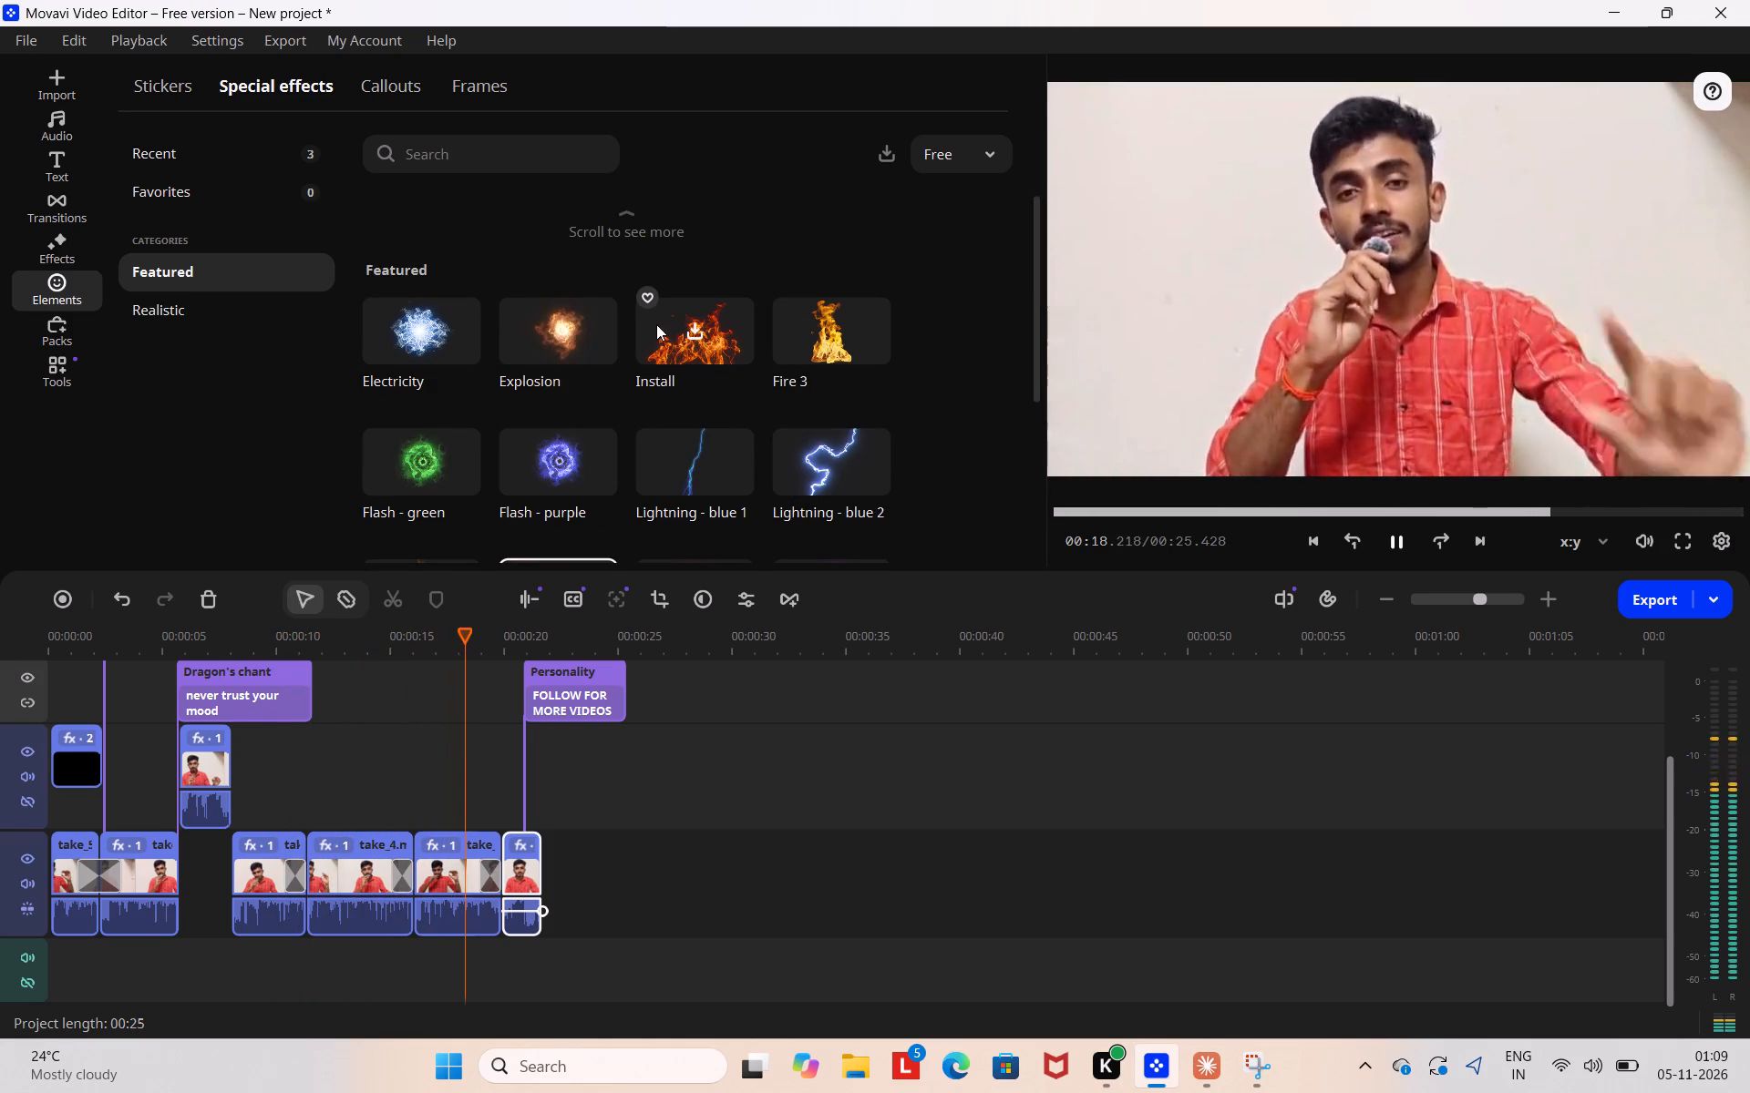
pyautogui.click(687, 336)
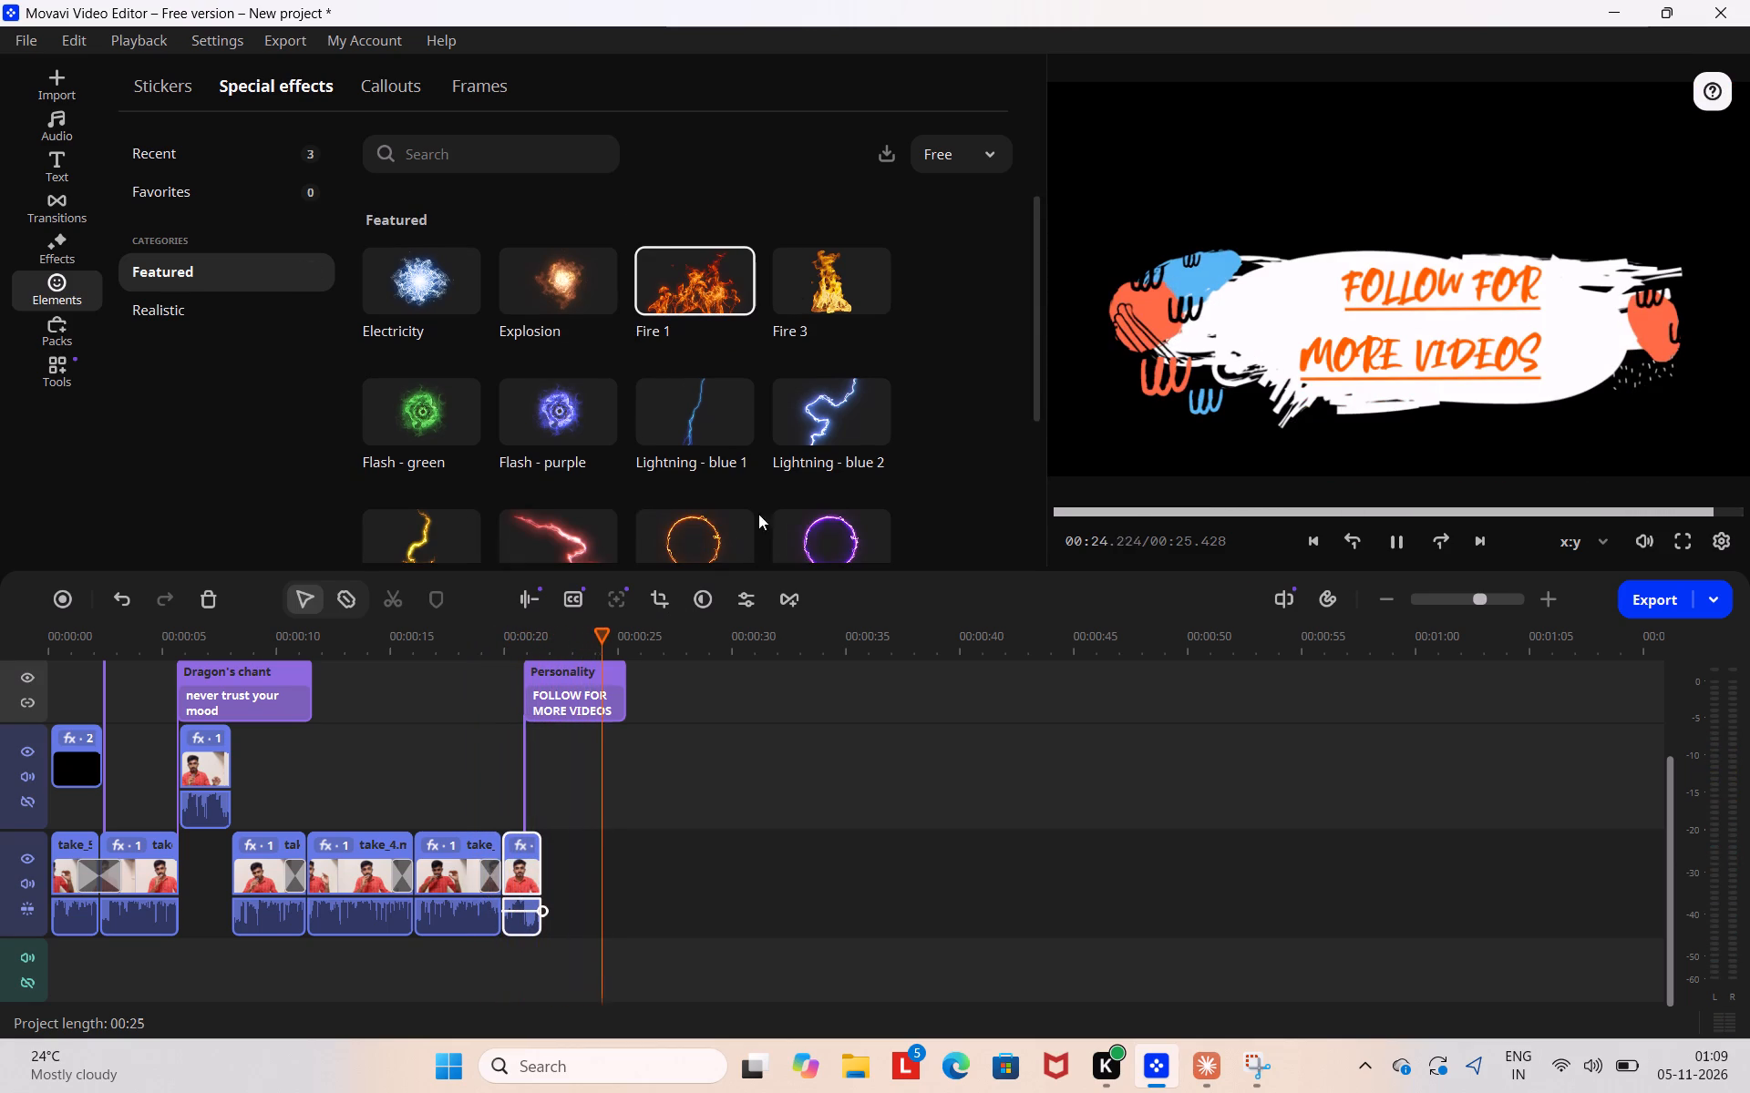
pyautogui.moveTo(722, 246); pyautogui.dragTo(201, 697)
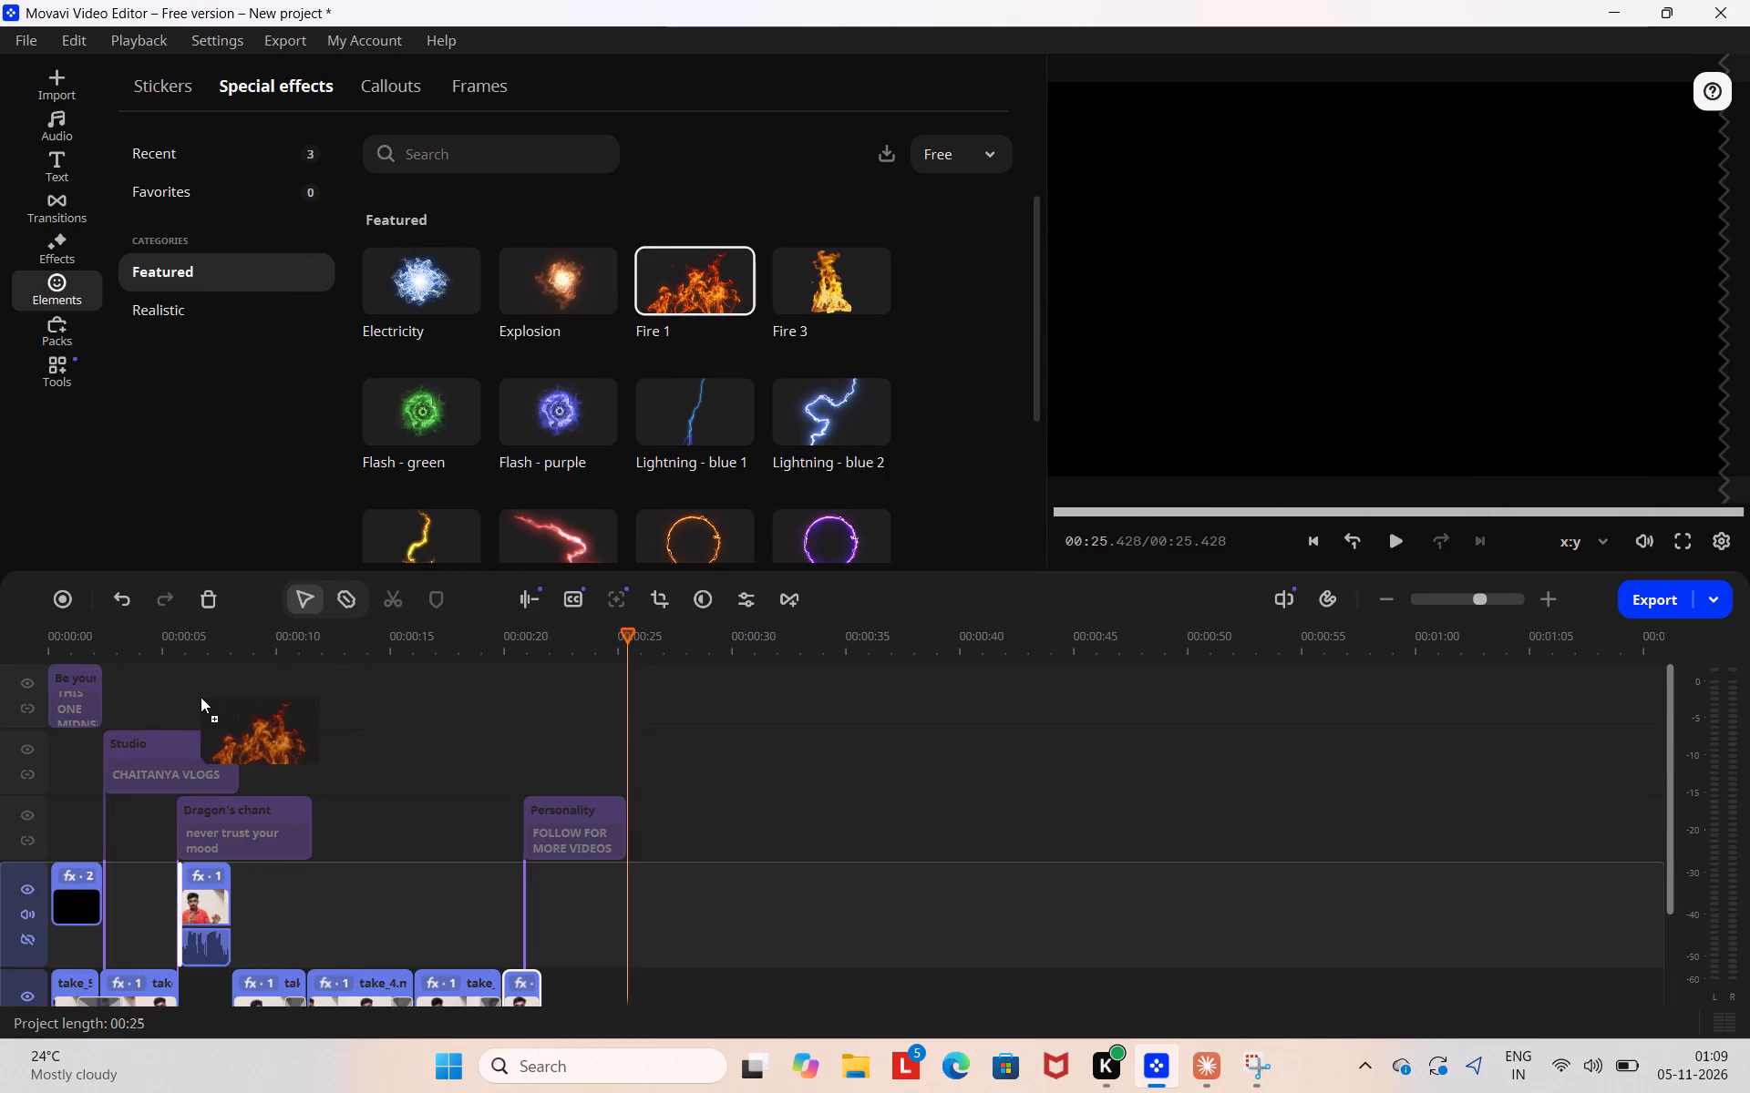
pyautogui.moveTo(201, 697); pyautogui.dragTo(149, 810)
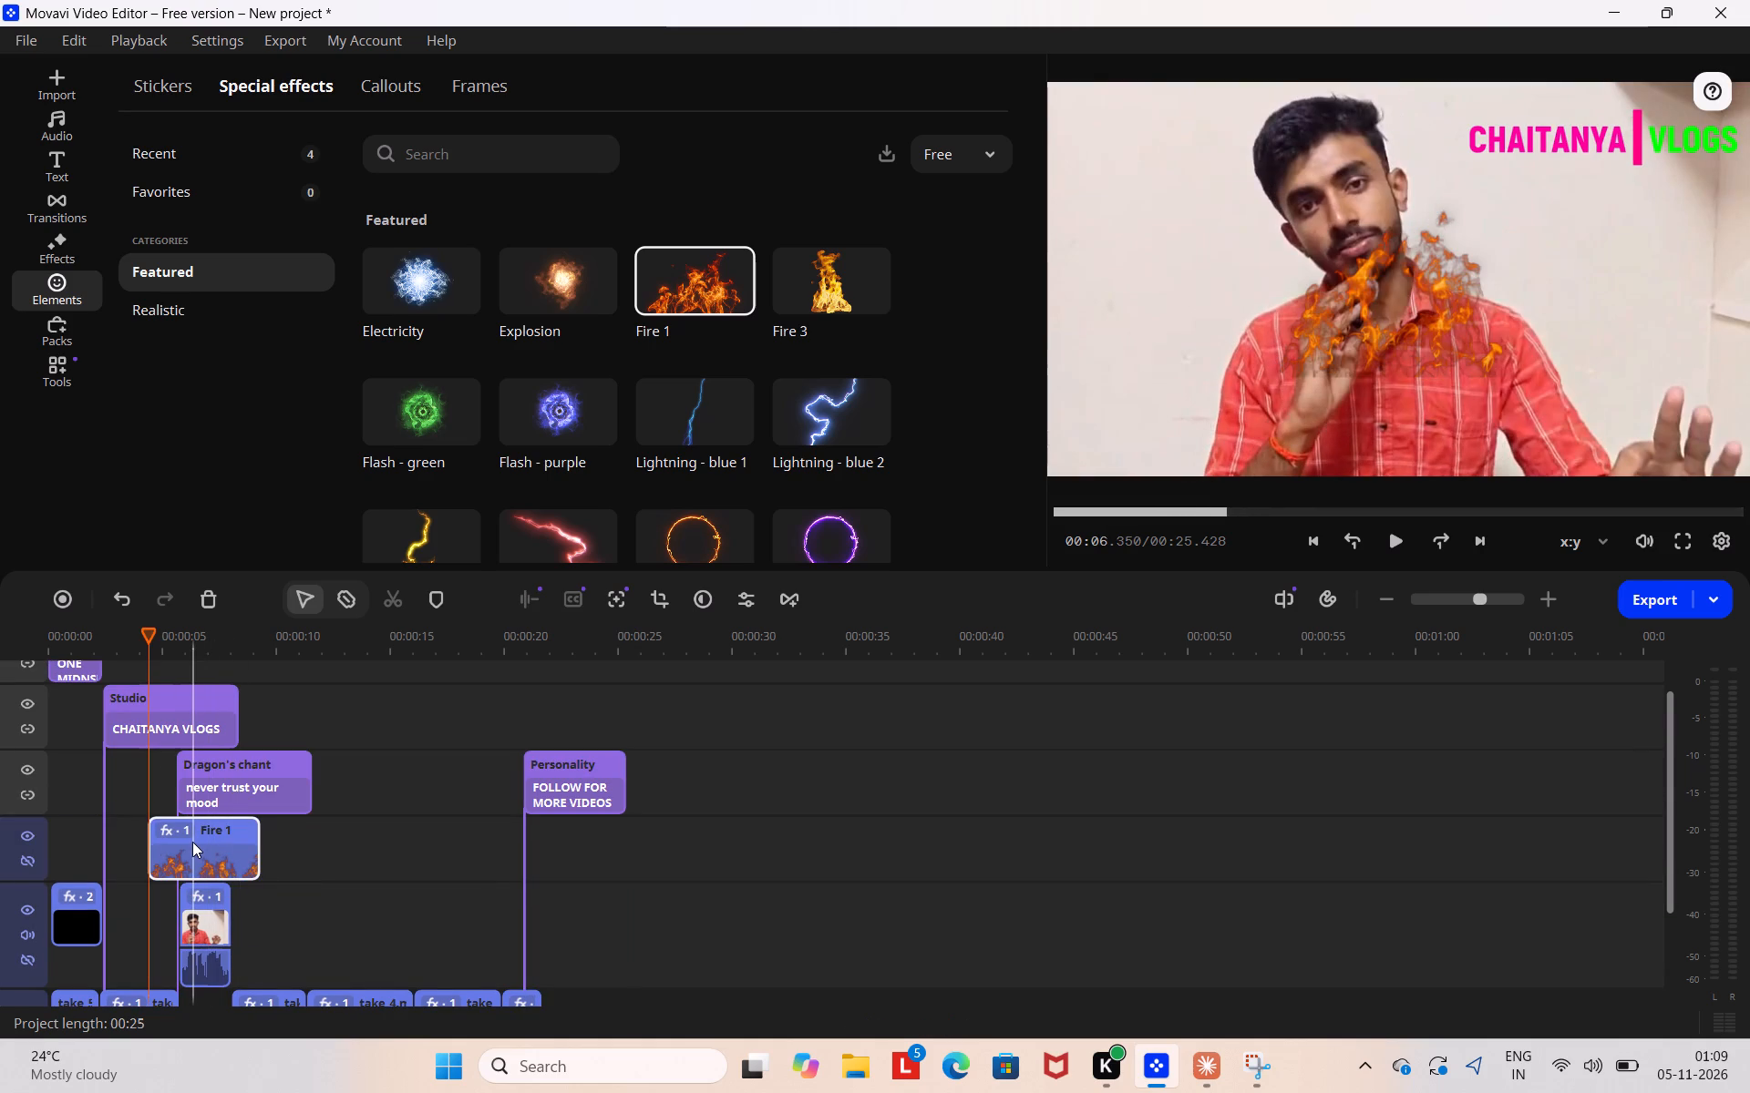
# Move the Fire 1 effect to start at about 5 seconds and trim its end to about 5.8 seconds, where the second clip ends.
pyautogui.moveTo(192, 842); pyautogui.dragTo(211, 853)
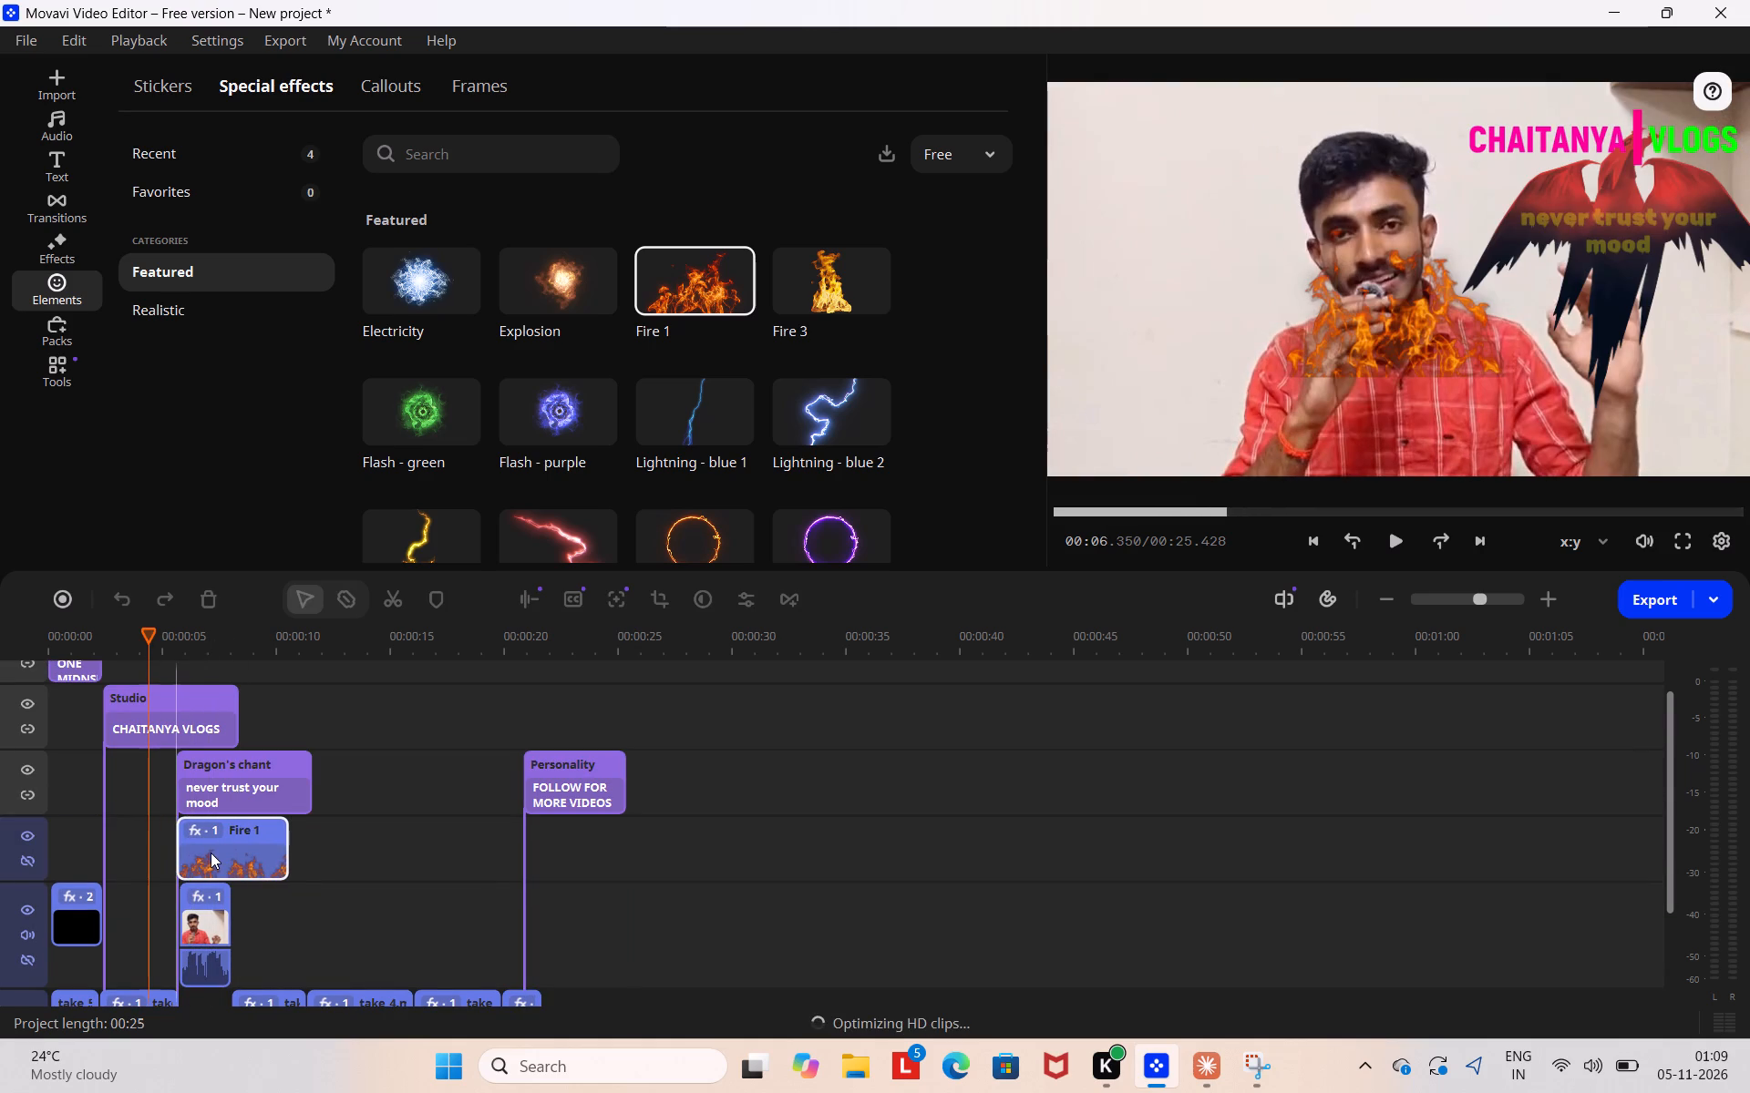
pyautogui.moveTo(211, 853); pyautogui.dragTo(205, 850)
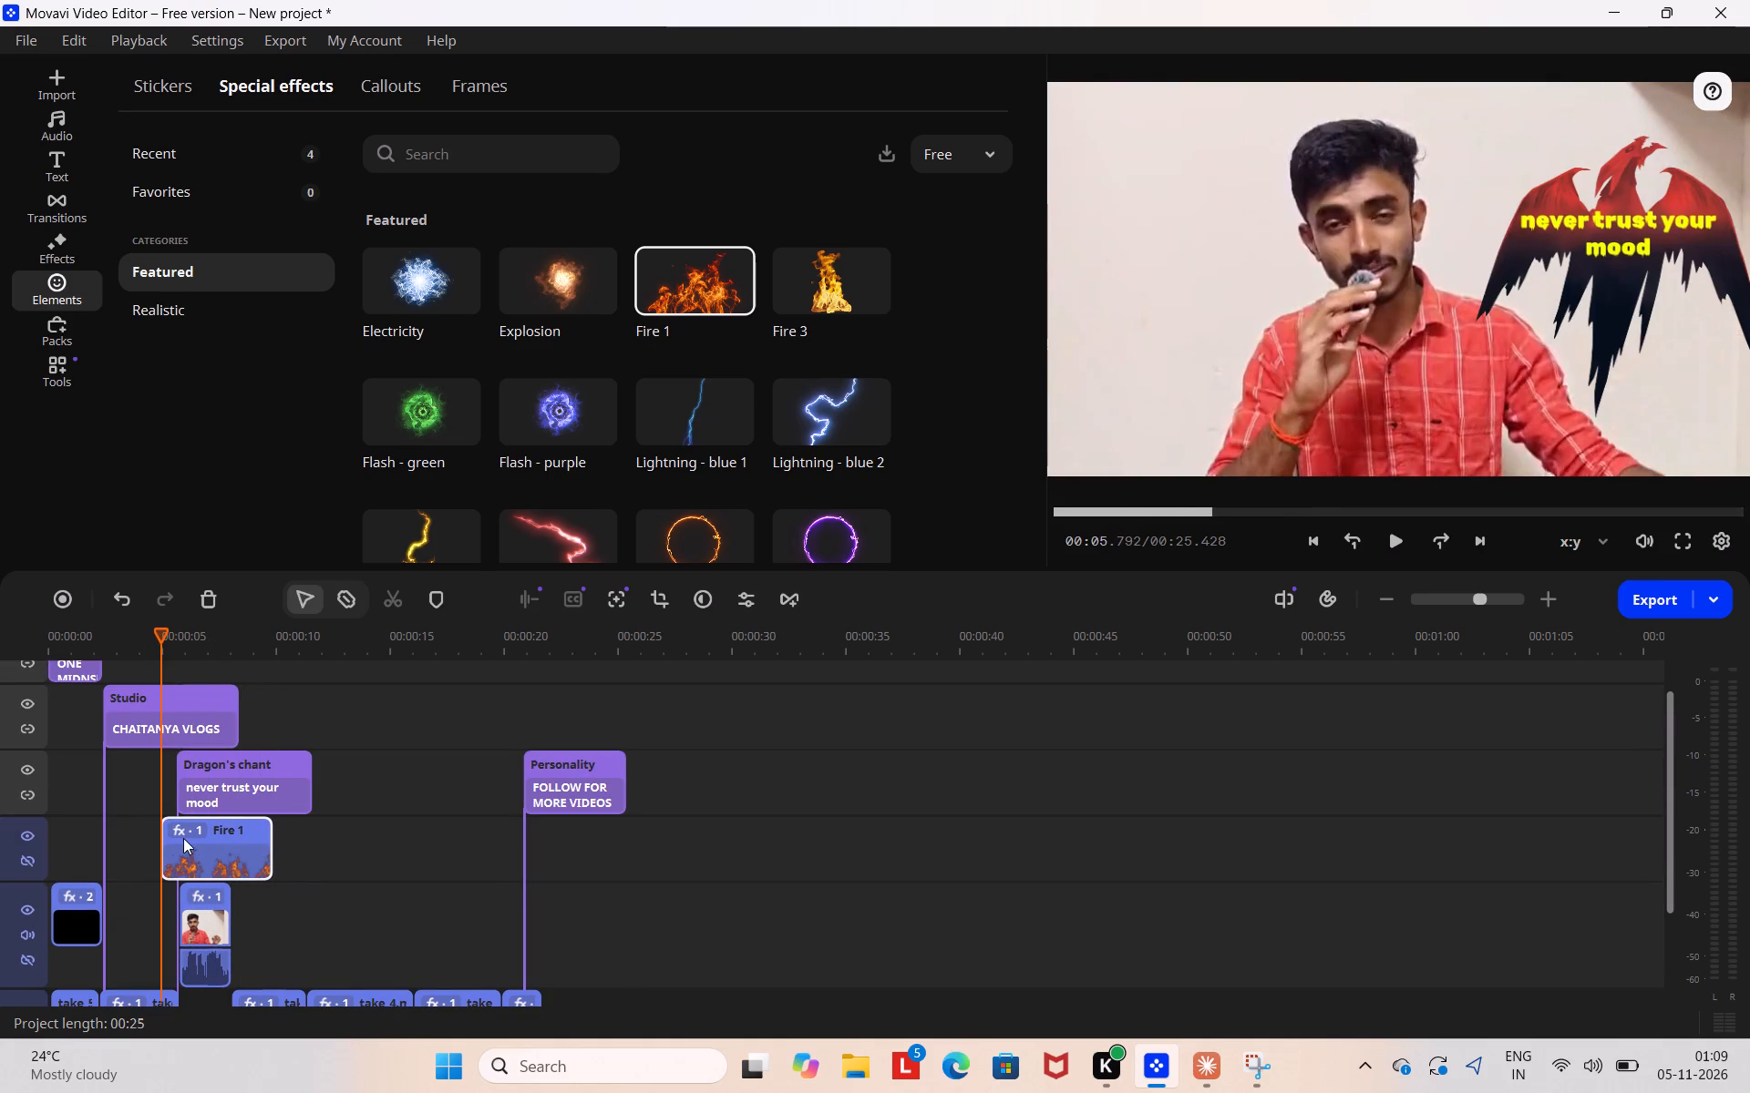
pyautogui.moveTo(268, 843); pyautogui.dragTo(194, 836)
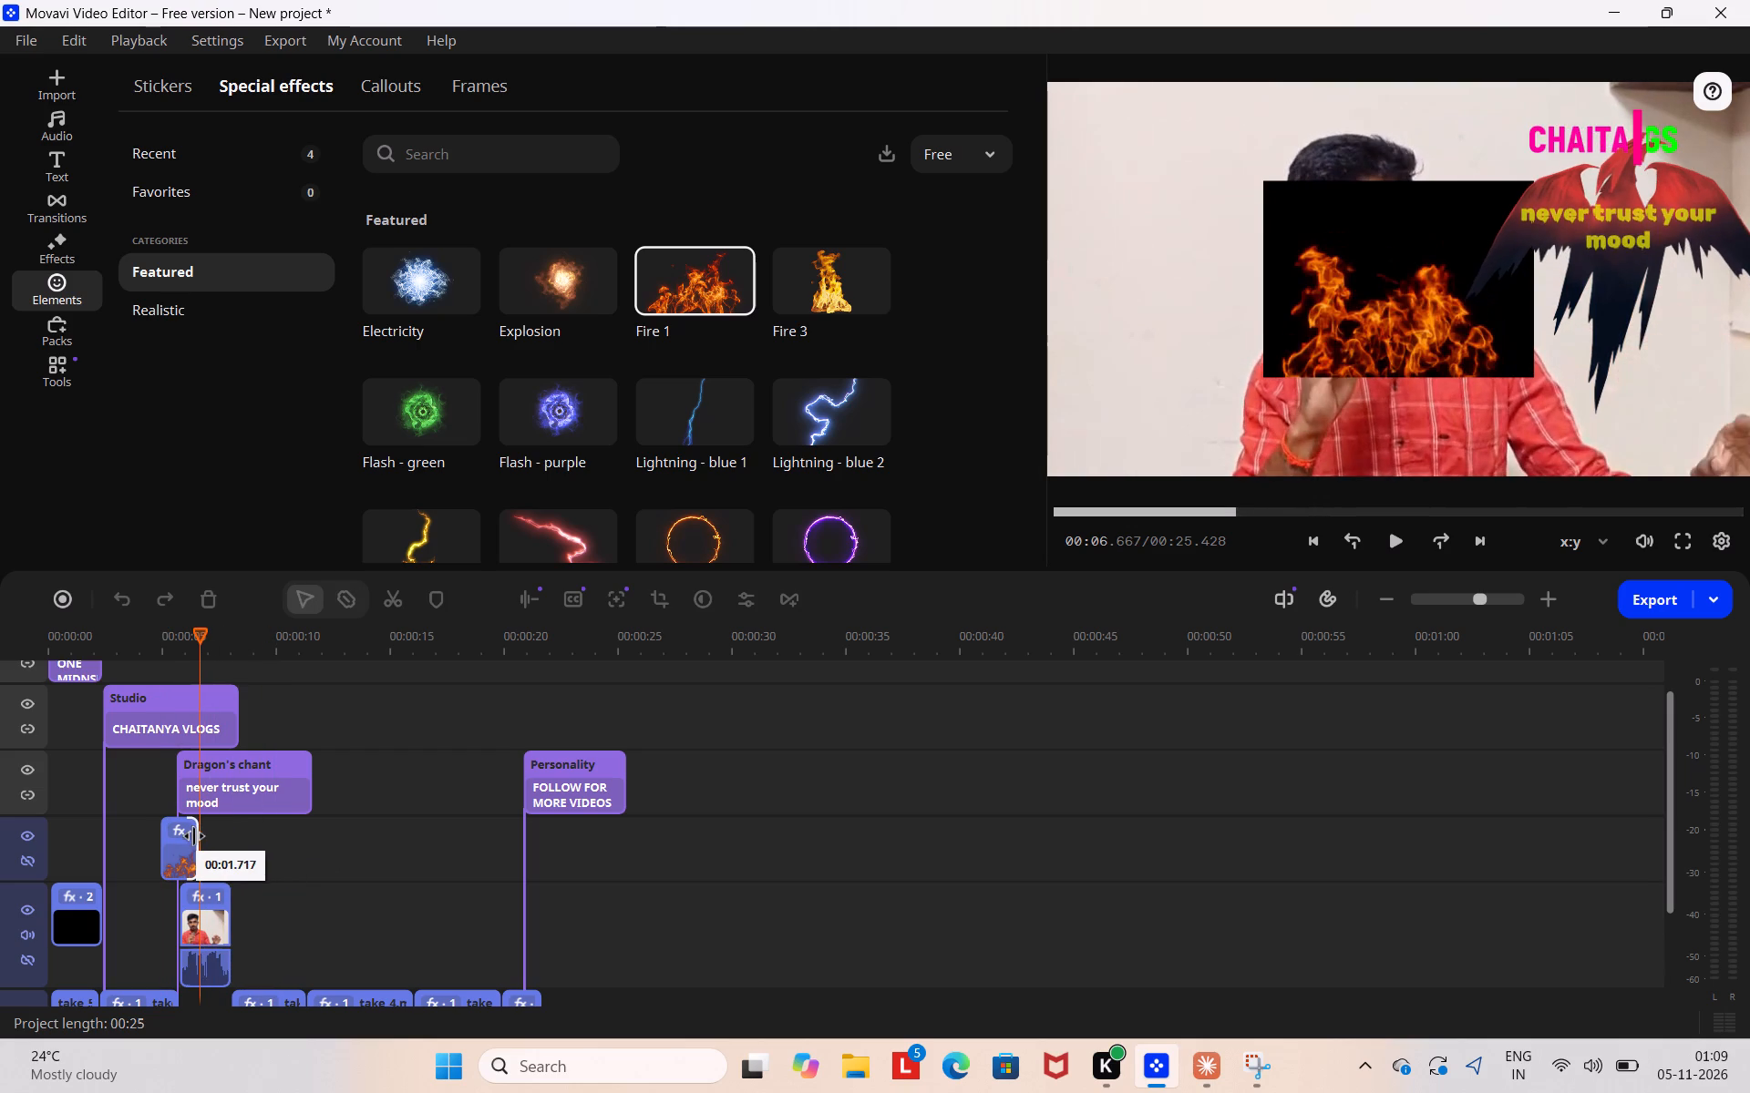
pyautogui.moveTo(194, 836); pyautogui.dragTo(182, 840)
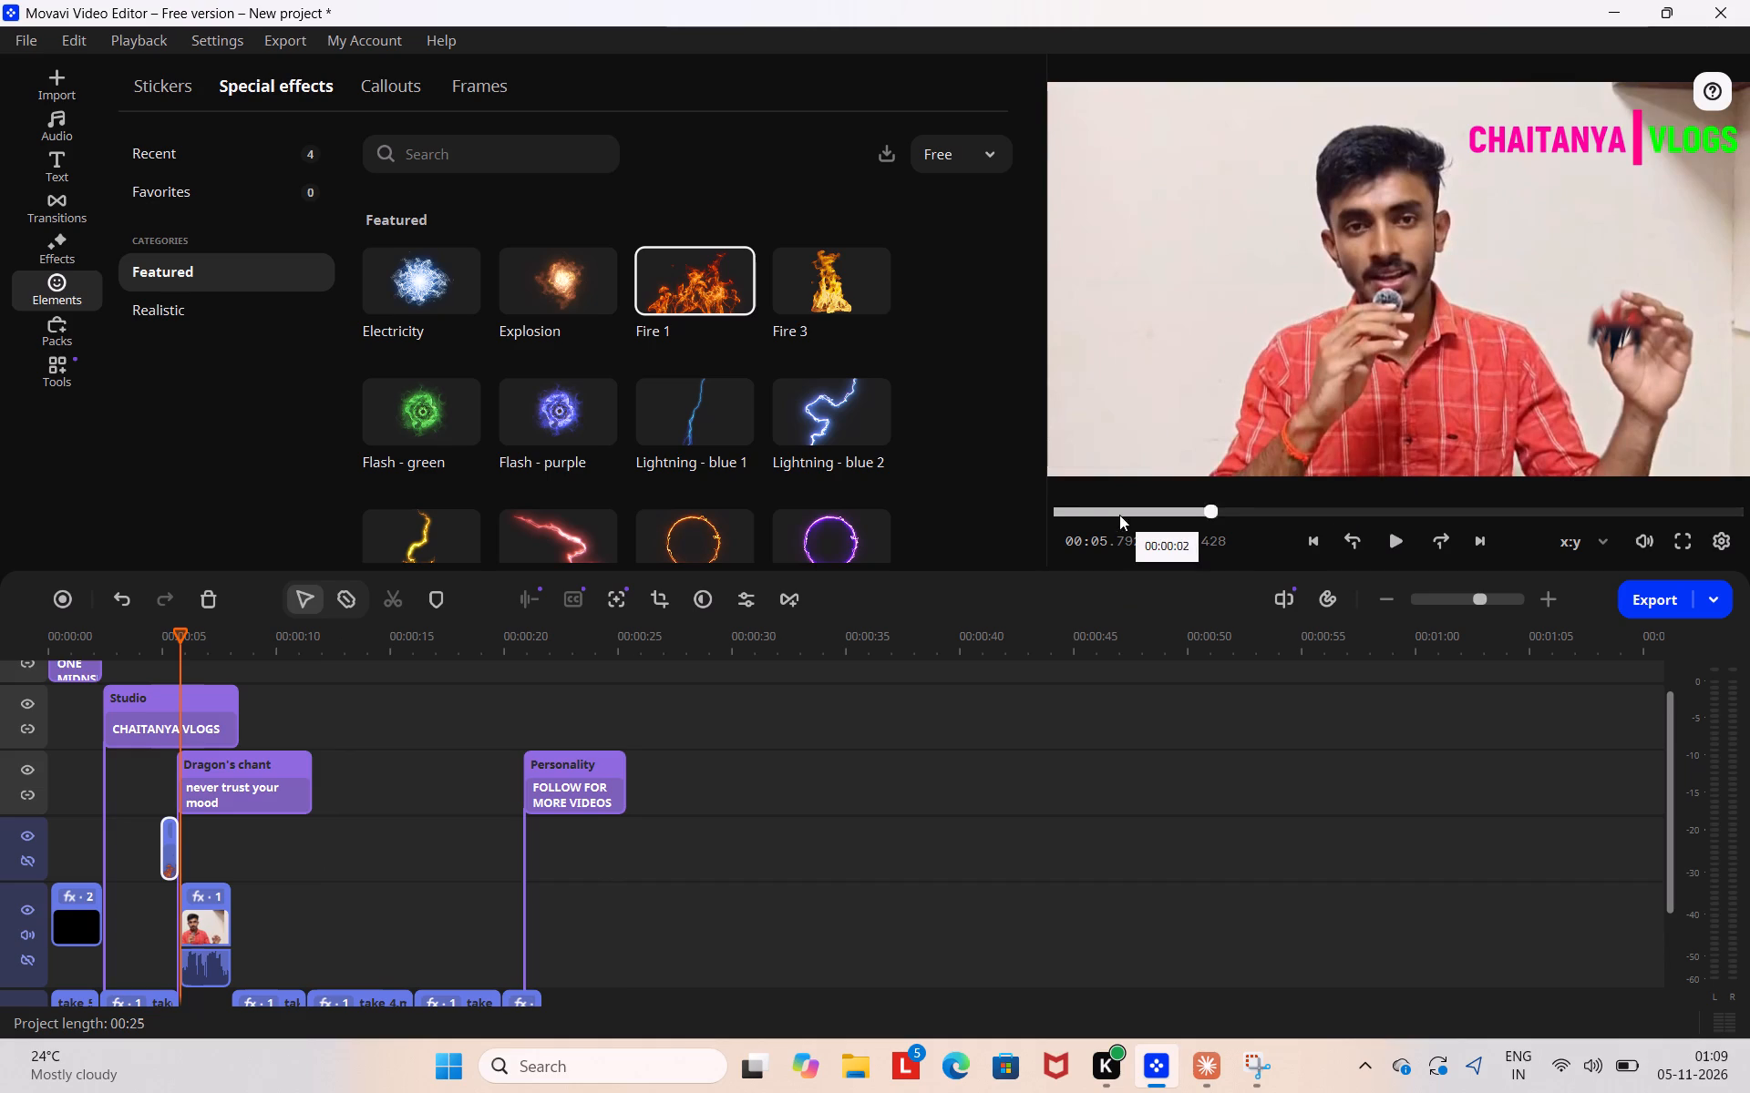
# Play the video from near the start to check the trimmed Fire 1 effect.
pyautogui.click(1068, 510)
pyautogui.click(1393, 538)
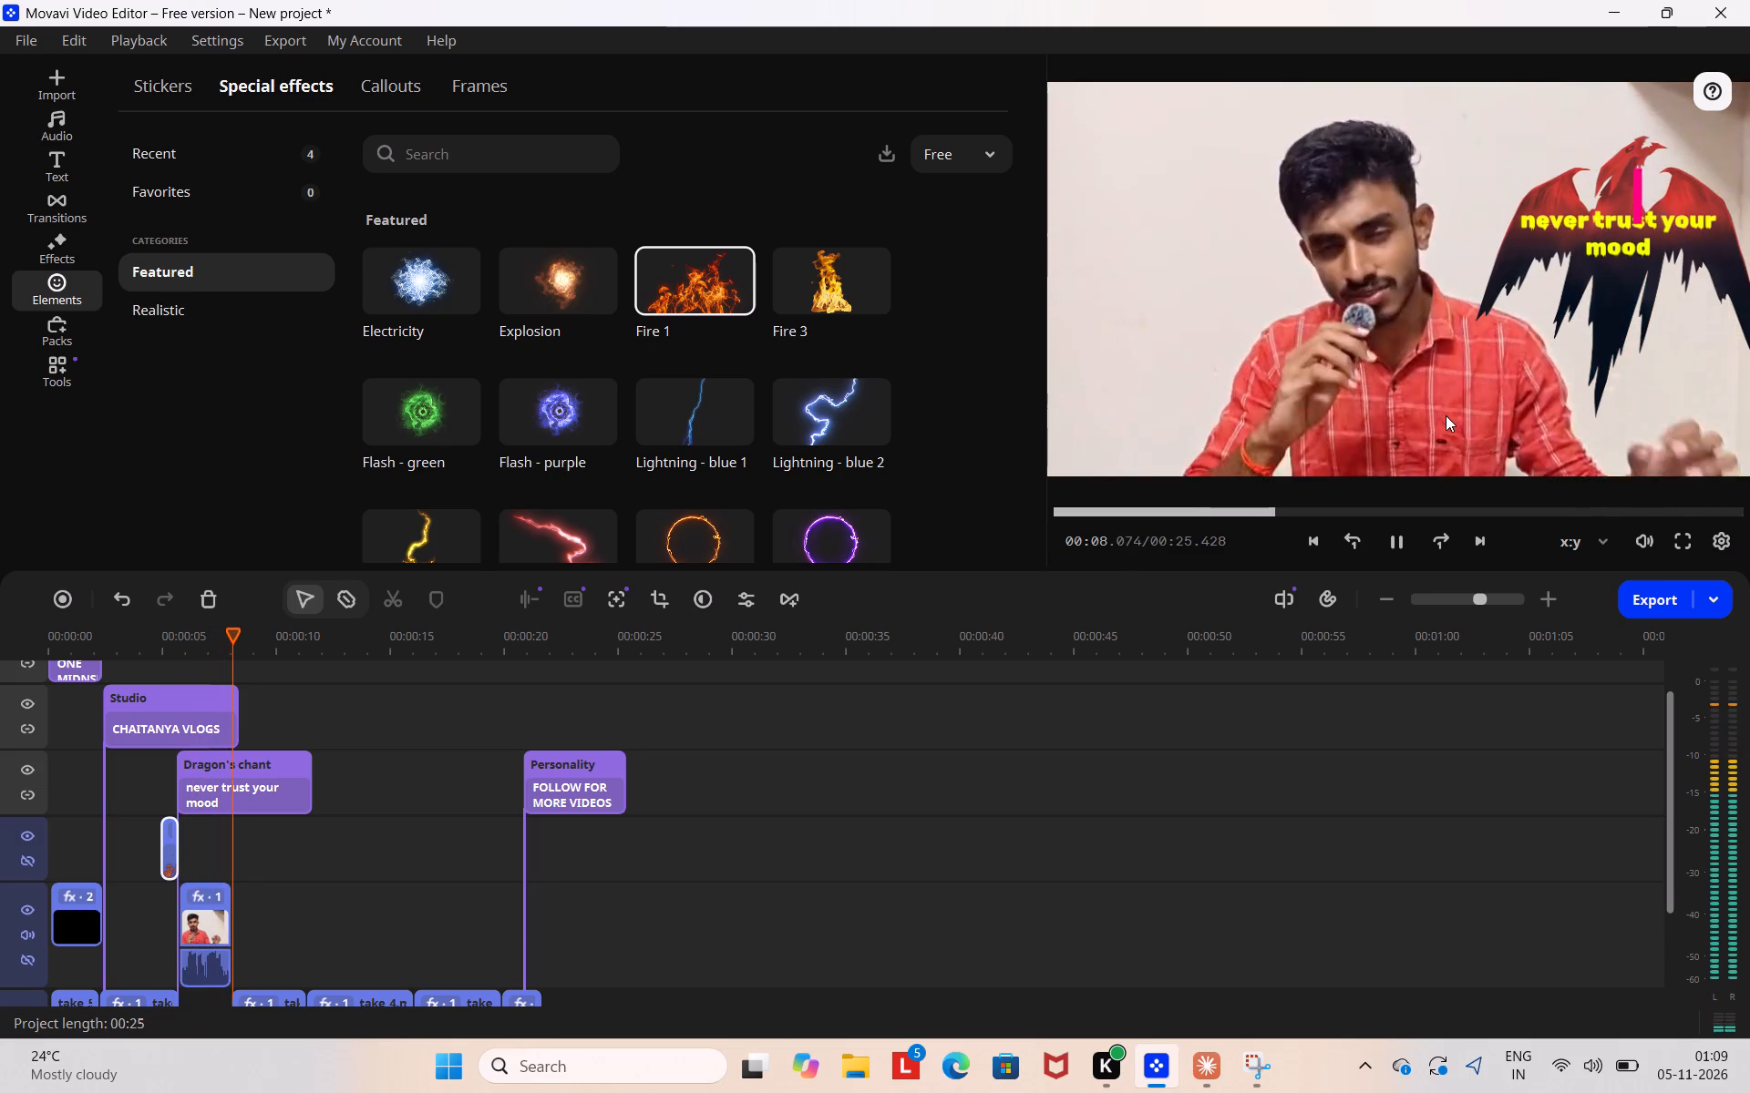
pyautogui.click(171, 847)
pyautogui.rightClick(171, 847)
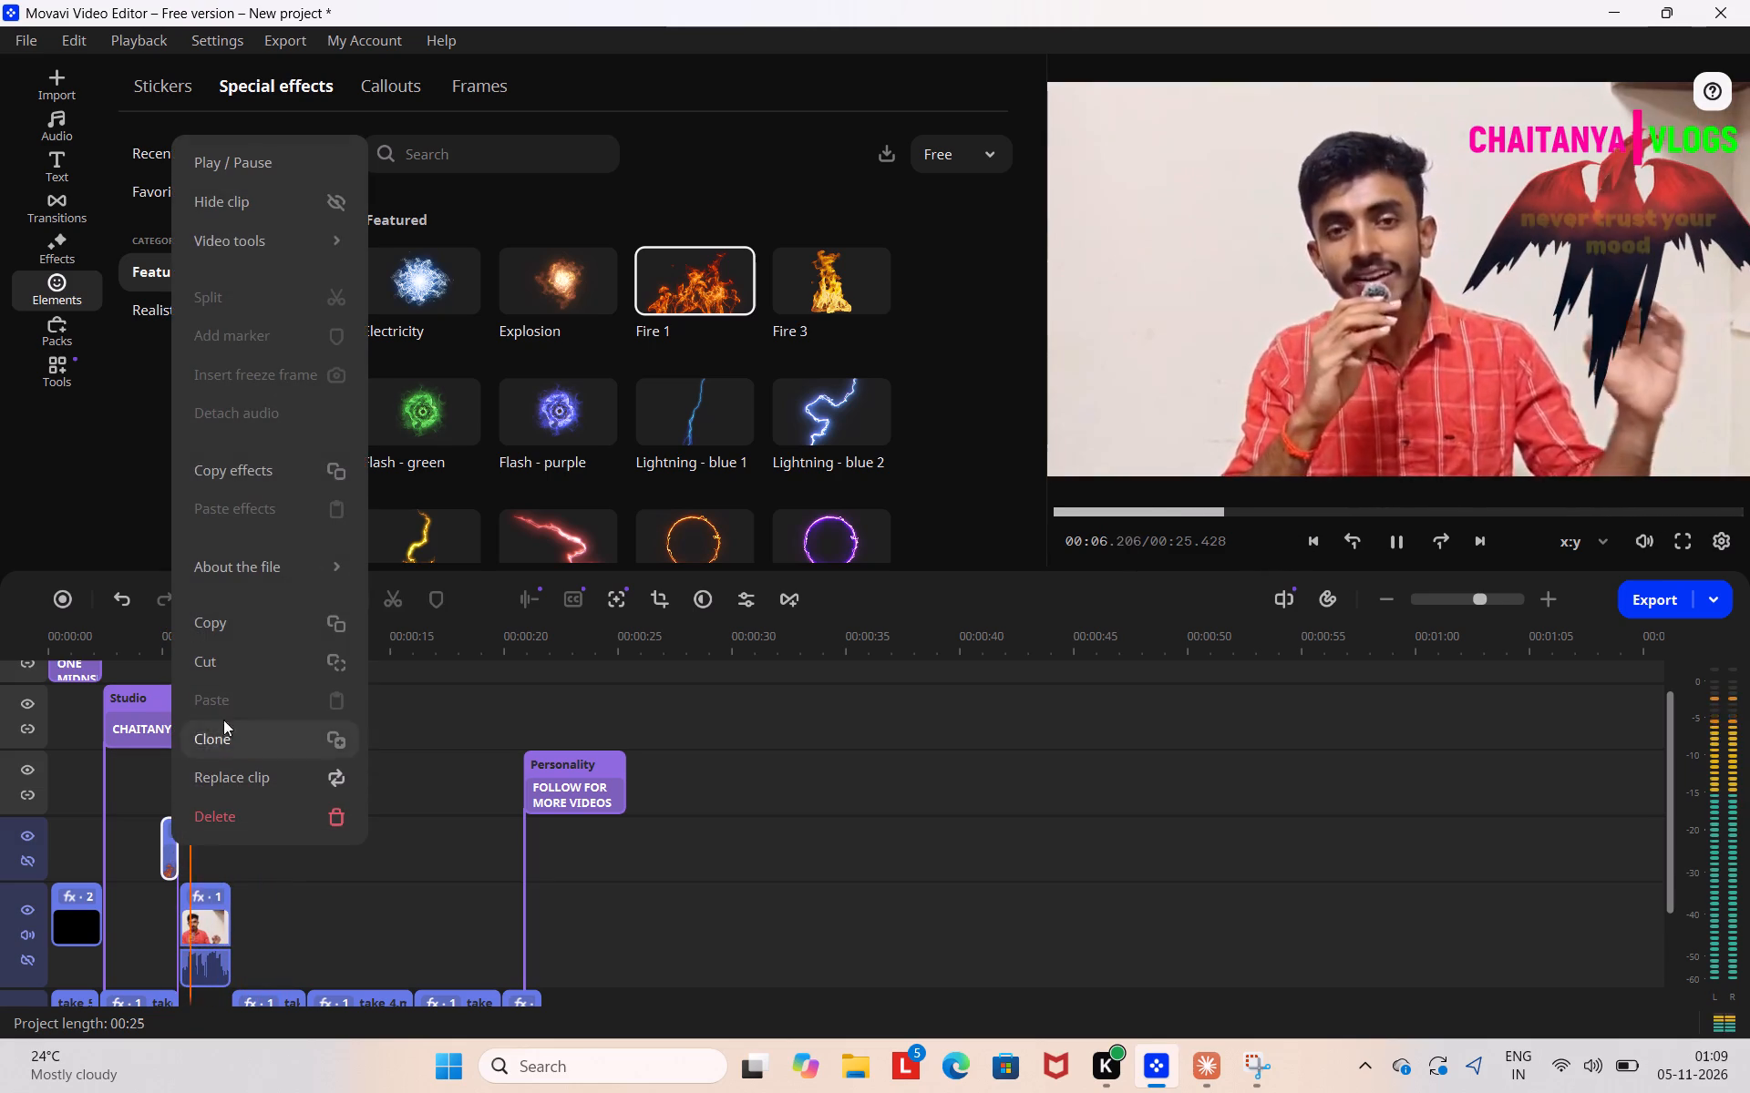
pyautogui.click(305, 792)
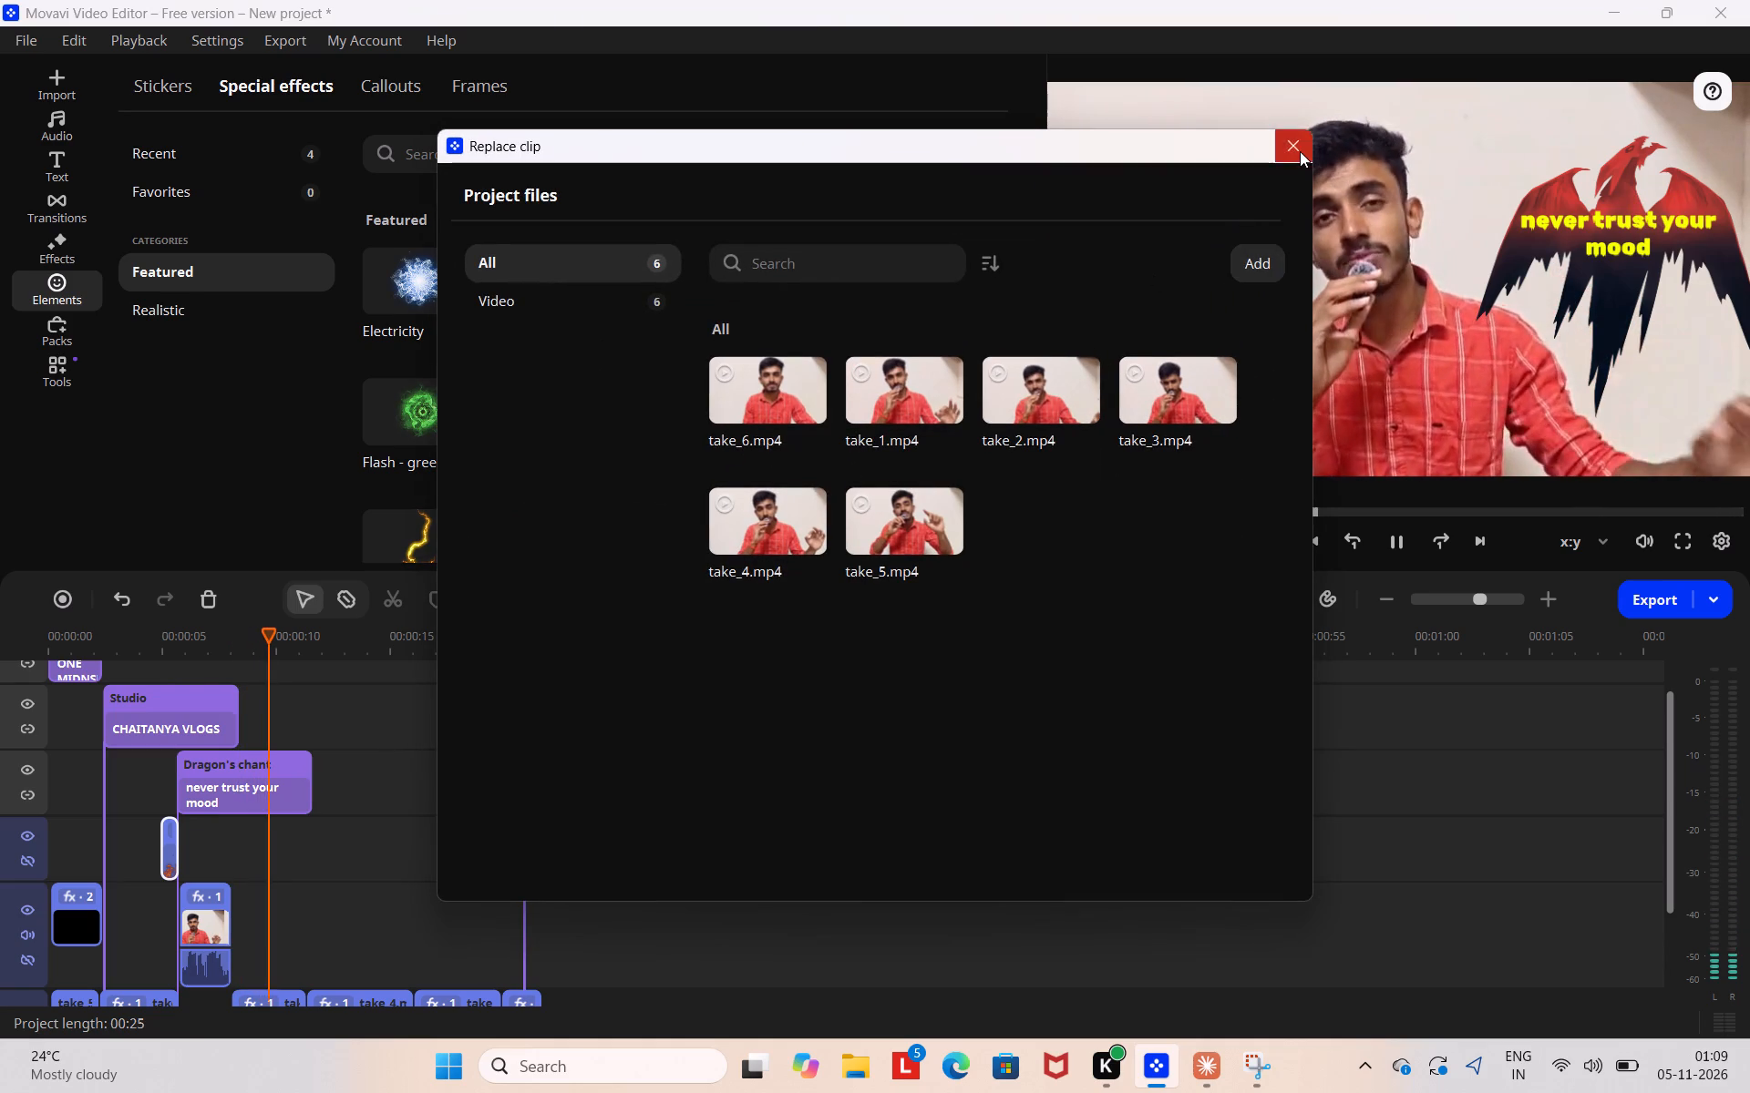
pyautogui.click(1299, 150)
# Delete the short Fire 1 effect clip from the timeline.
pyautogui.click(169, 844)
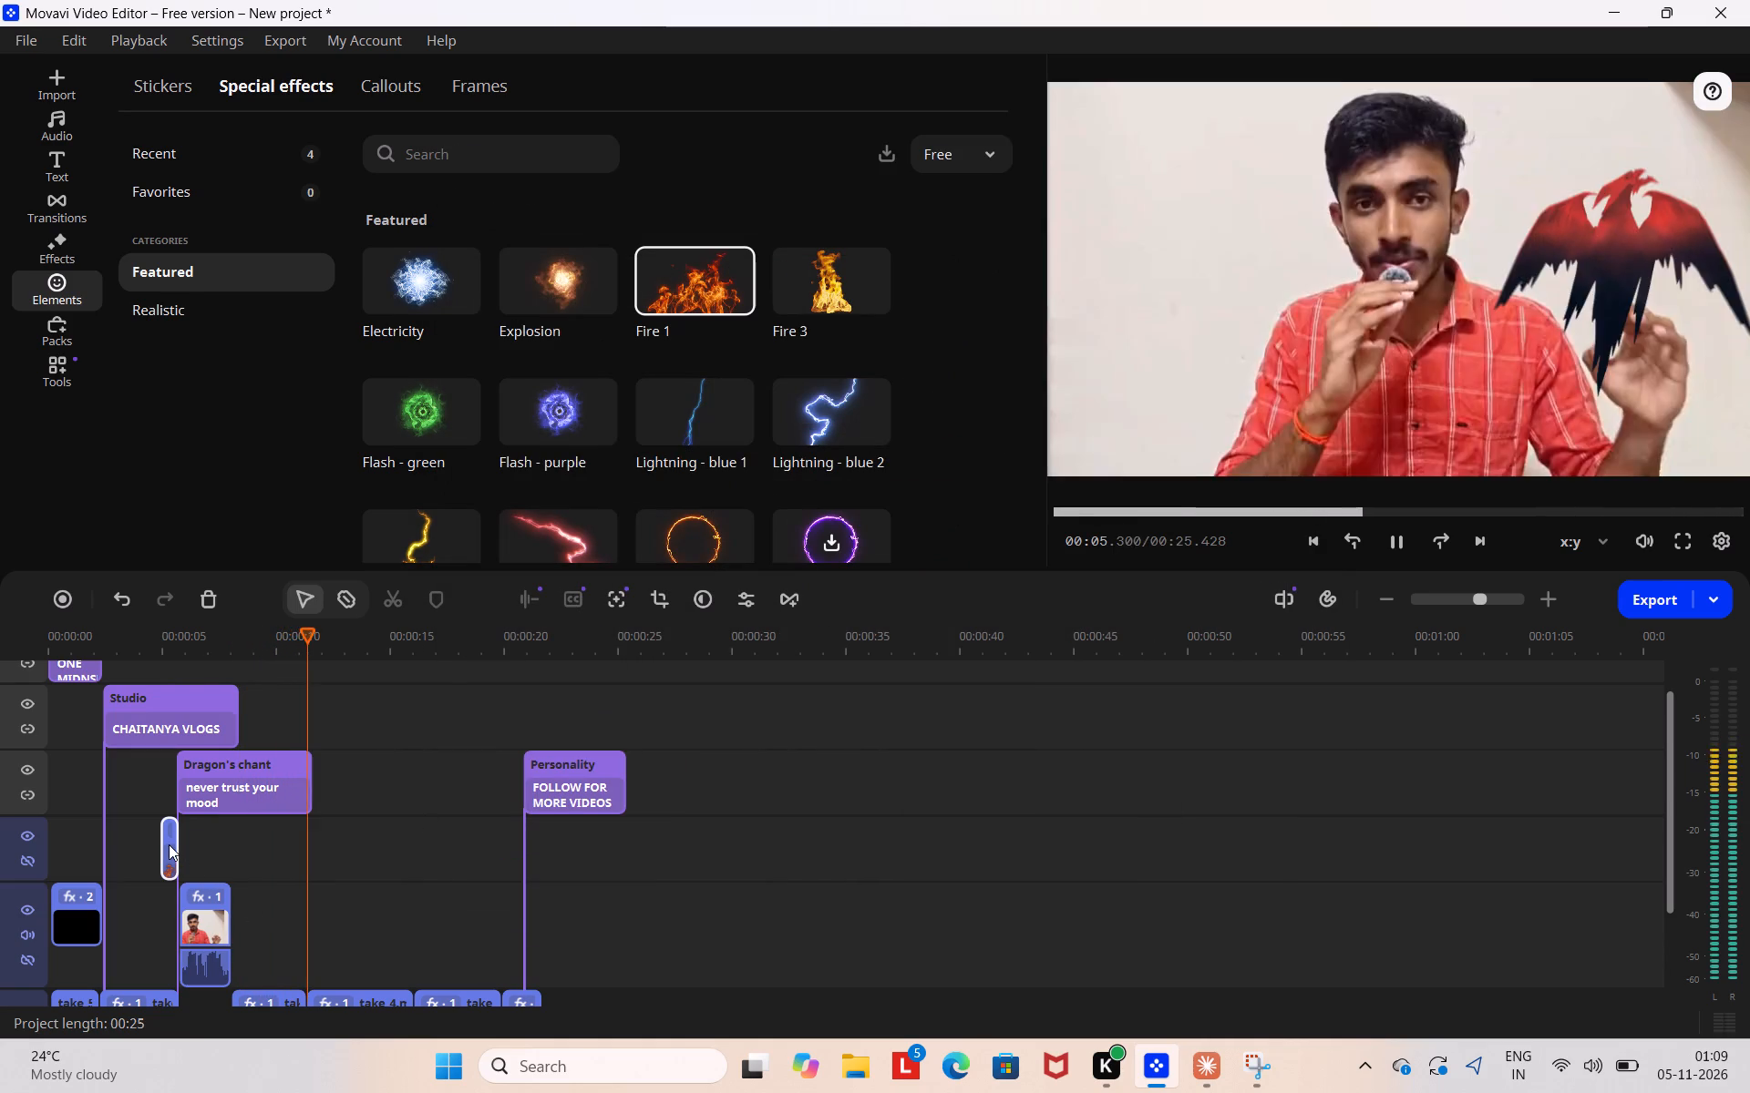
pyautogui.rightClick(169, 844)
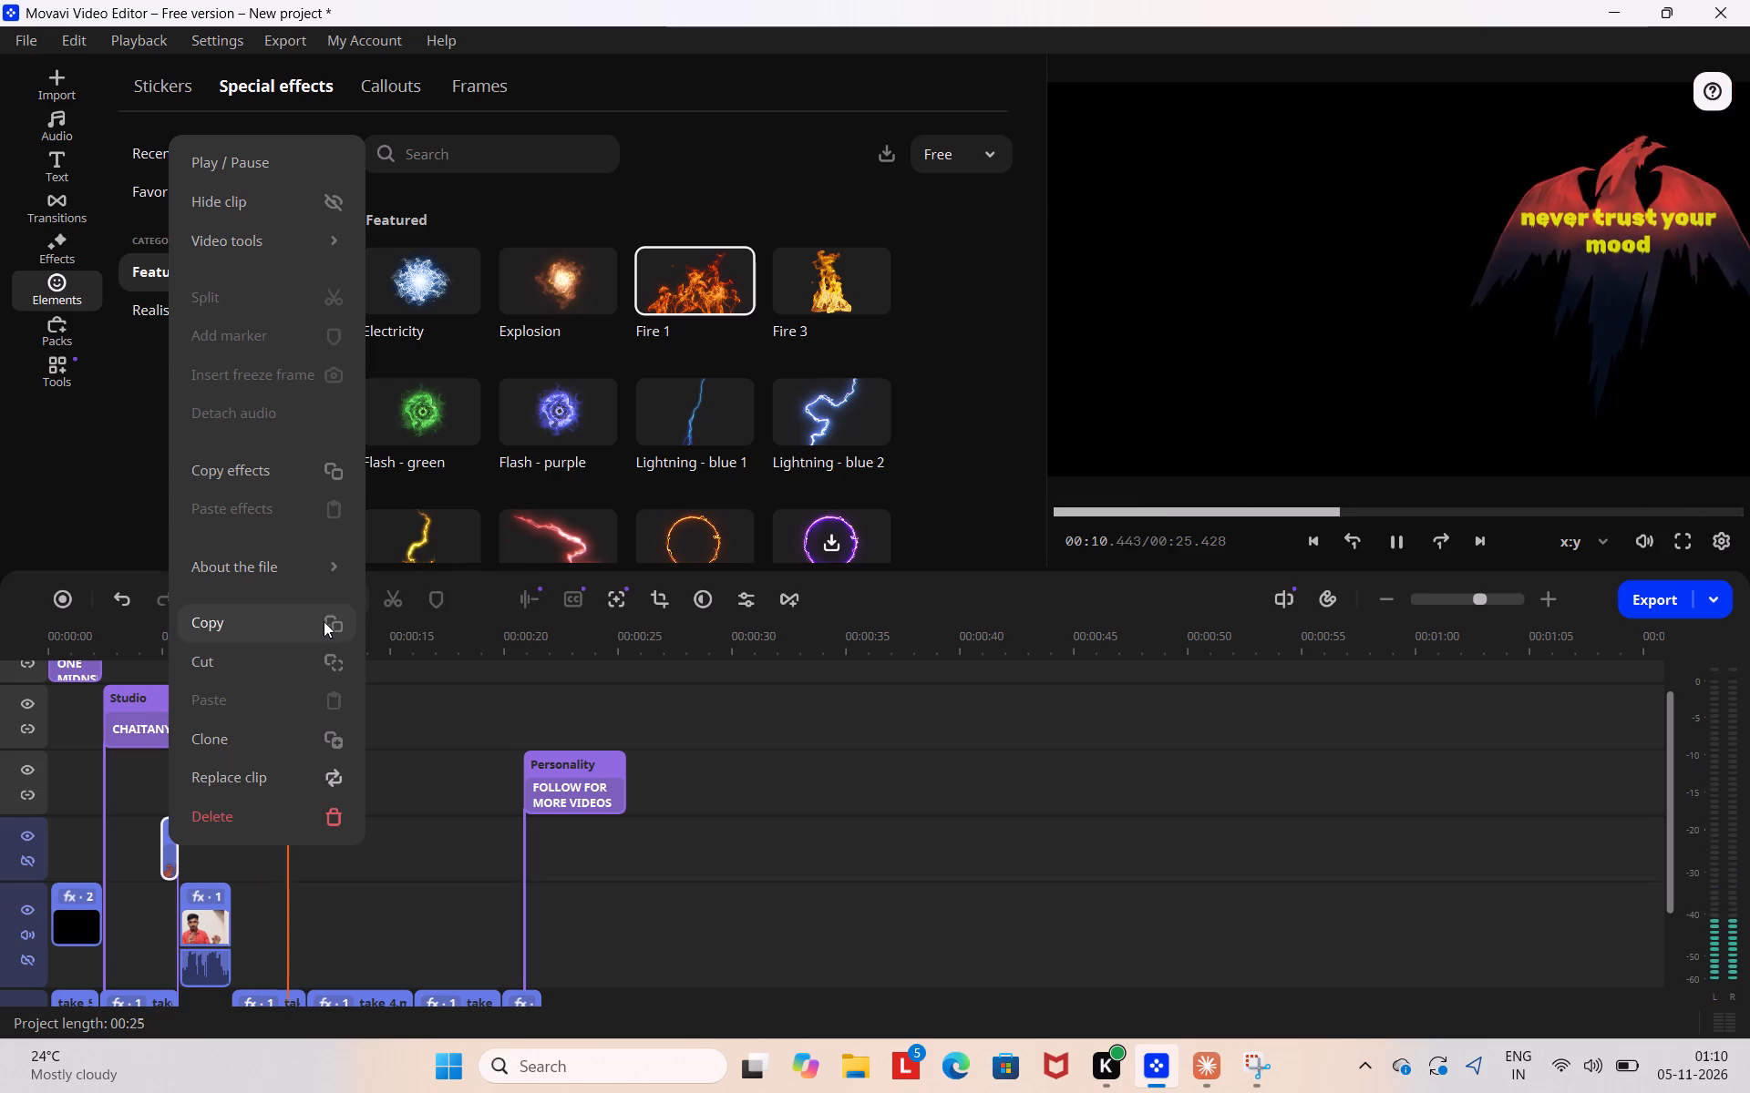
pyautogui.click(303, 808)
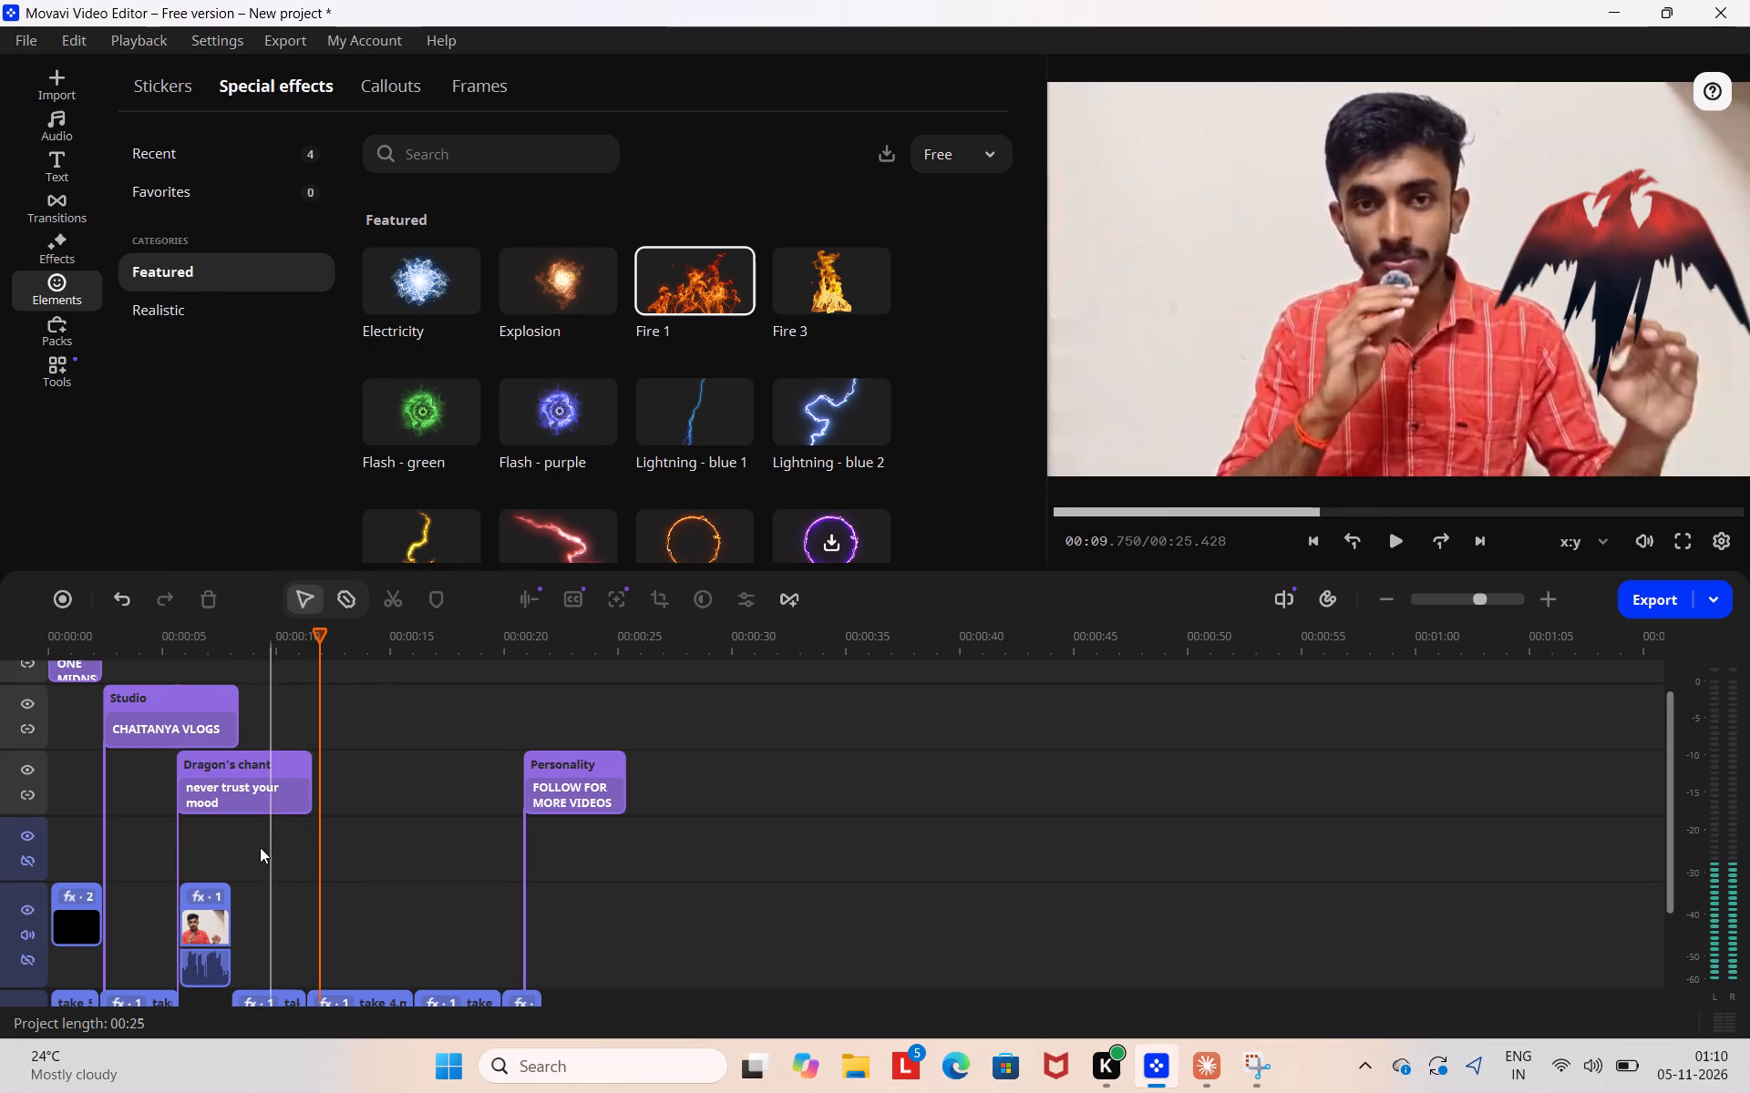
# Preview the free featured special effects, including Fire 3, Explosion, the grey smoke effect and Electricity, installing those not yet available.
pyautogui.scroll(-4, 263, 837)
pyautogui.scroll(-6, 401, 711)
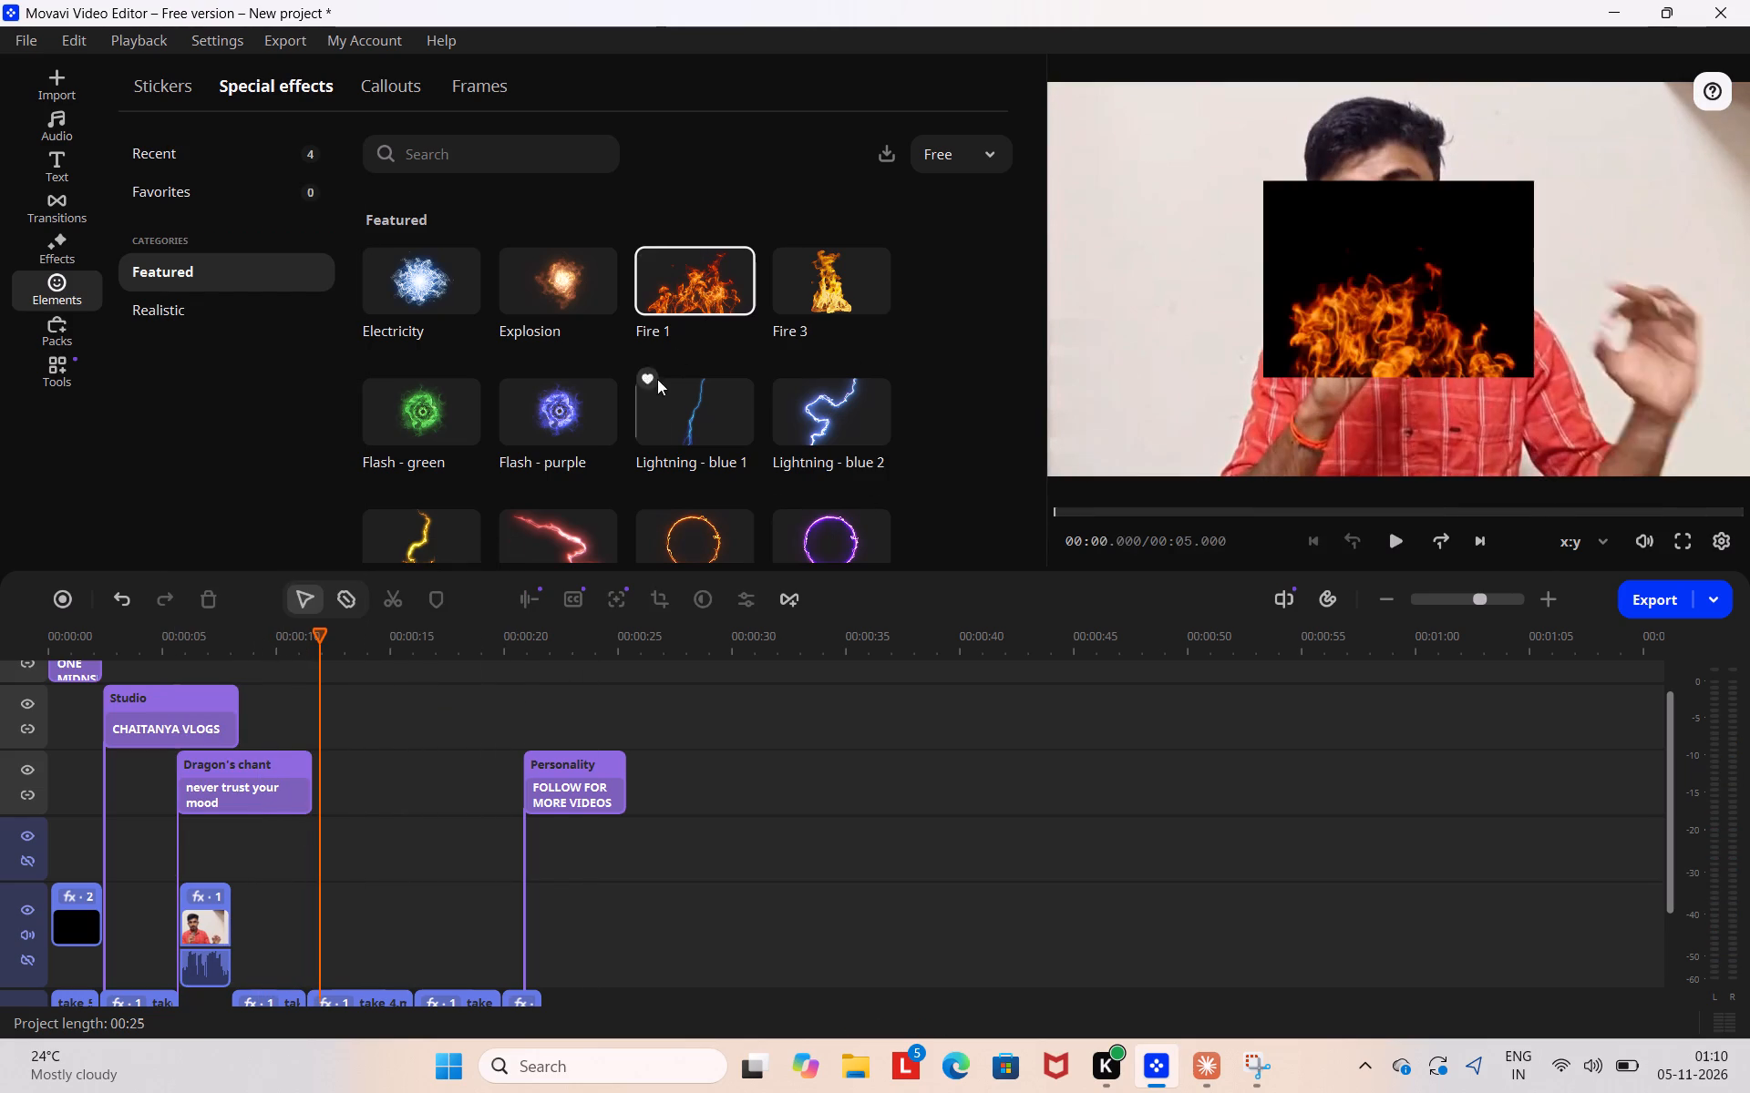
pyautogui.click(838, 286)
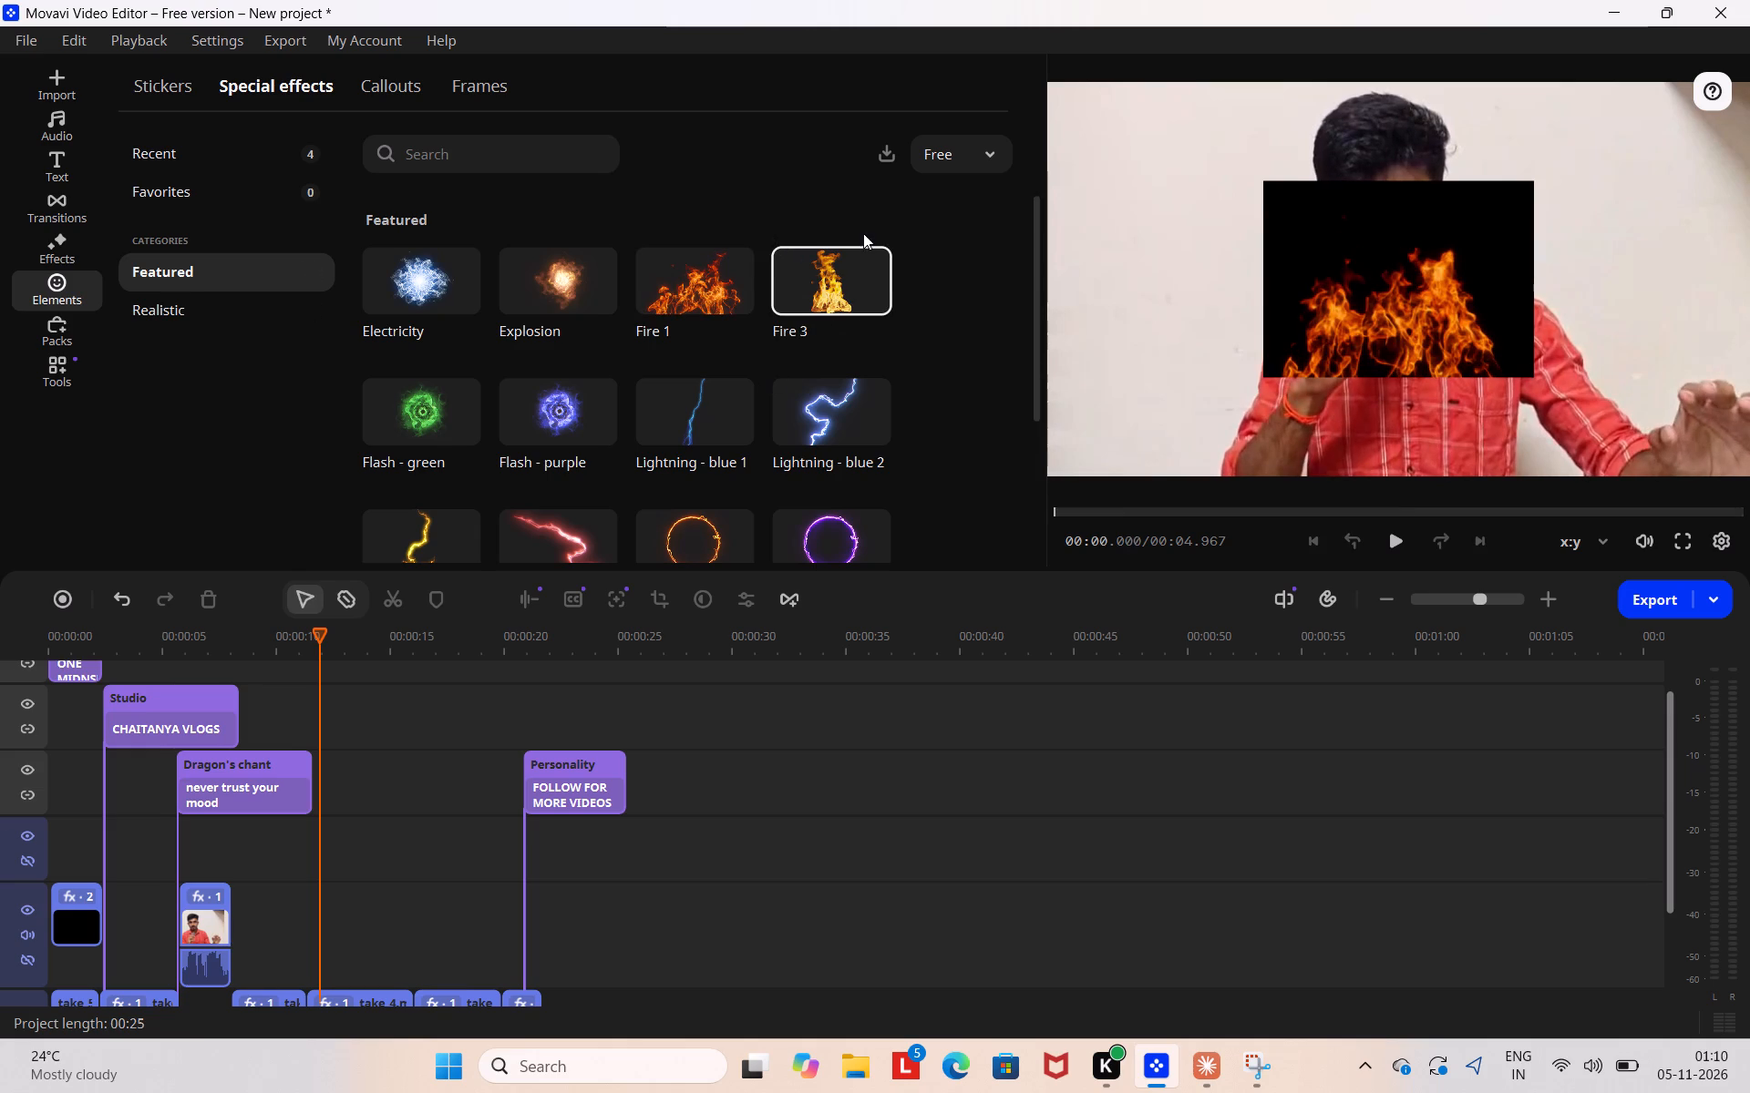
pyautogui.click(726, 279)
pyautogui.click(818, 312)
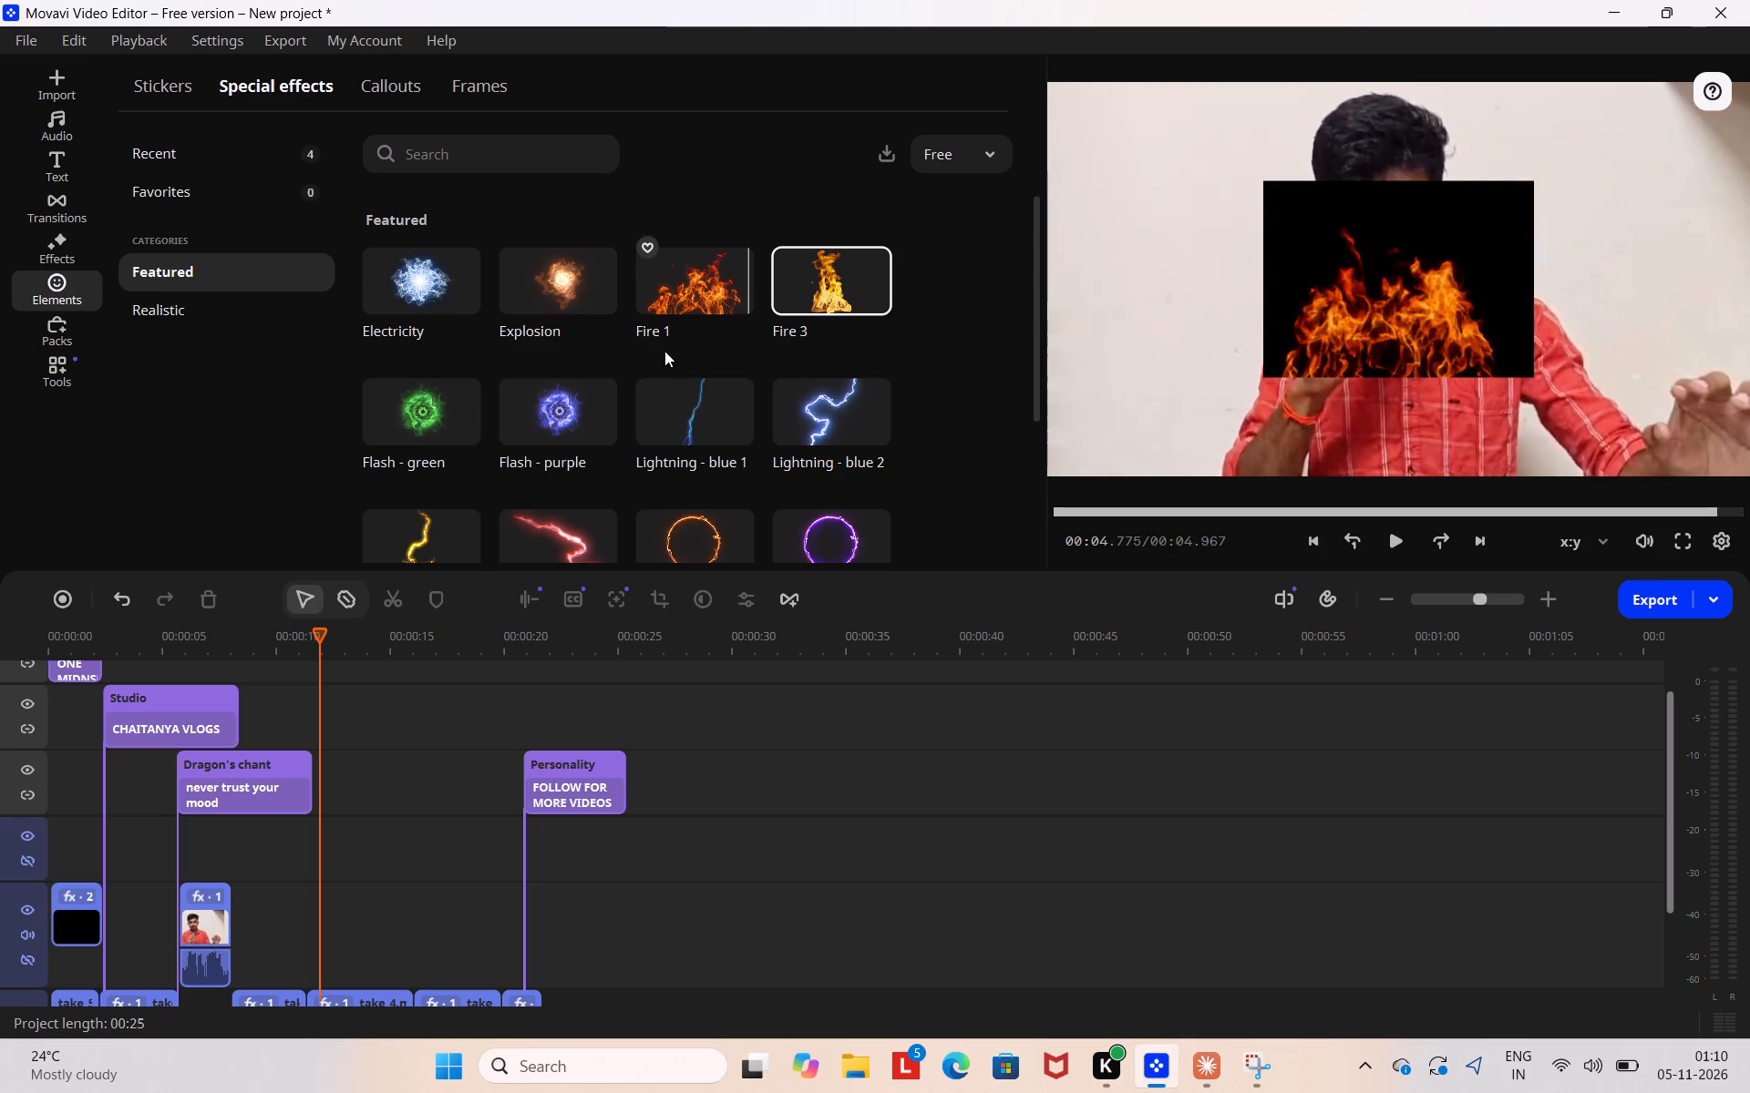
pyautogui.click(586, 301)
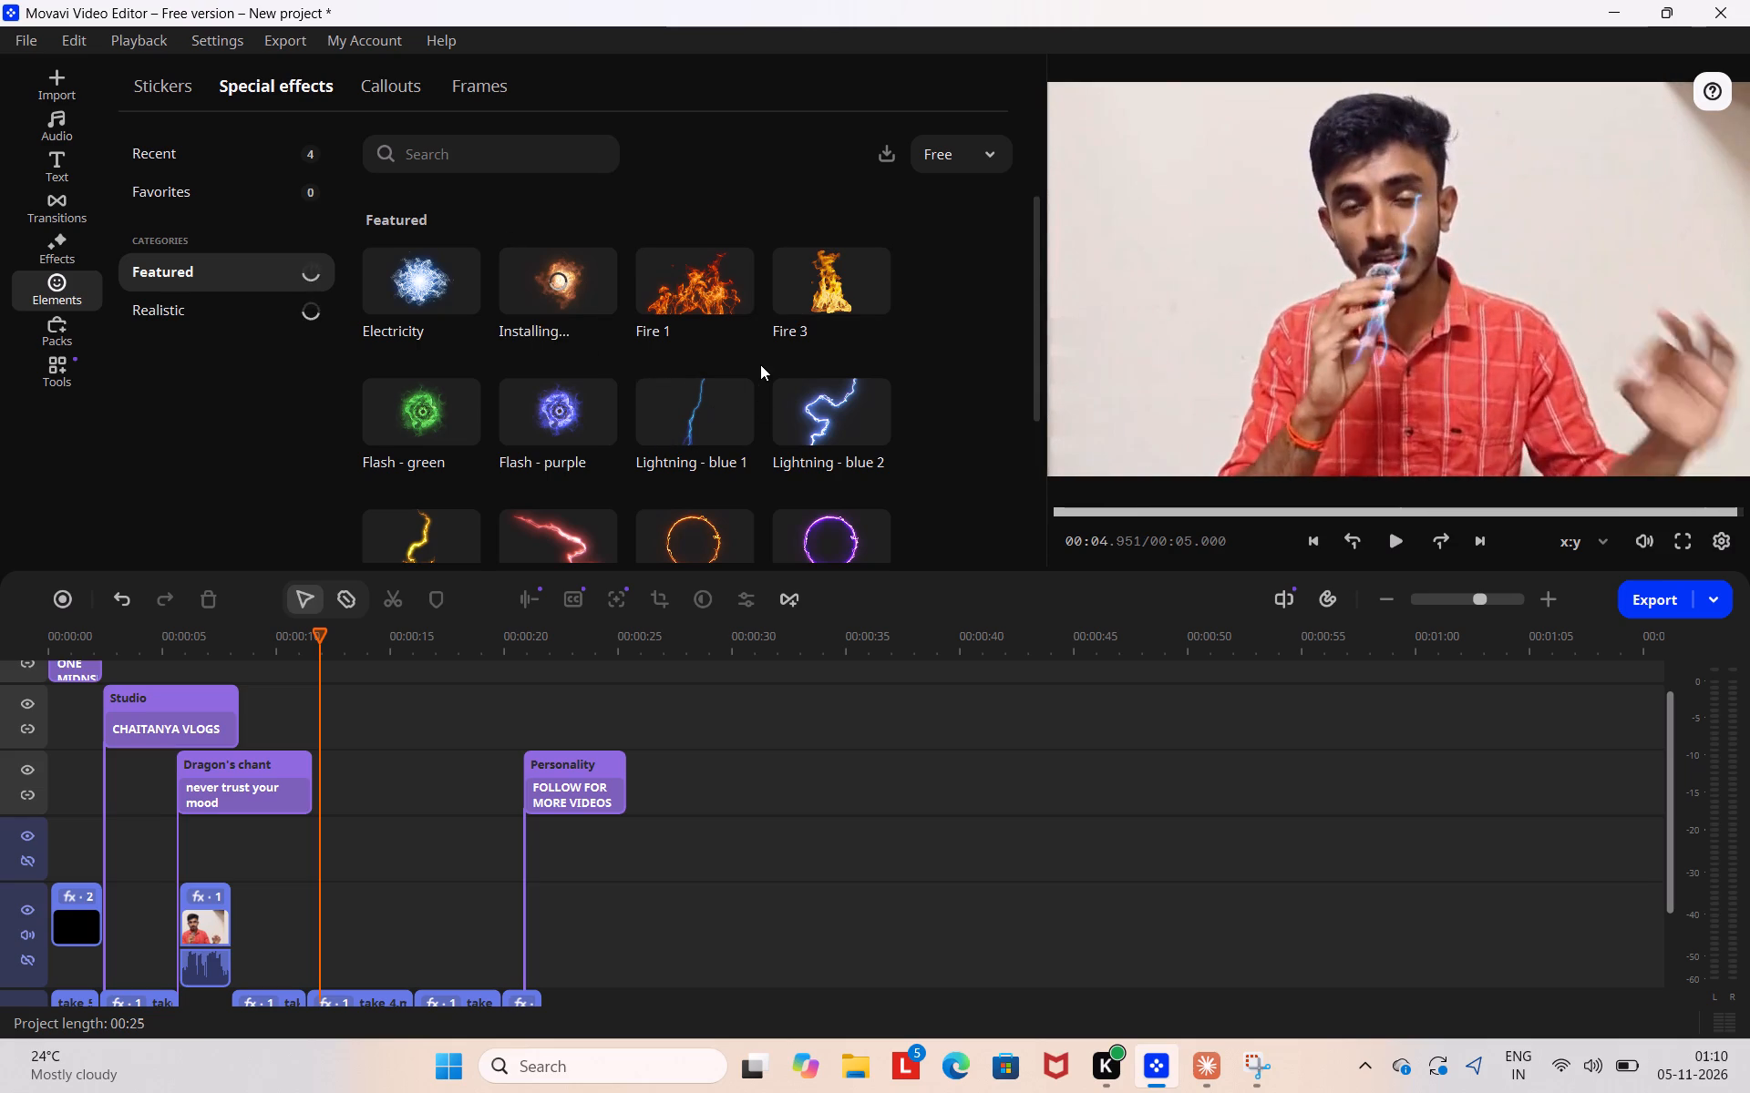
pyautogui.scroll(-5, 755, 363)
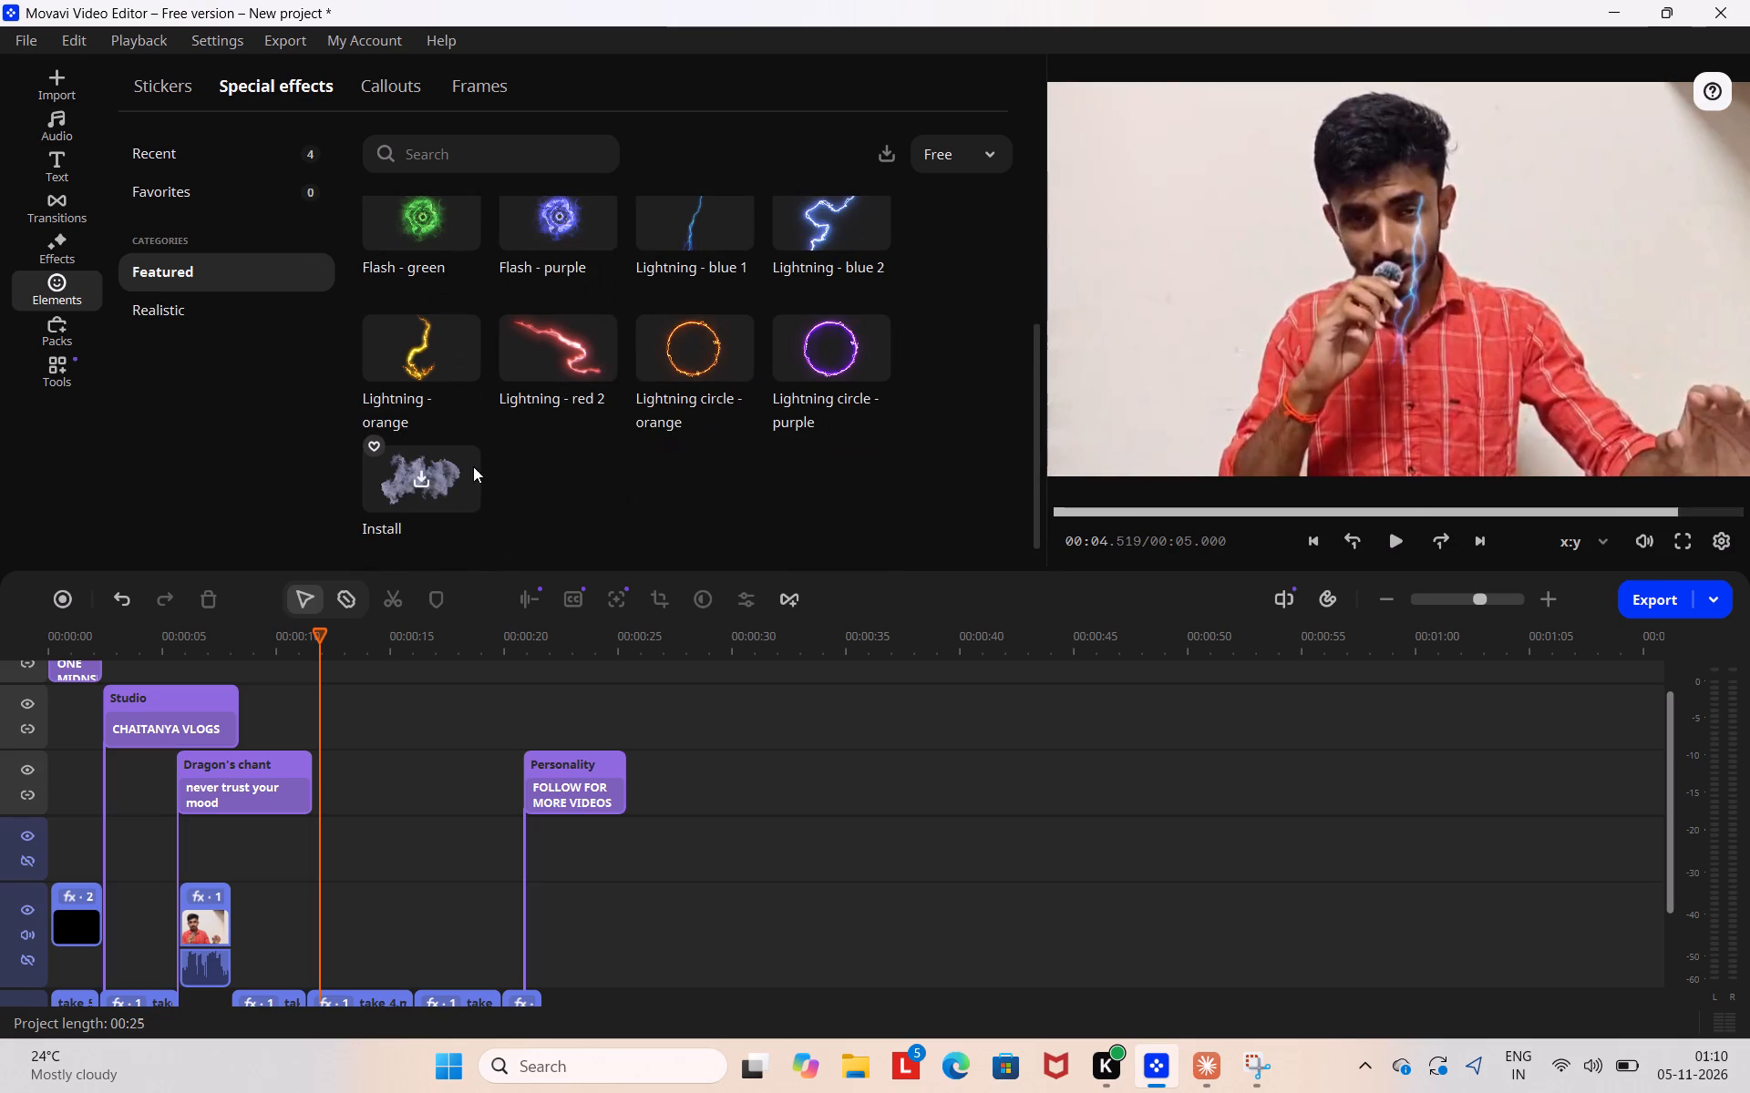
pyautogui.click(415, 475)
pyautogui.scroll(3, 500, 459)
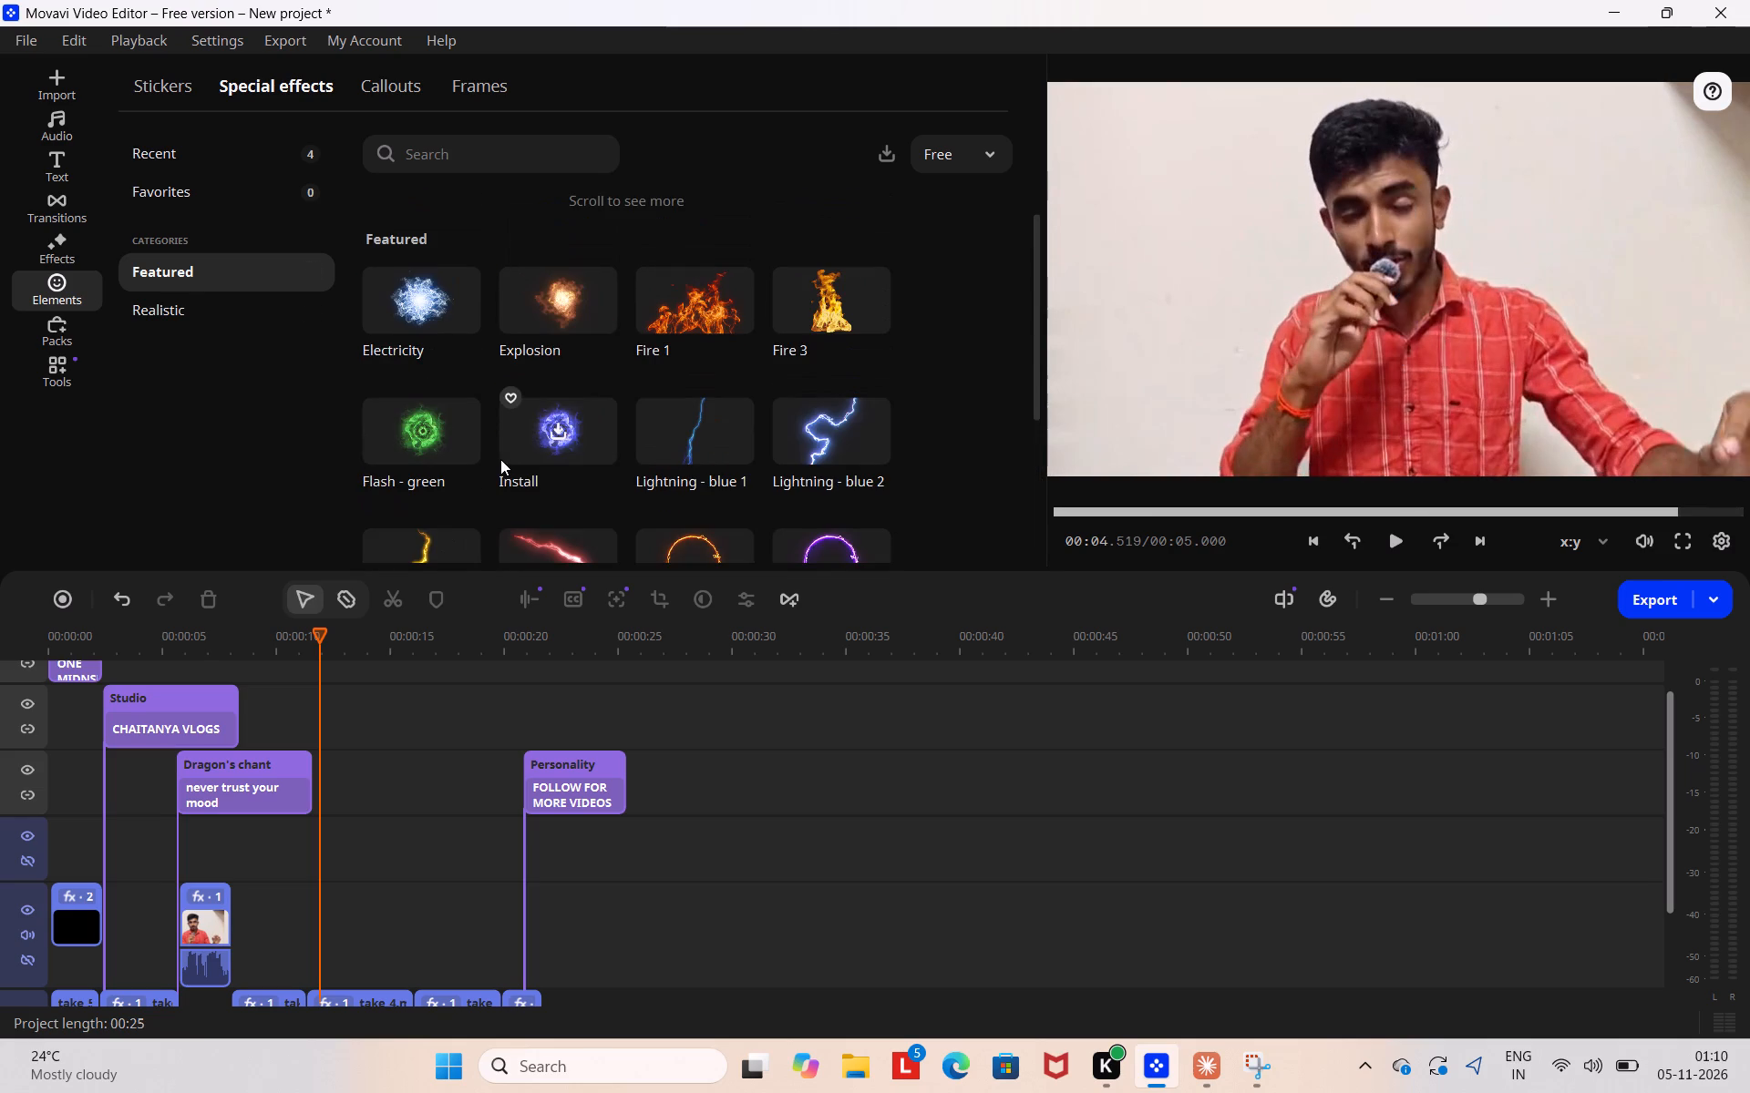
pyautogui.click(429, 295)
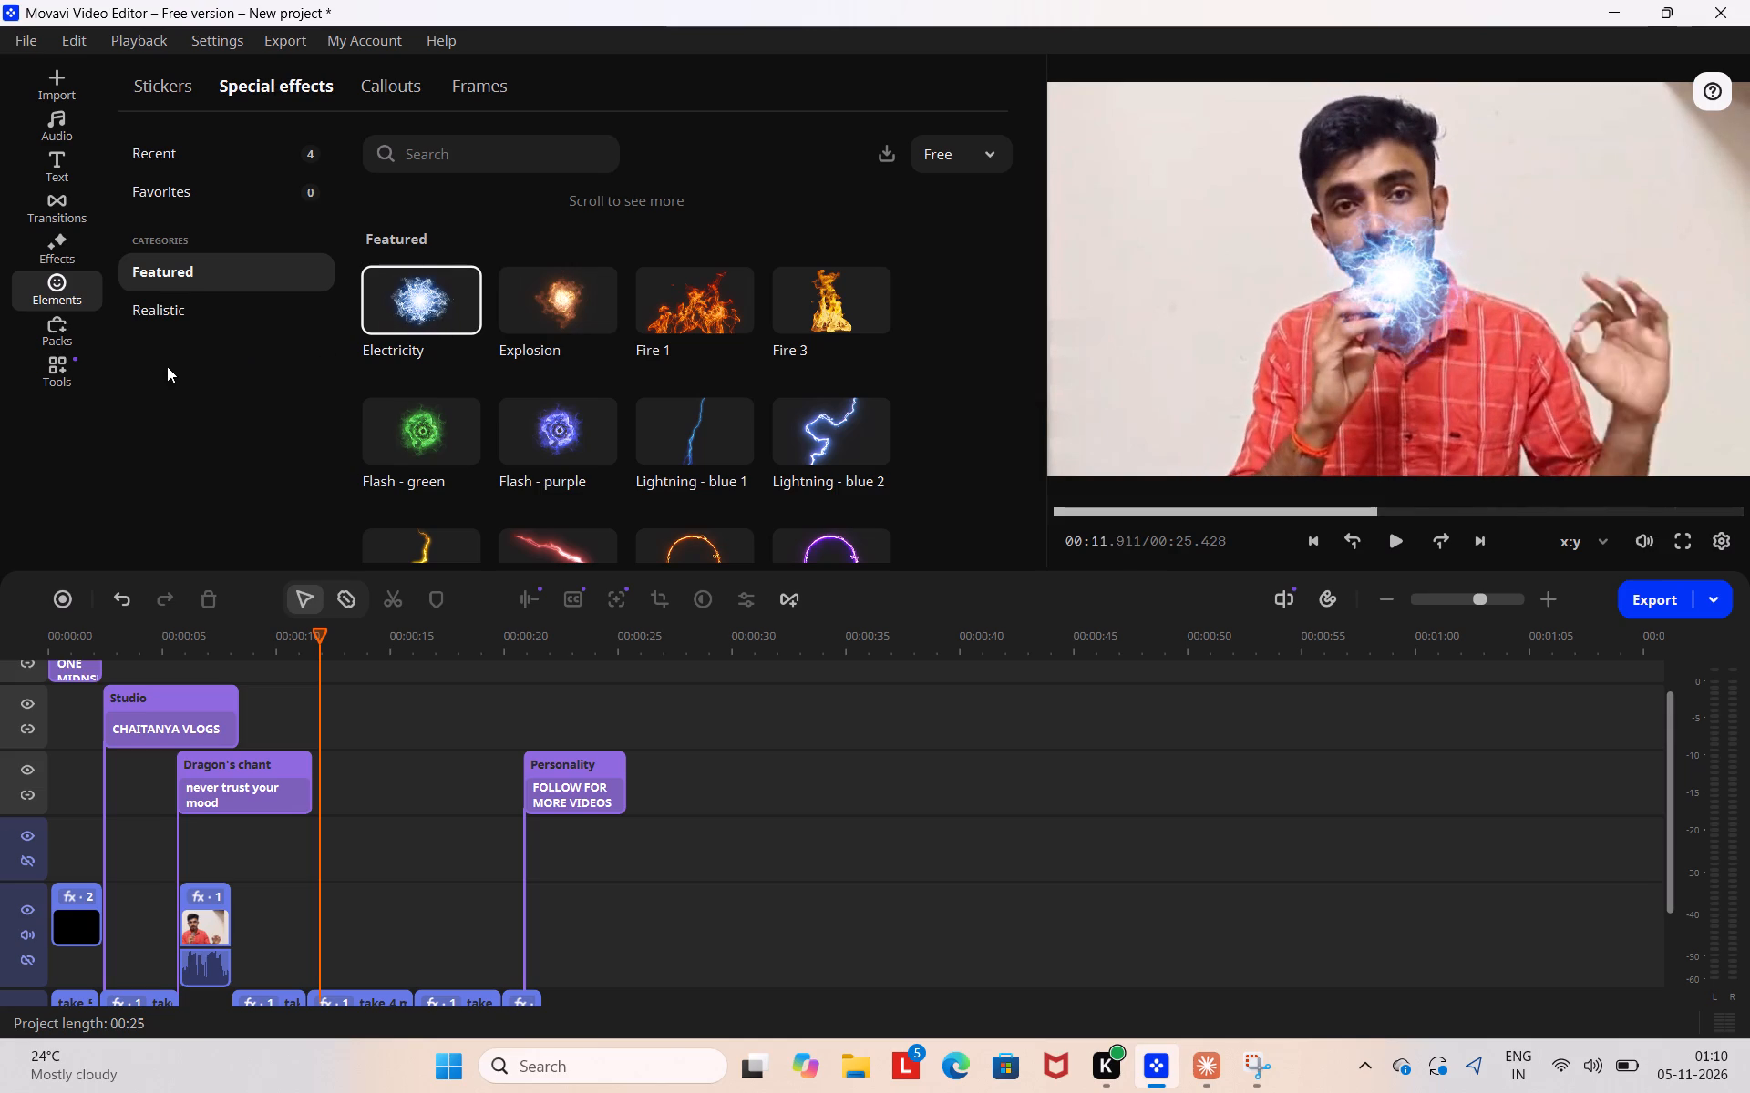
# Browse the free transitions and install Dragon's wing 2 from the Magic and mystery category.
pyautogui.click(34, 209)
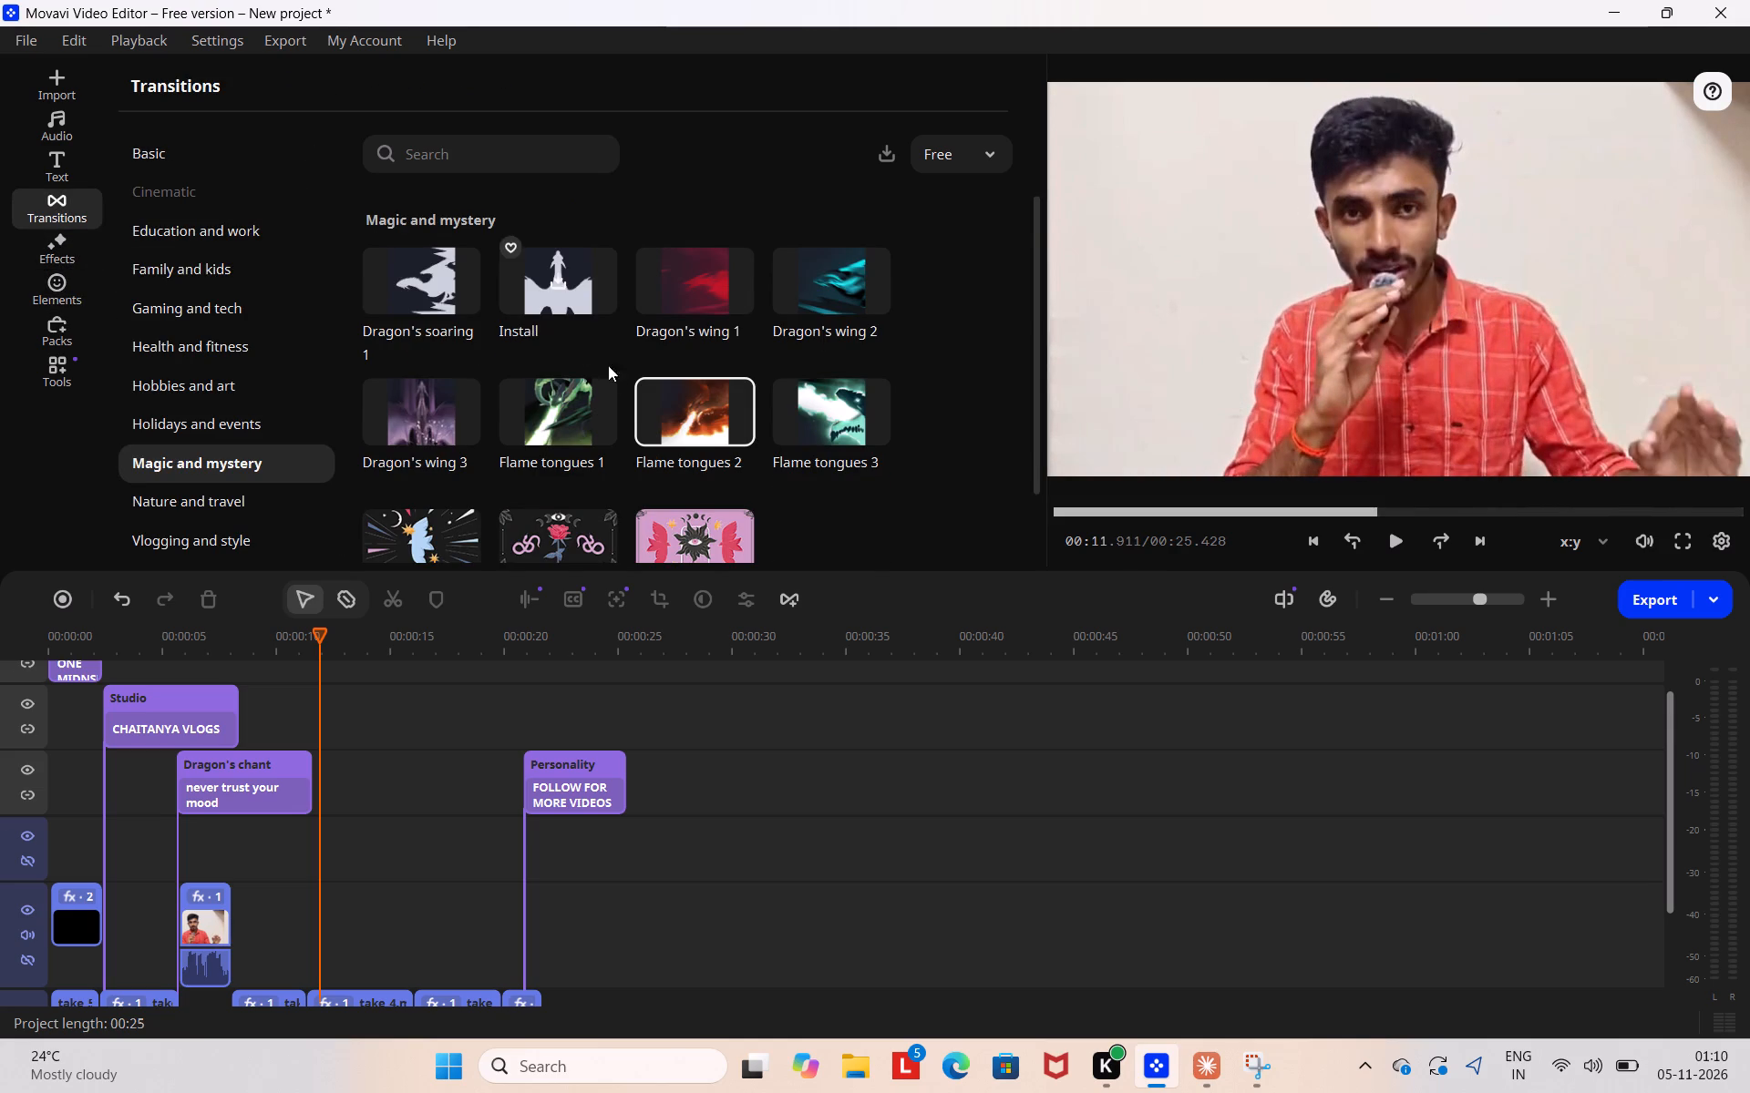
pyautogui.scroll(-7, 617, 375)
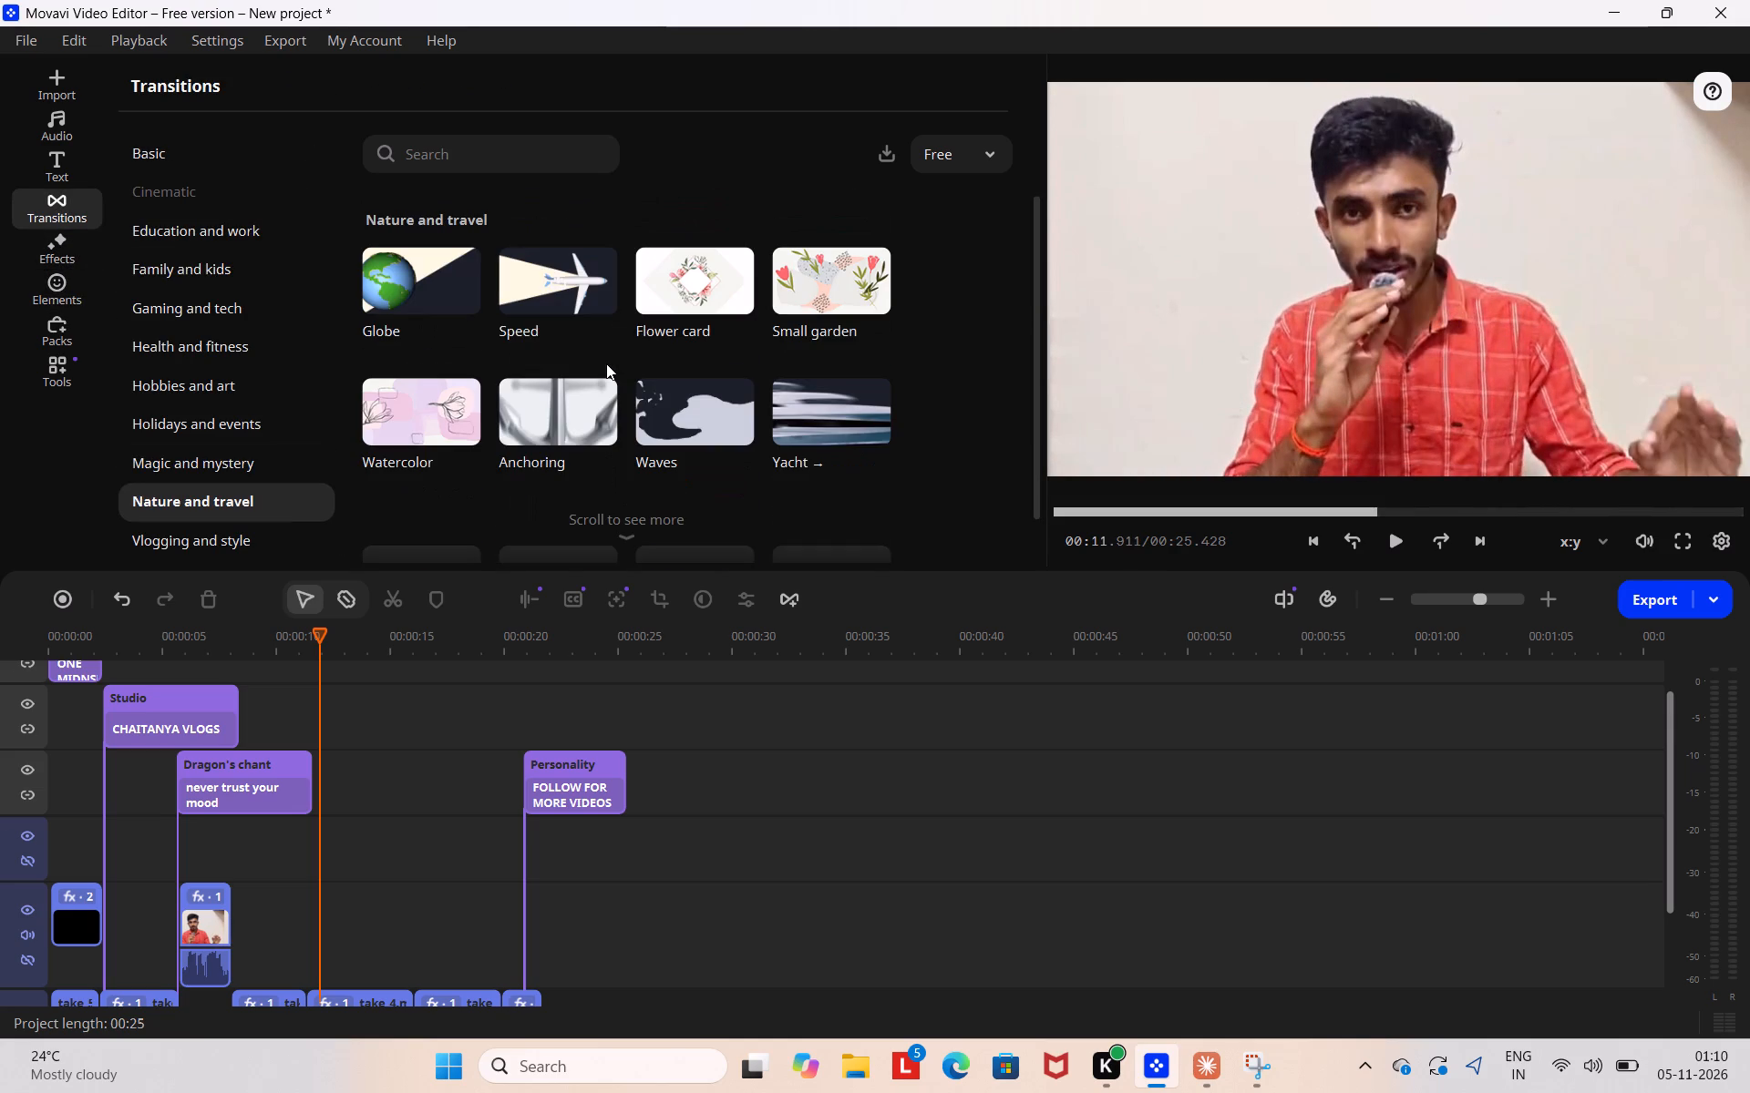
pyautogui.scroll(3, 590, 367)
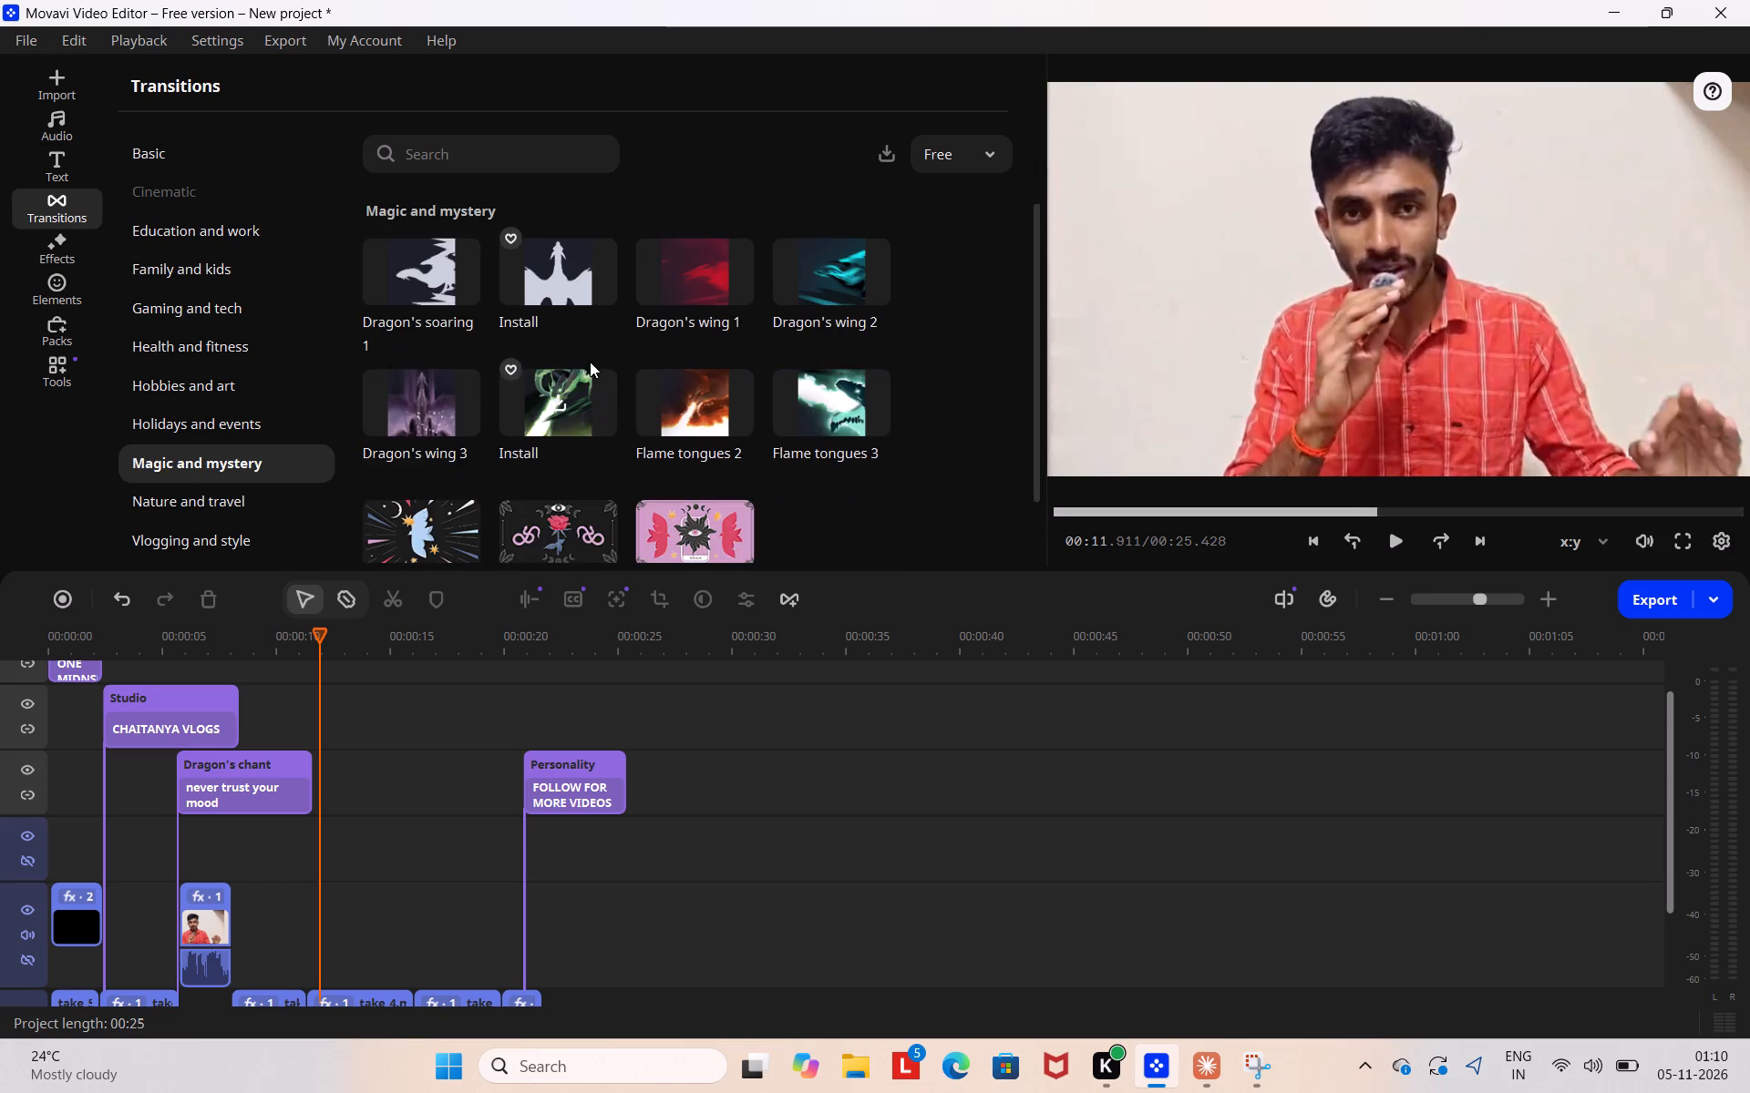
pyautogui.scroll(6, 590, 362)
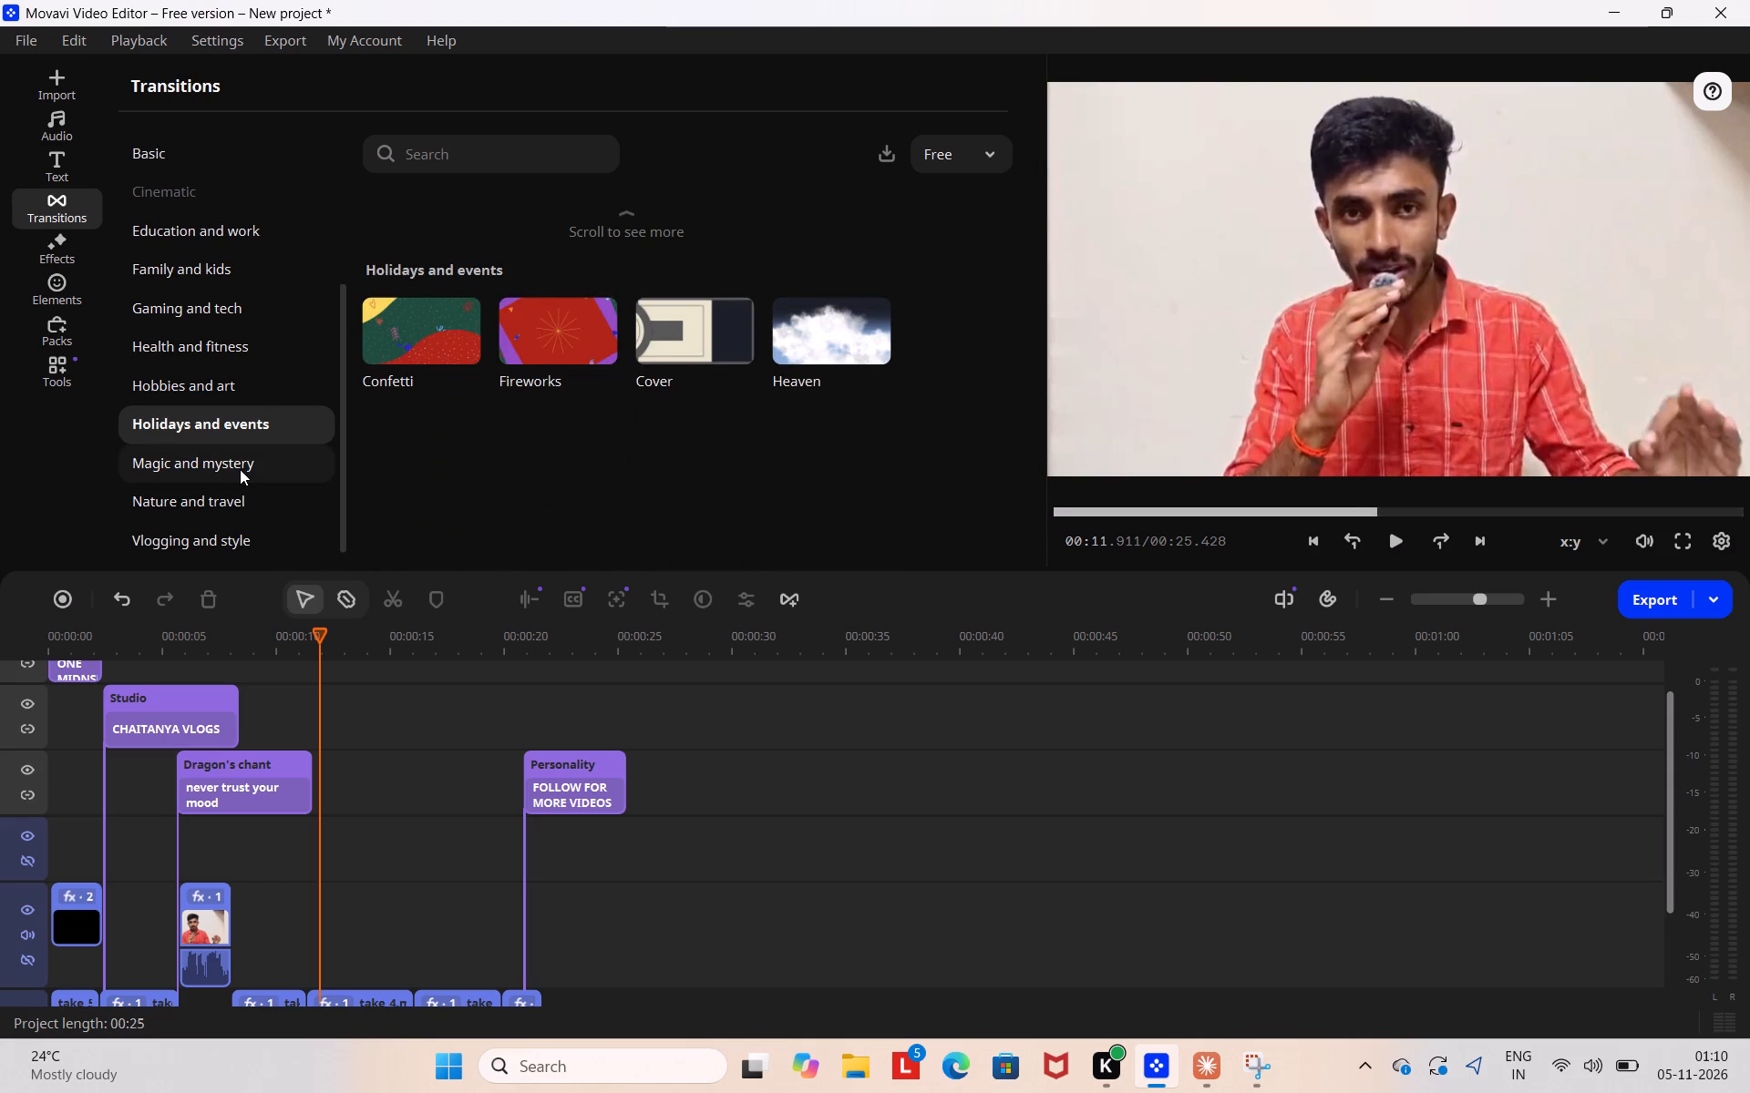
pyautogui.click(240, 469)
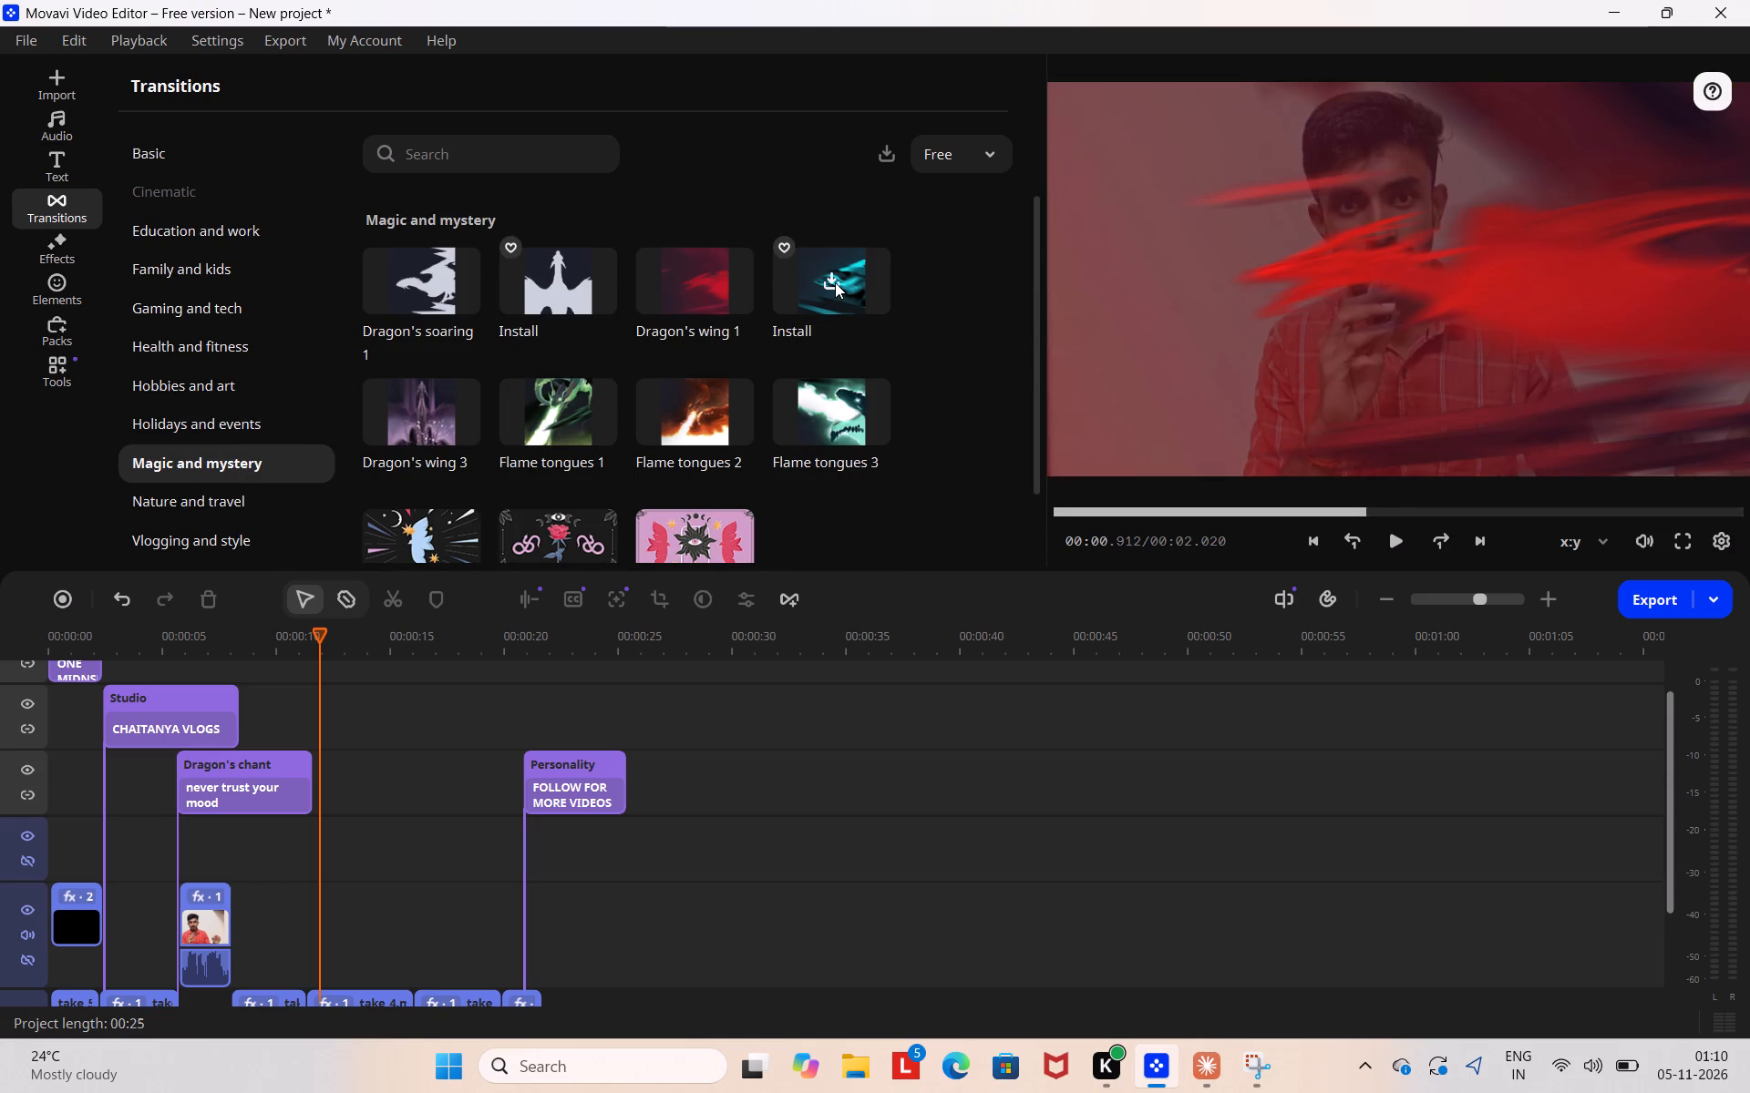
pyautogui.click(835, 282)
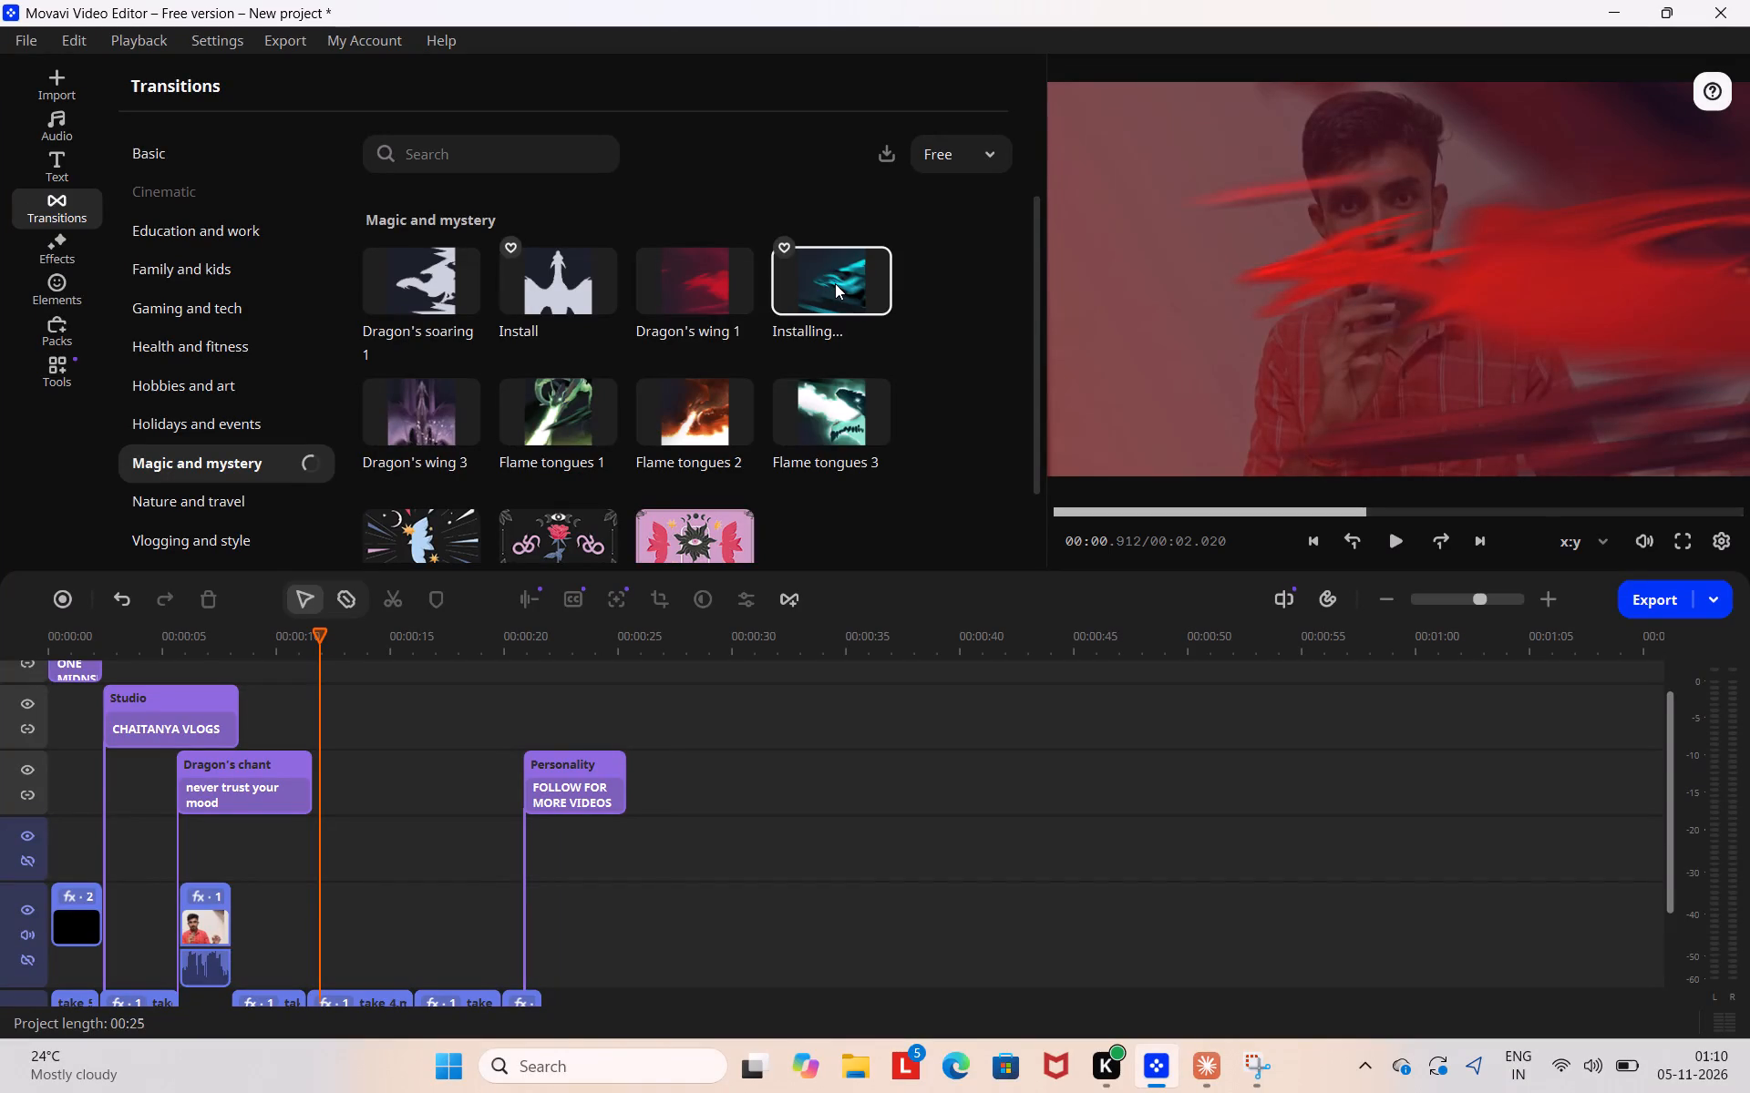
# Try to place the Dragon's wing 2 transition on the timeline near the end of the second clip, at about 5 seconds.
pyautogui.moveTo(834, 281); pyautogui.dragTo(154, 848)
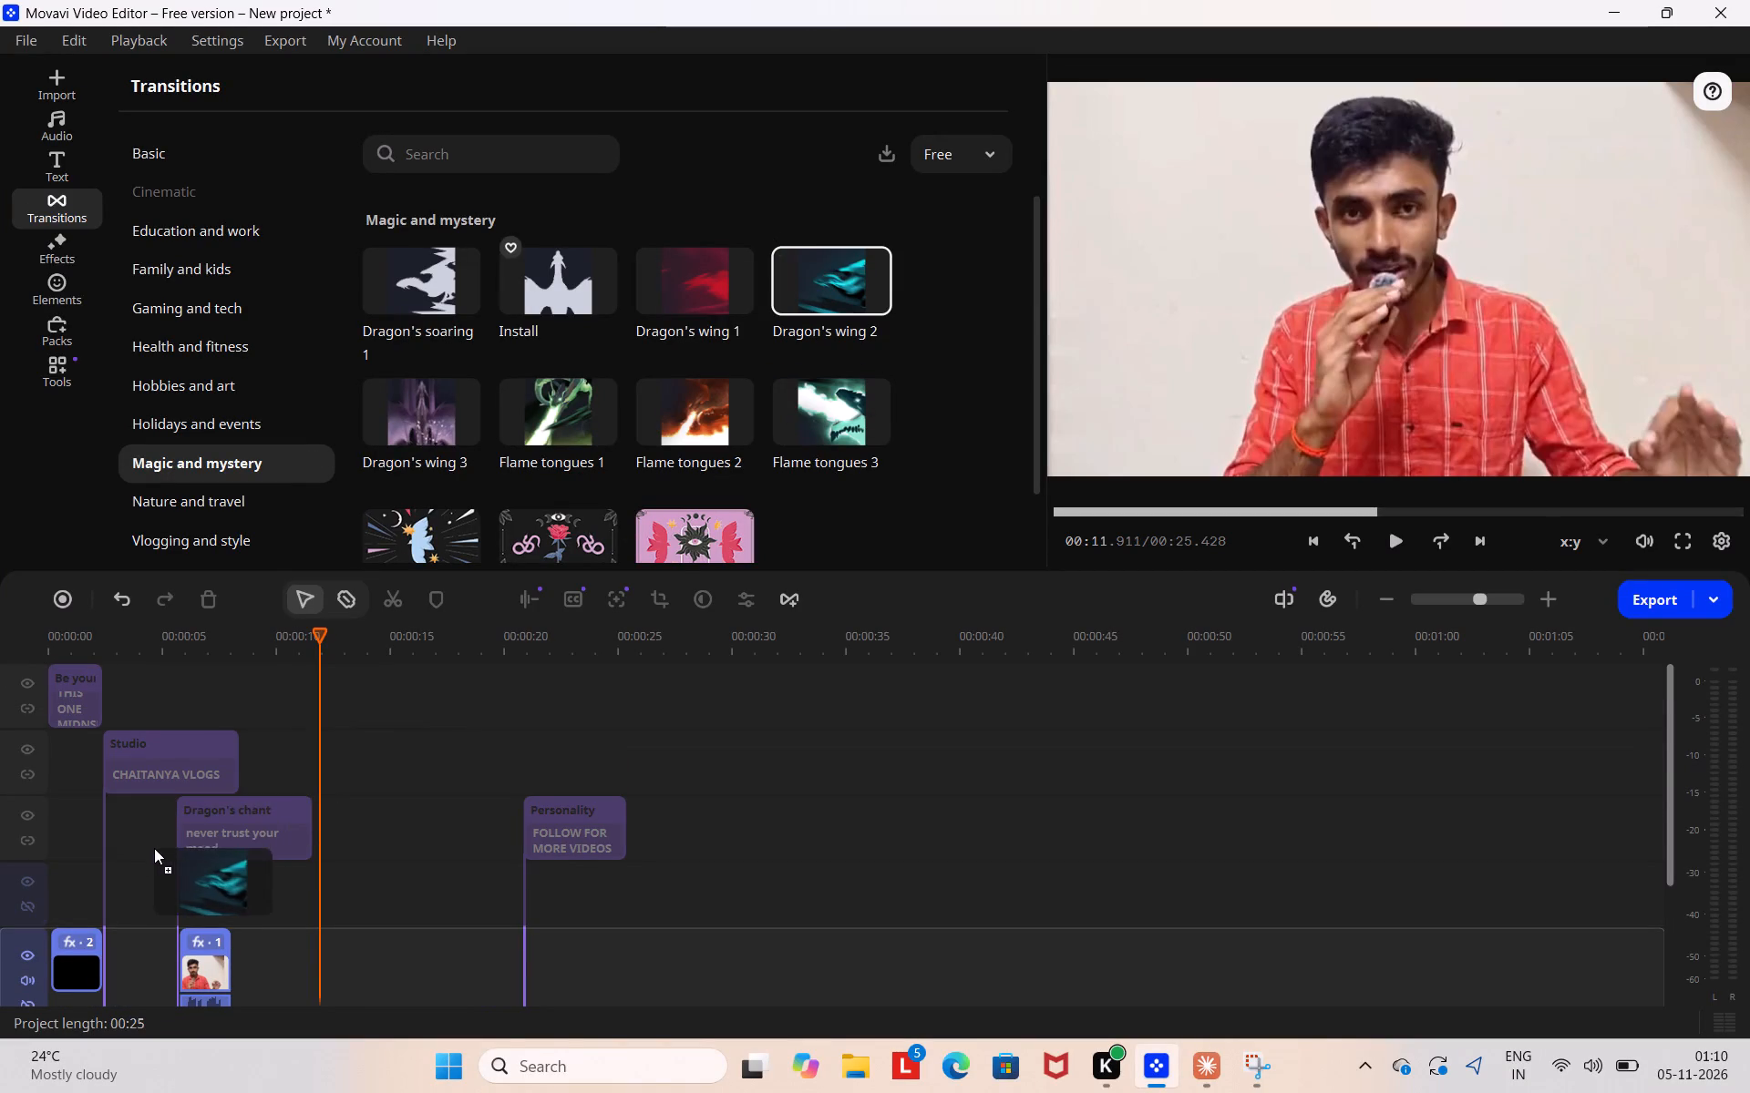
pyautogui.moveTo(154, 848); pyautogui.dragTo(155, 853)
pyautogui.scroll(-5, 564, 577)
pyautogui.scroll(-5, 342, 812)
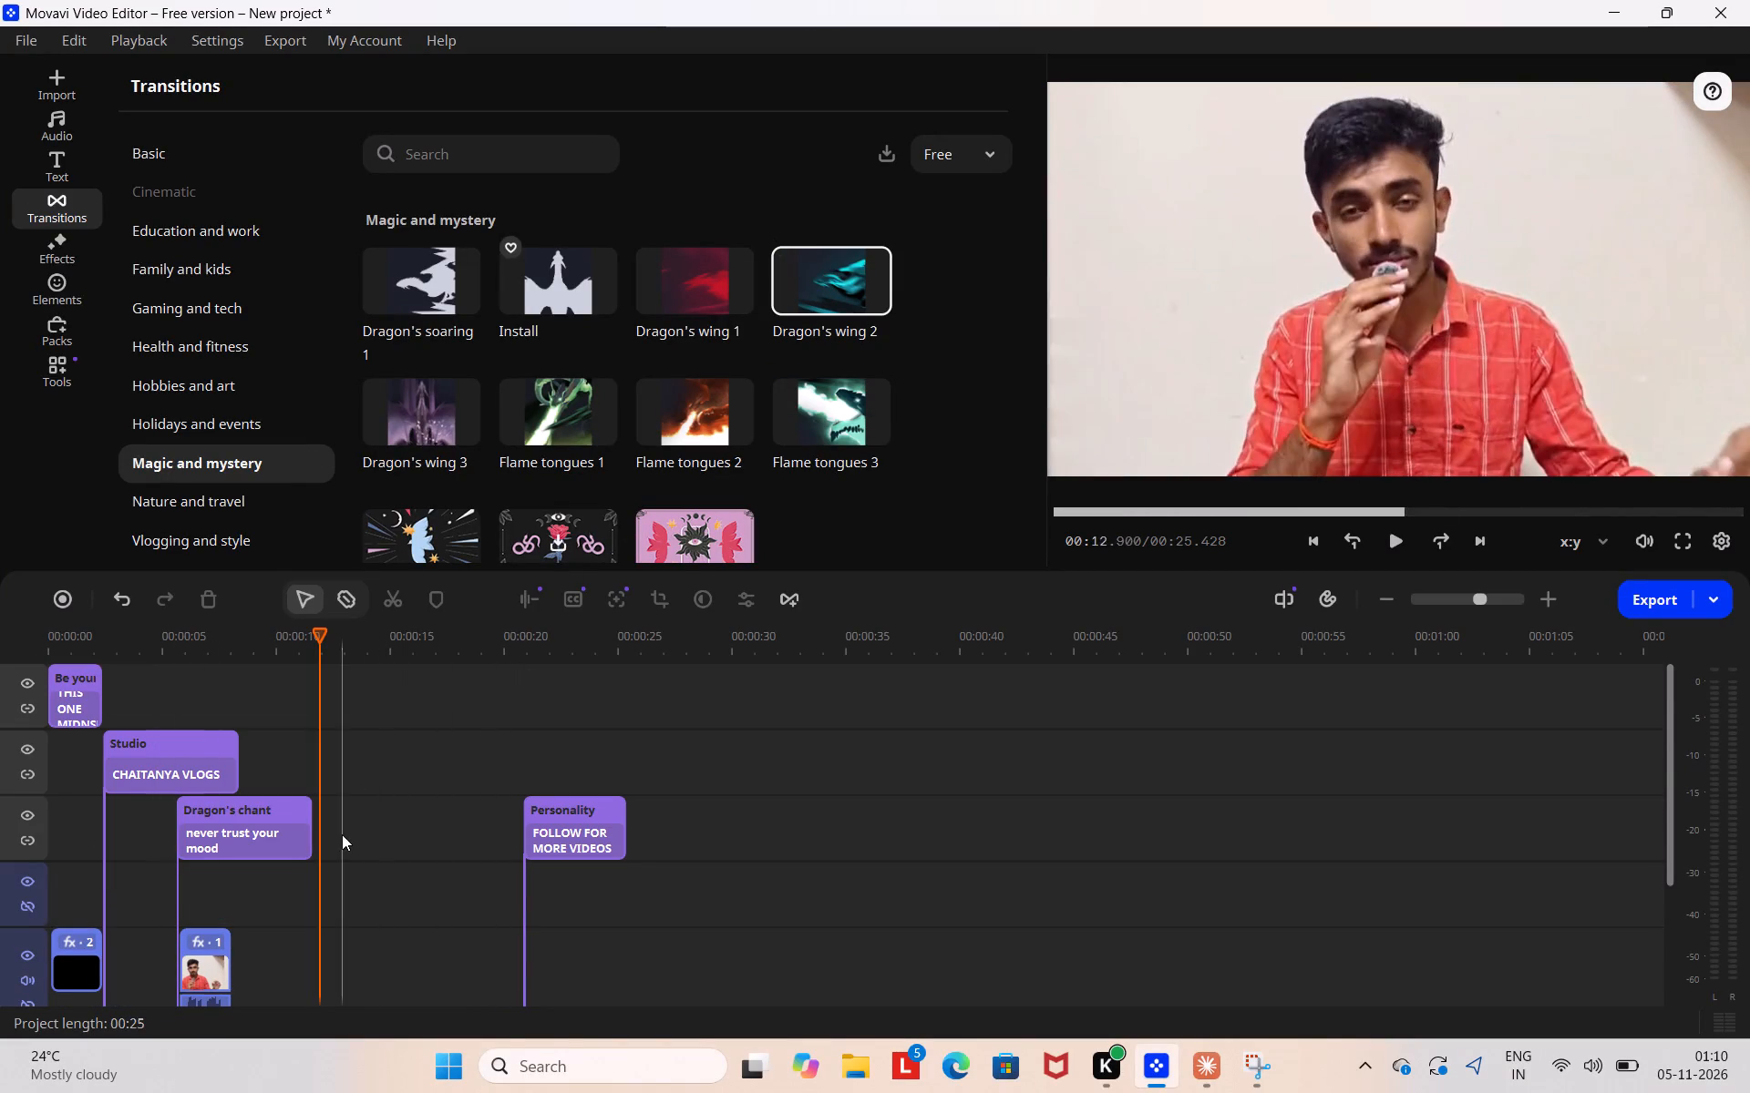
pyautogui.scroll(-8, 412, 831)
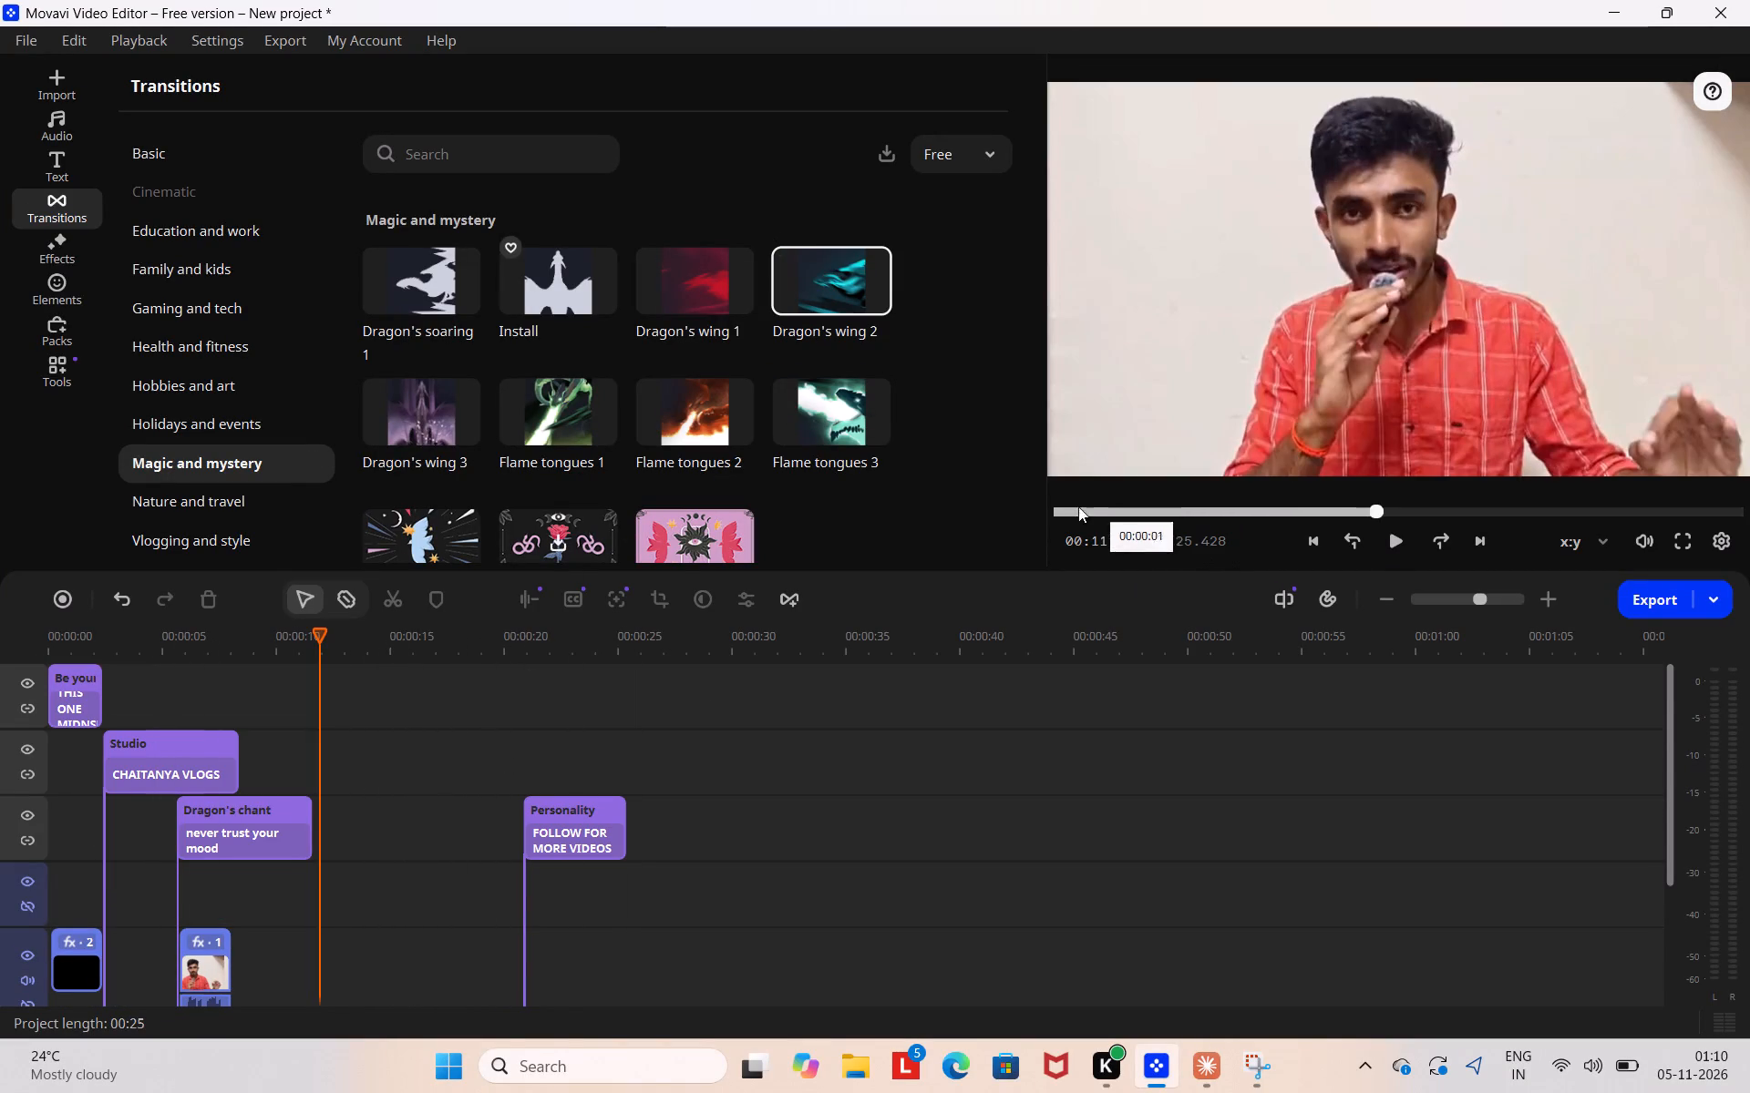
# Play the video from about 1 second to review the clips and their existing transitions.
pyautogui.click(1076, 506)
pyautogui.click(1391, 546)
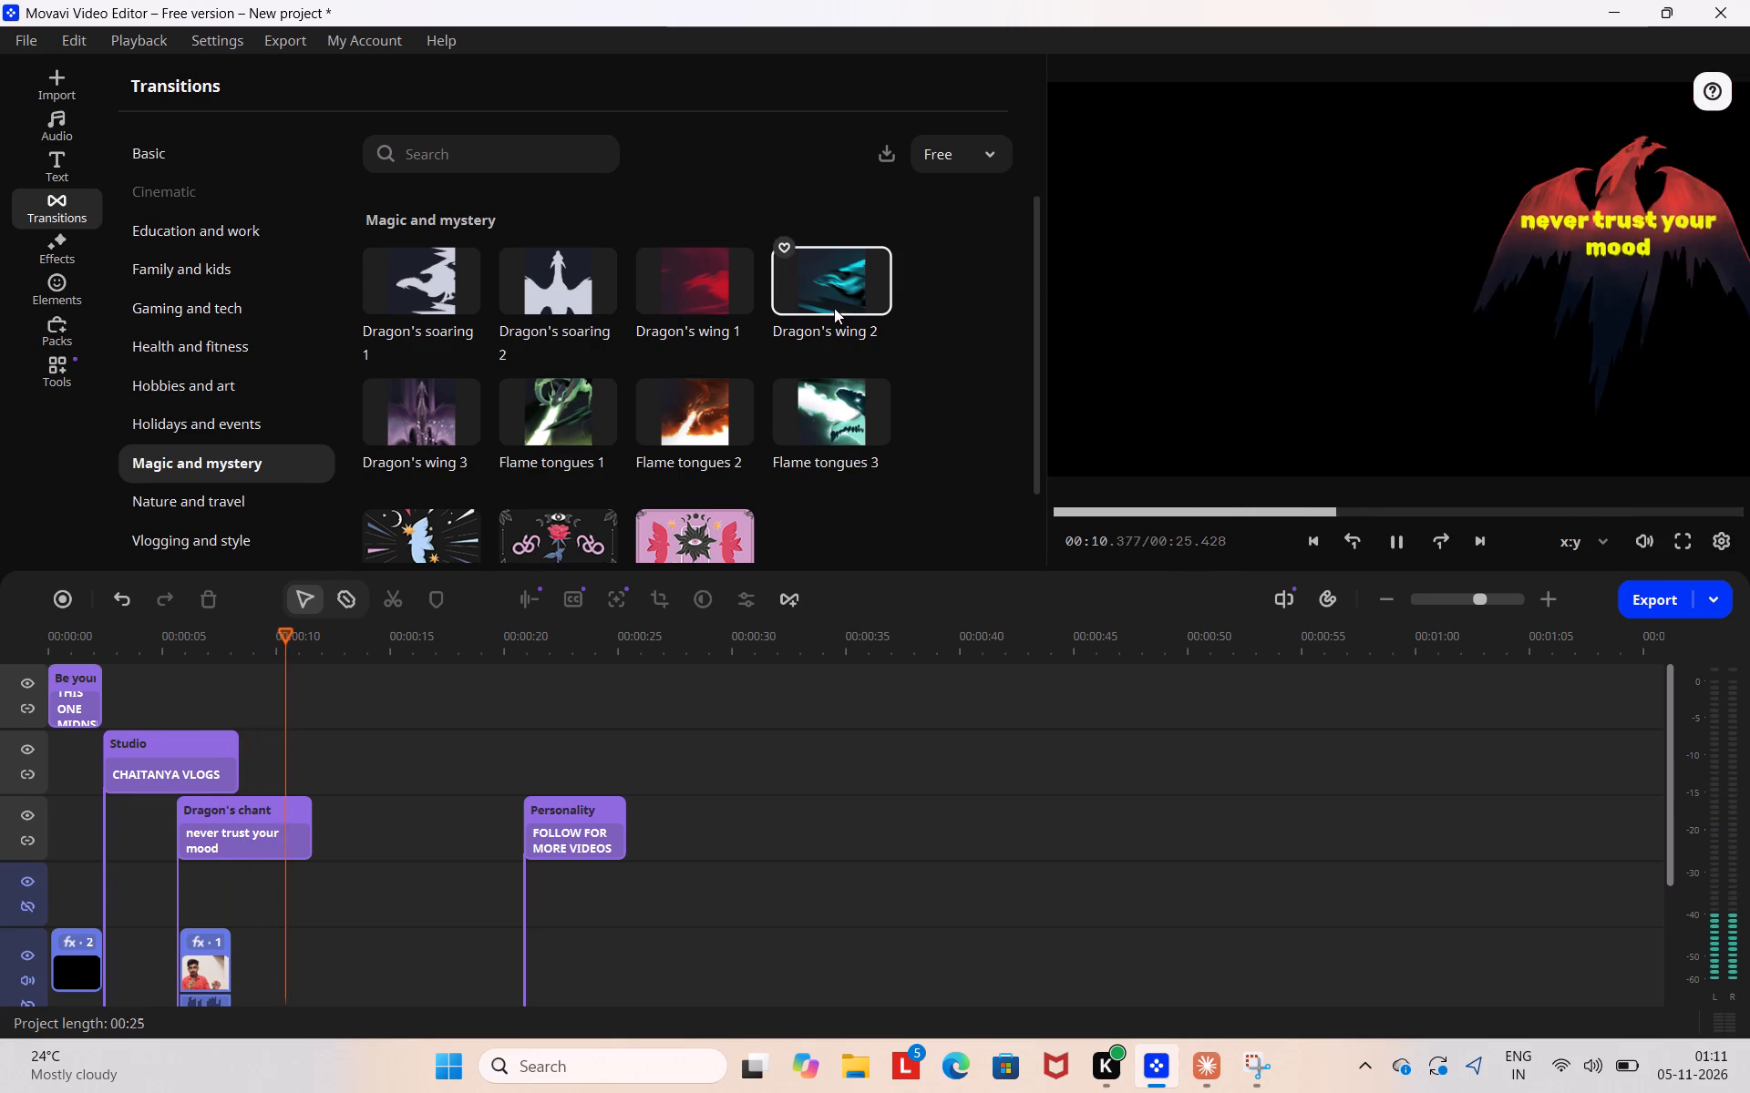
pyautogui.scroll(-6, 404, 792)
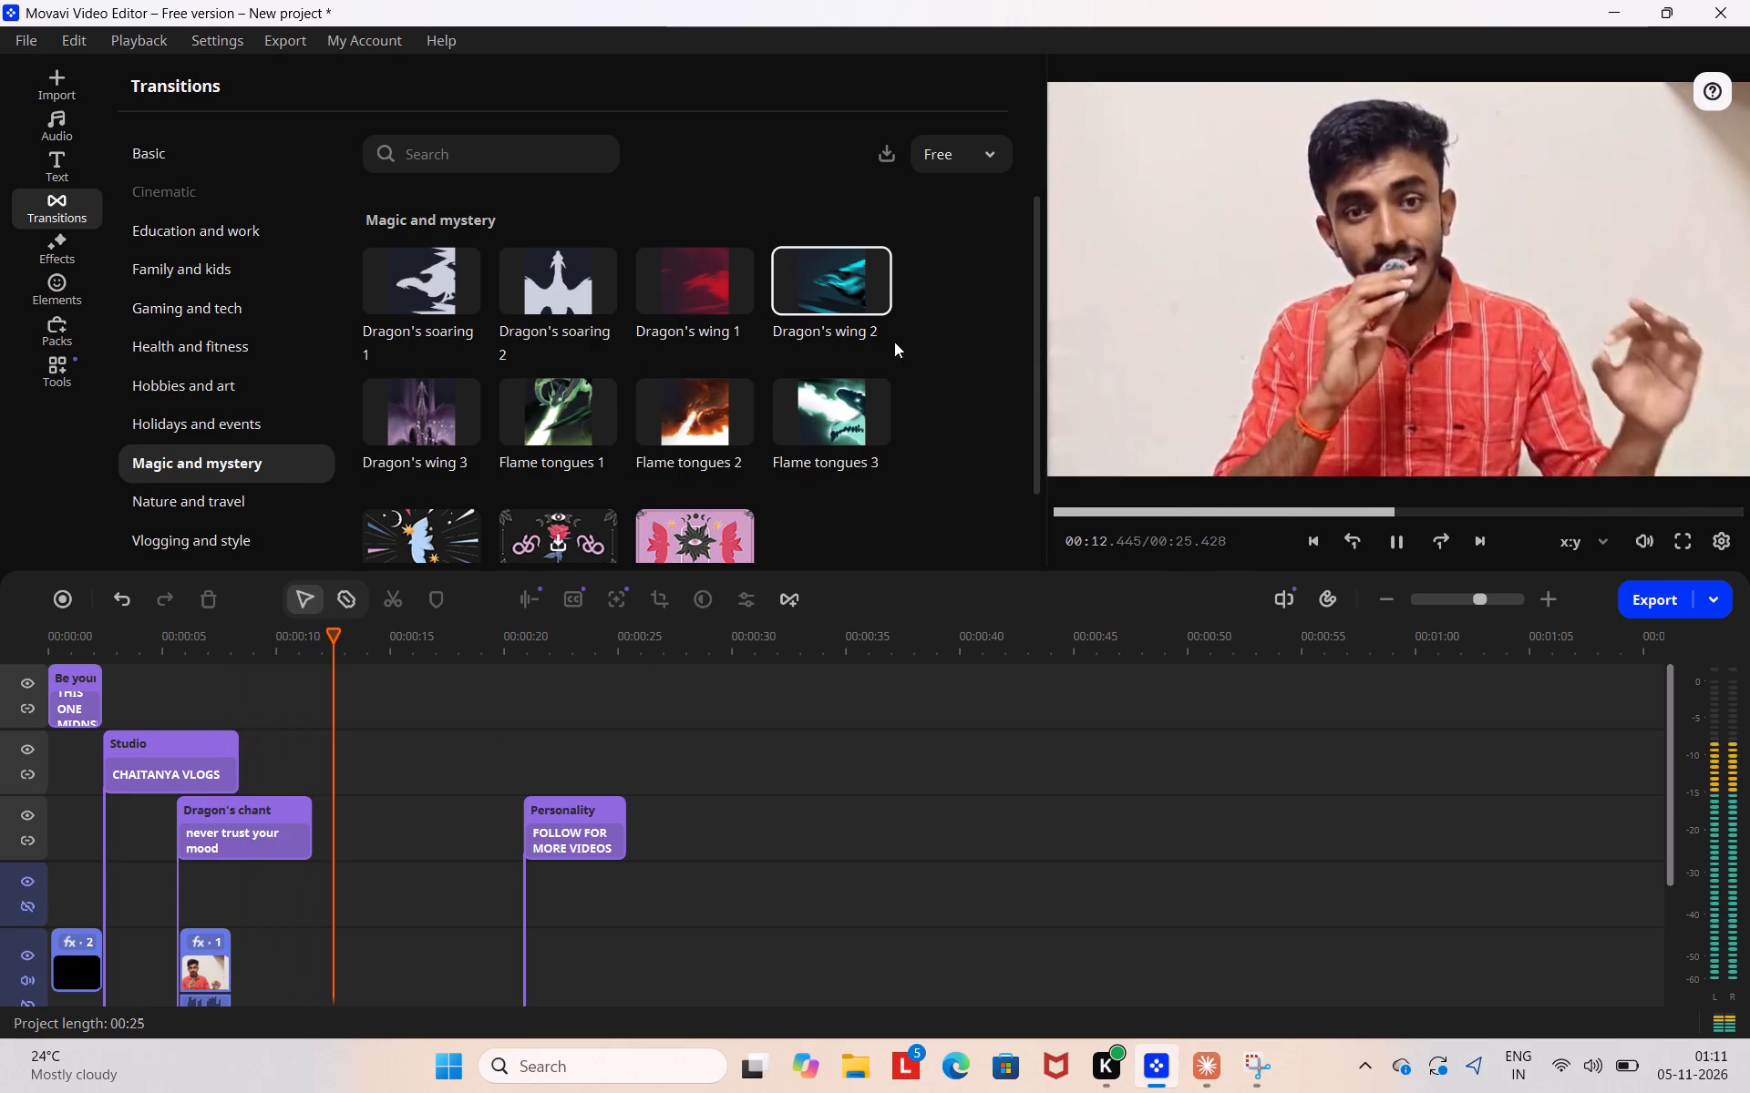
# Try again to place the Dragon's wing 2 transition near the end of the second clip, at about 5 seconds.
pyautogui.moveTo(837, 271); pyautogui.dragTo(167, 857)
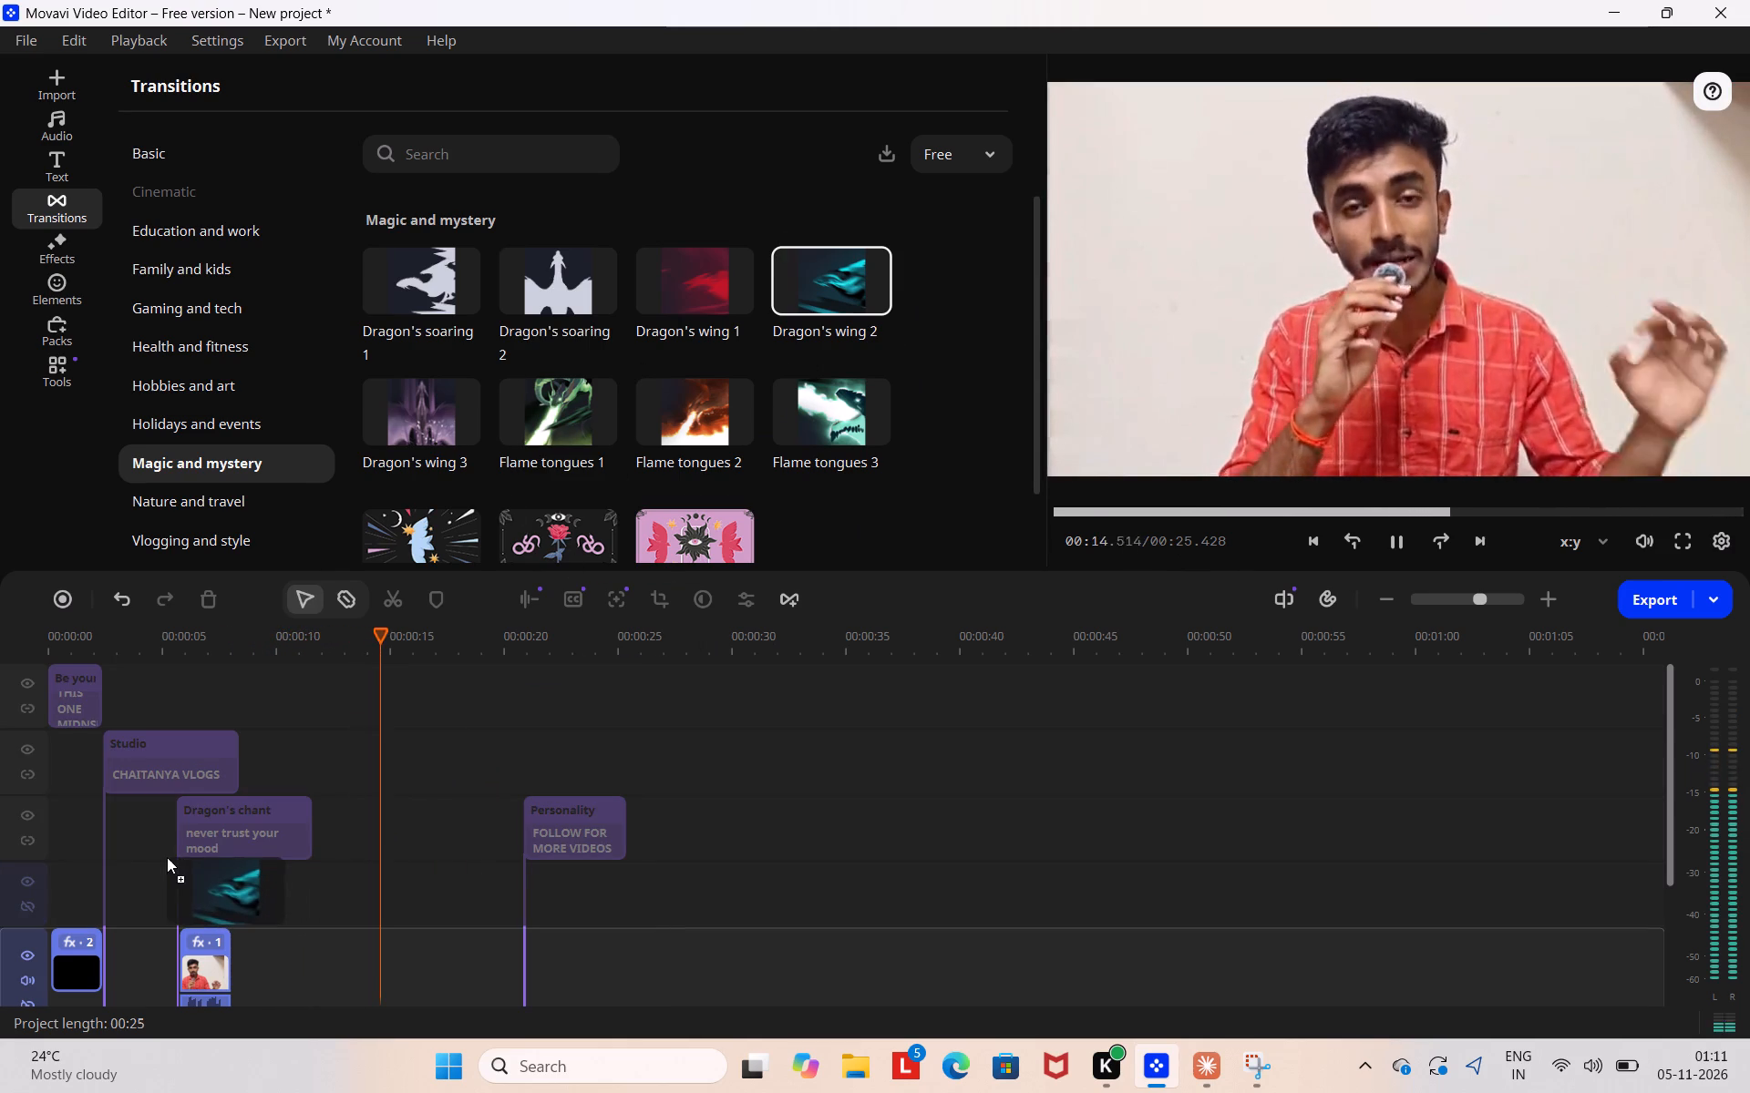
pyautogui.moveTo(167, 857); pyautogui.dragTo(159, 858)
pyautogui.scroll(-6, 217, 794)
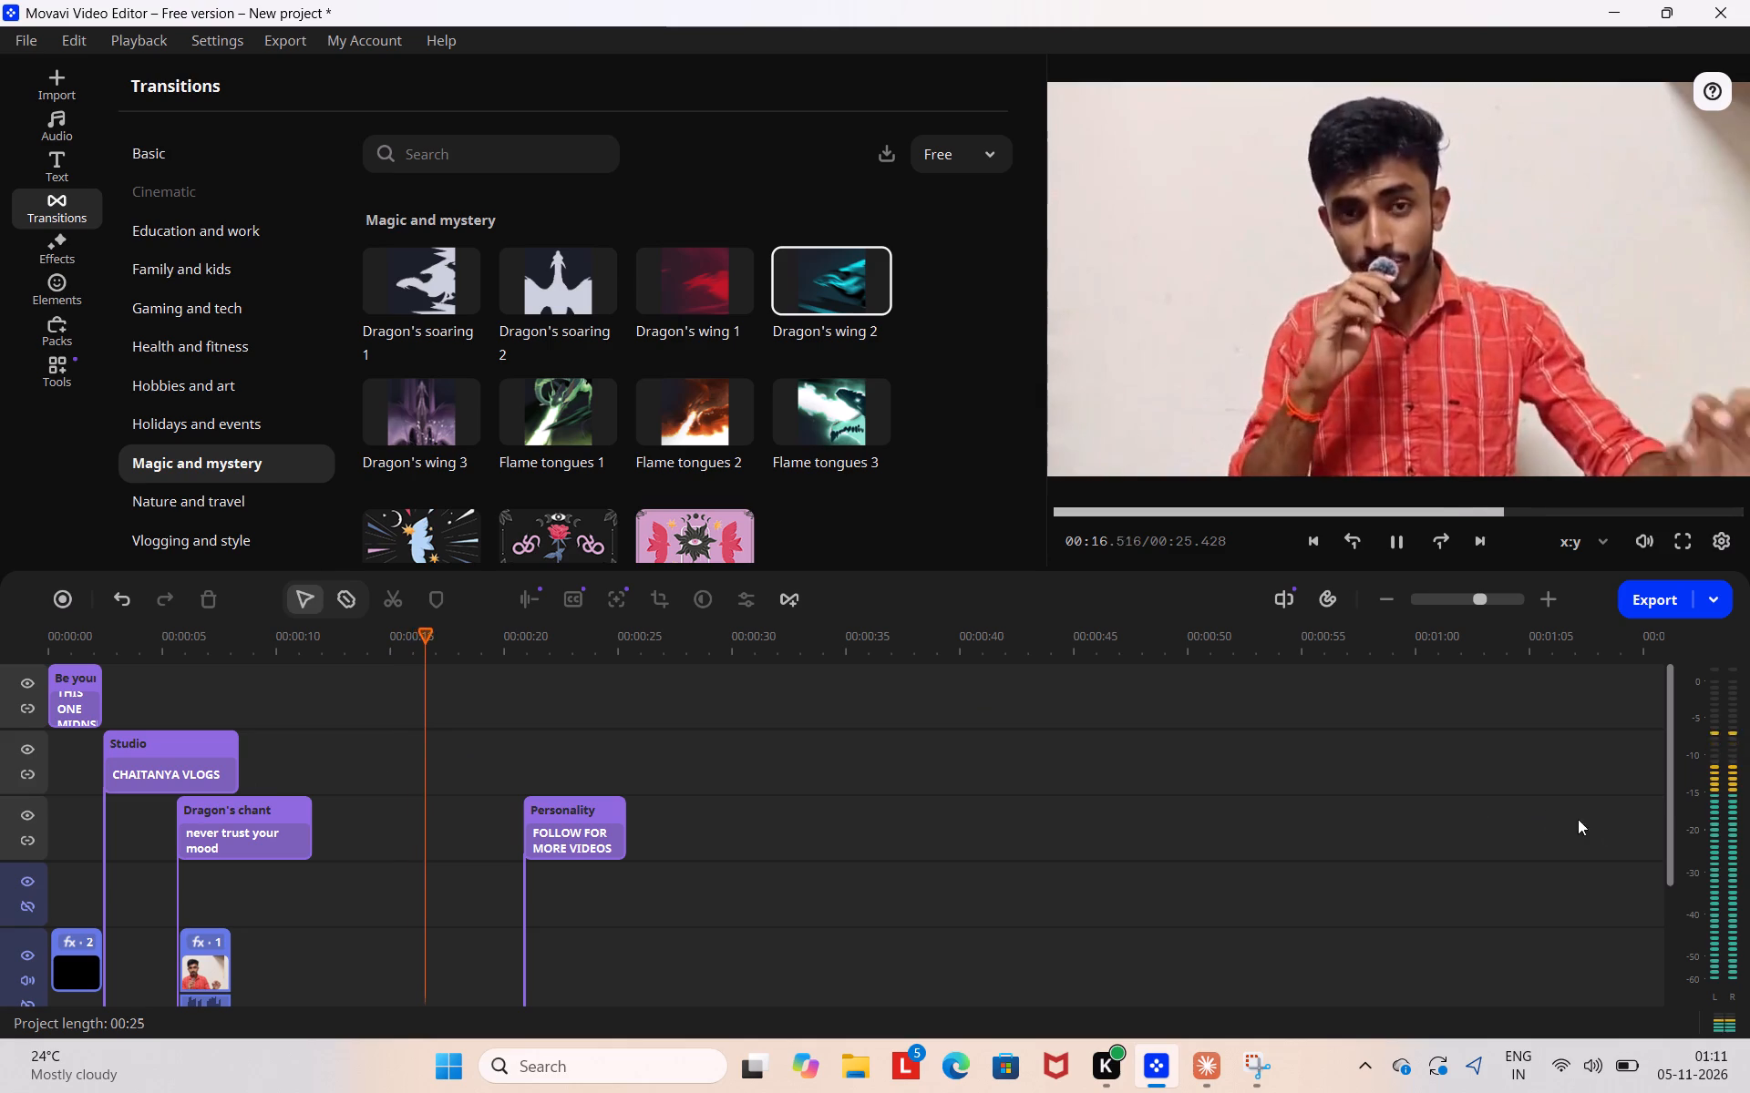
# Bring the main video track into view and replay the video from near the start to check the cuts between clips.
pyautogui.moveTo(1671, 813); pyautogui.dragTo(1673, 944)
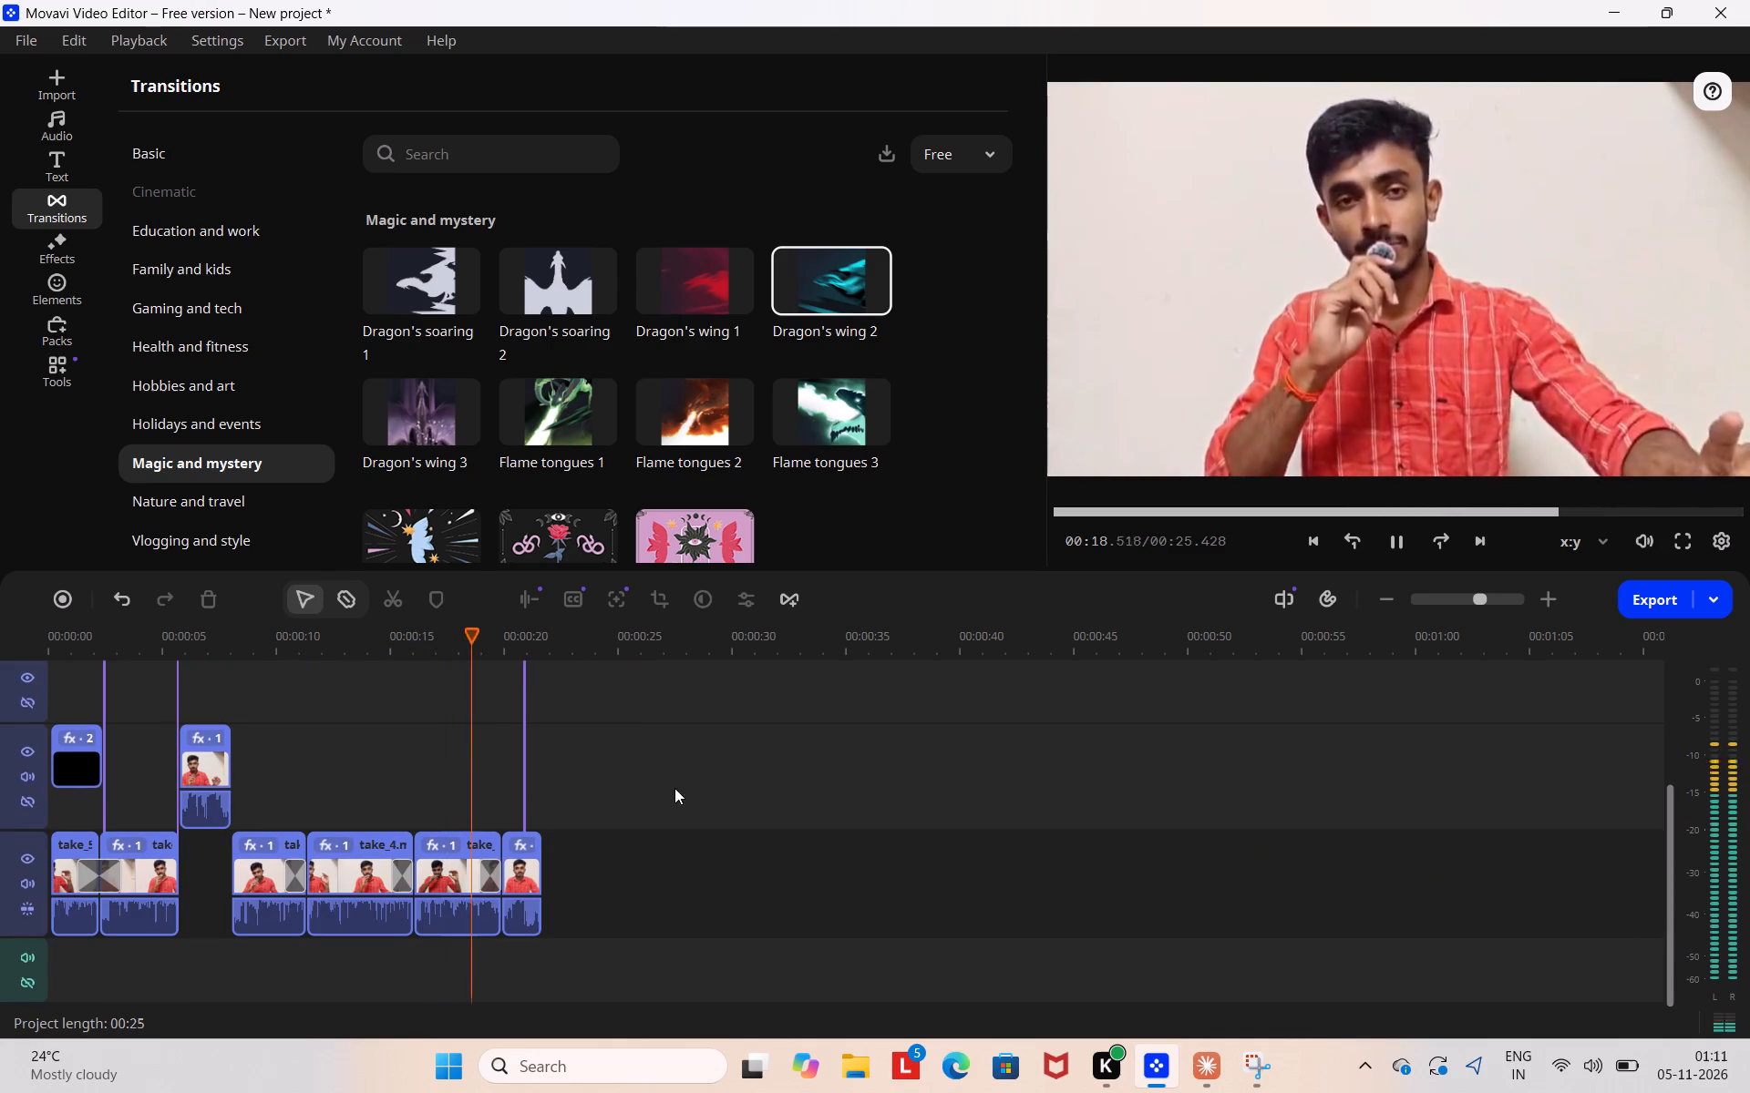
pyautogui.scroll(3, 570, 751)
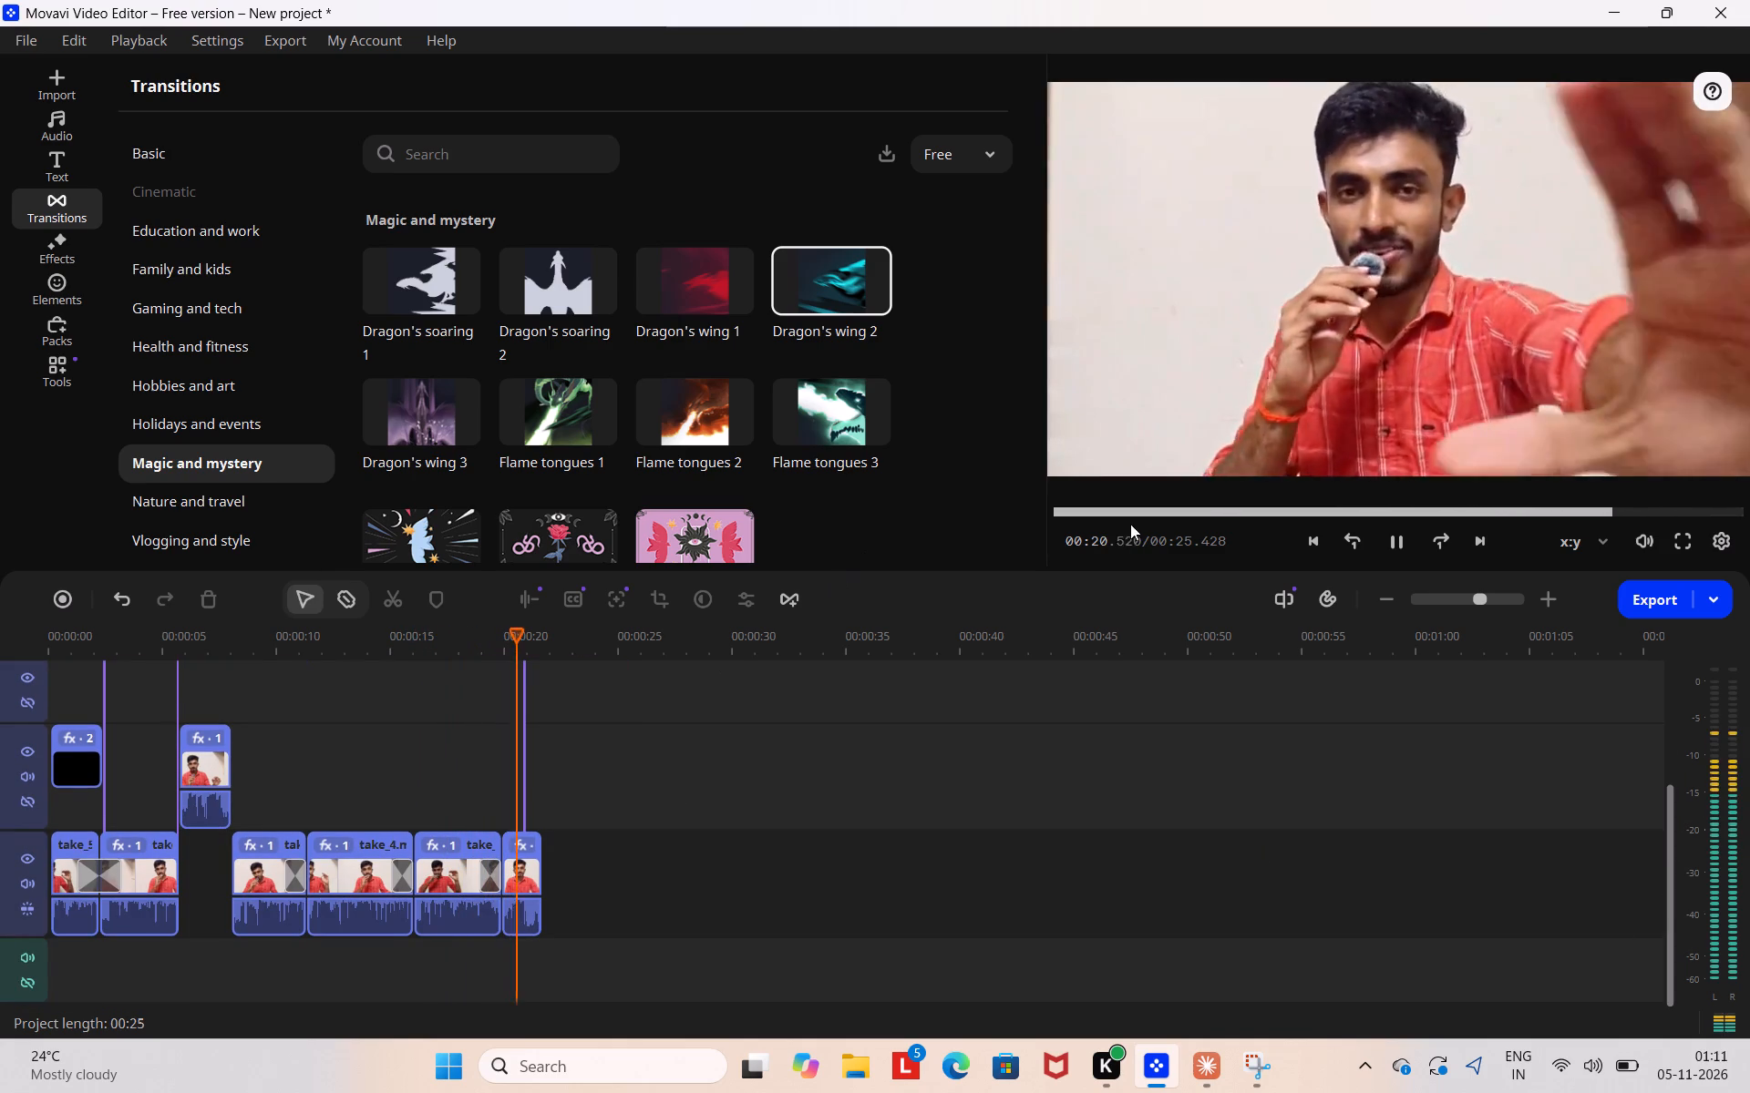
pyautogui.click(1087, 504)
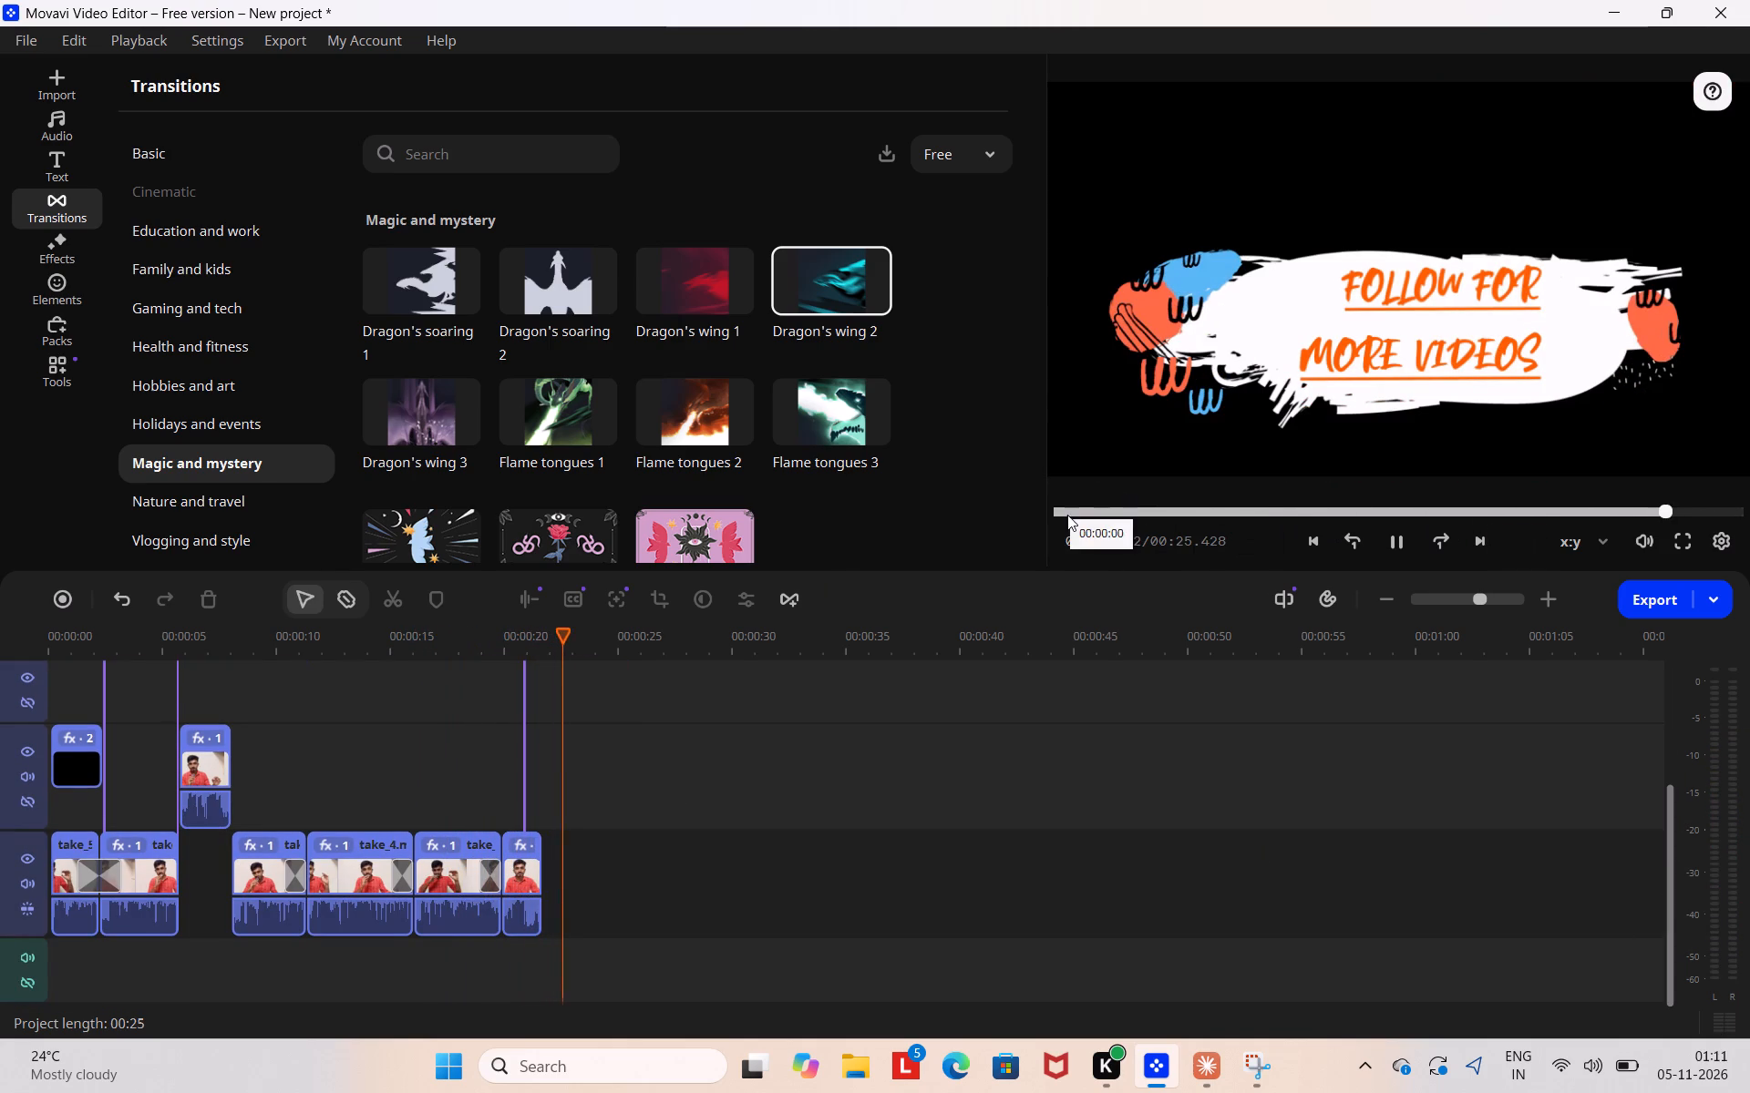
pyautogui.click(1072, 514)
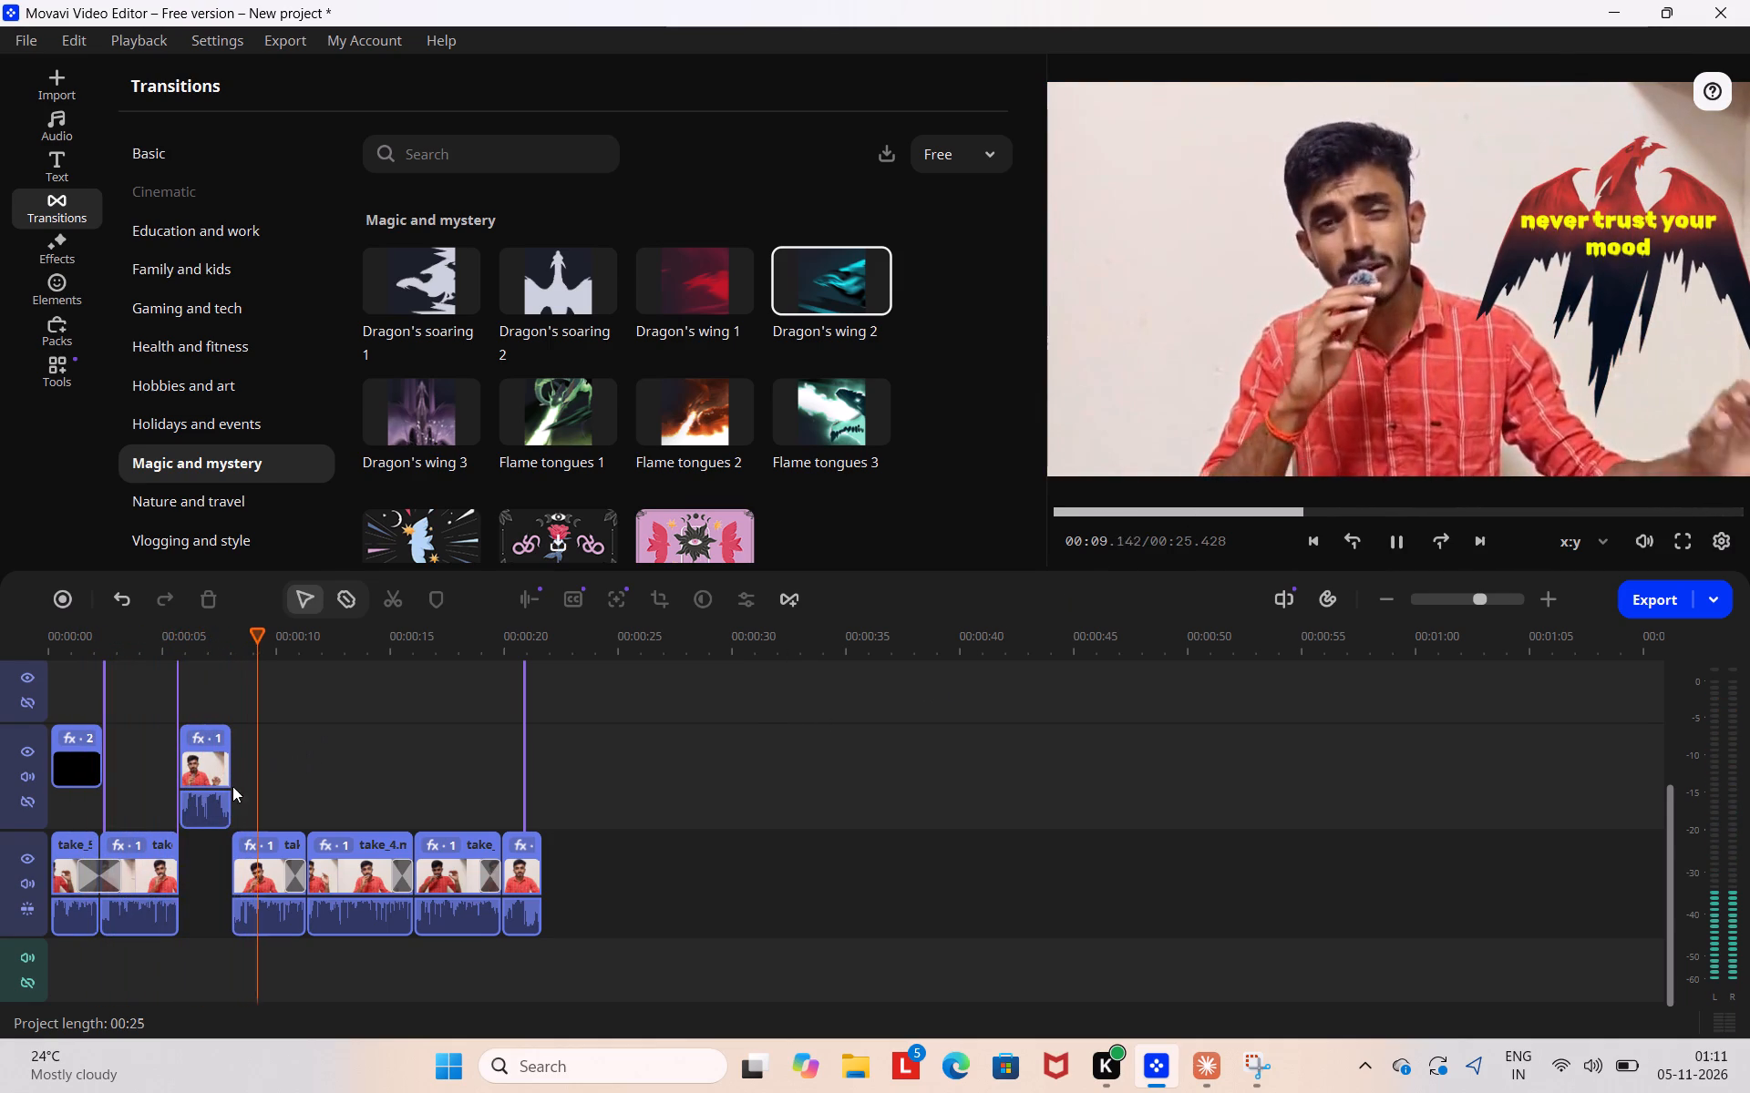
# Move the second overlay clip slightly earlier to start at about 5.7 seconds, where the second main-track clip ends.
pyautogui.moveTo(218, 789); pyautogui.dragTo(209, 794)
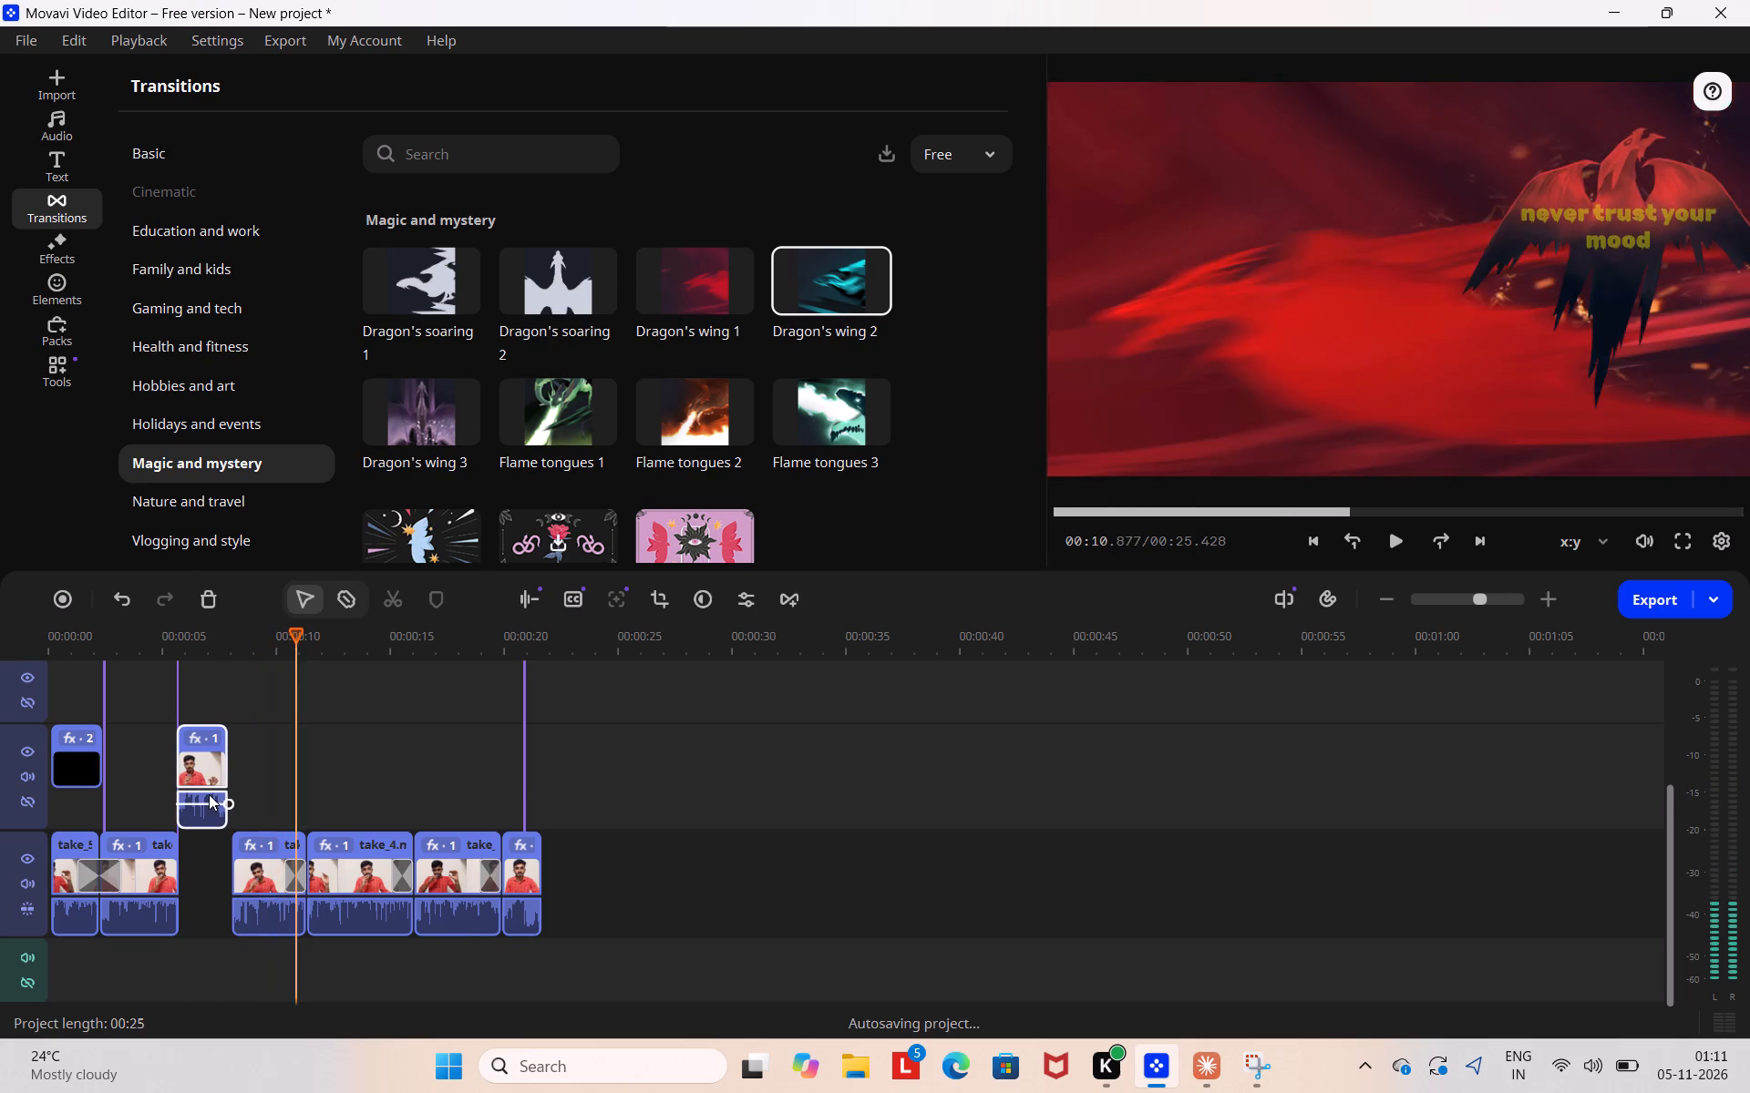
# Play the video from about 3 seconds to check the cut into the moved overlay clip.
pyautogui.click(1130, 506)
pyautogui.click(1398, 543)
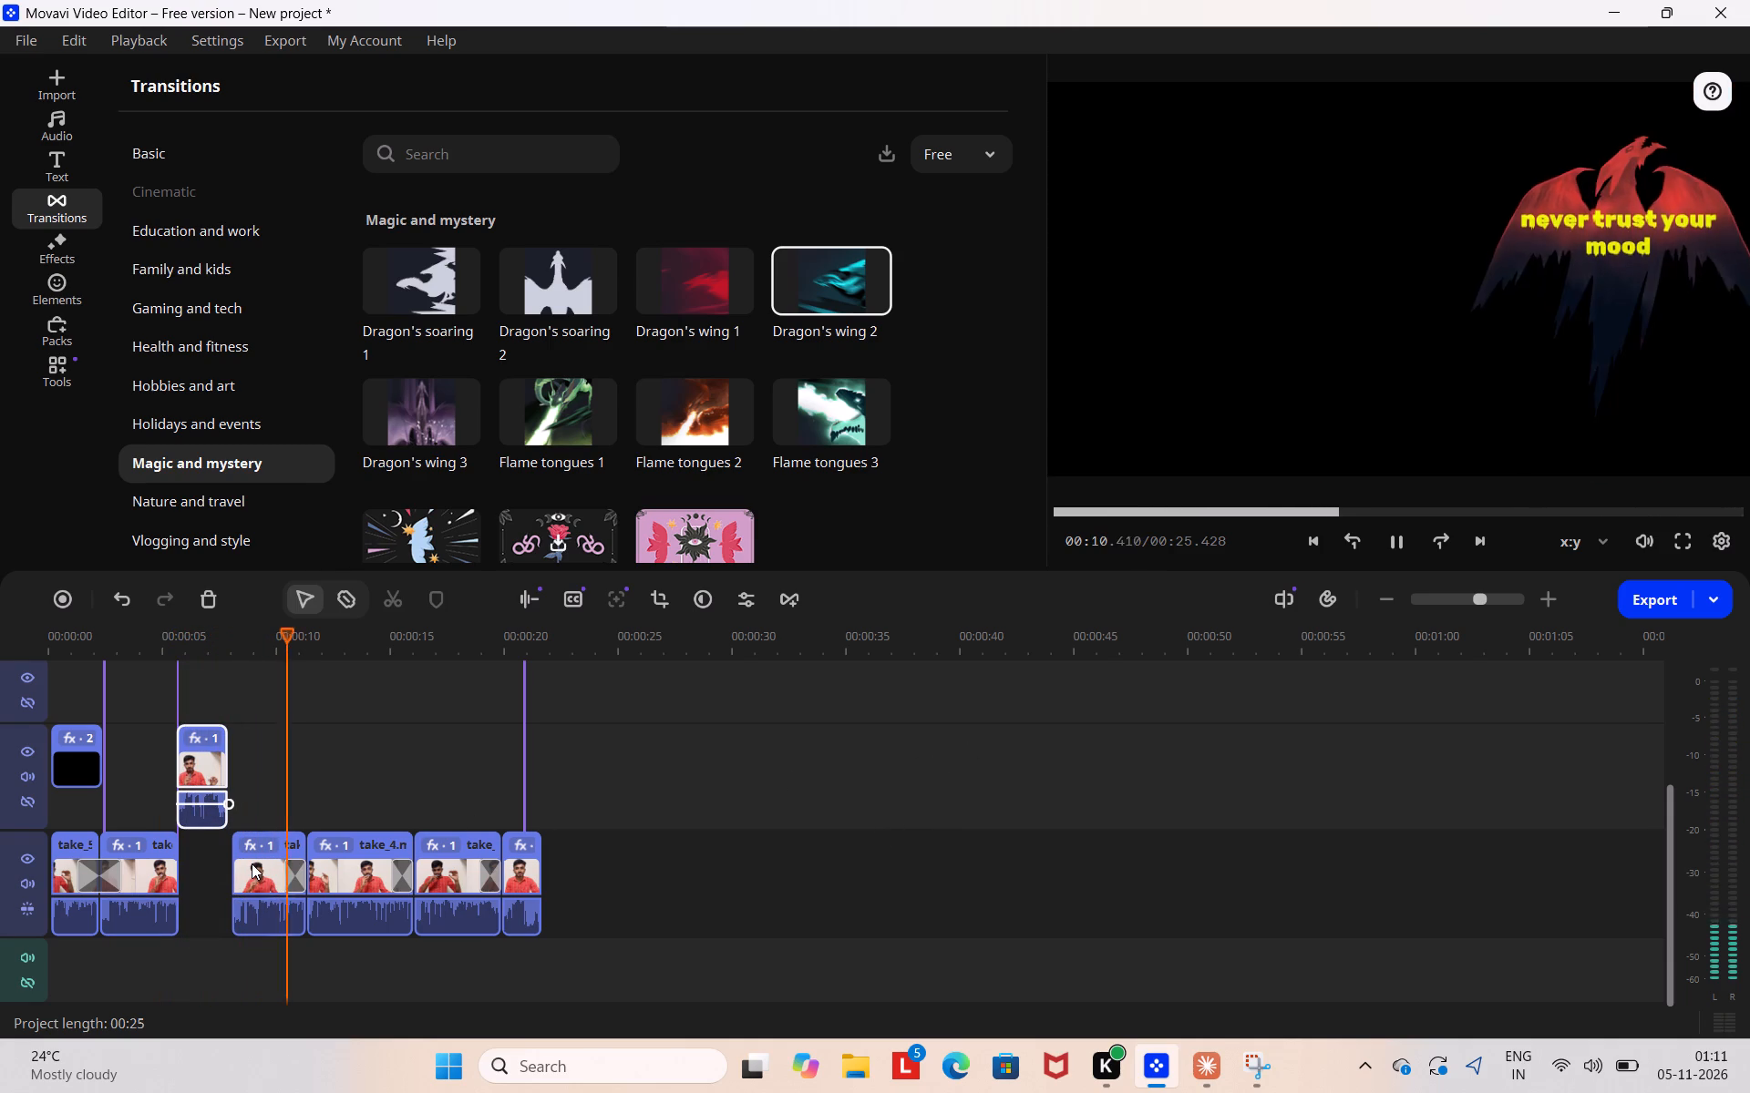
# Move take_3, take_4 and the last two main-track clips earlier, closing the gaps after the overlay clip's end at about 8 seconds.
pyautogui.click(252, 863)
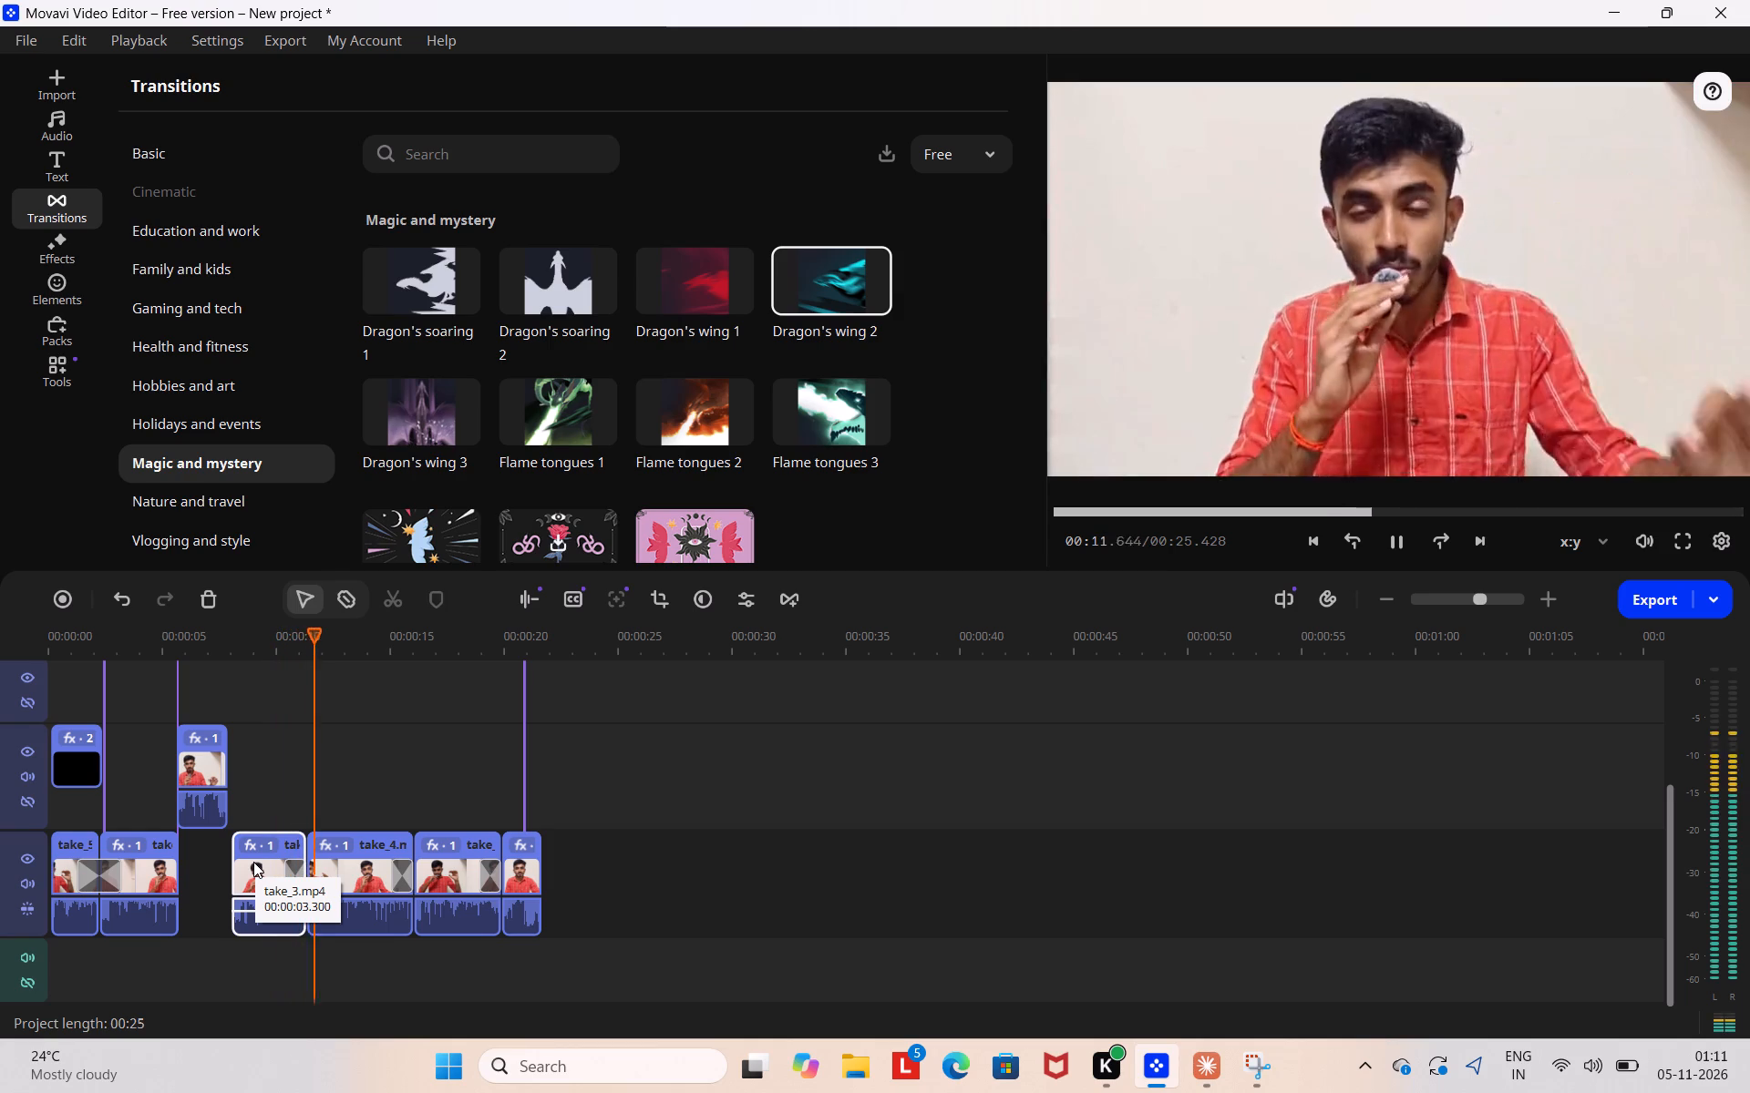
pyautogui.moveTo(253, 862); pyautogui.dragTo(242, 843)
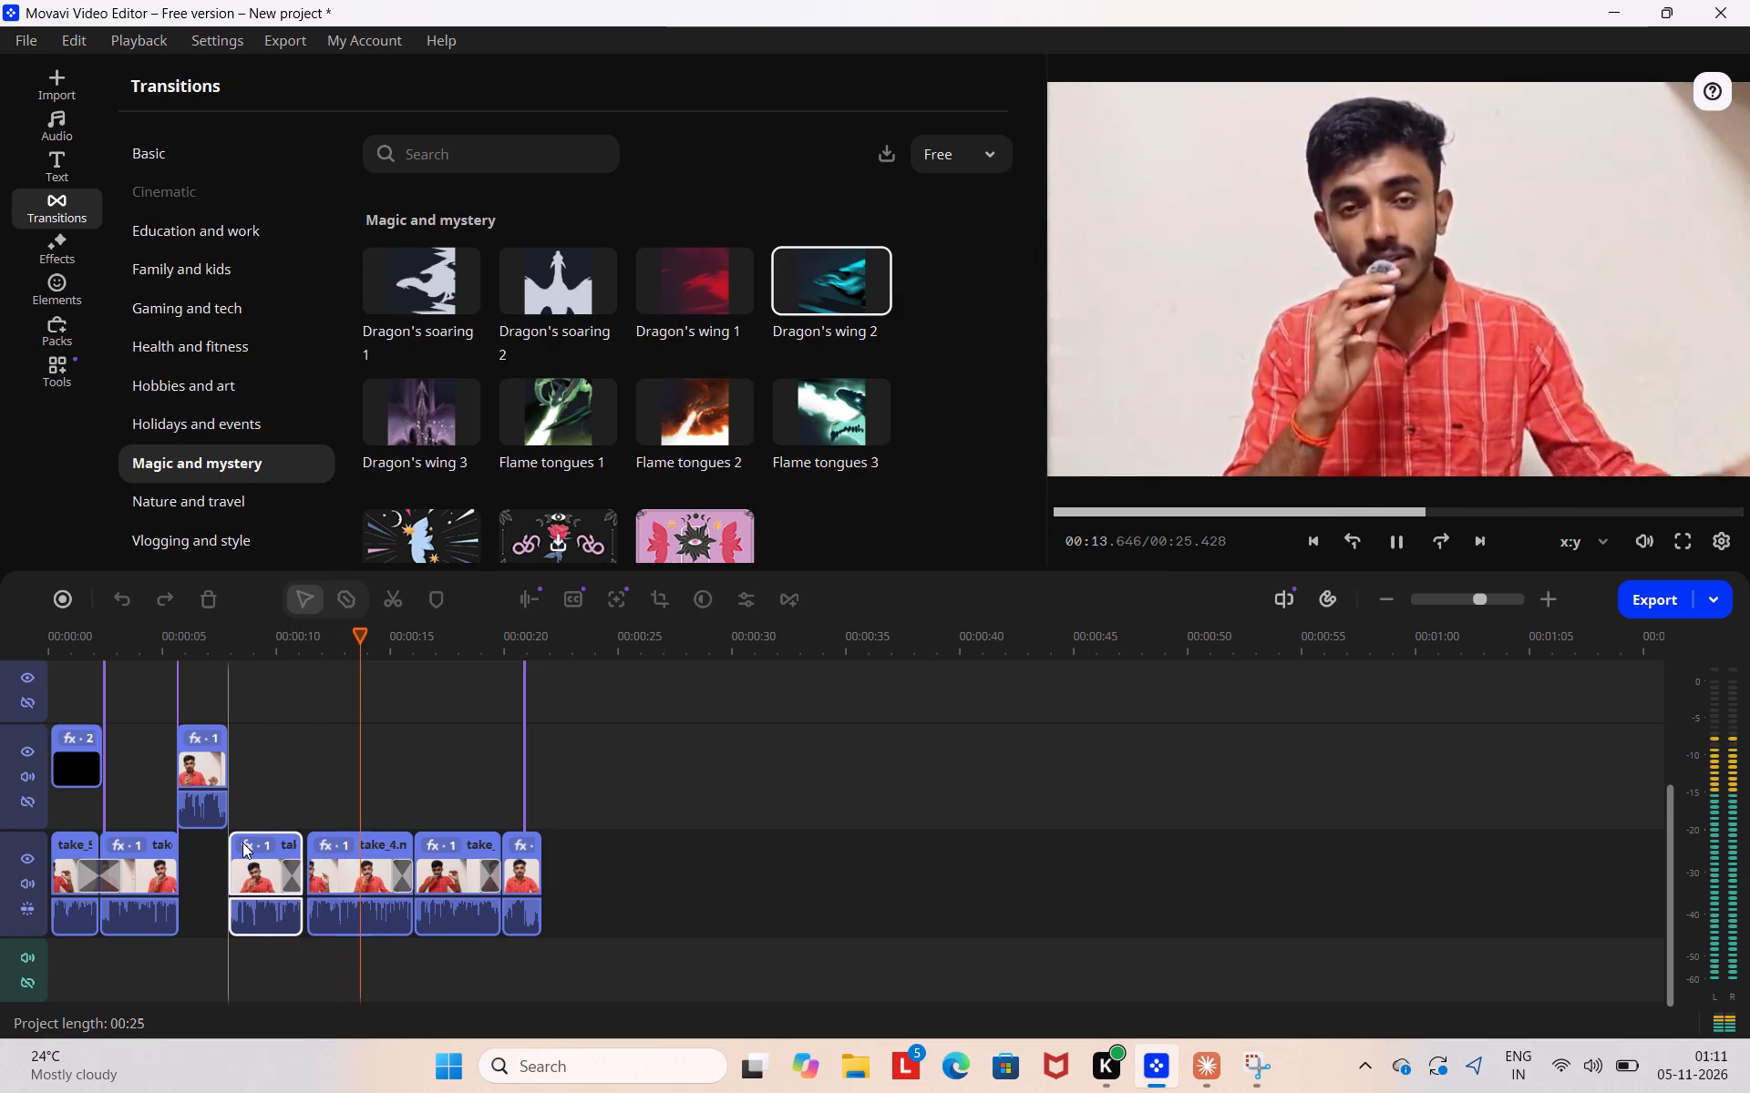
pyautogui.moveTo(242, 843); pyautogui.dragTo(242, 857)
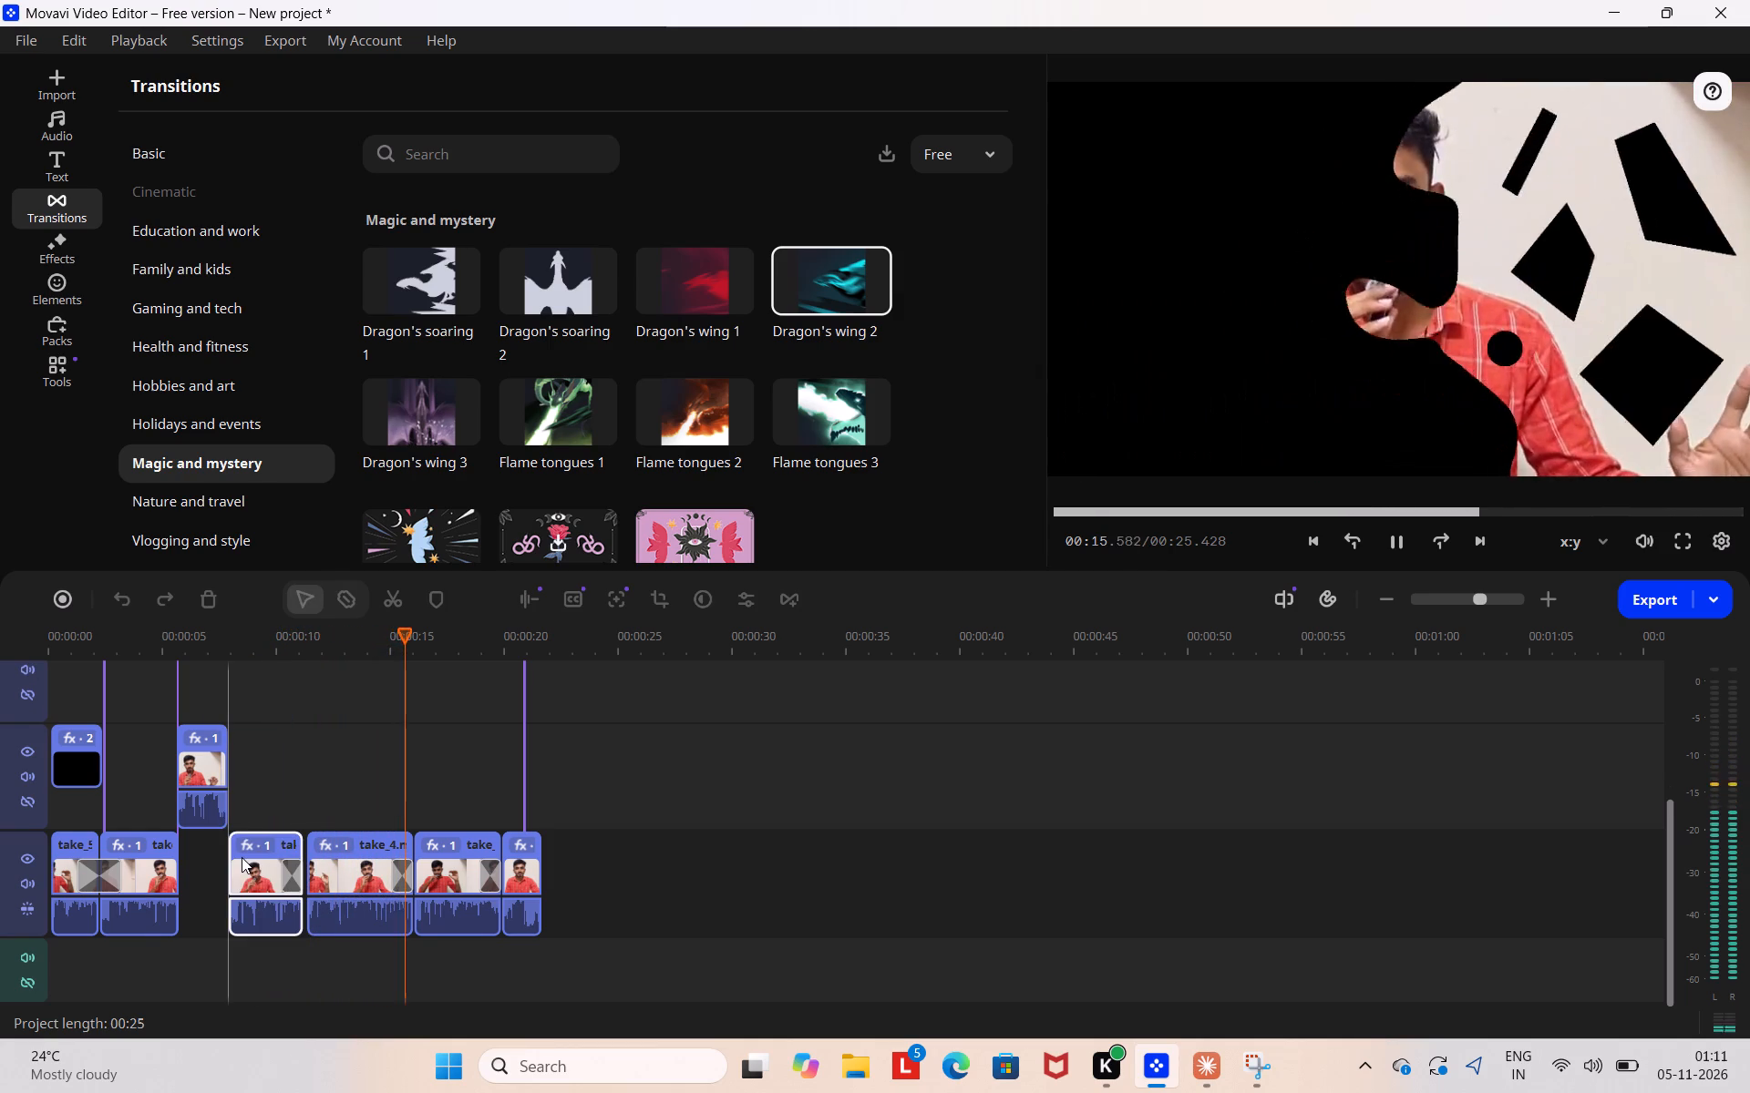
pyautogui.moveTo(242, 857); pyautogui.dragTo(239, 850)
pyautogui.moveTo(326, 866); pyautogui.dragTo(320, 867)
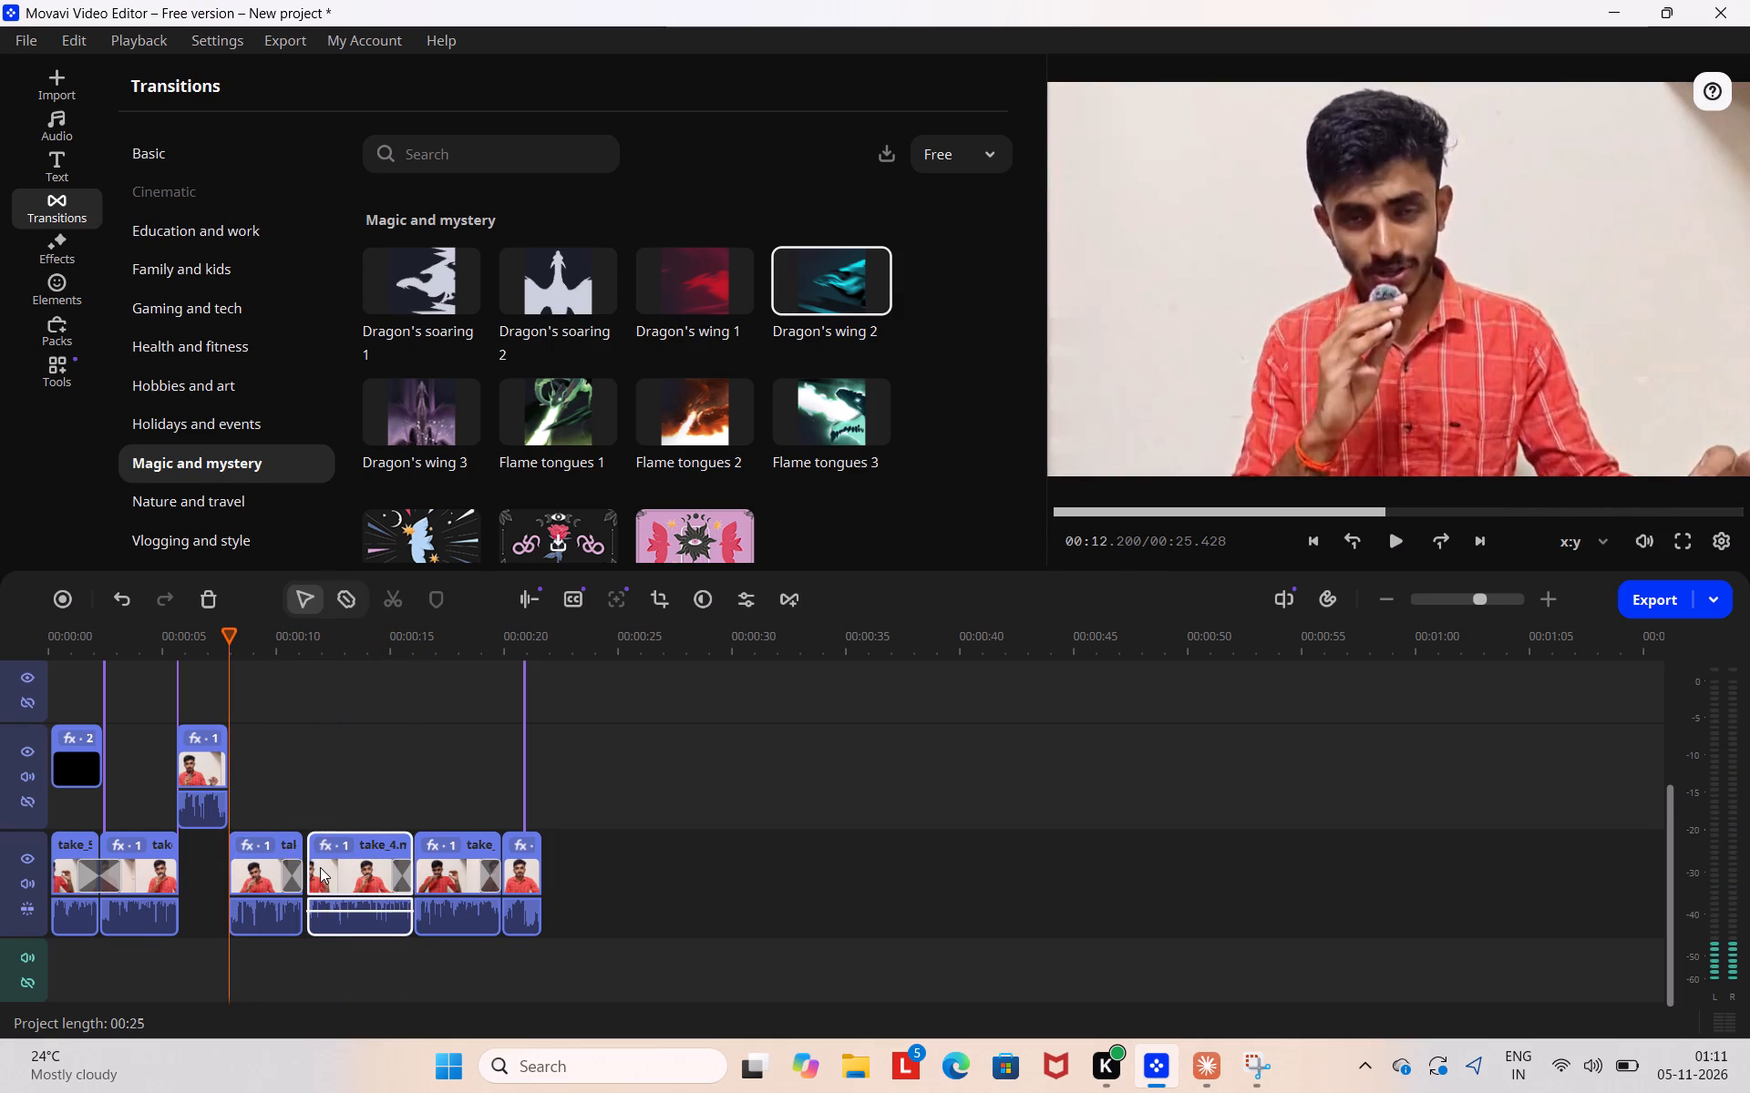
pyautogui.moveTo(320, 867); pyautogui.dragTo(307, 854)
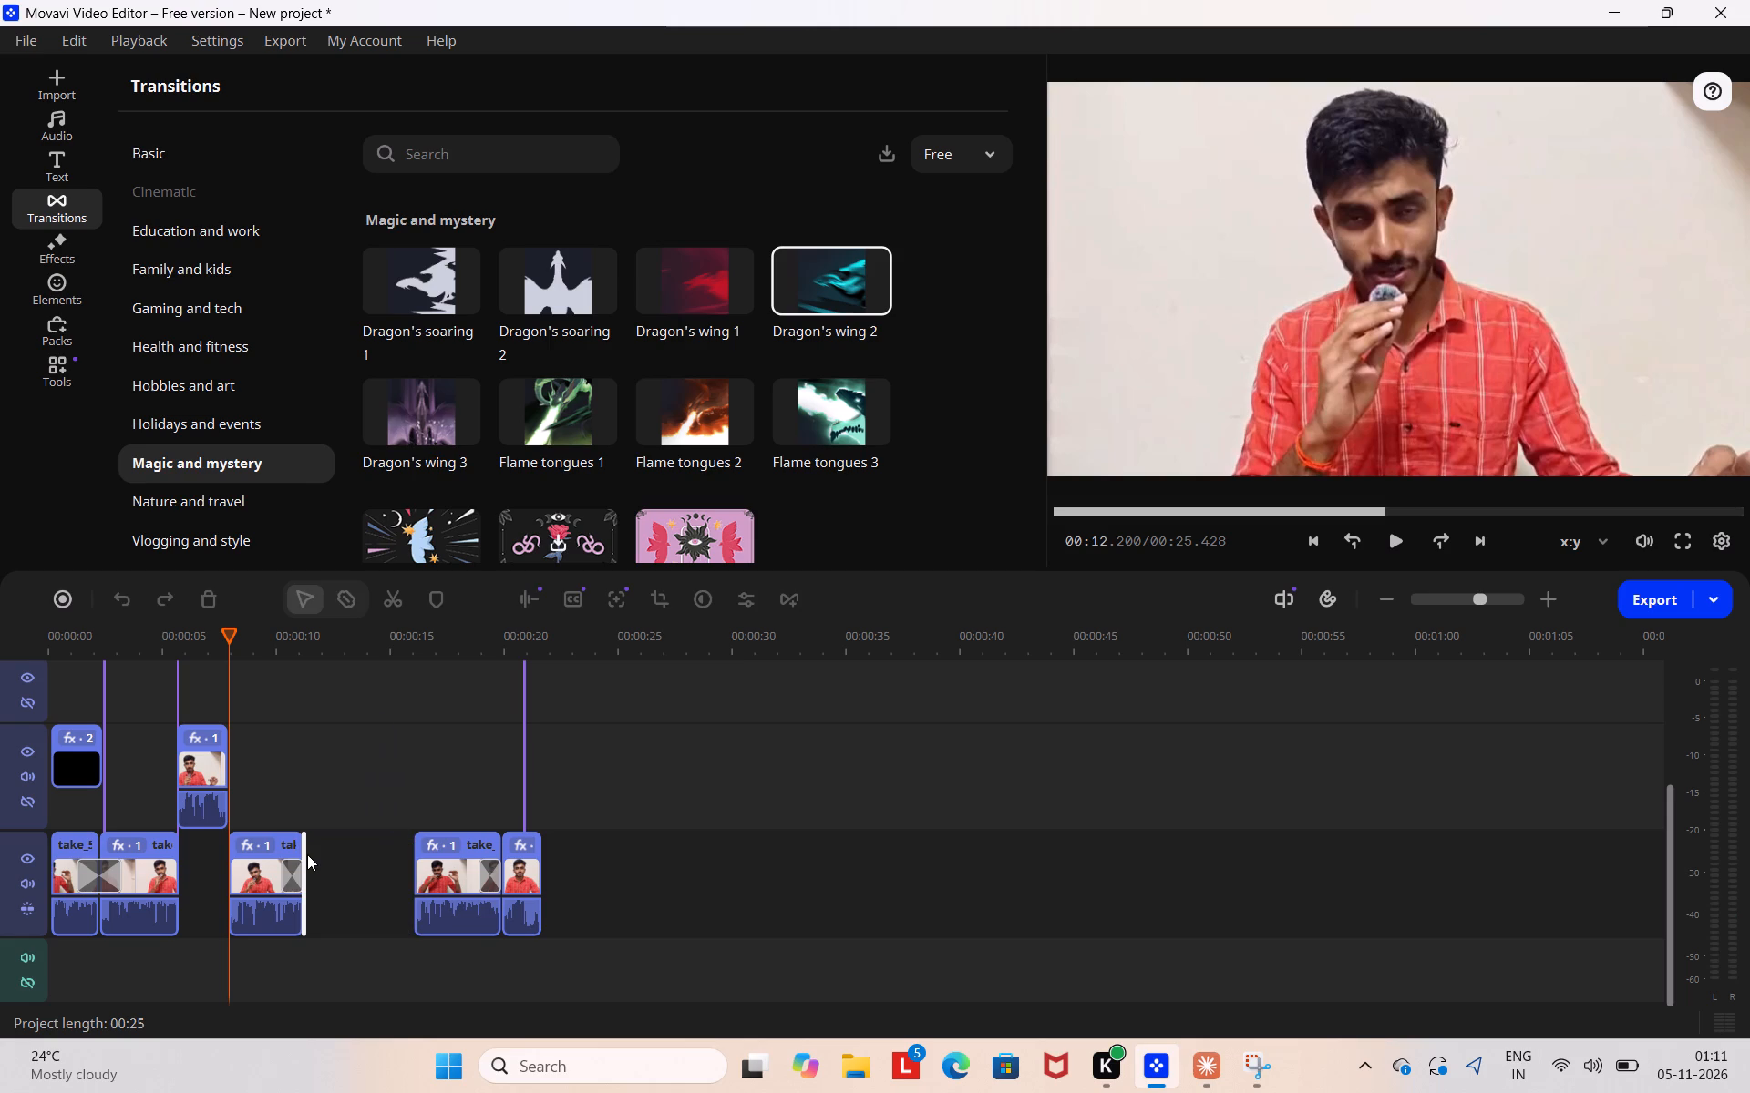
pyautogui.moveTo(307, 854); pyautogui.dragTo(312, 867)
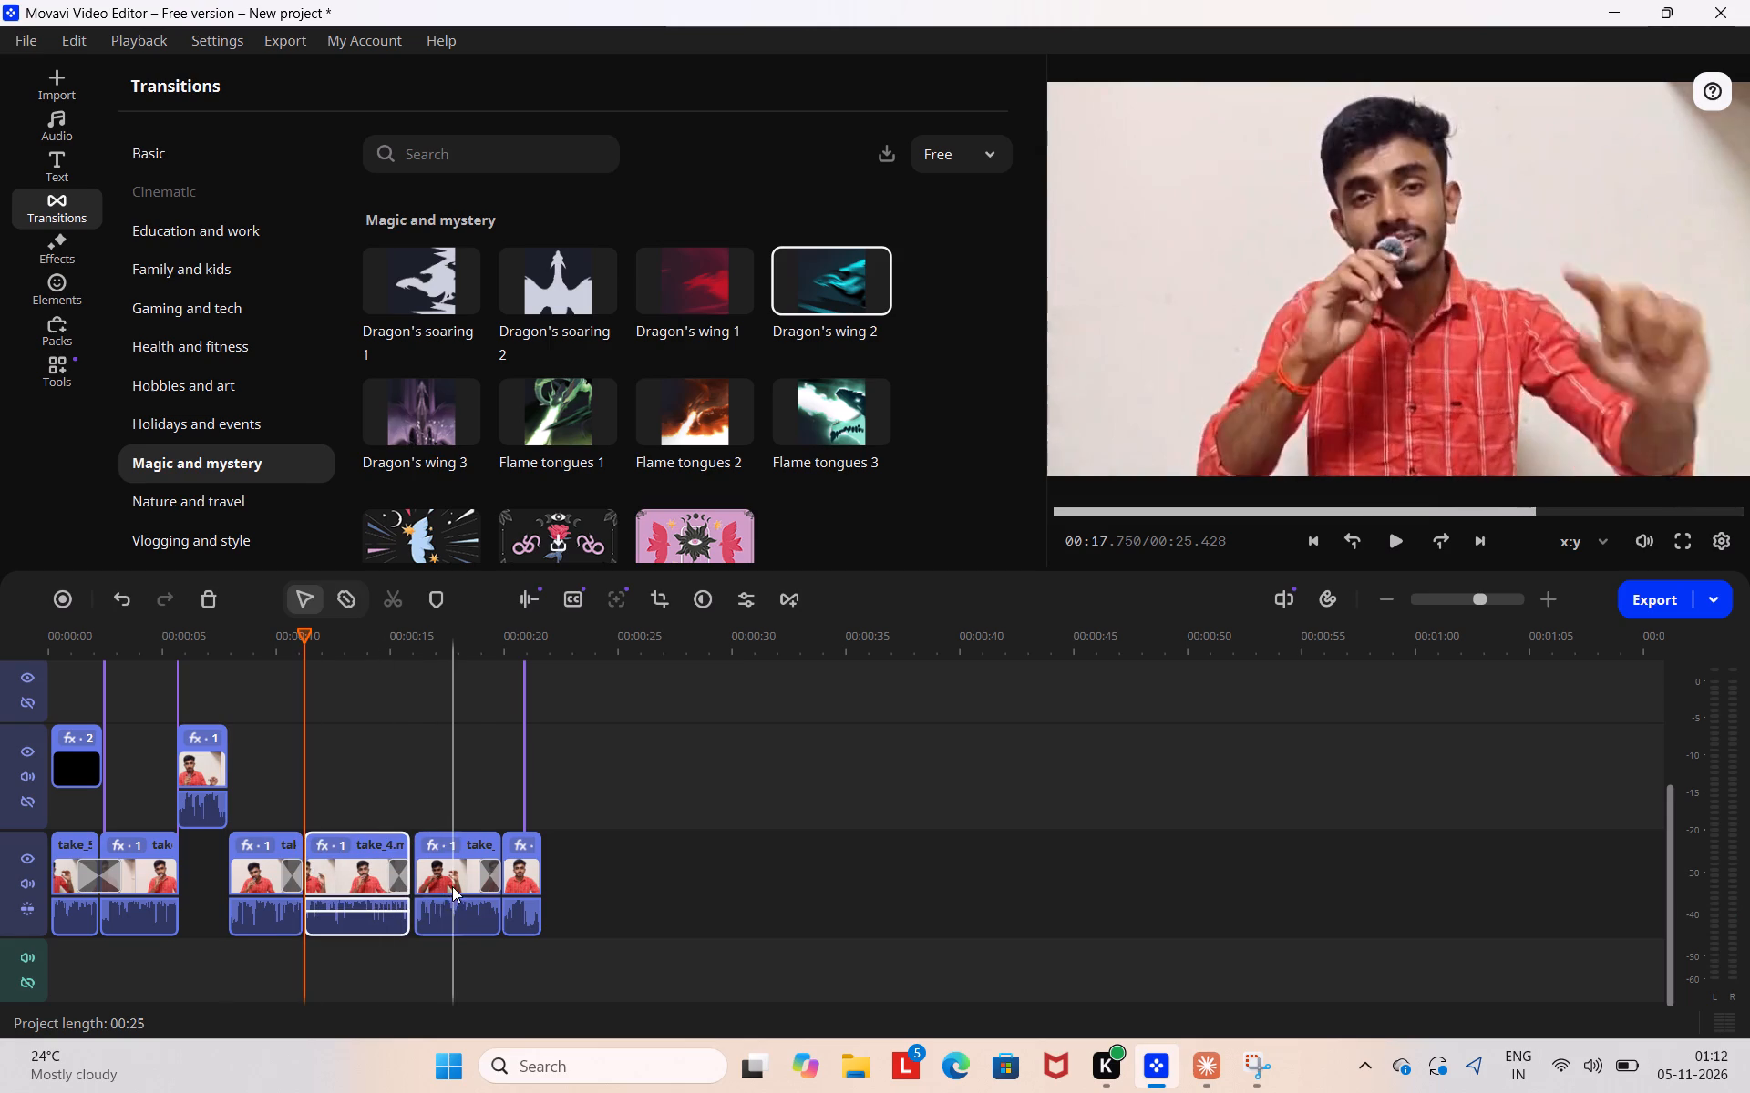
pyautogui.moveTo(452, 886); pyautogui.dragTo(444, 902)
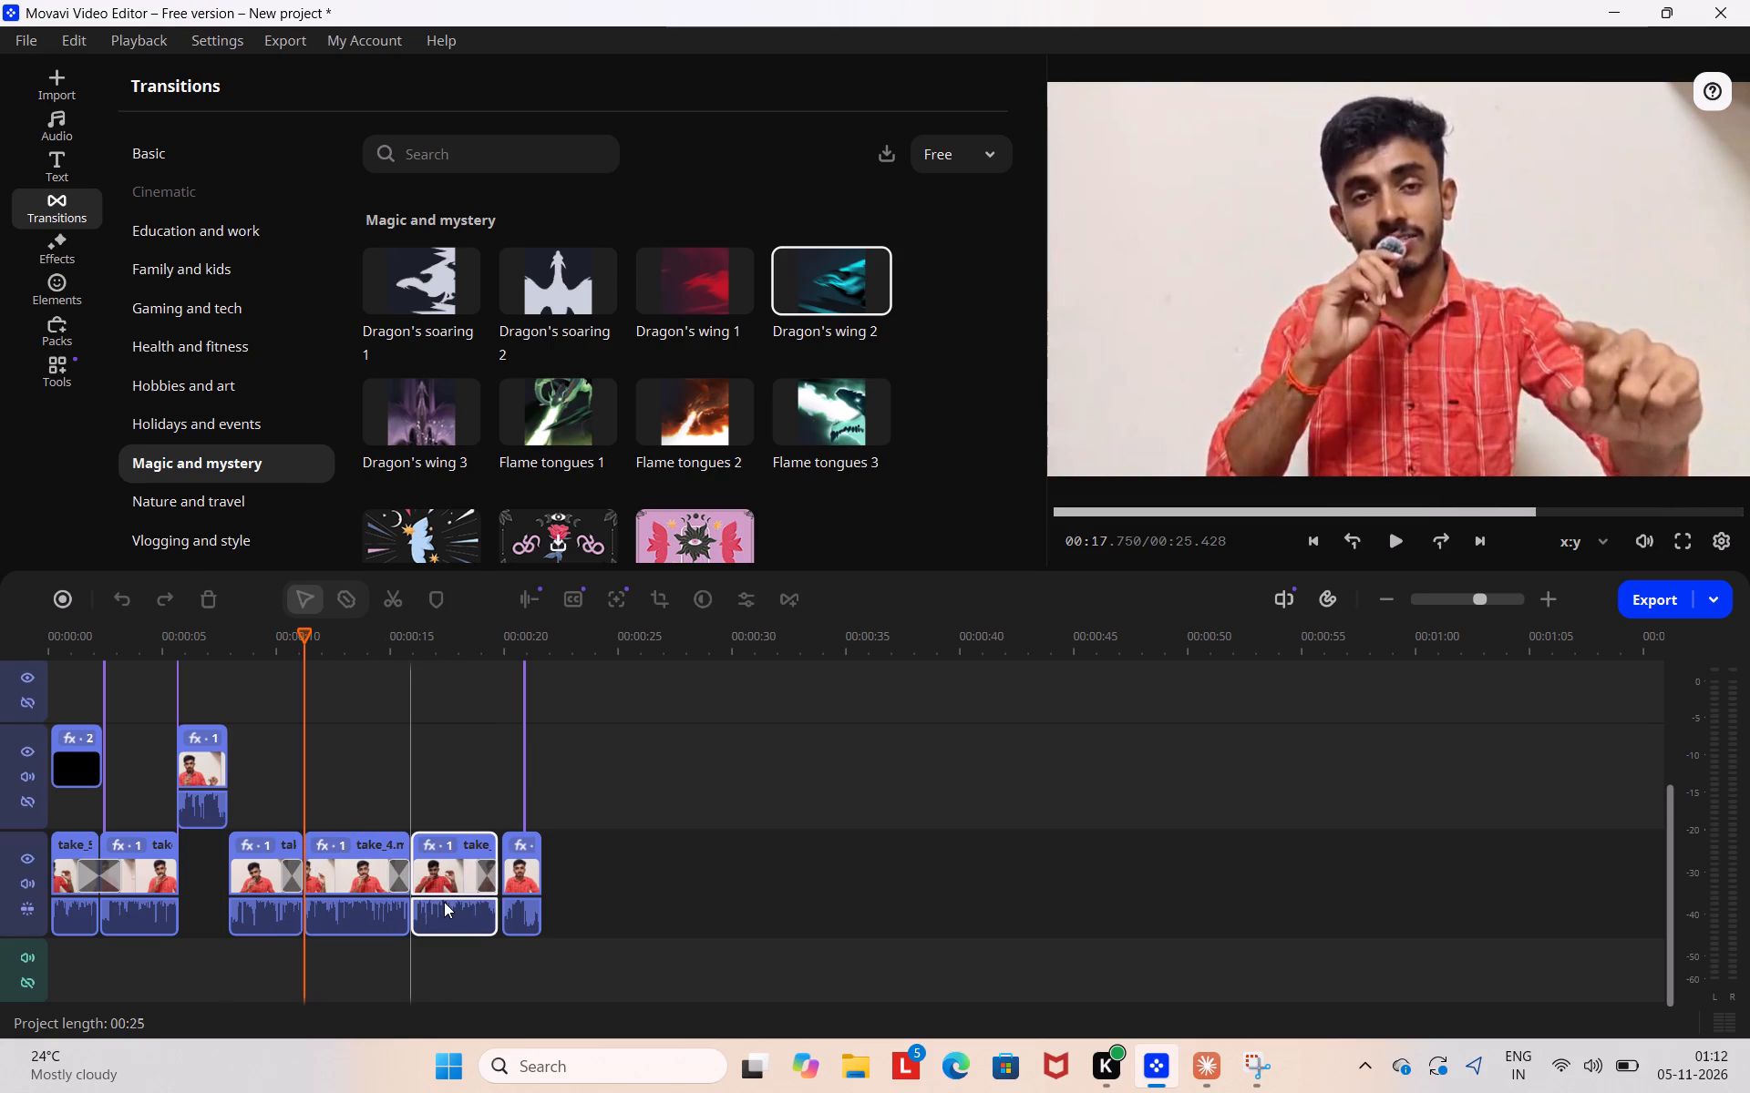
pyautogui.moveTo(444, 902); pyautogui.dragTo(447, 903)
pyautogui.click(516, 876)
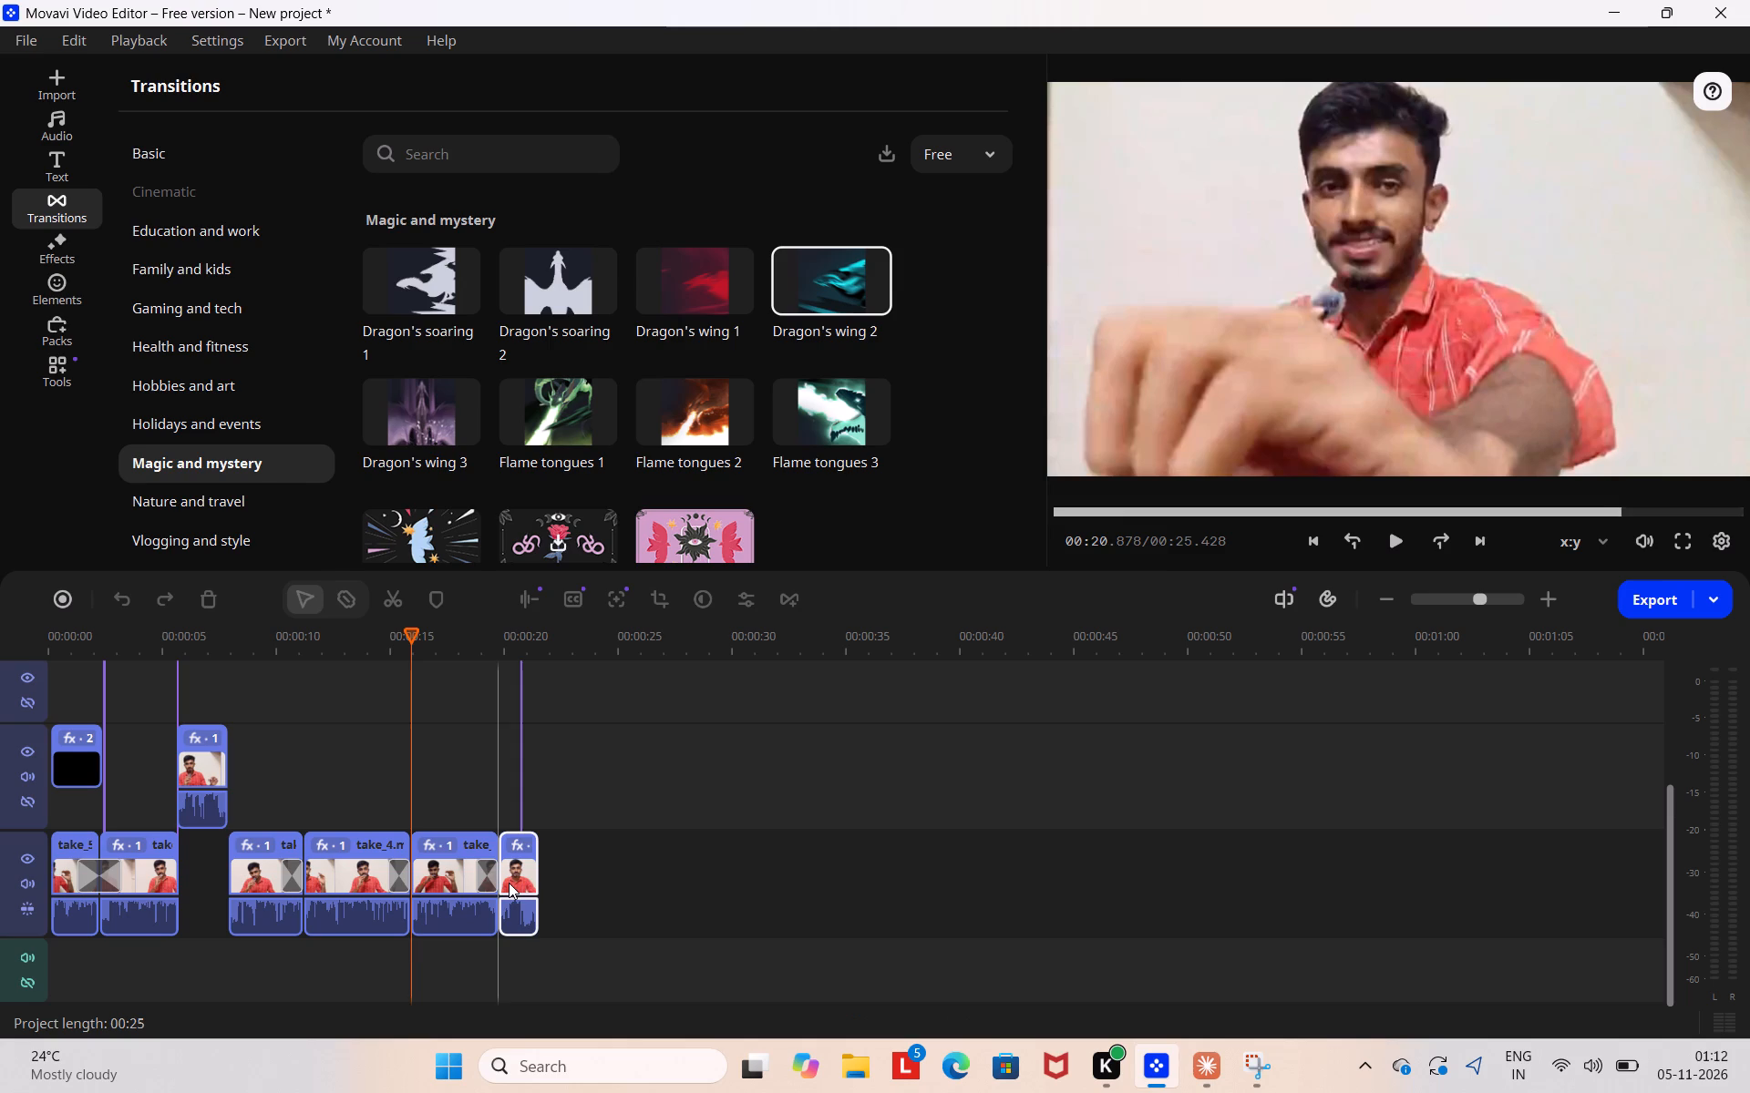
pyautogui.click(954, 716)
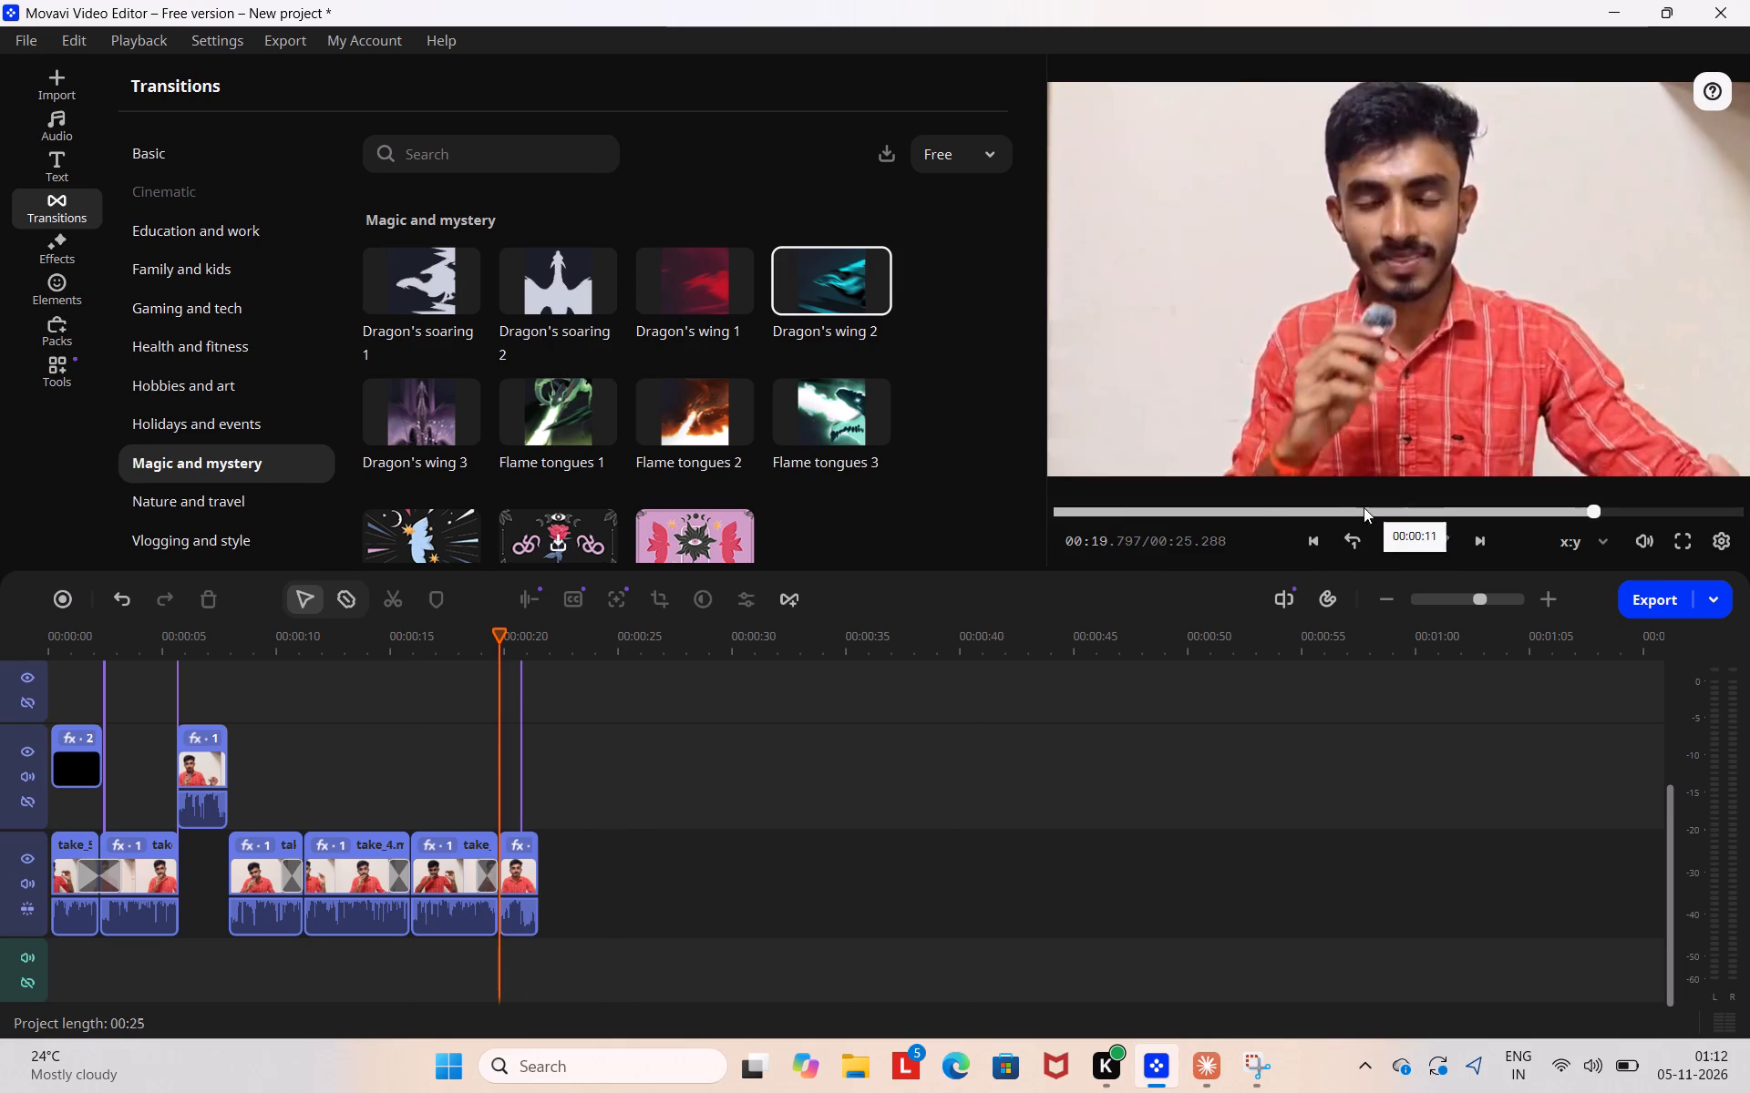
# Play the video from the start to check the closed gaps between clips.
pyautogui.click(1051, 506)
pyautogui.click(1395, 533)
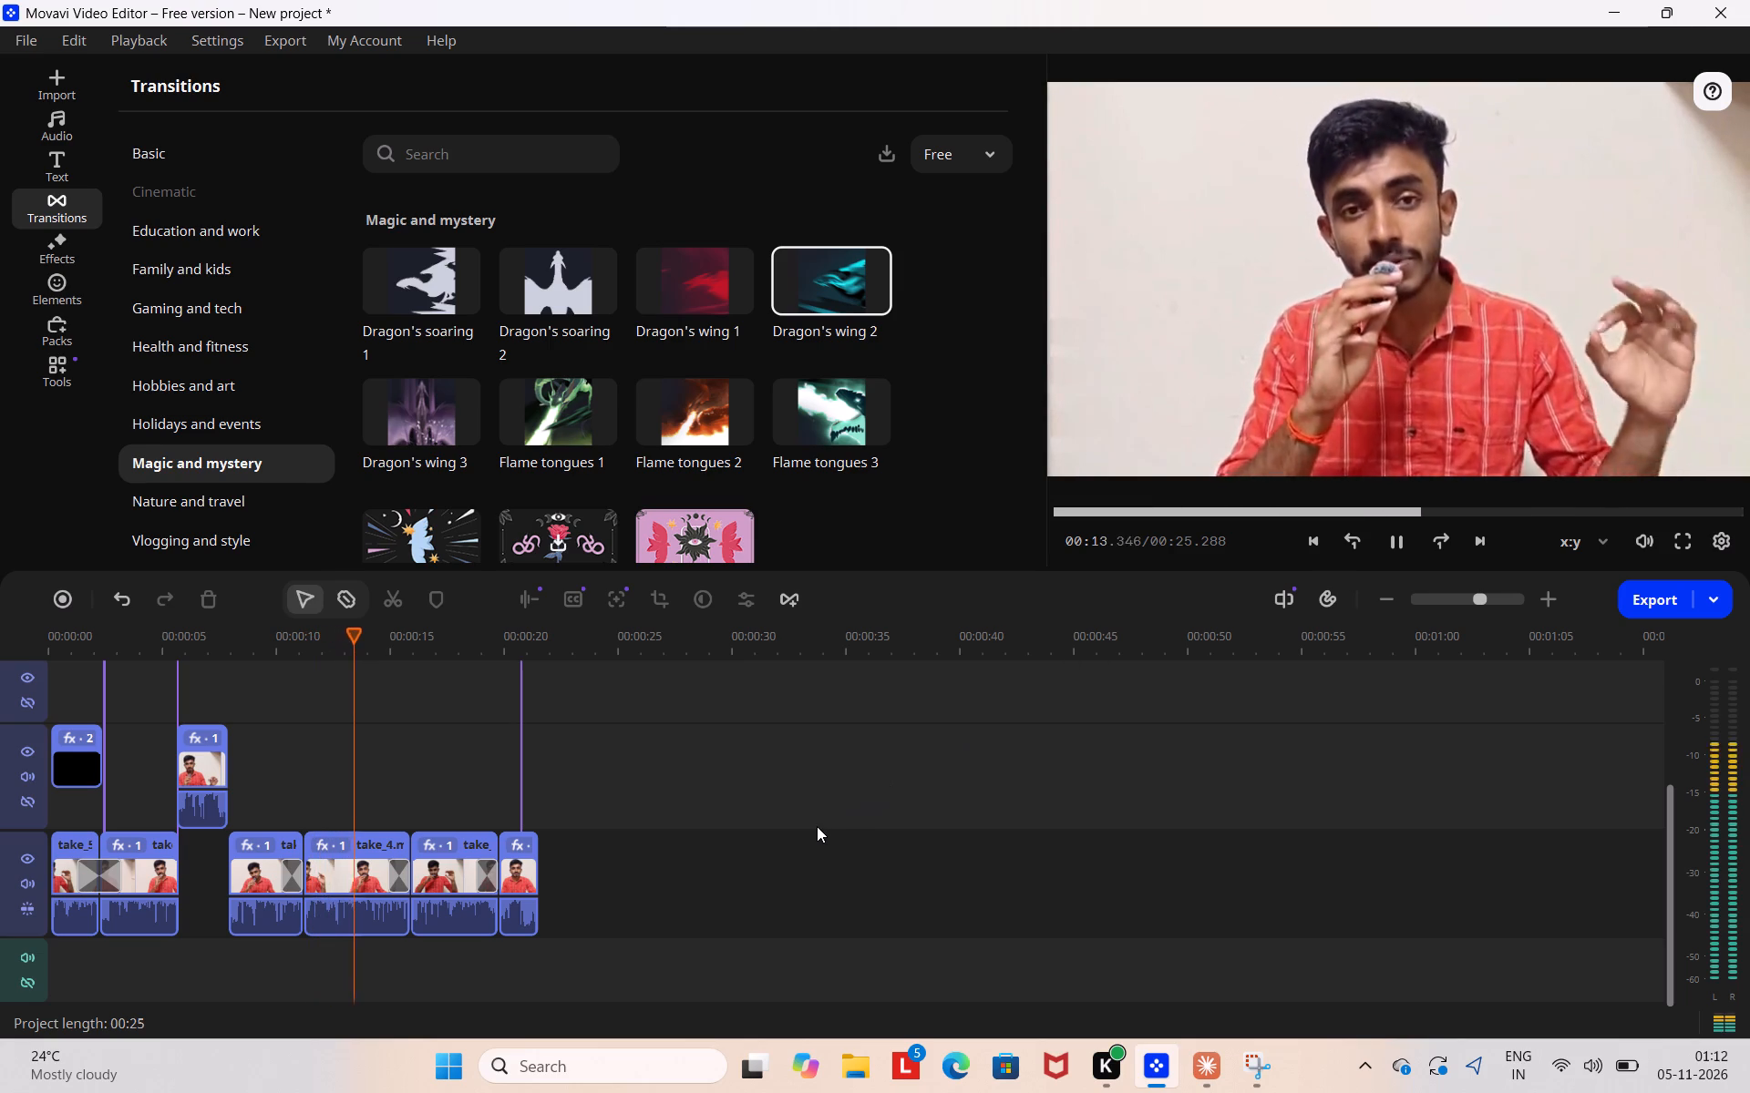
pyautogui.scroll(2, 812, 822)
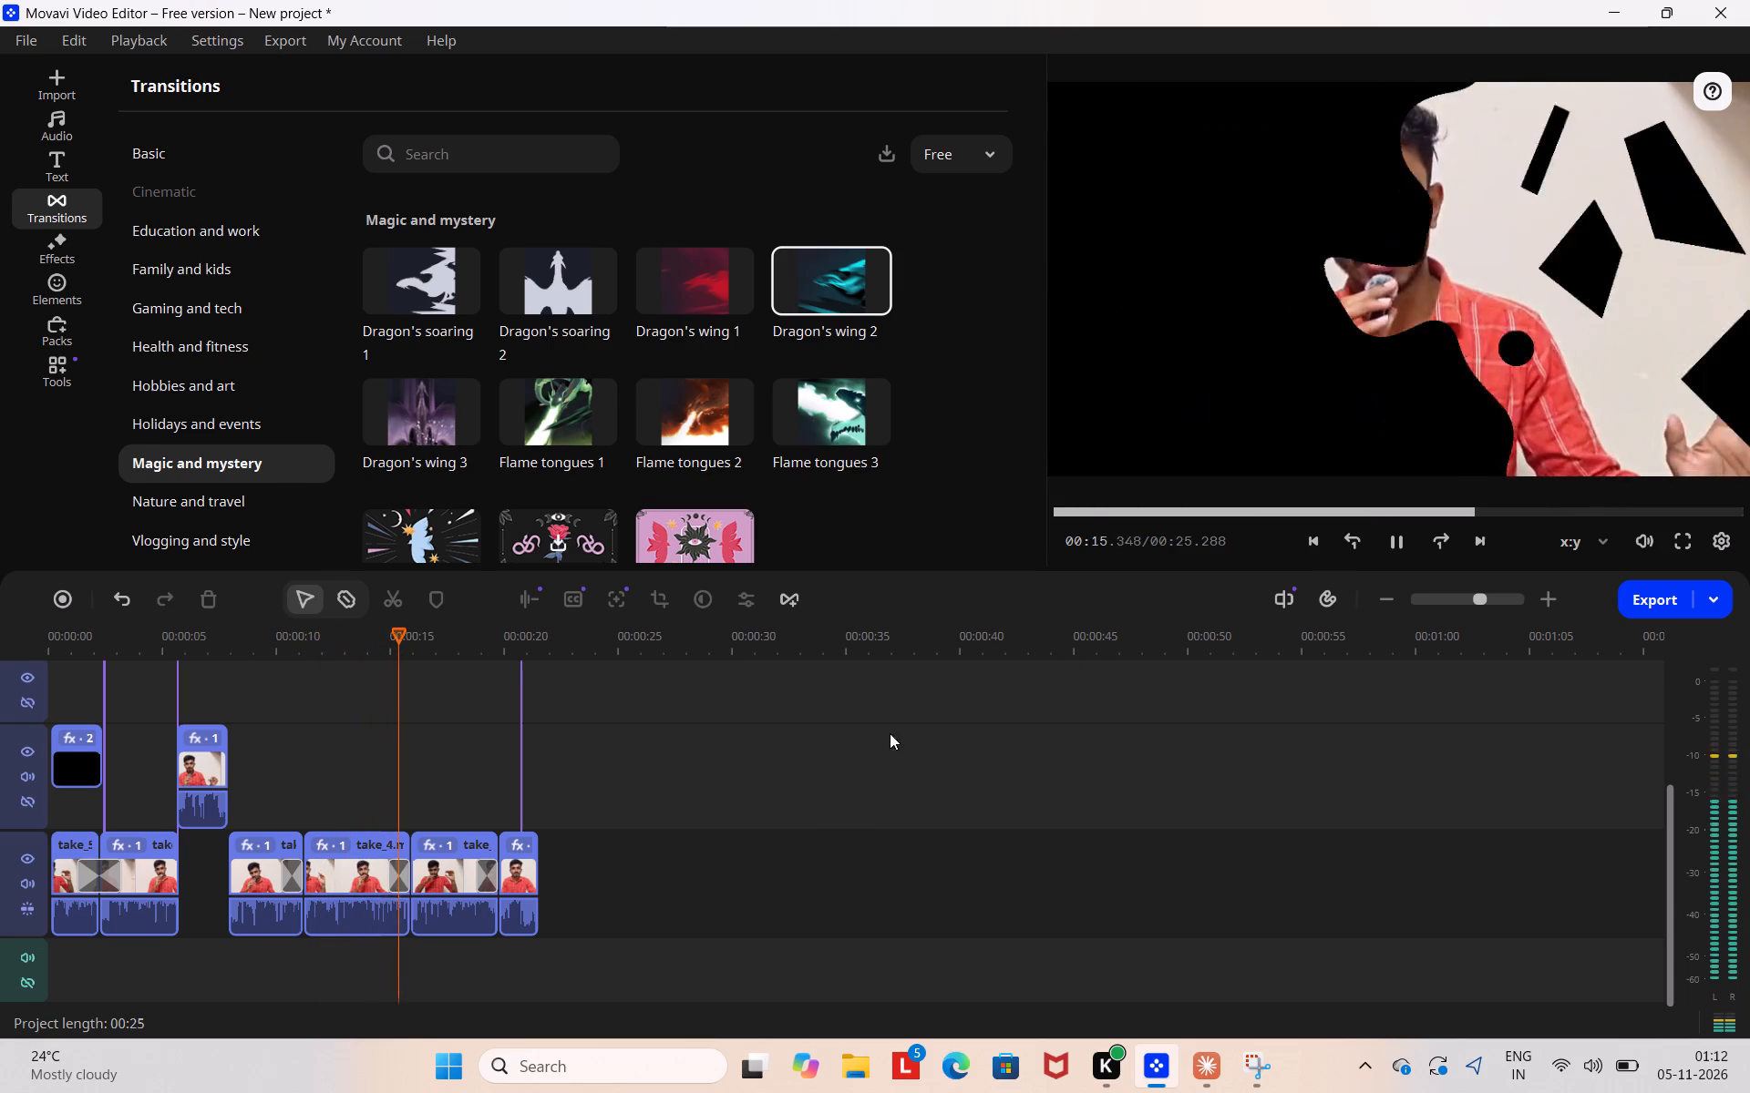
# Browse the effects, titles, music and sound-effect categories for material that suits the video.
pyautogui.click(59, 250)
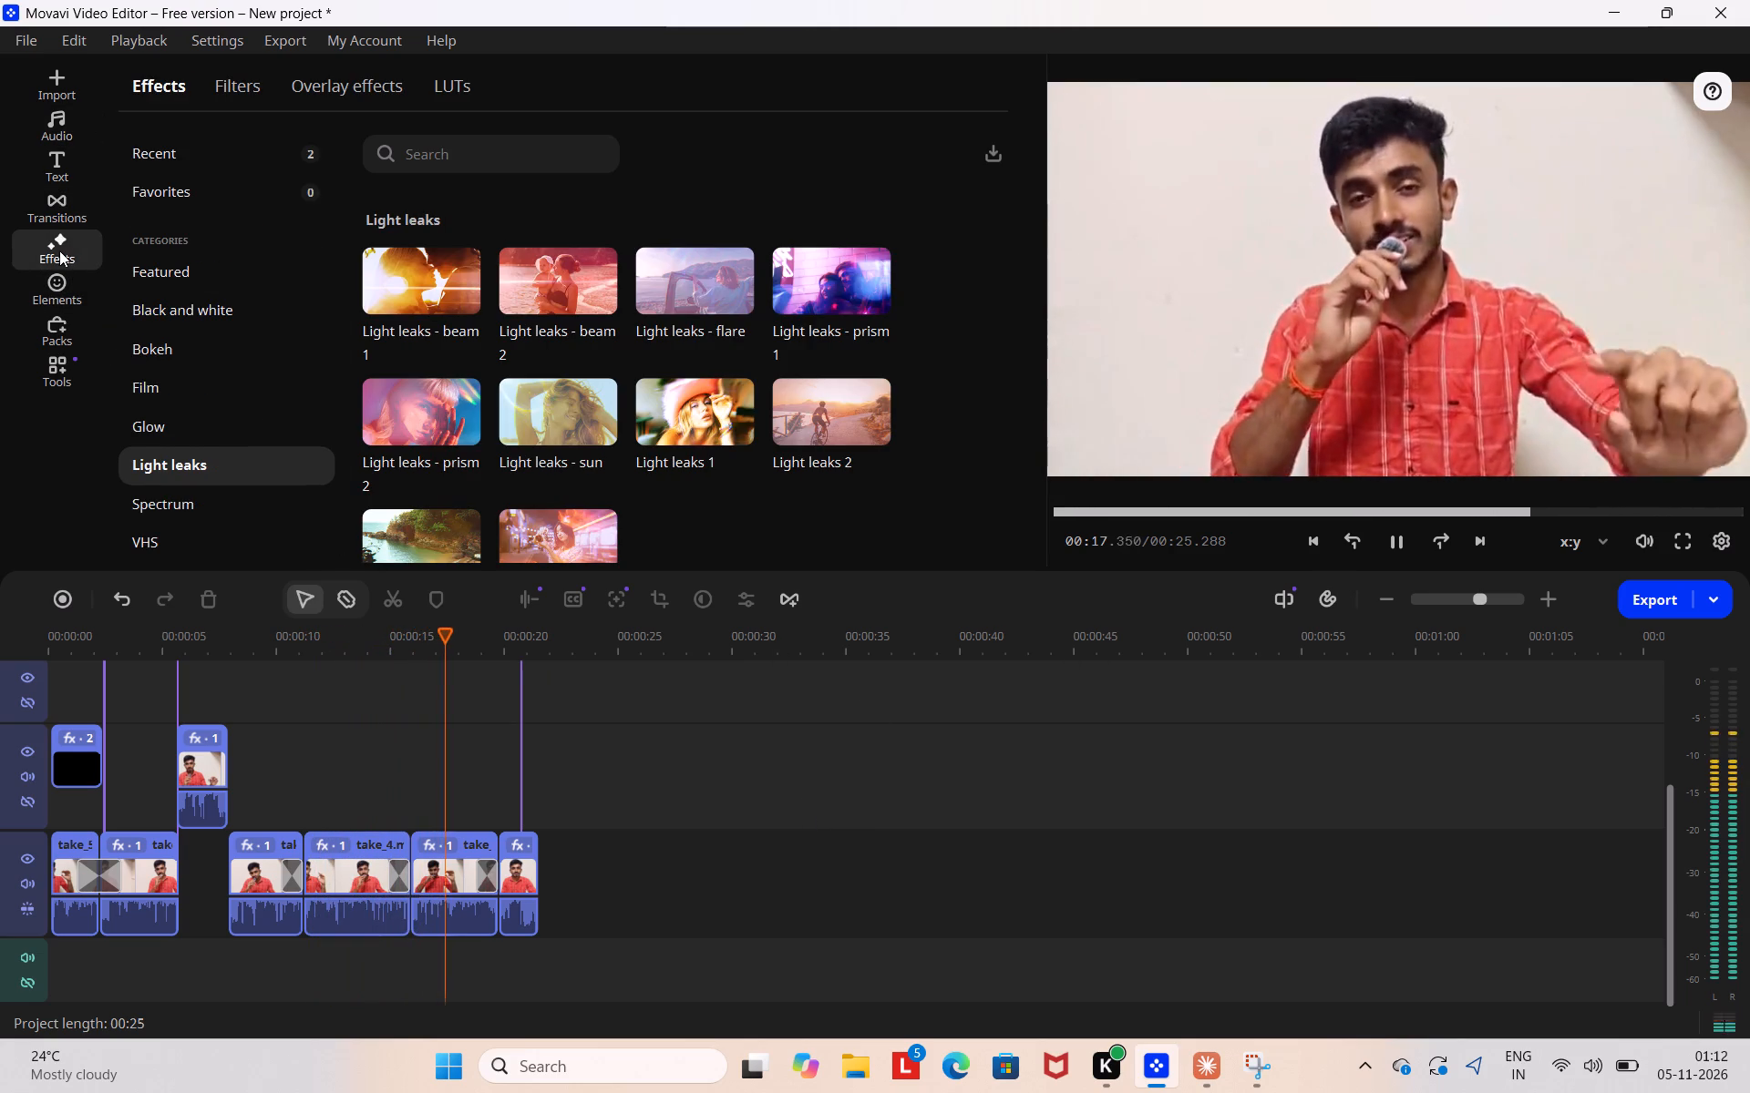
pyautogui.click(59, 179)
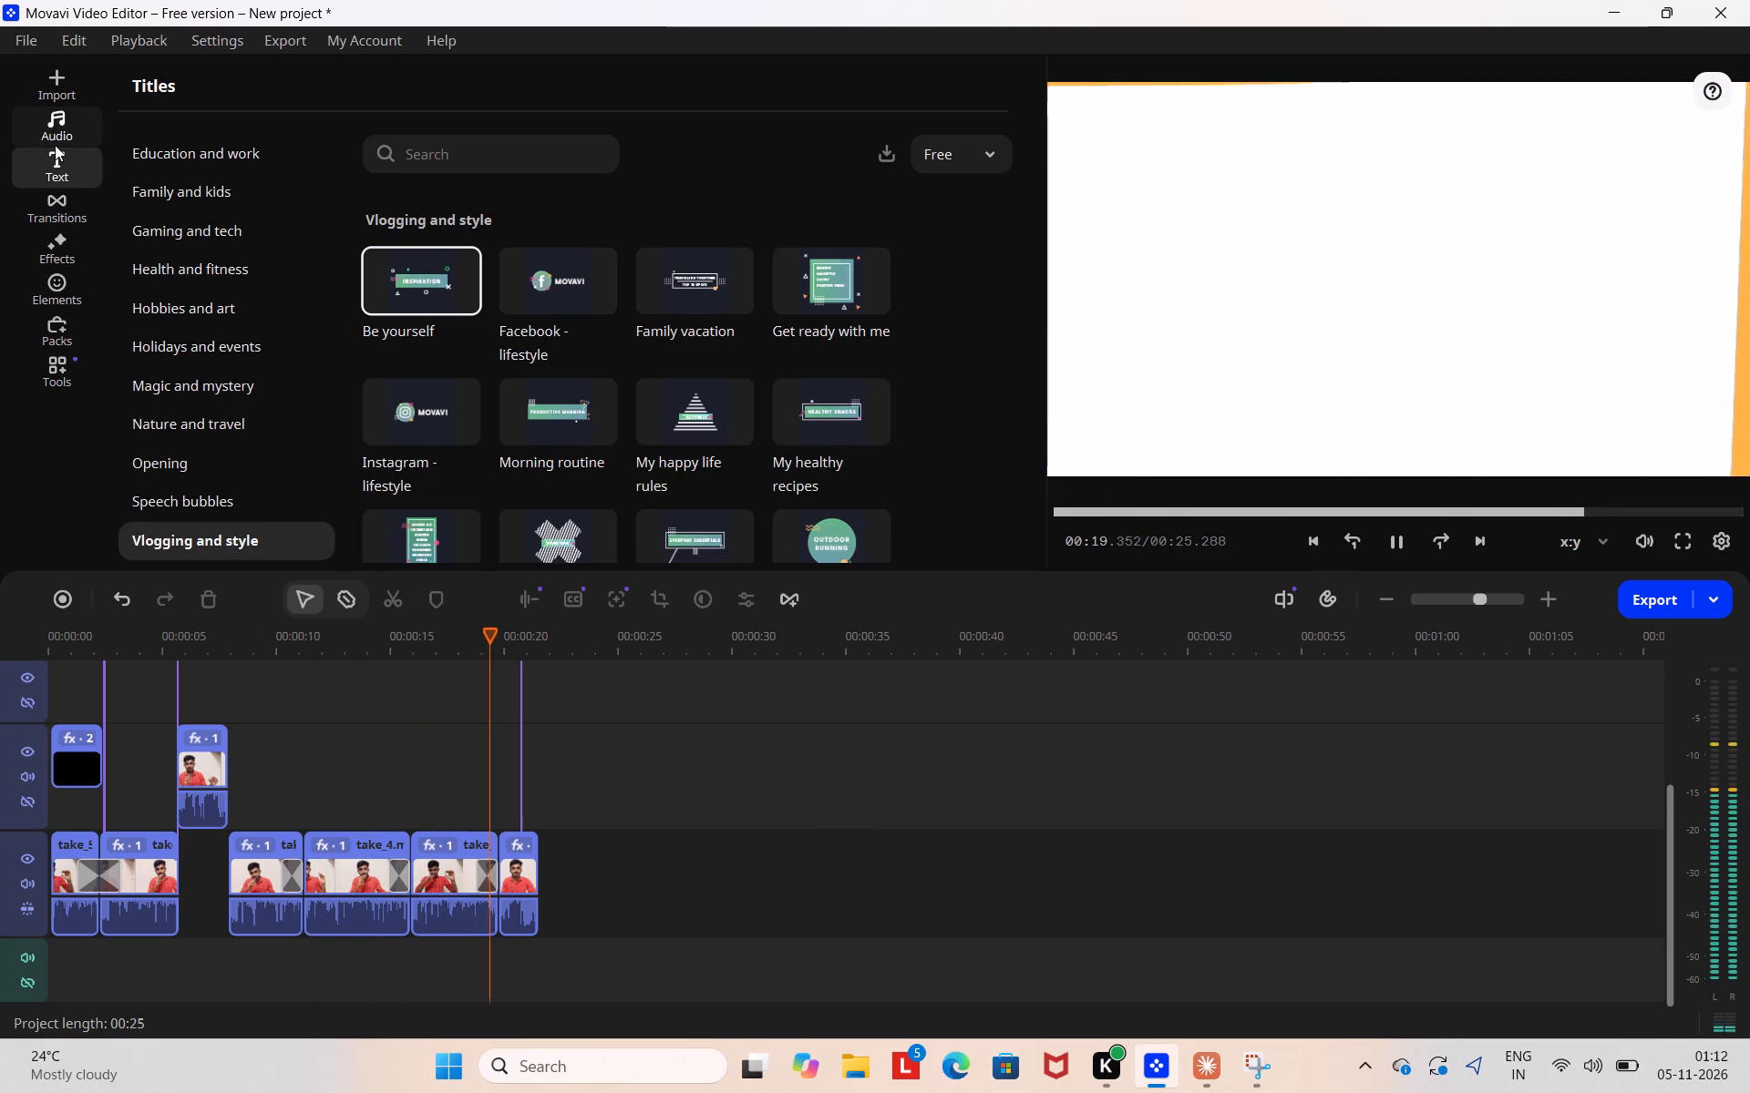
pyautogui.click(55, 145)
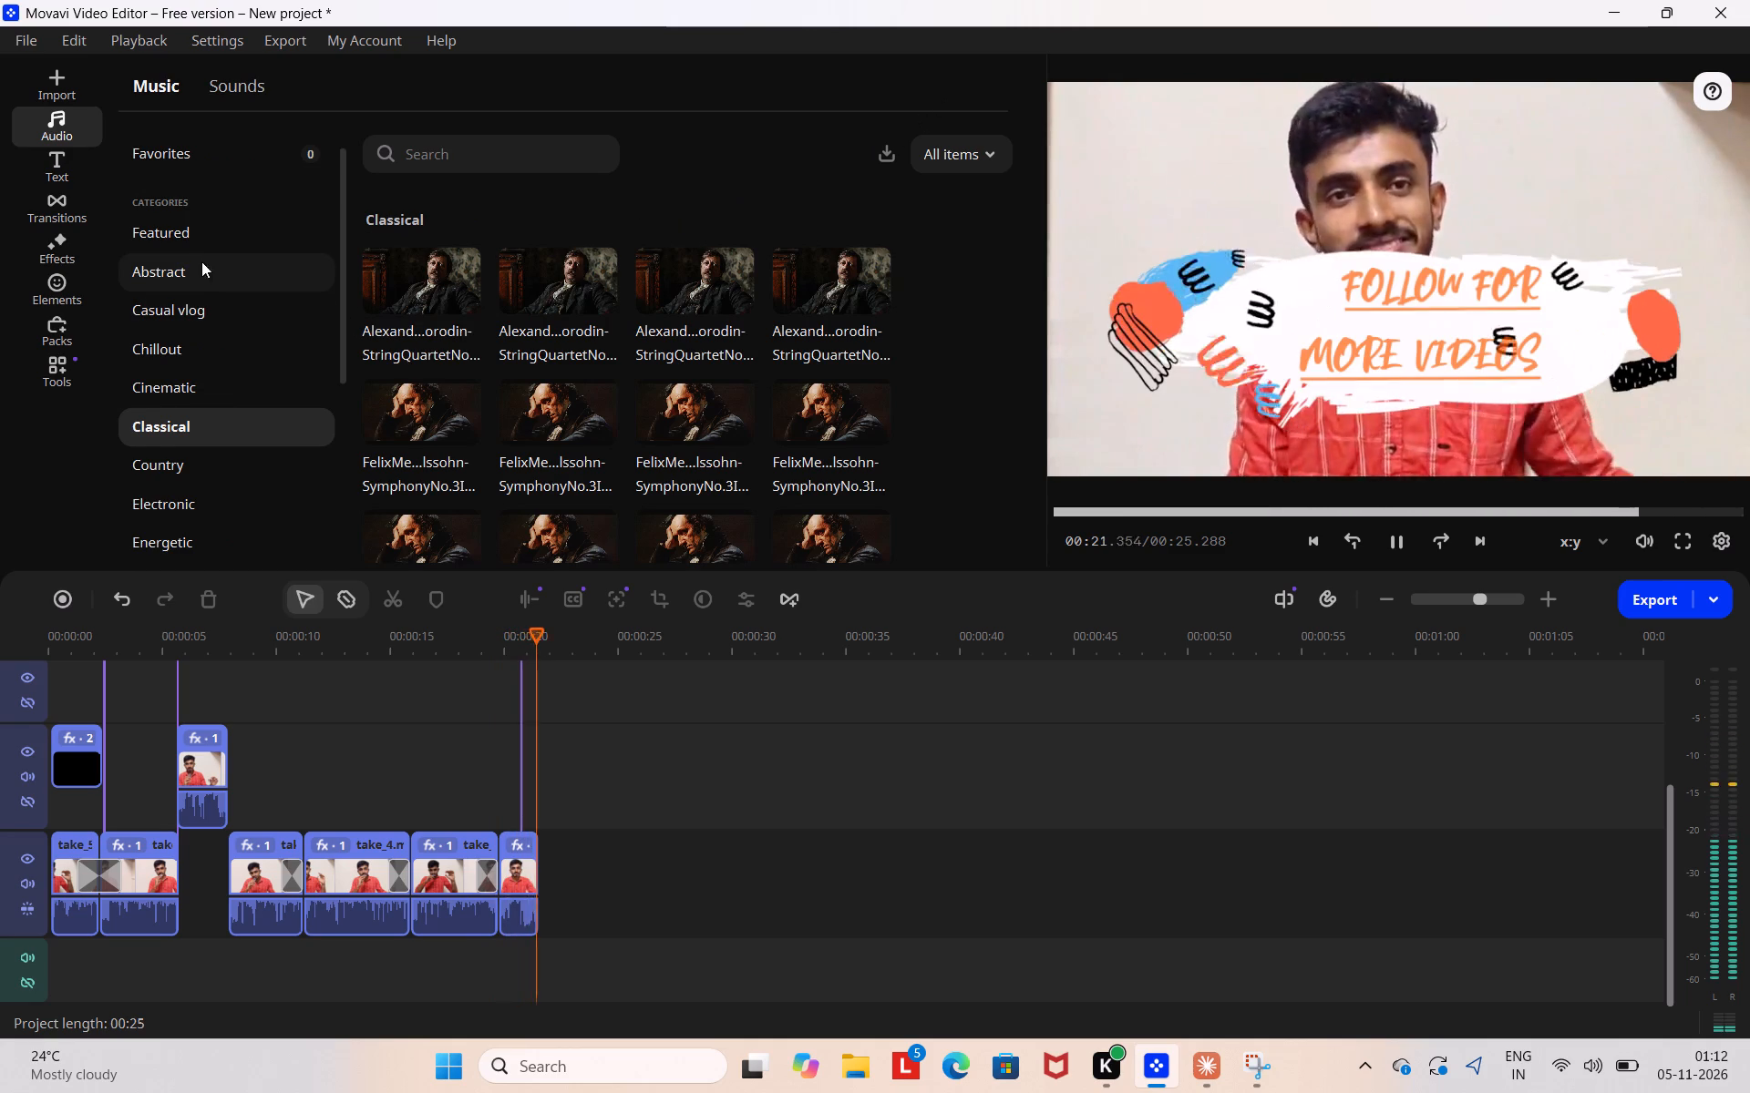
pyautogui.click(199, 249)
pyautogui.click(245, 99)
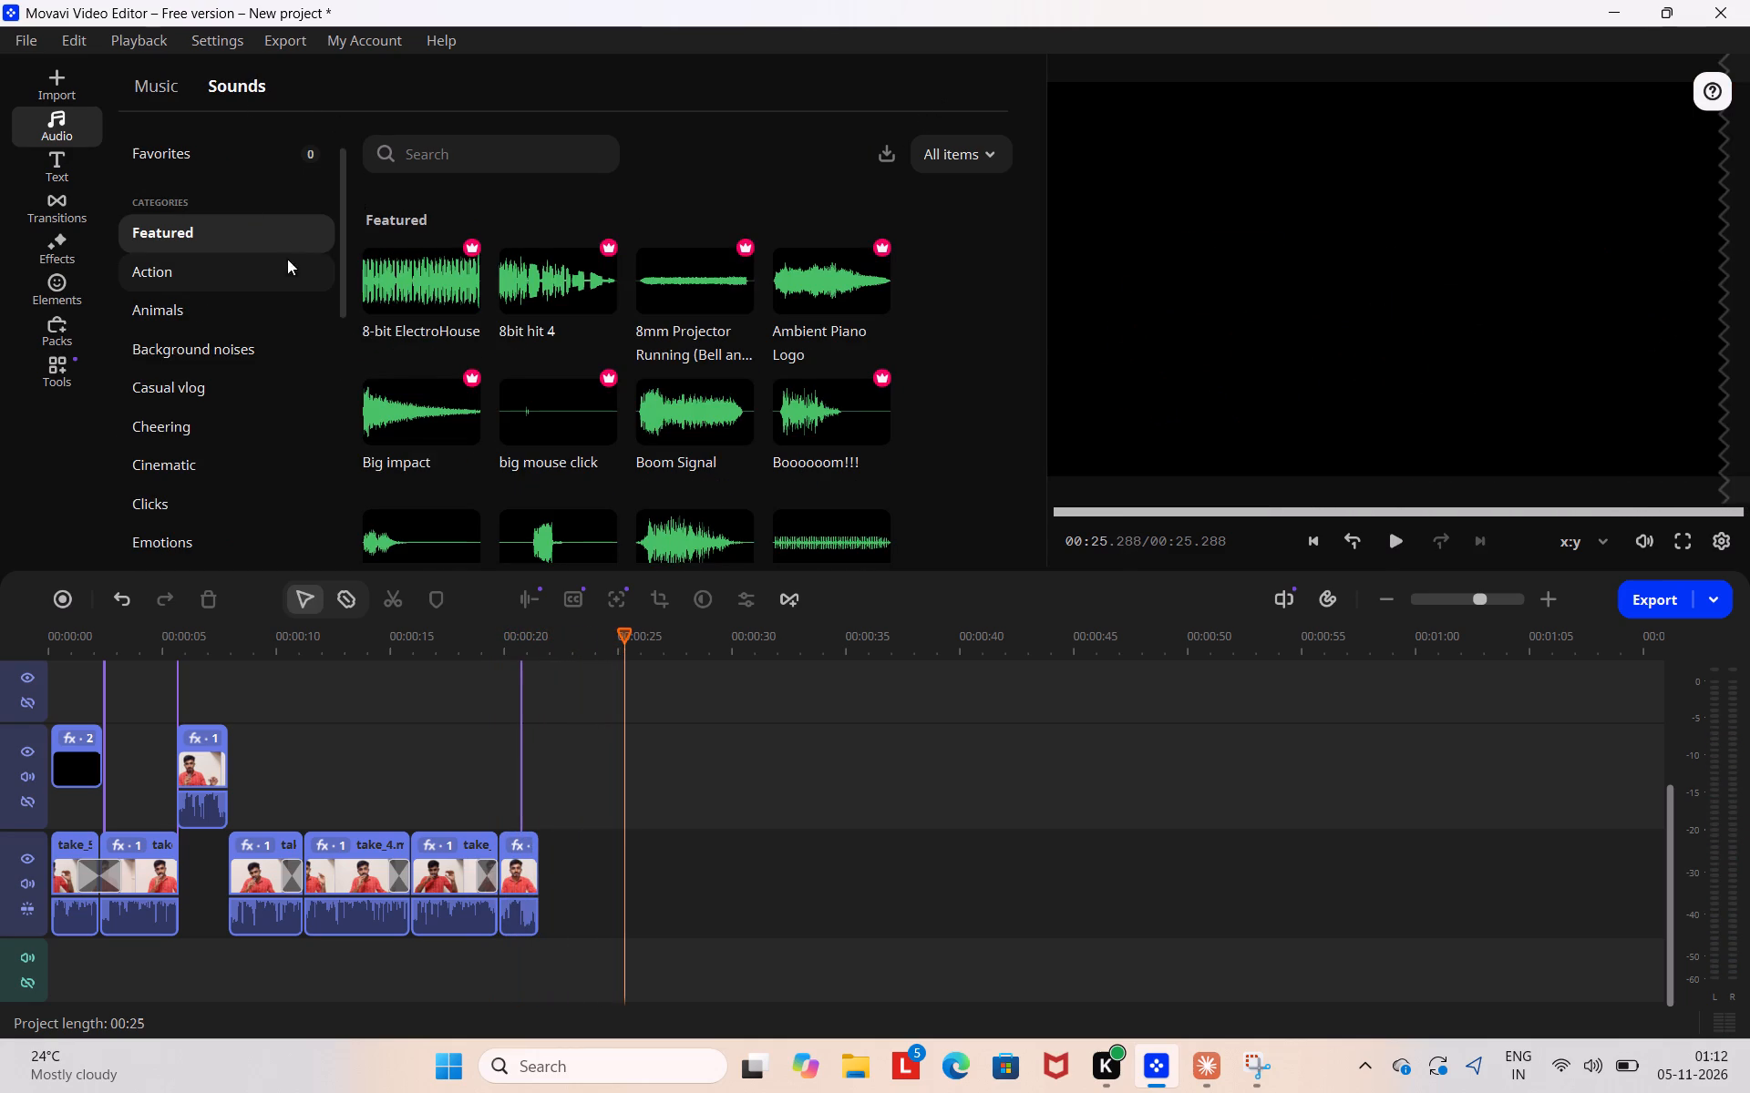
pyautogui.scroll(1, 260, 276)
pyautogui.scroll(-12, 260, 276)
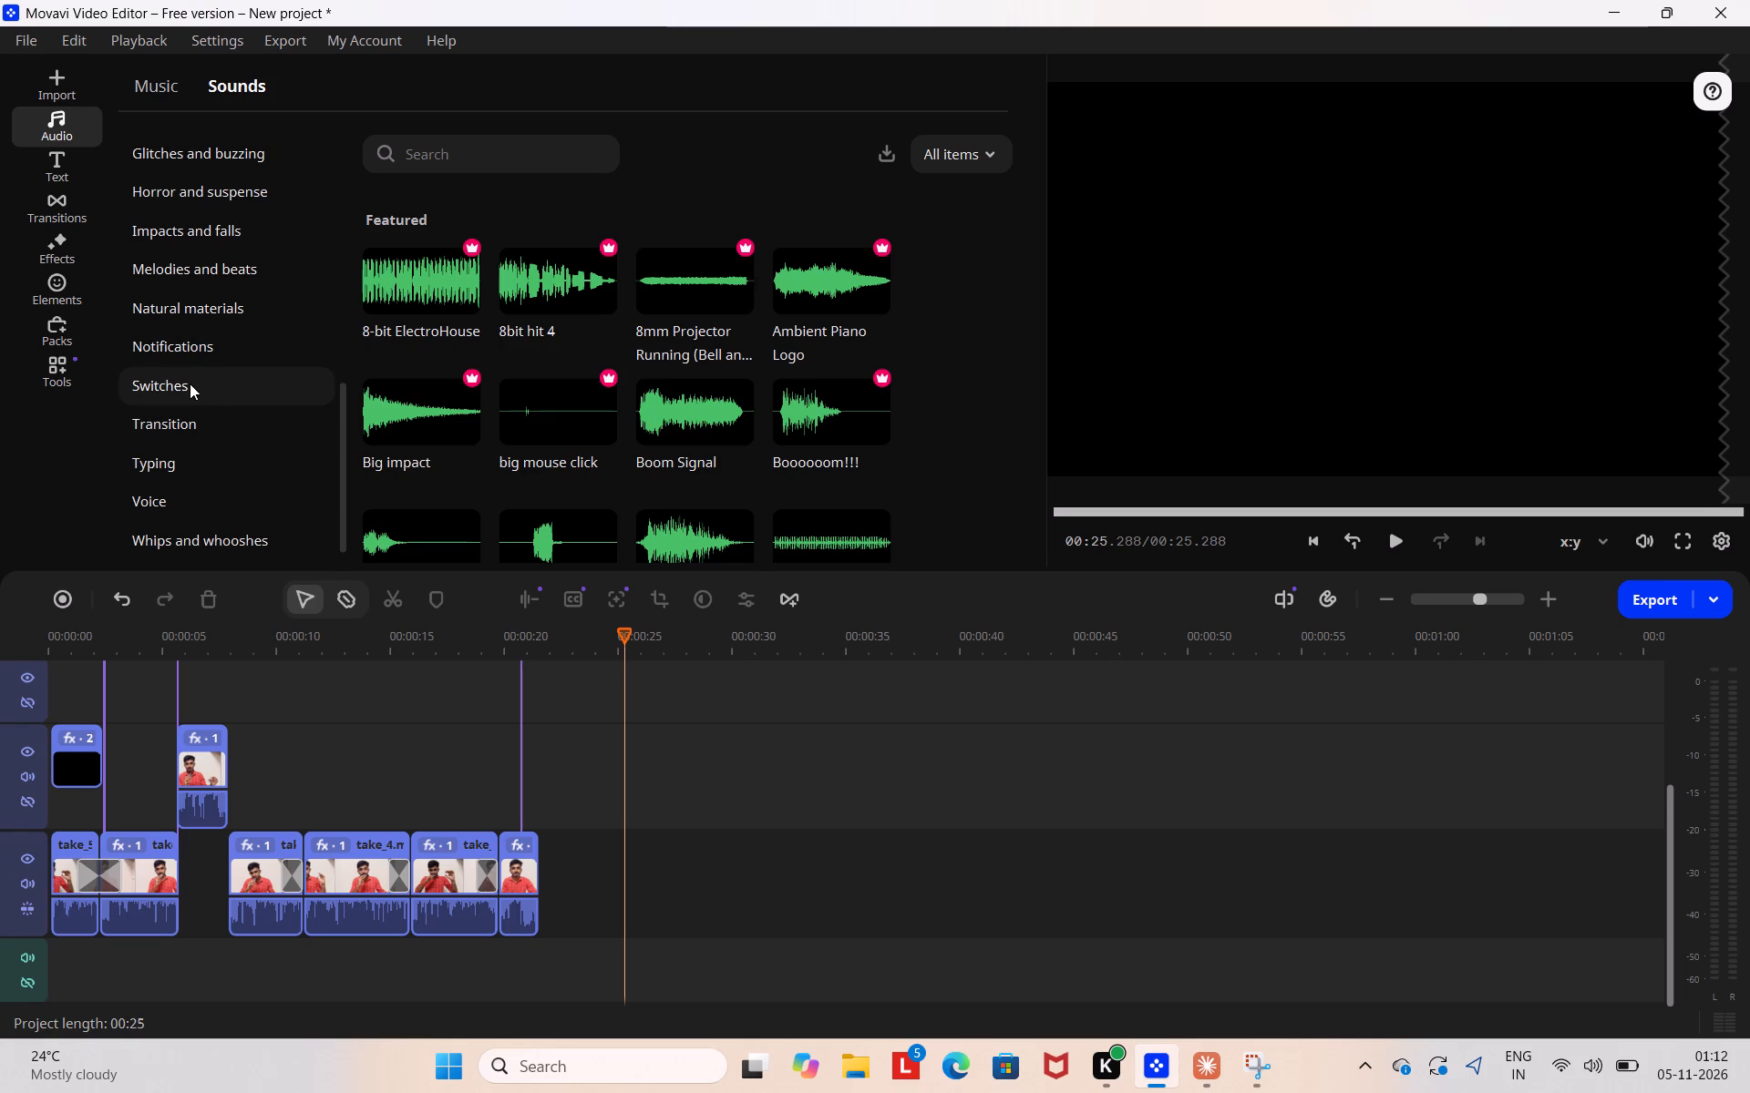
pyautogui.scroll(3, 208, 371)
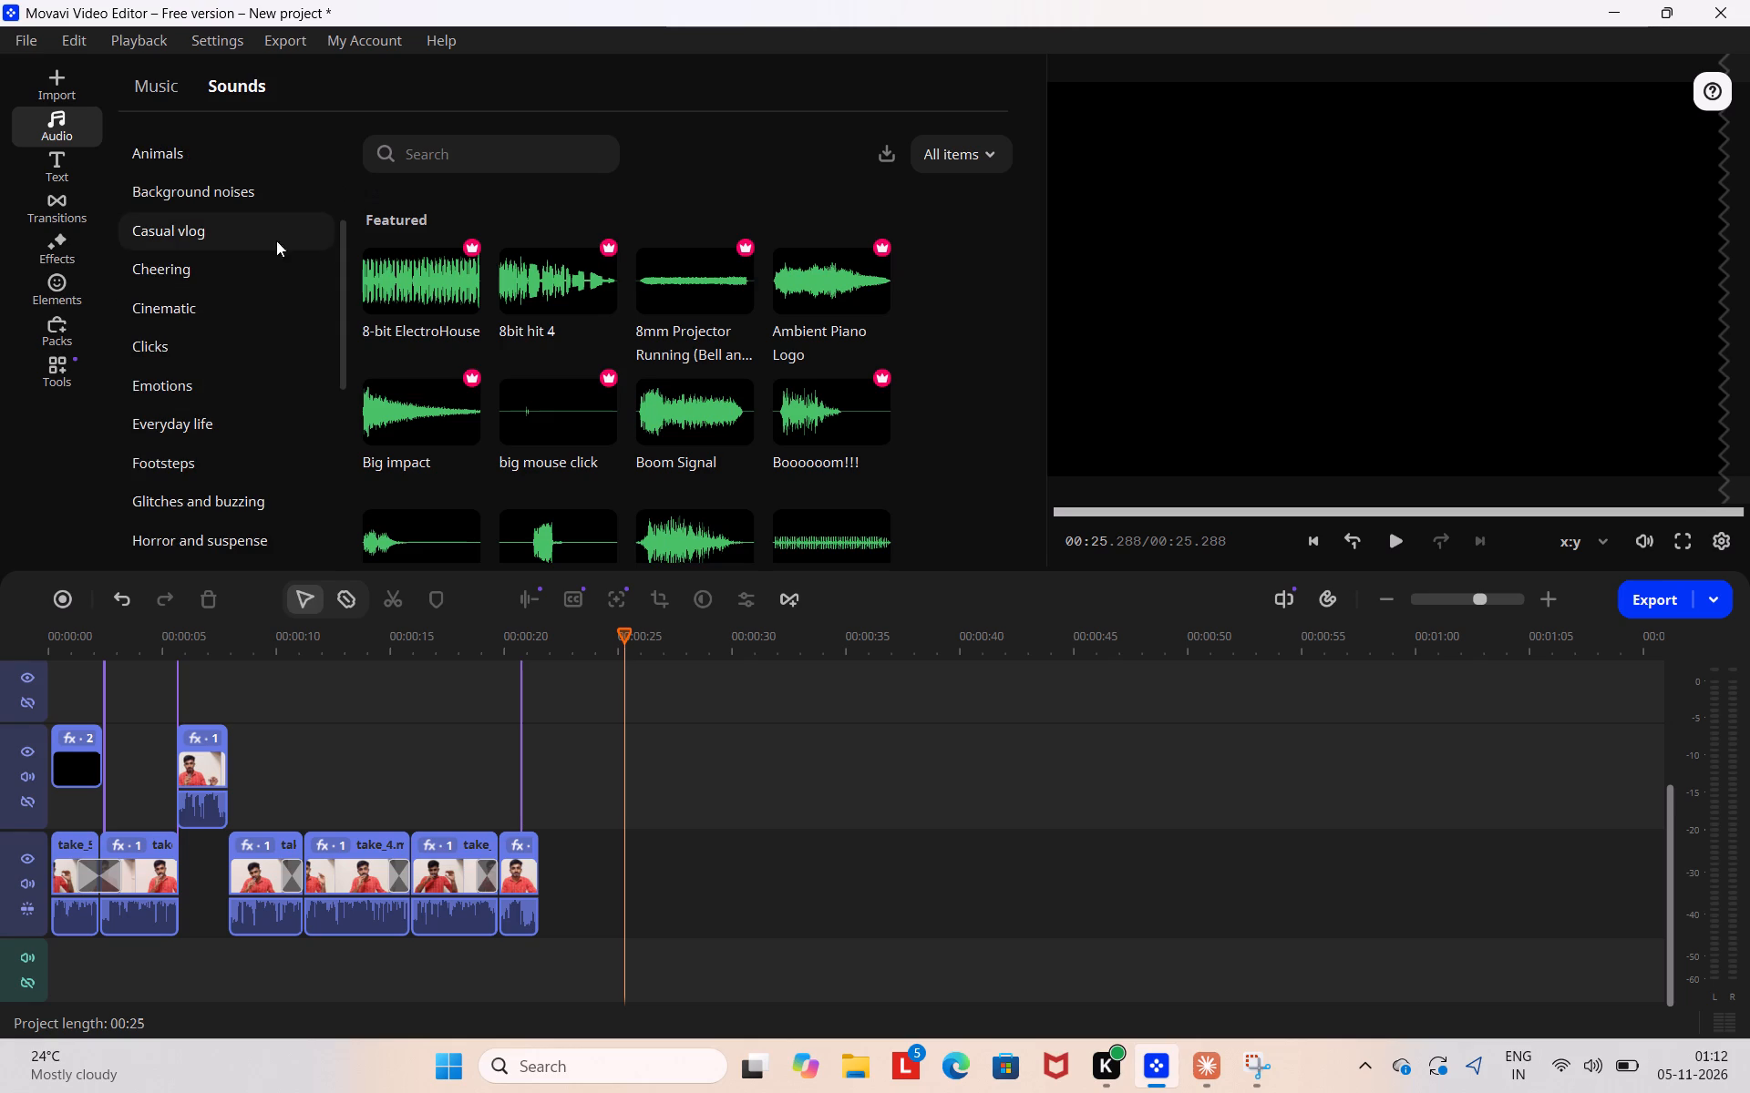
pyautogui.scroll(4, 255, 253)
pyautogui.click(175, 93)
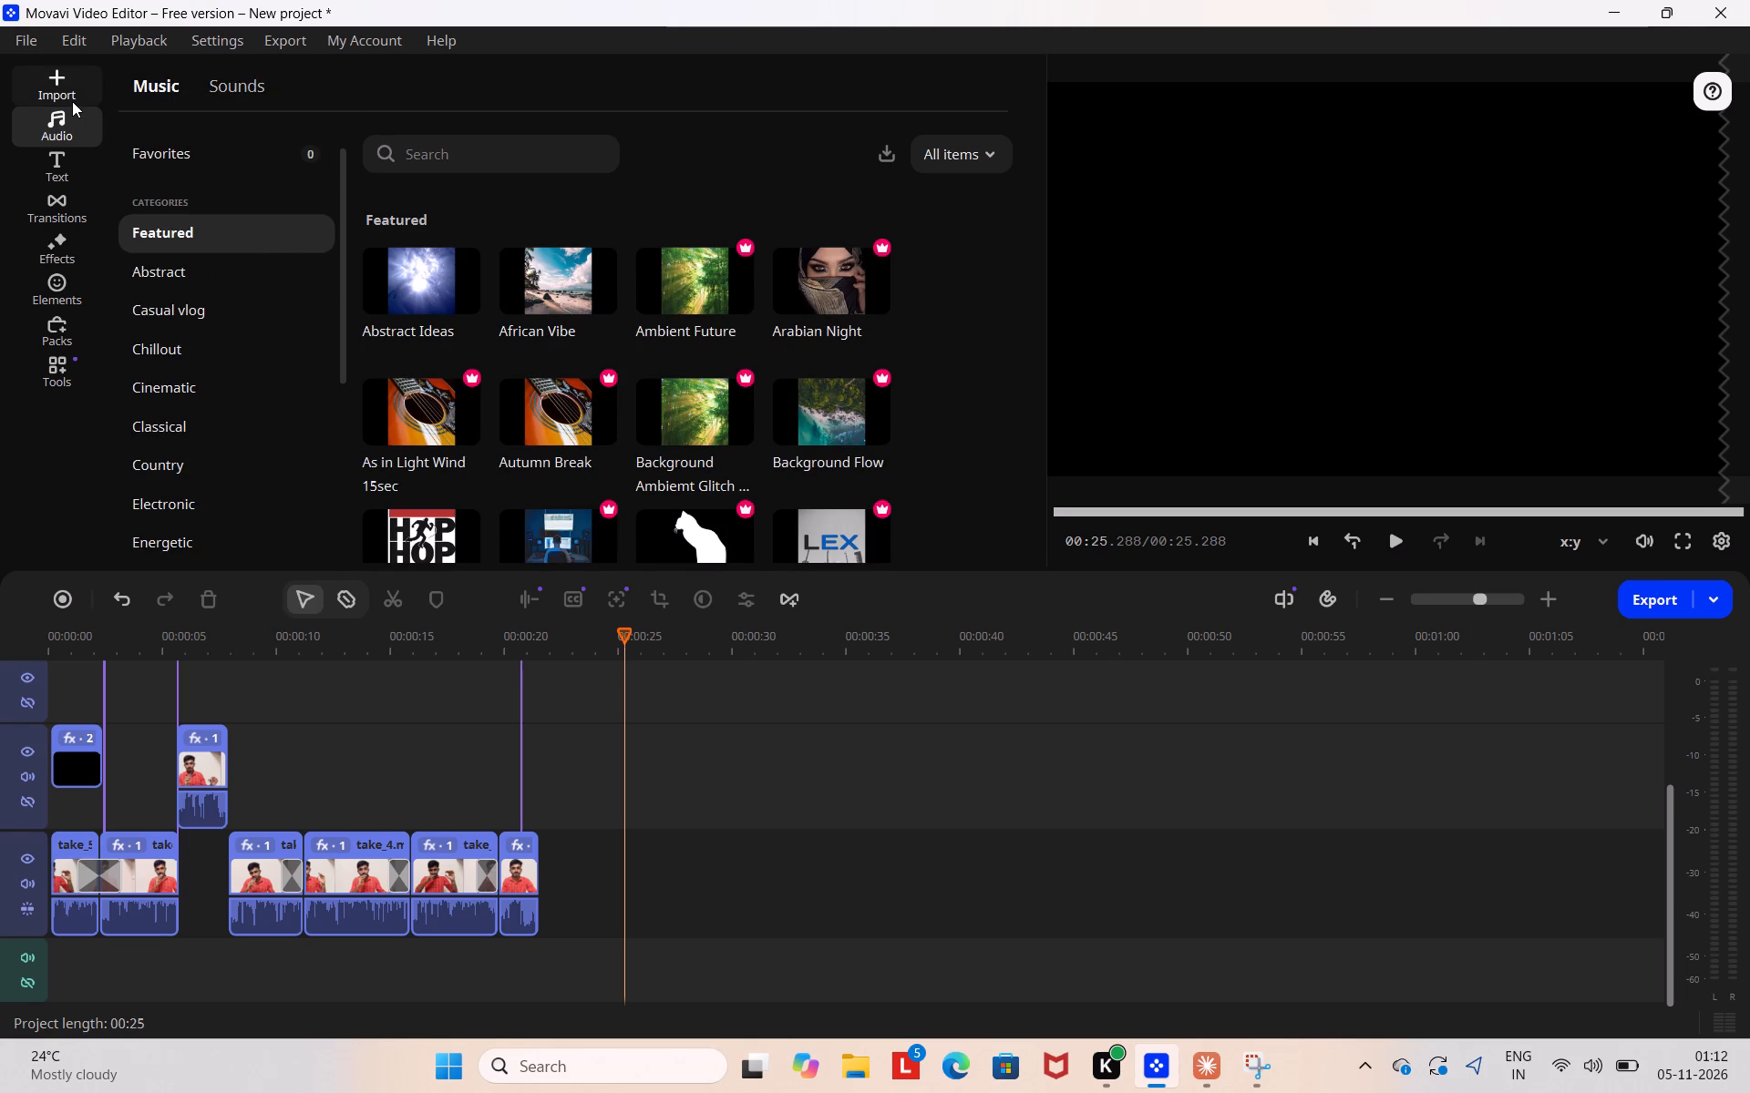
# Look through the project files, backgrounds, intro videos and sample videos for usable media.
pyautogui.click(64, 71)
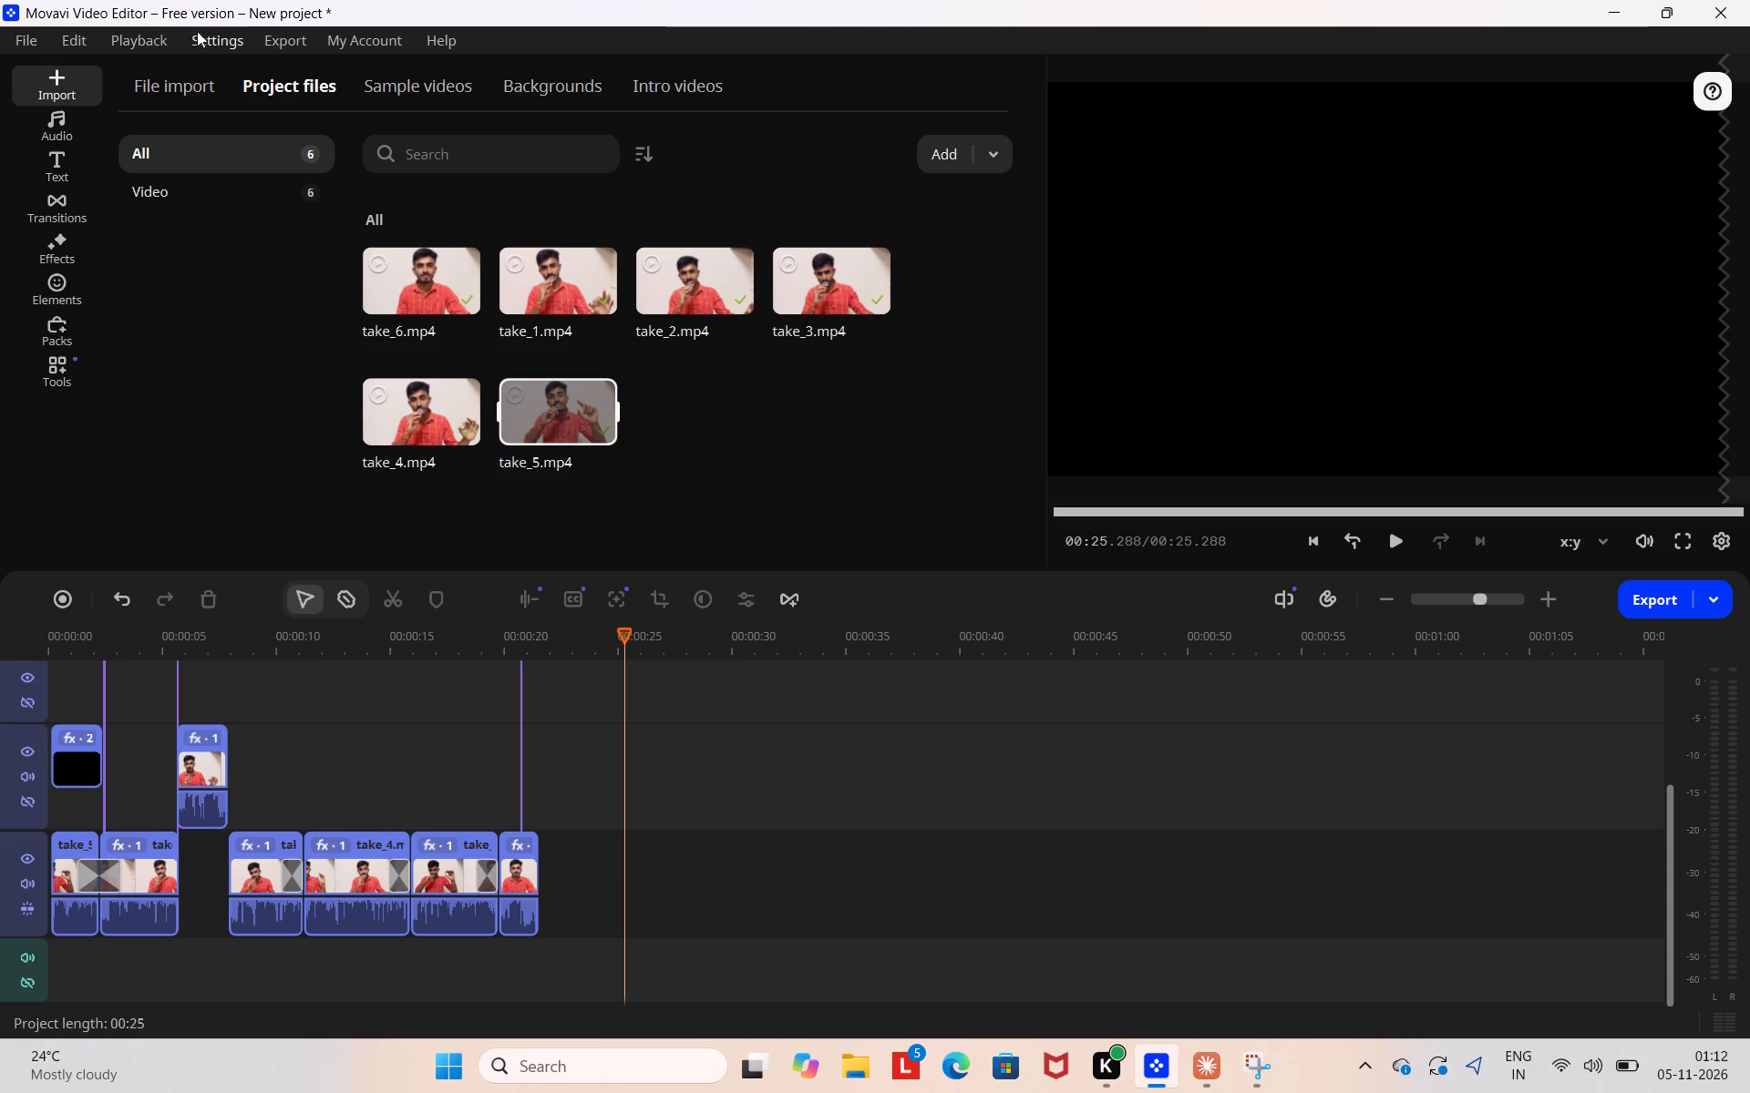
pyautogui.click(558, 99)
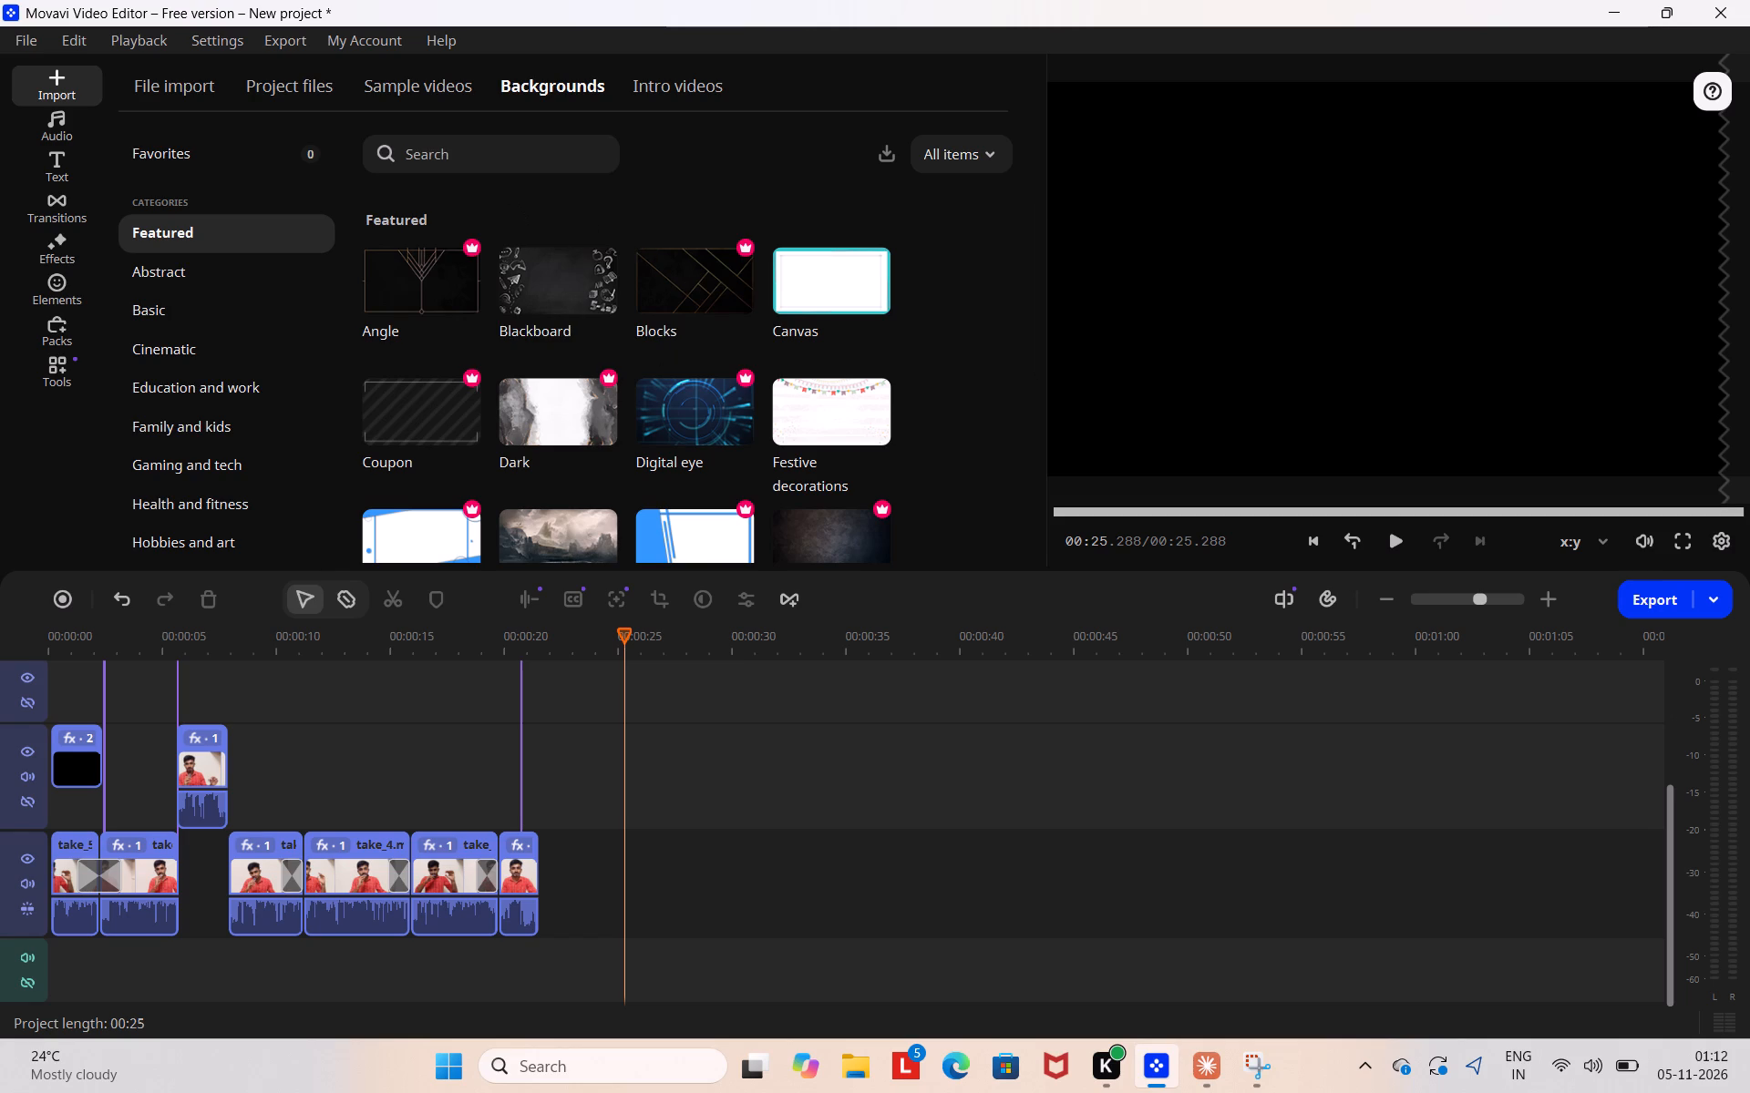
pyautogui.click(661, 84)
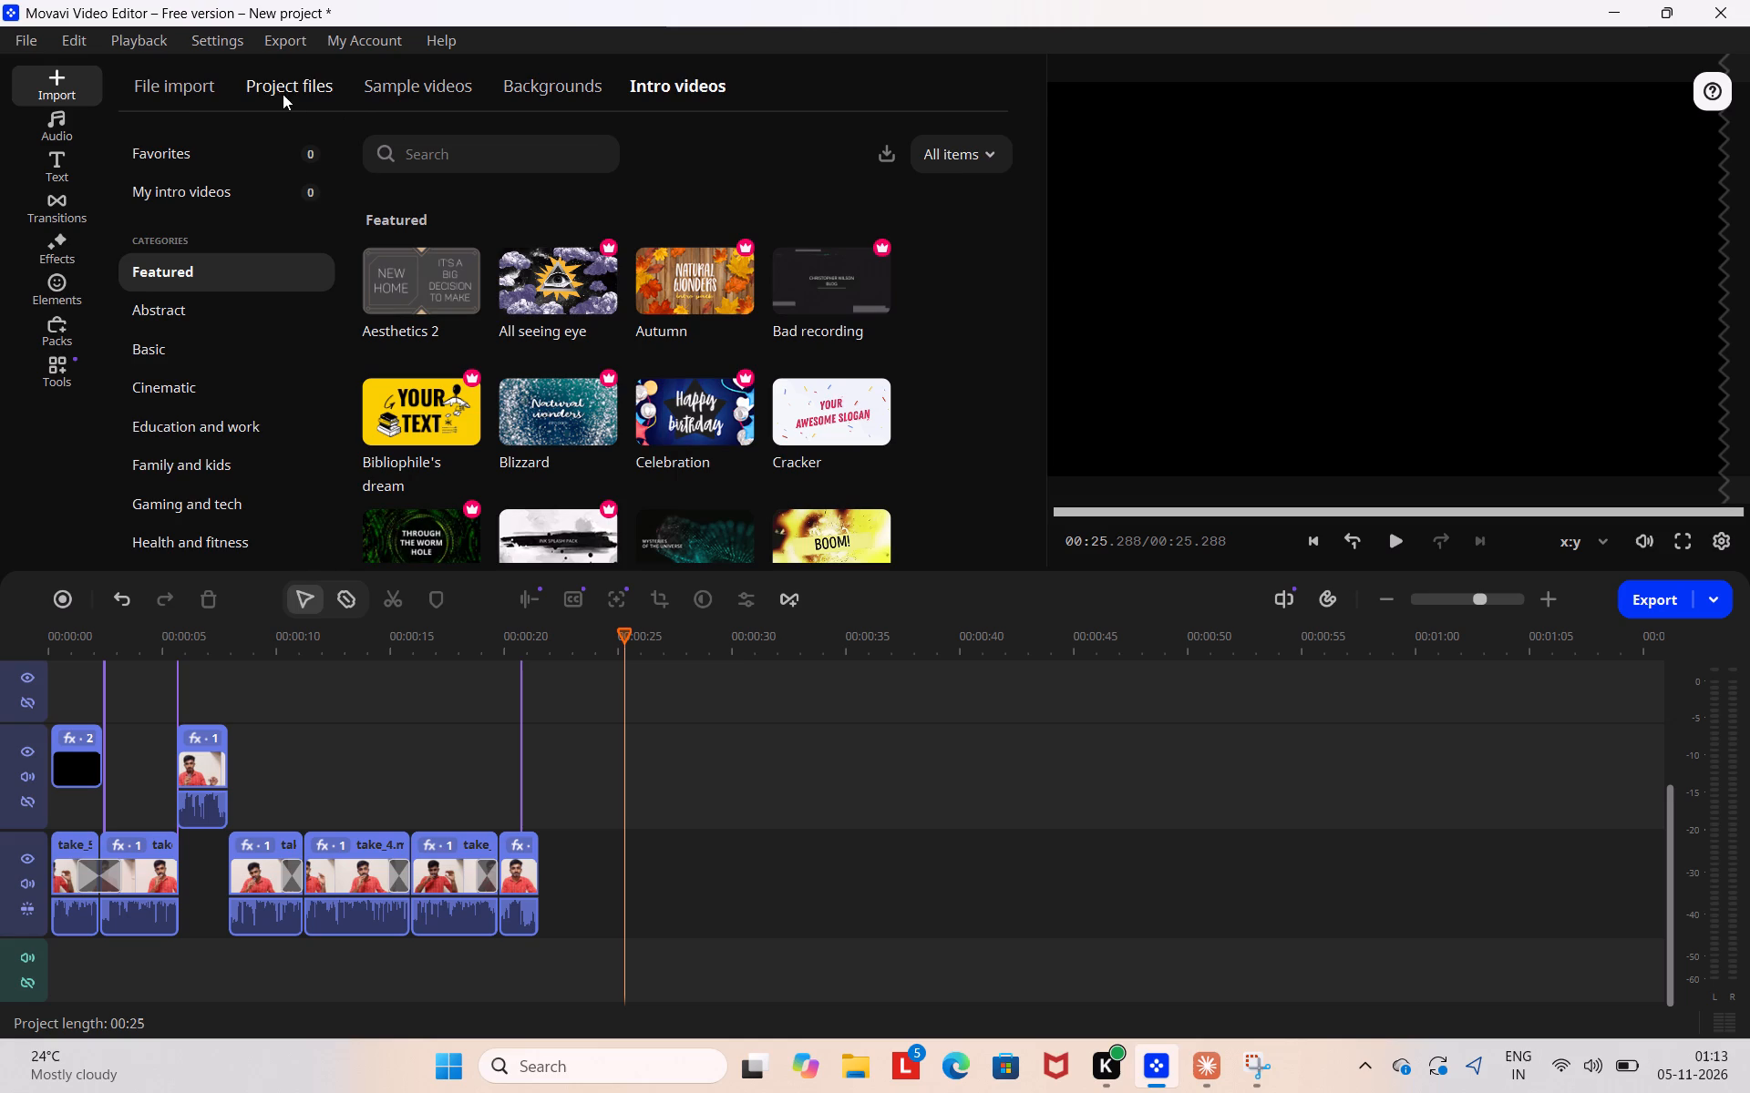
pyautogui.click(201, 93)
pyautogui.click(246, 83)
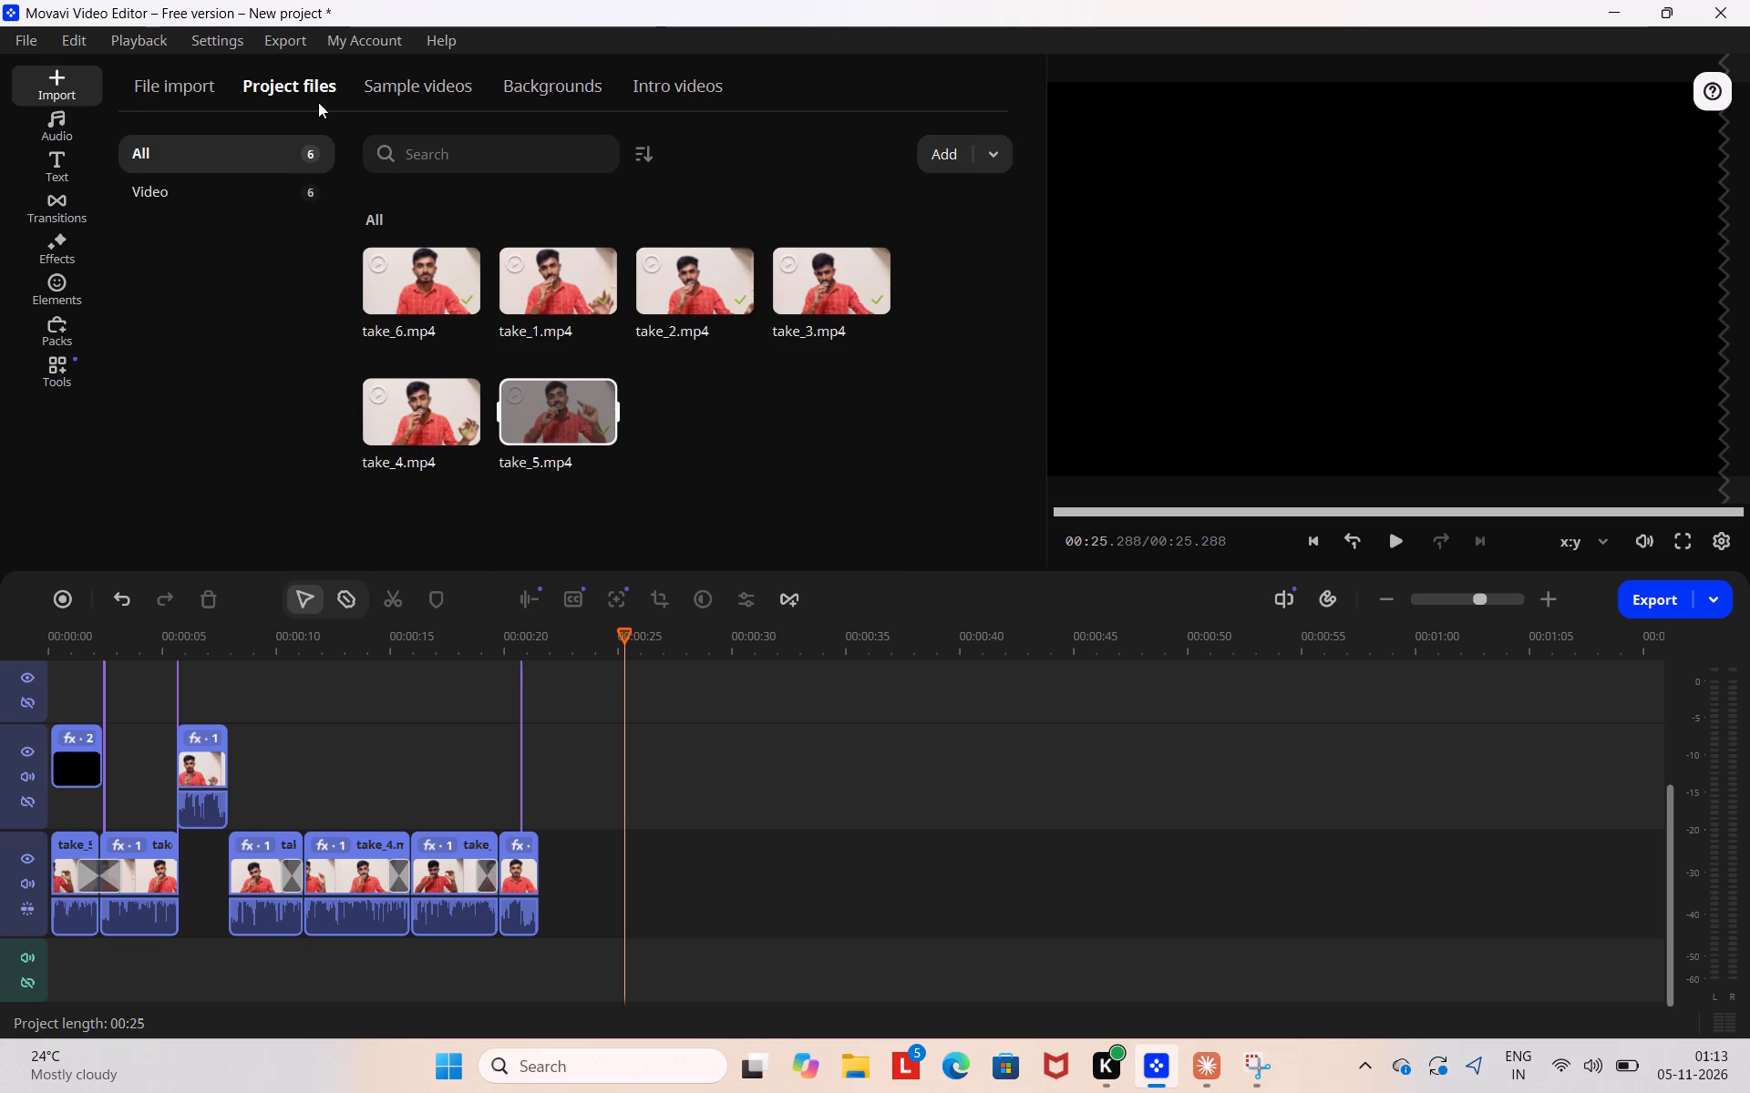
pyautogui.click(407, 84)
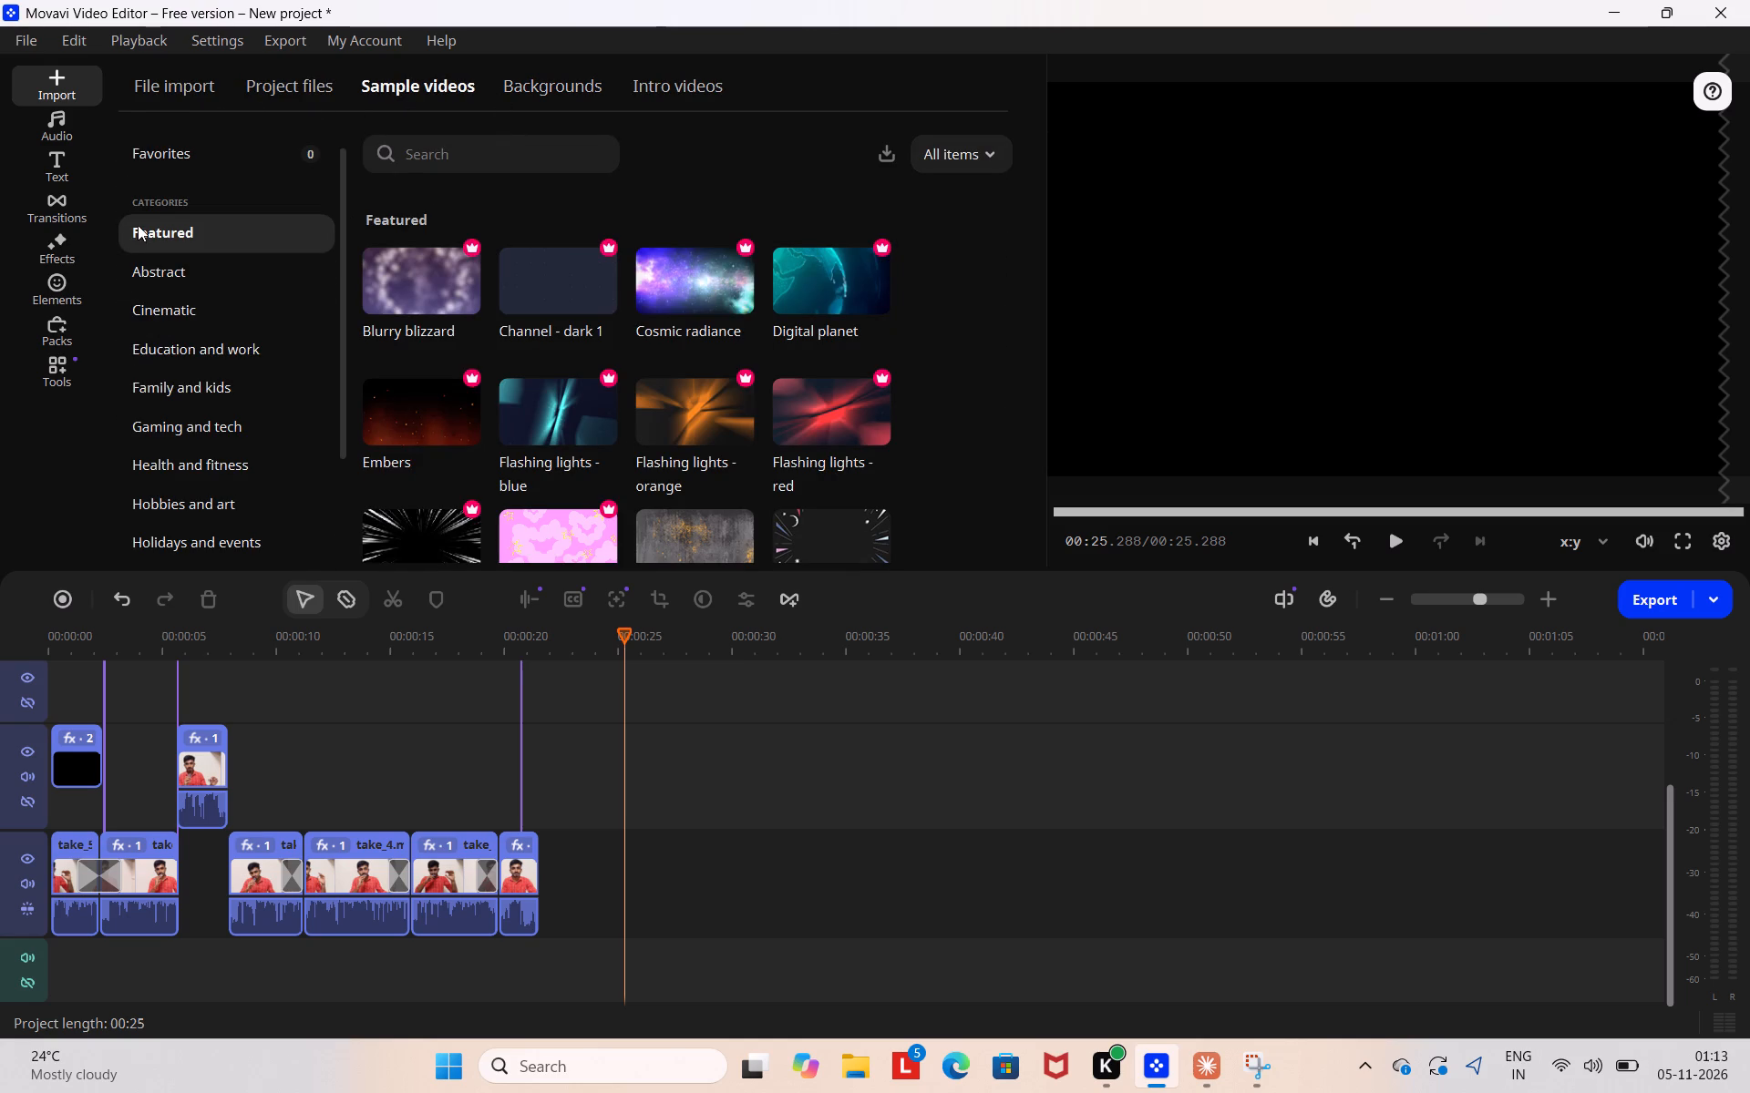
# Filter the music library to show only free tracks.
pyautogui.click(42, 124)
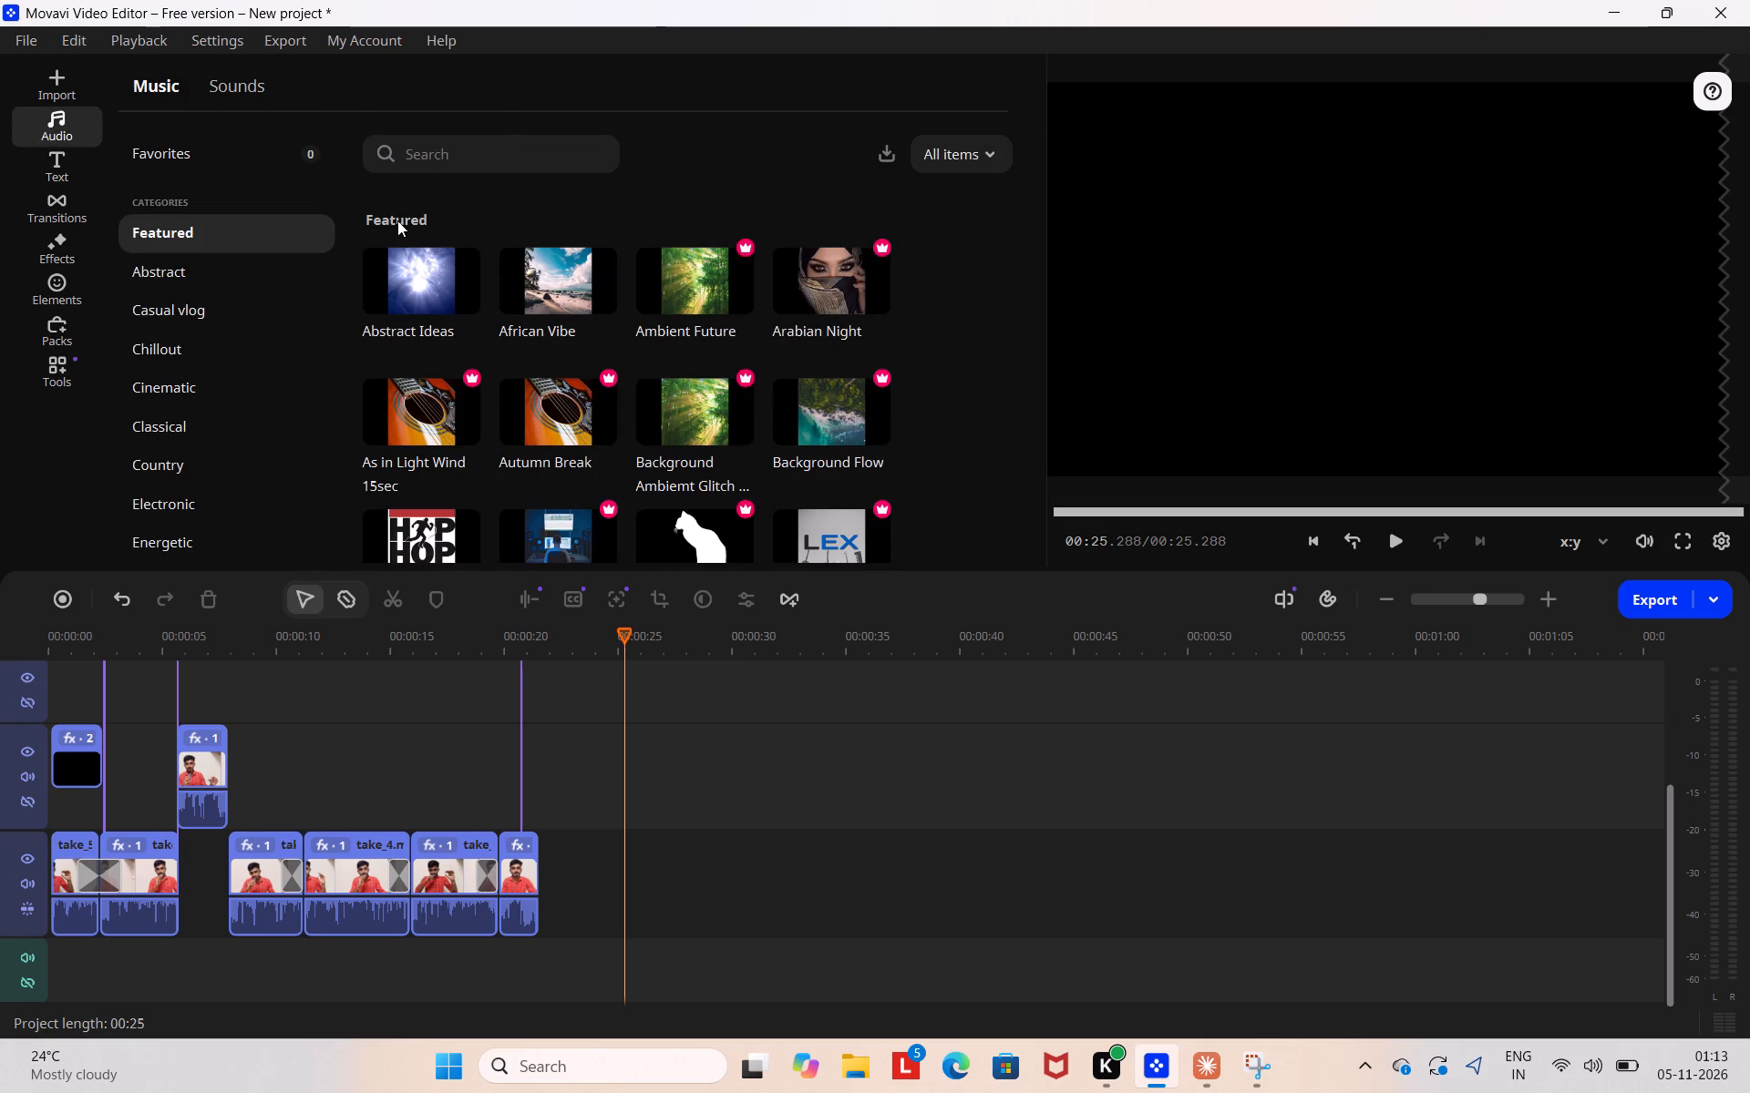
pyautogui.click(963, 142)
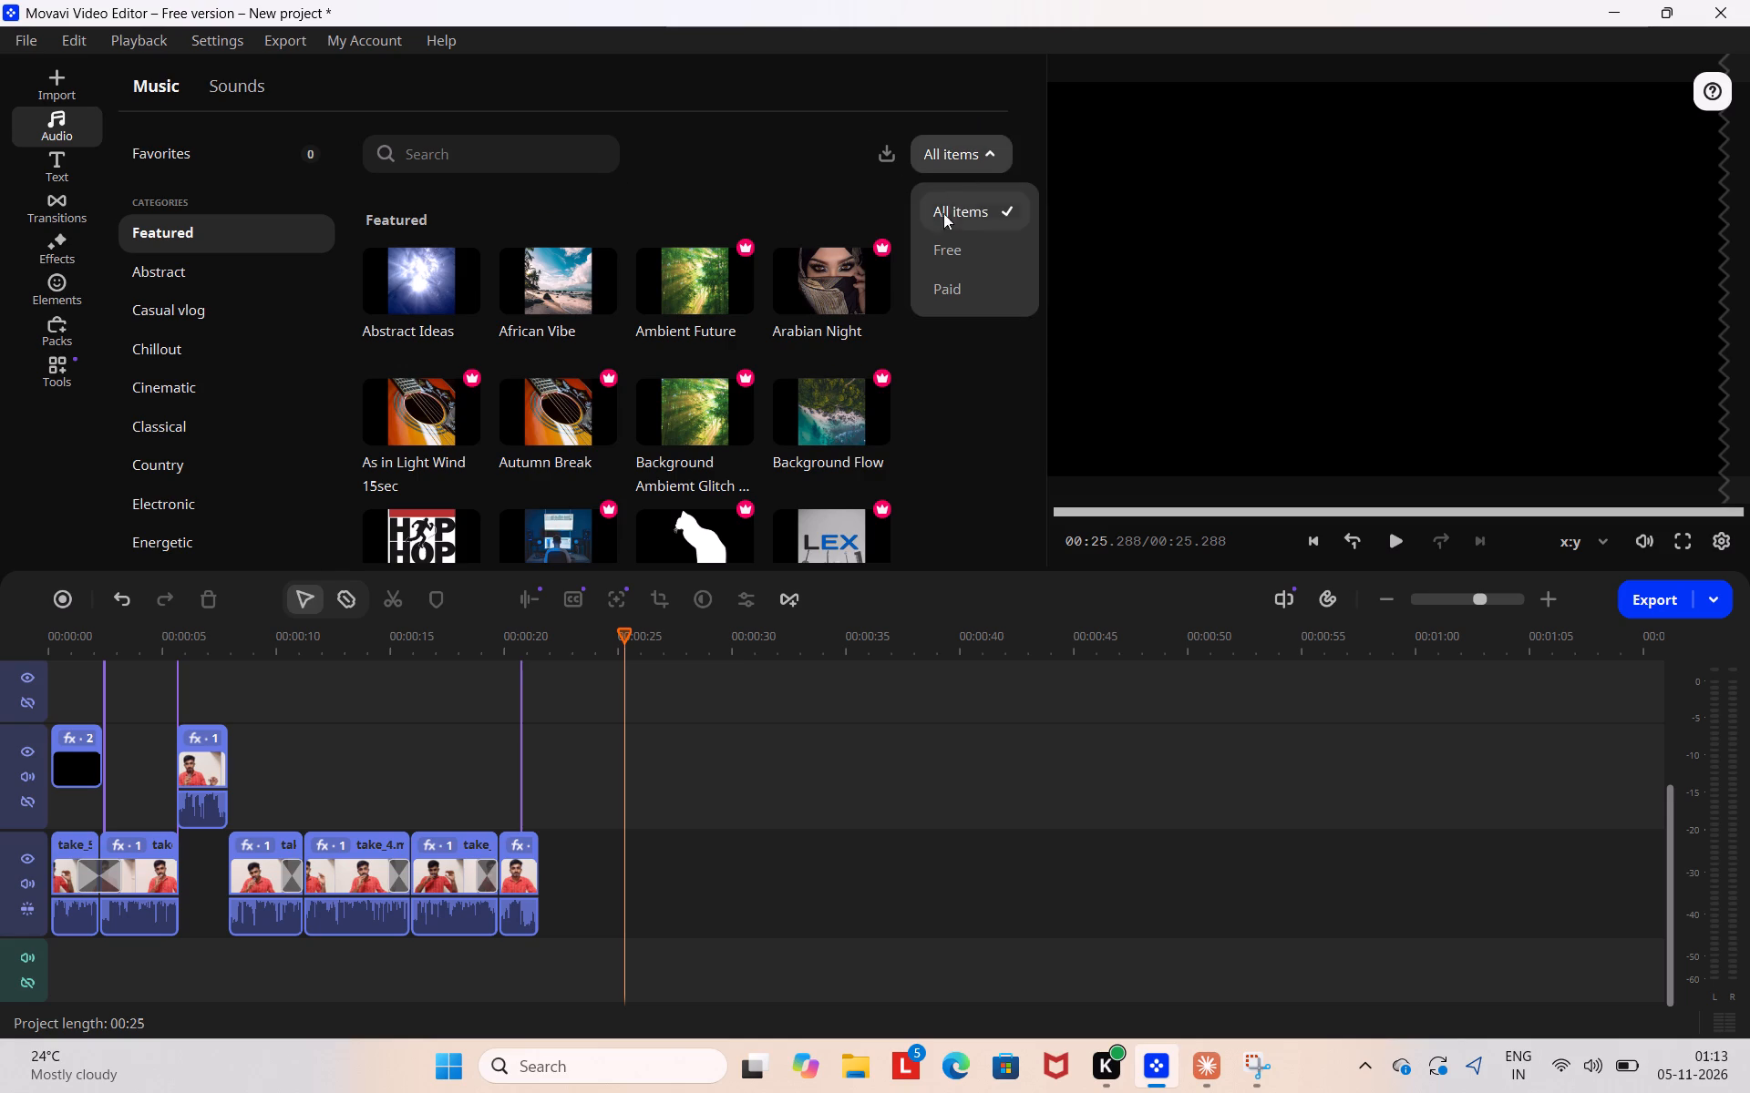
pyautogui.click(935, 260)
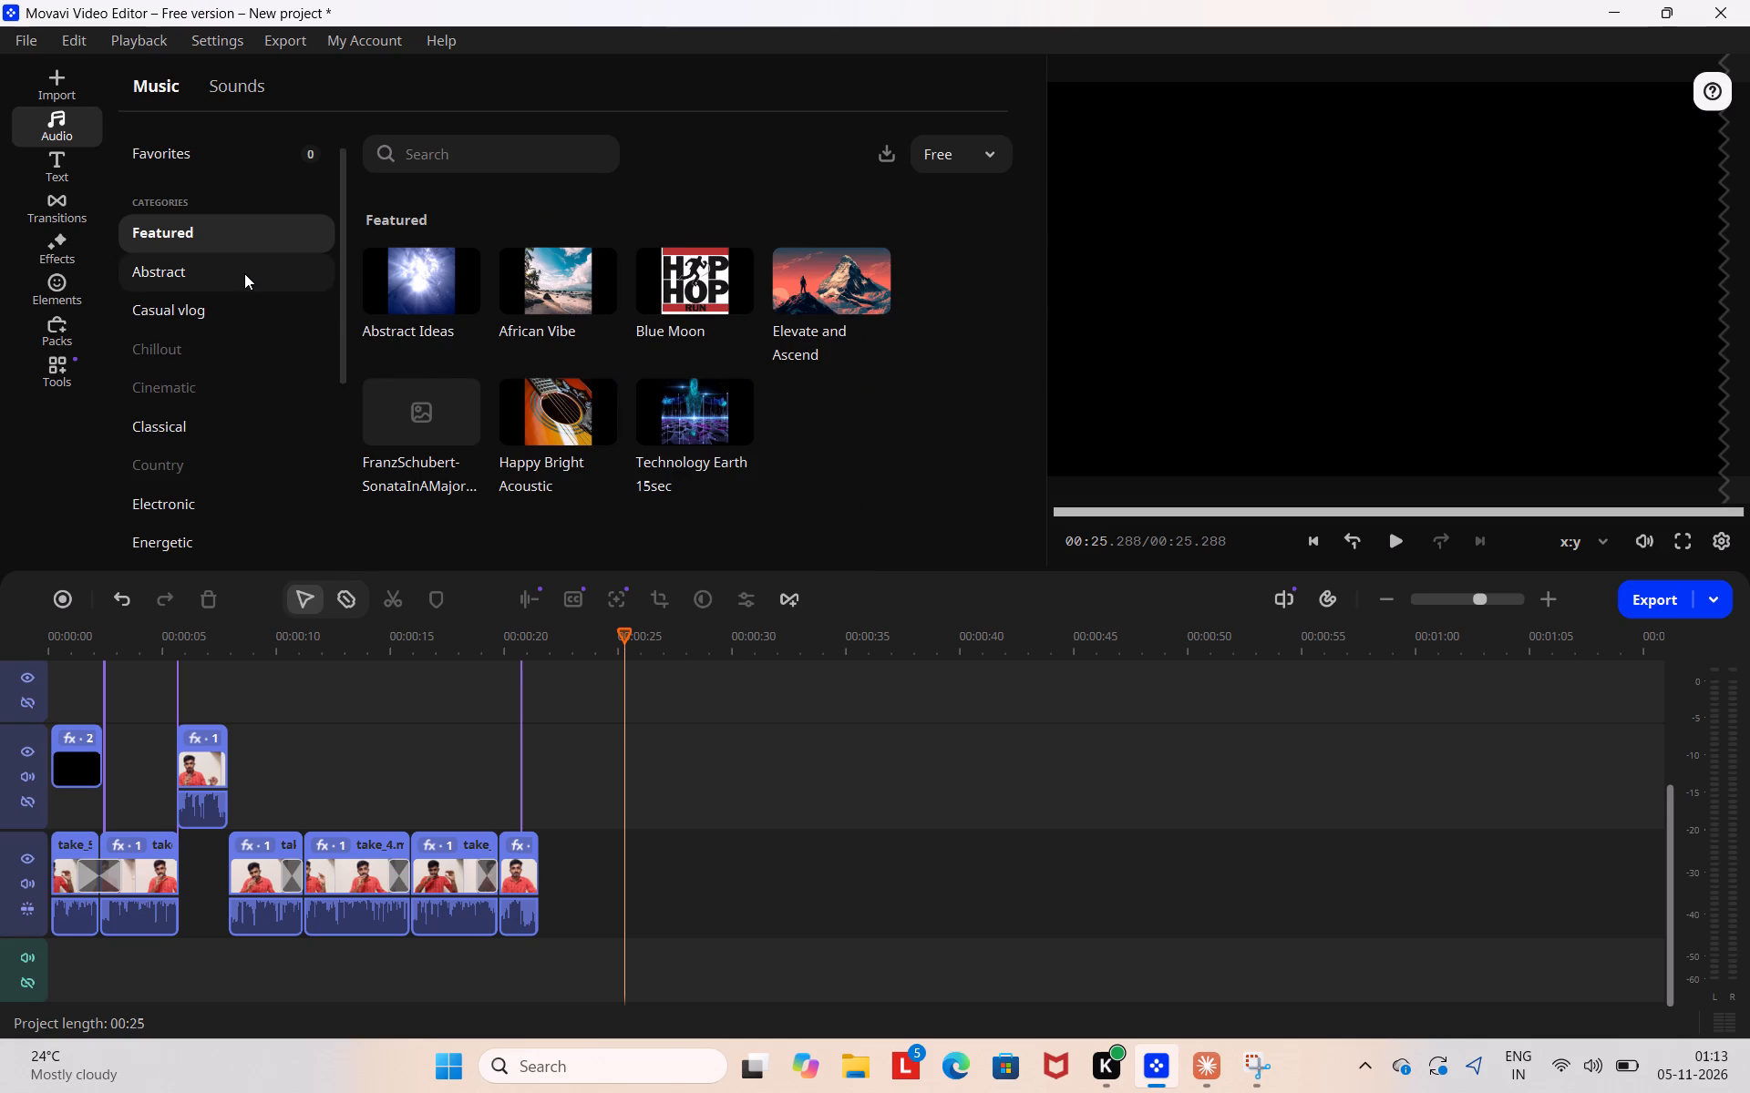
# Look through the free Lo-Fi music and the music favorites for a background track.
pyautogui.scroll(-14, 243, 273)
pyautogui.click(227, 428)
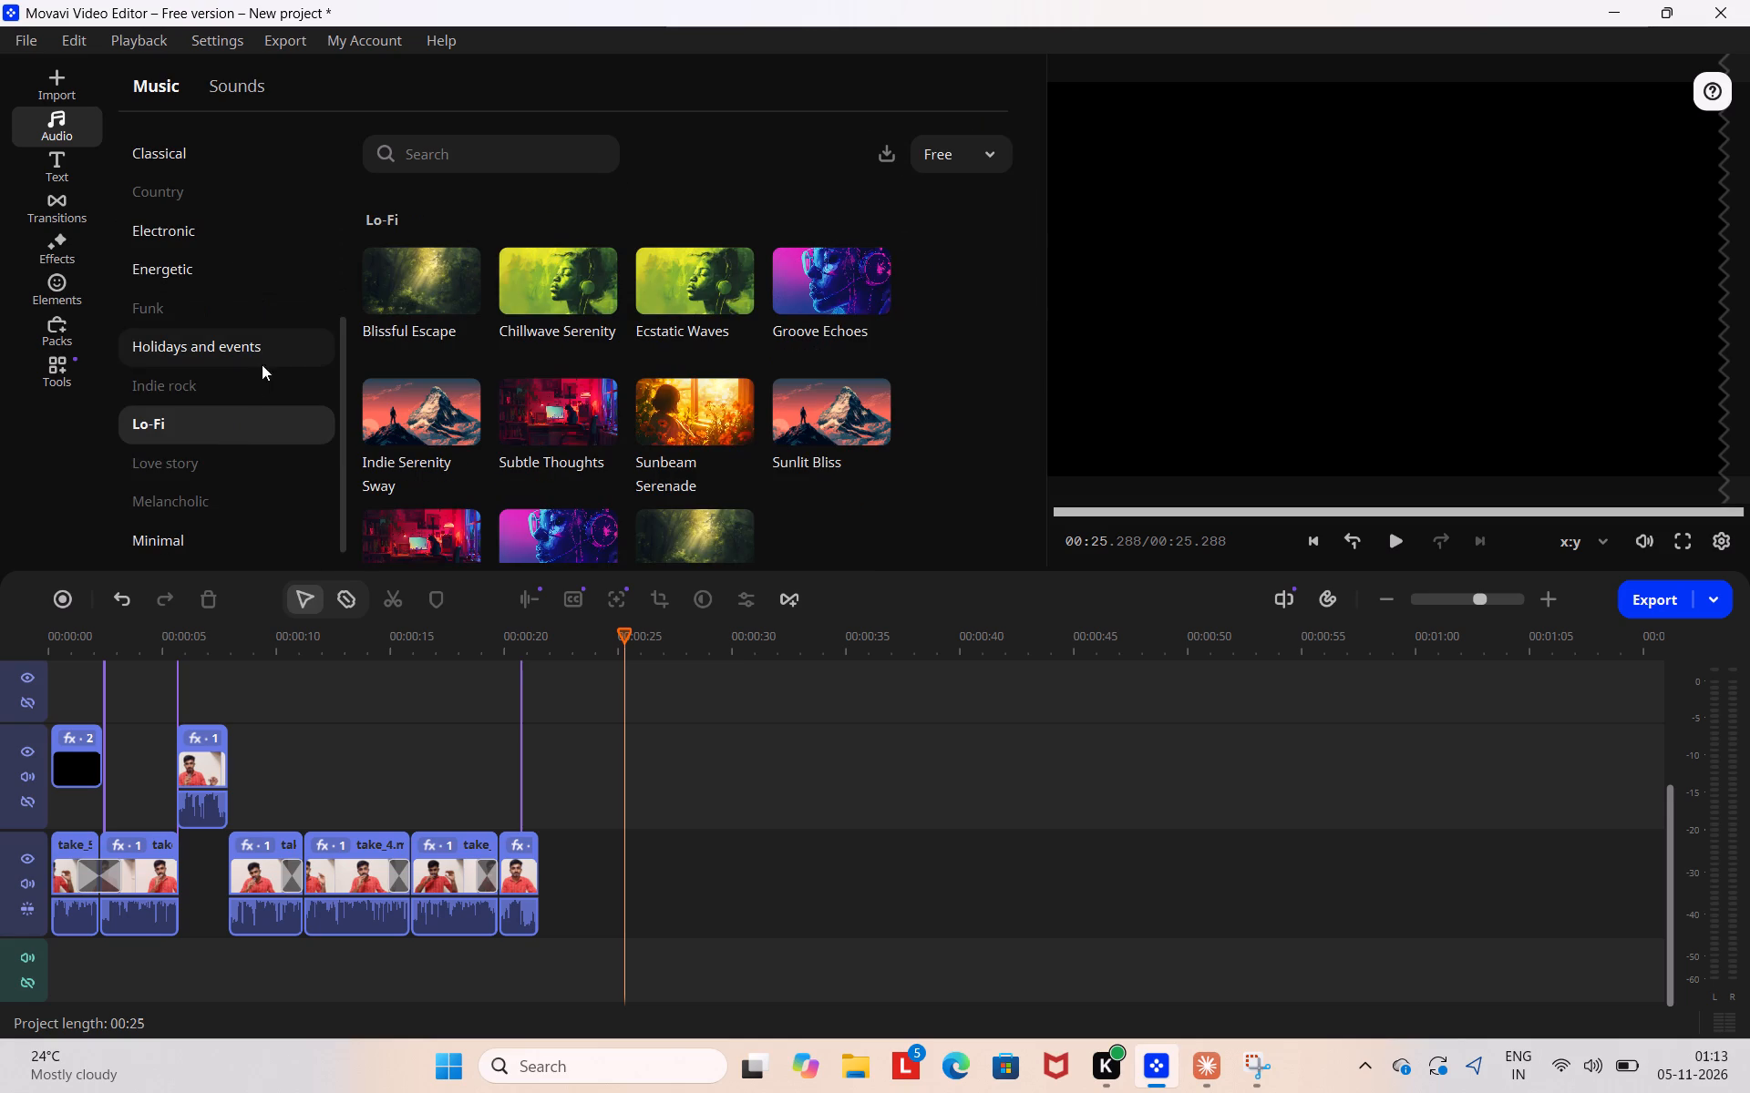
pyautogui.scroll(-5, 280, 312)
pyautogui.scroll(9, 280, 312)
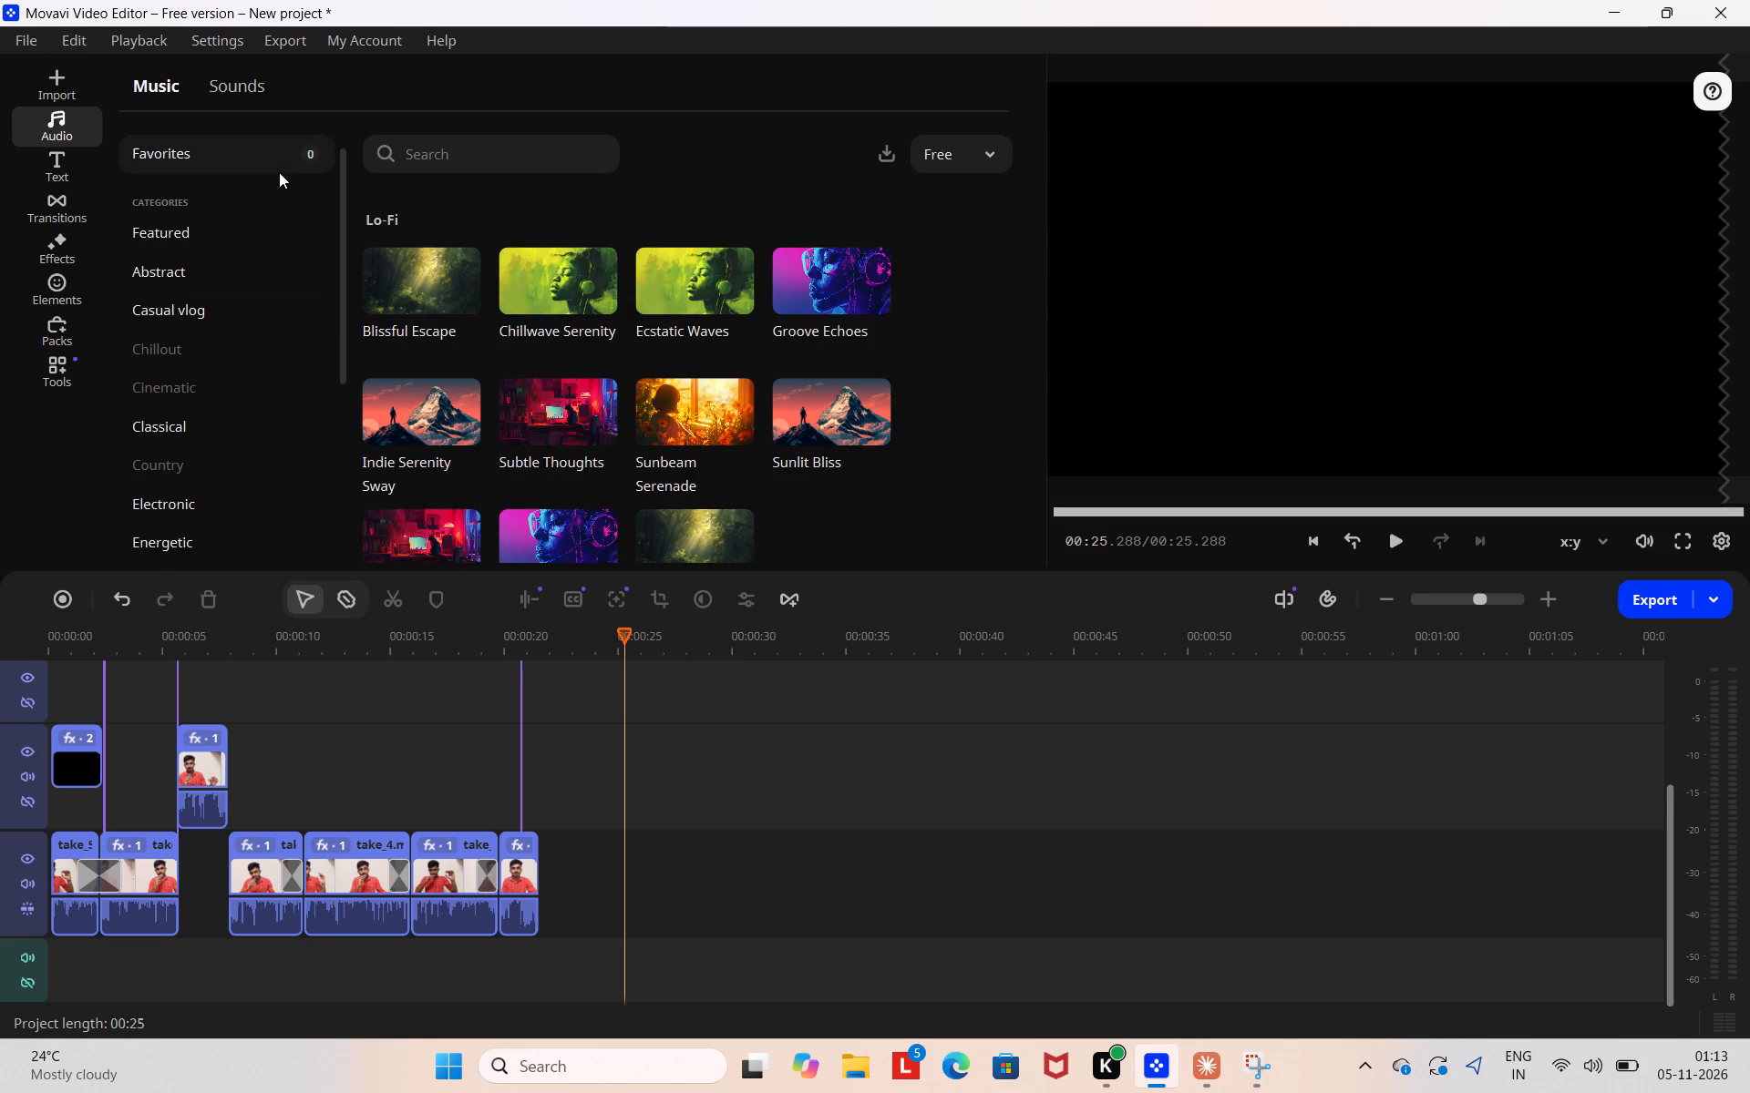
pyautogui.click(271, 157)
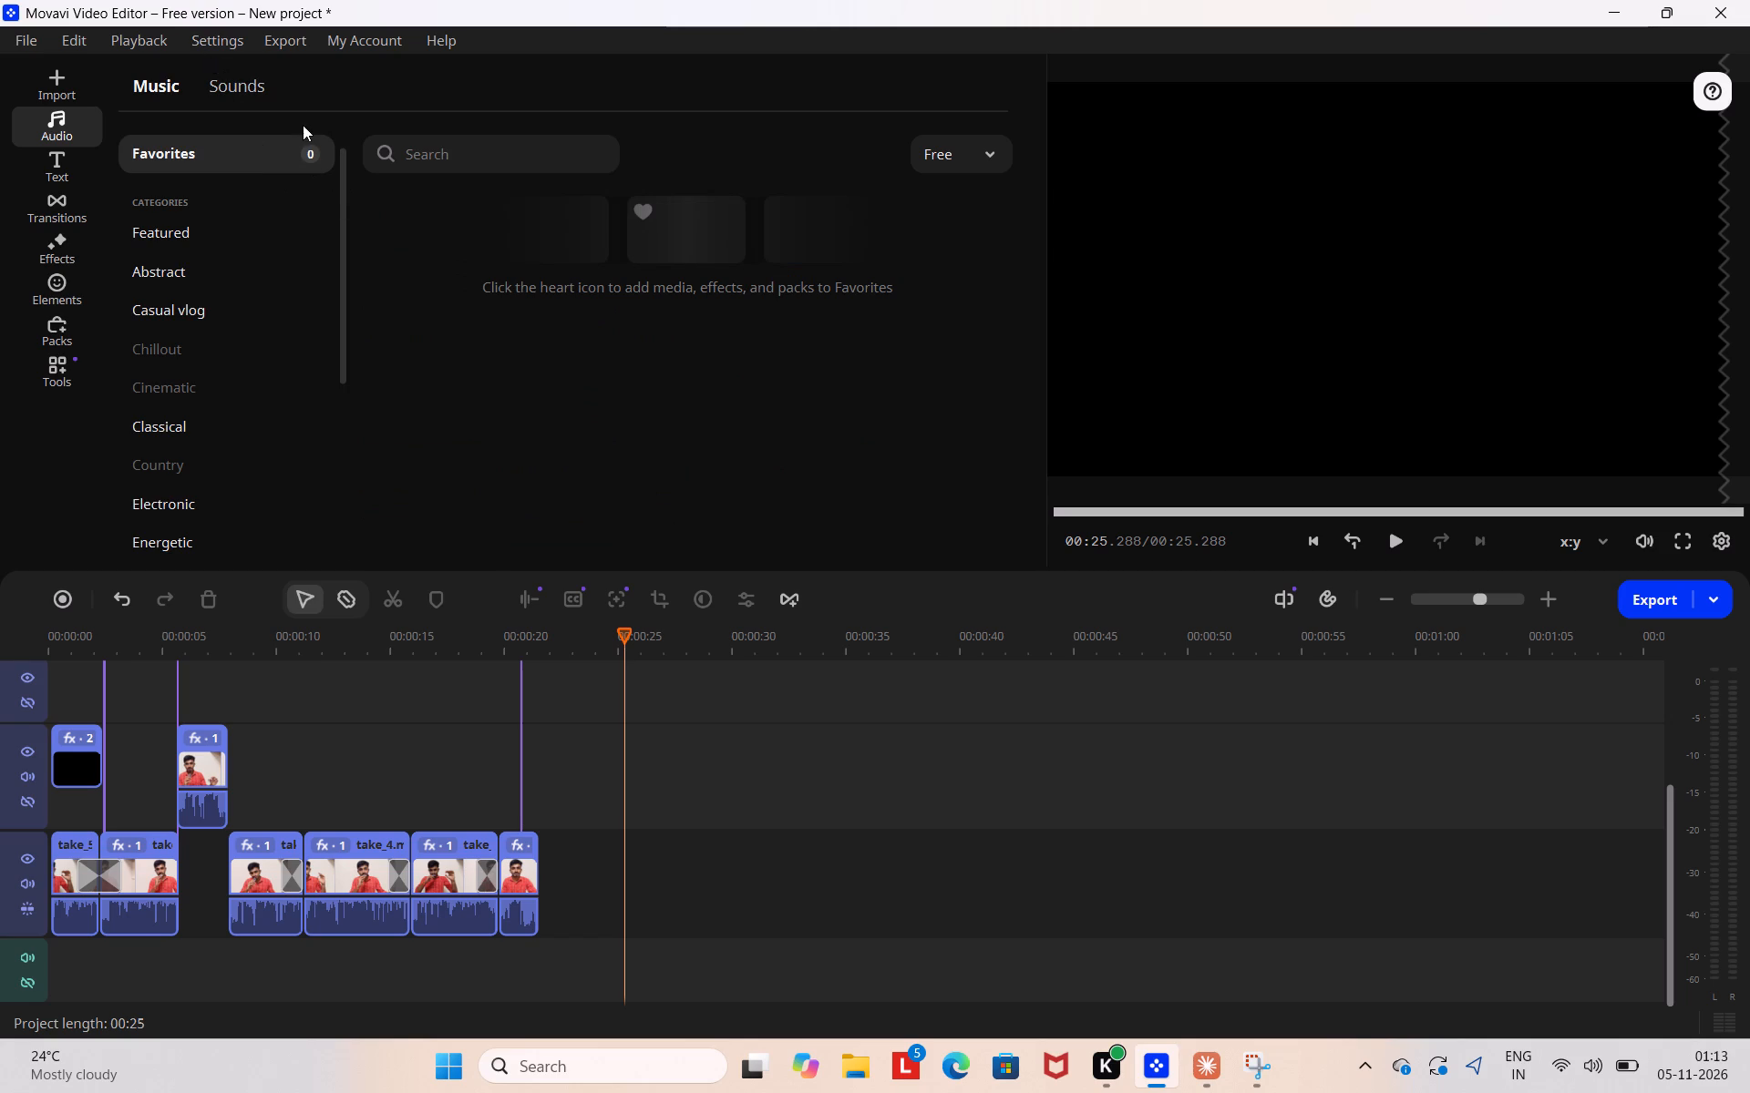
pyautogui.click(650, 275)
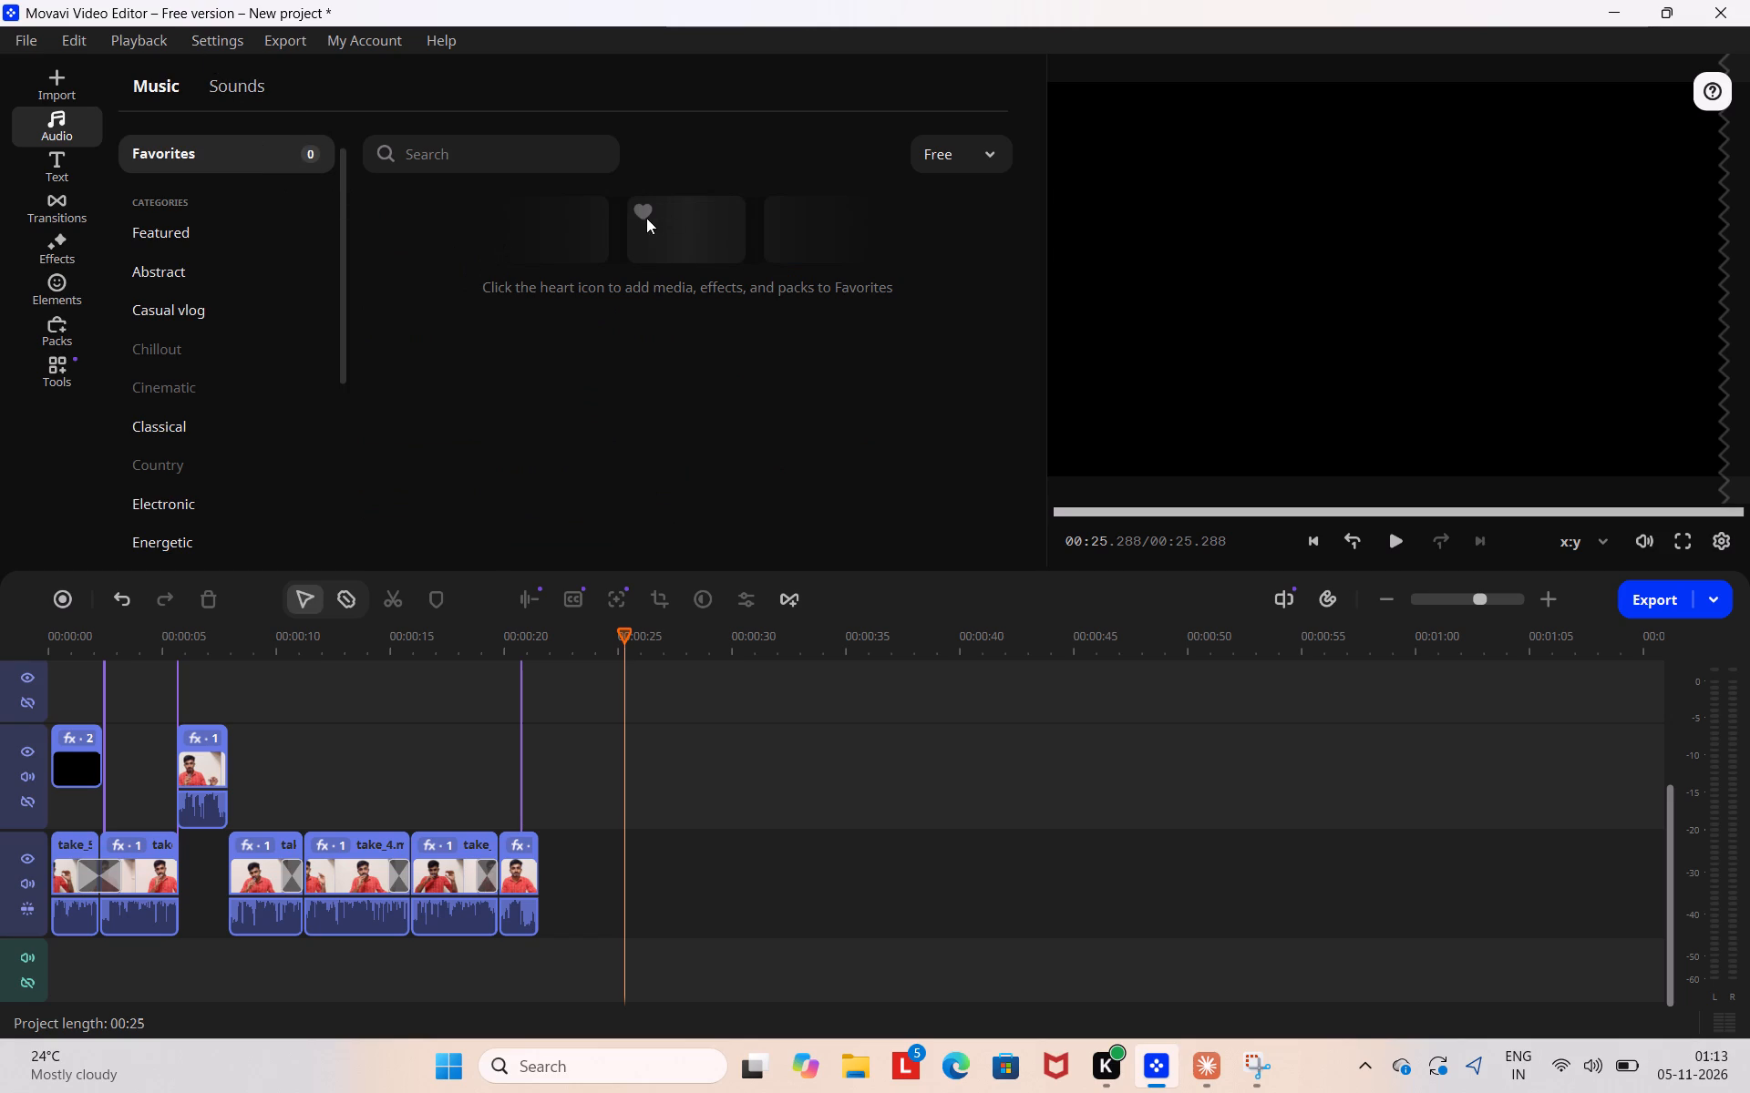
pyautogui.click(641, 203)
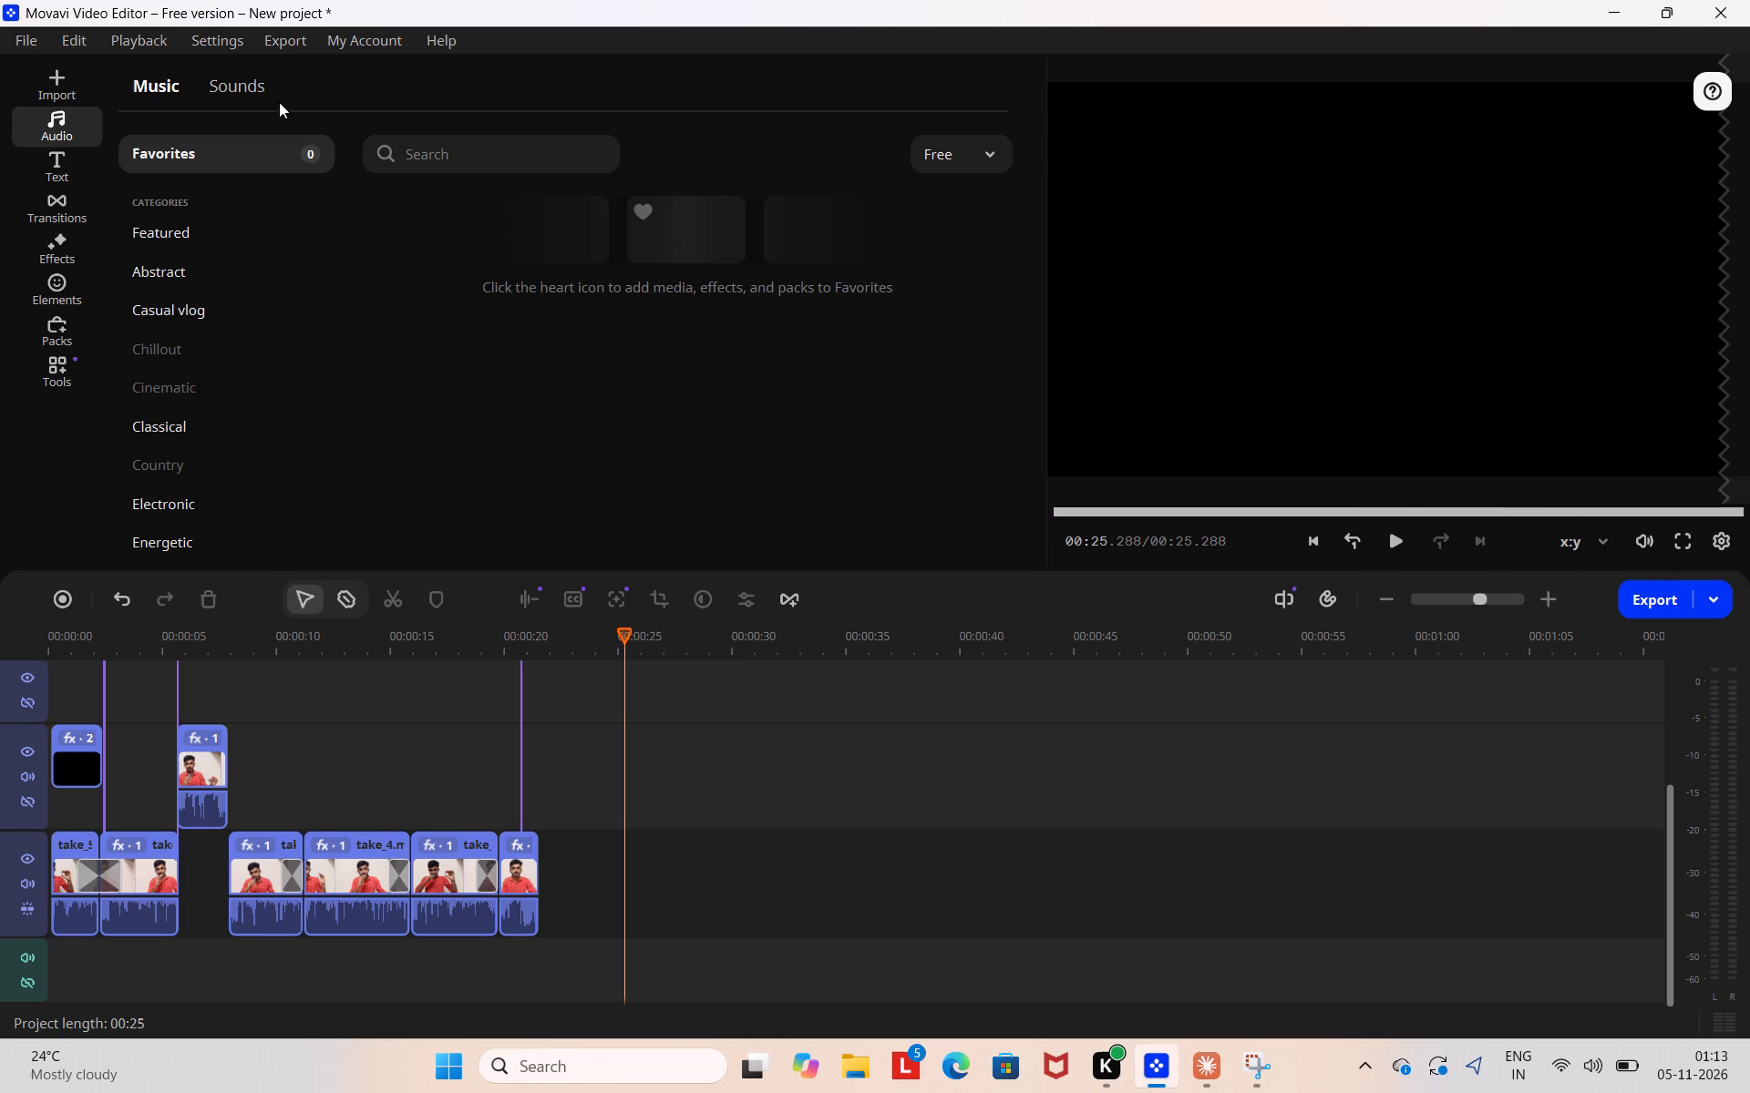
# Examine the free Abstract and Classical music tracks for a suitable background track.
pyautogui.click(252, 87)
pyautogui.click(185, 83)
pyautogui.click(201, 226)
pyautogui.click(219, 275)
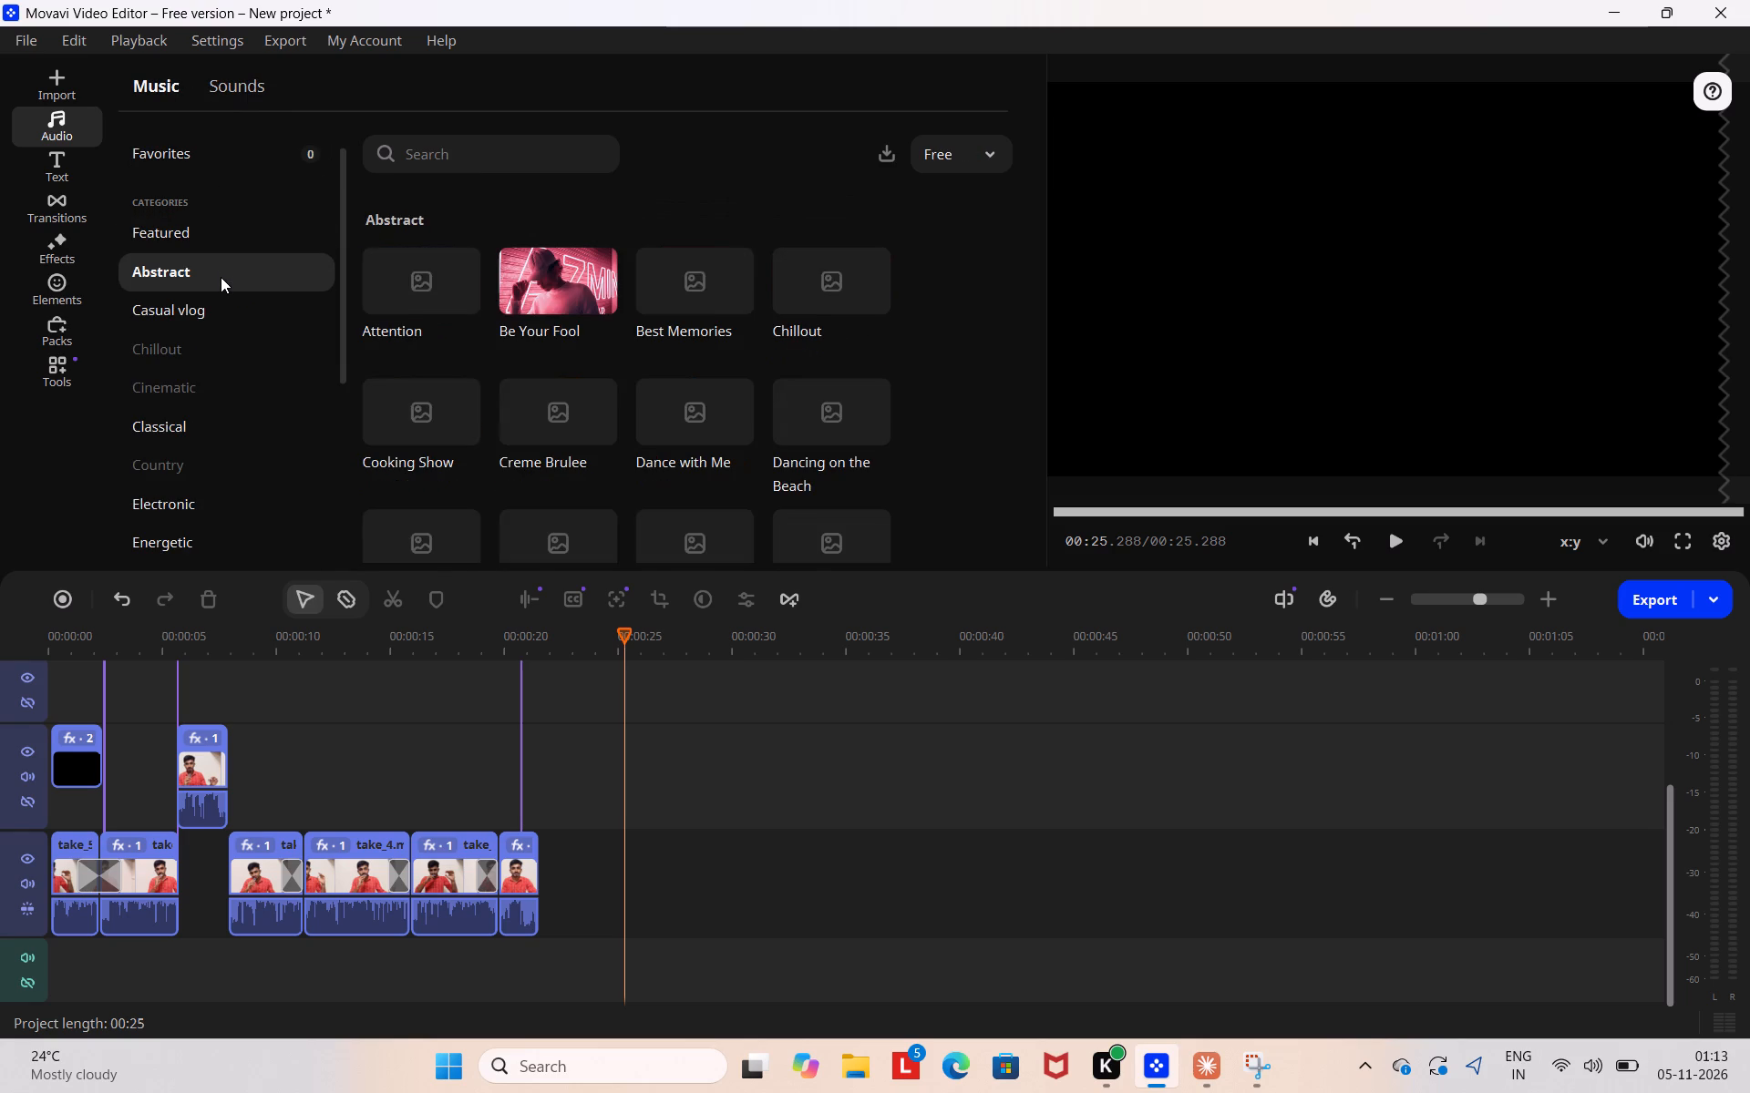
pyautogui.scroll(-1, 221, 271)
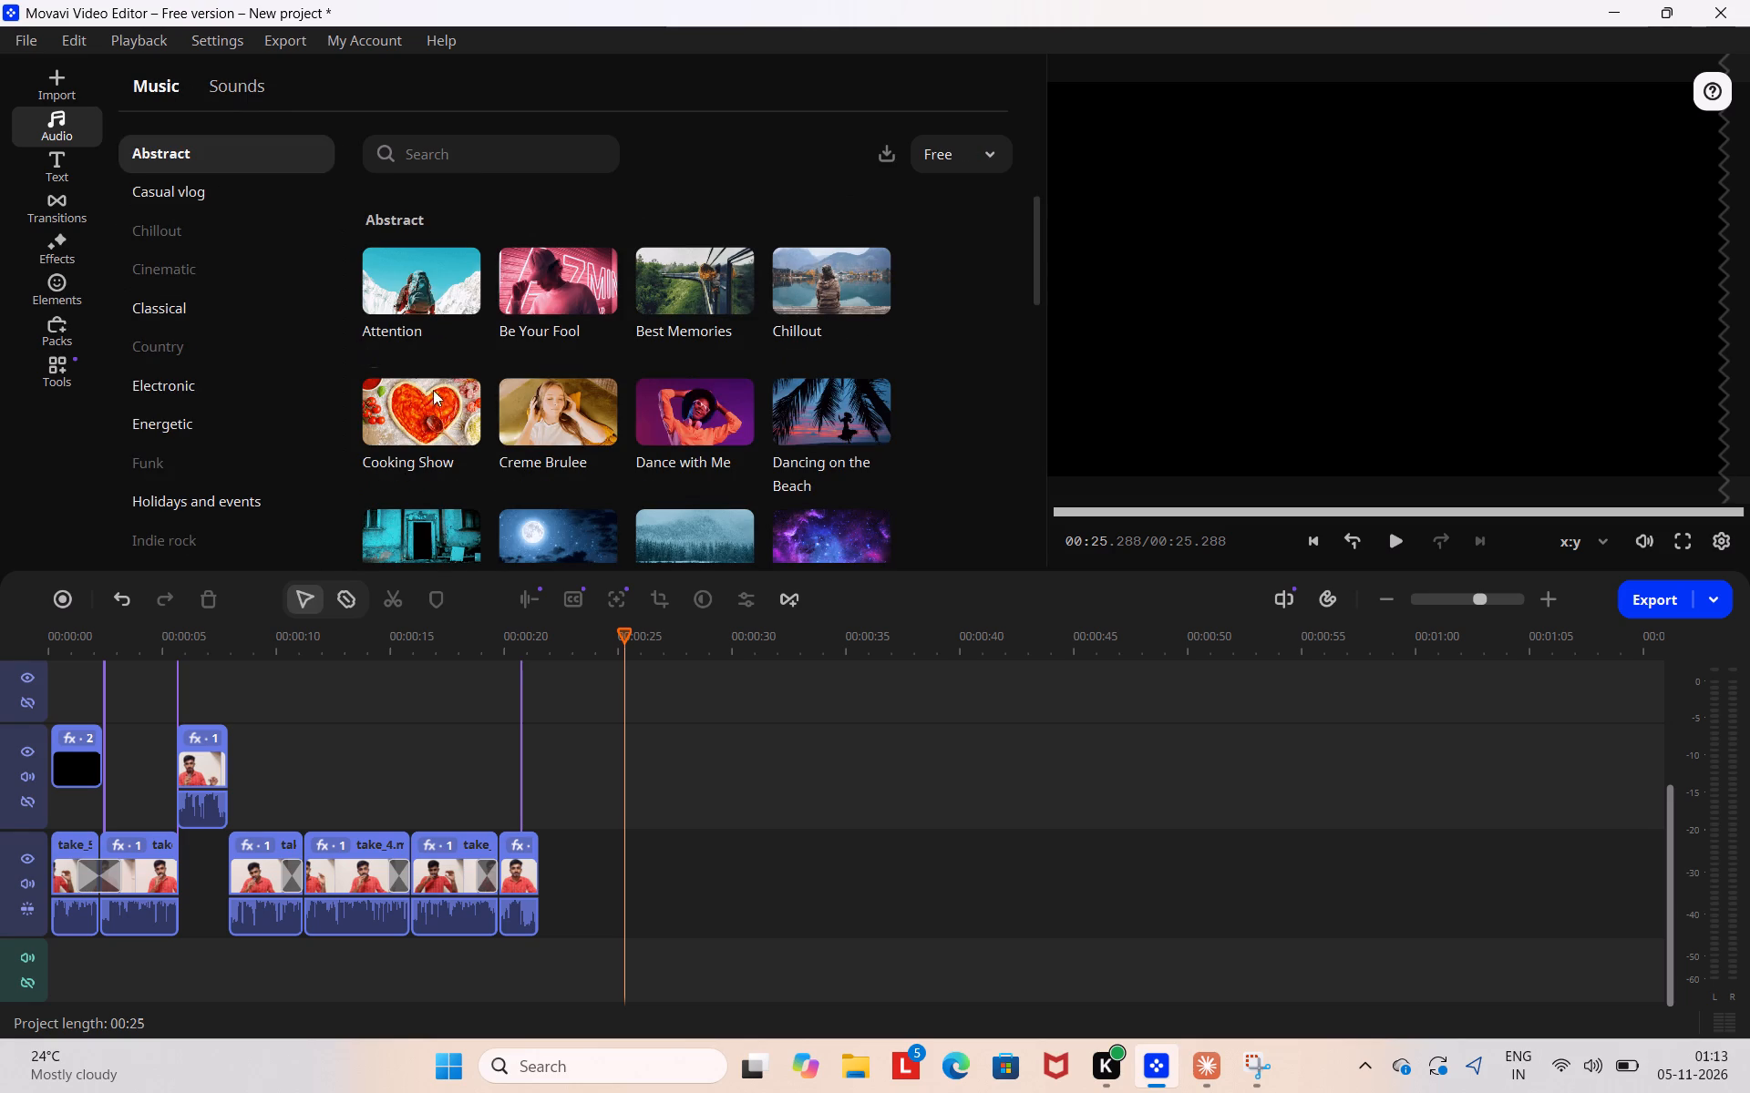
pyautogui.click(221, 296)
pyautogui.scroll(-1, 217, 295)
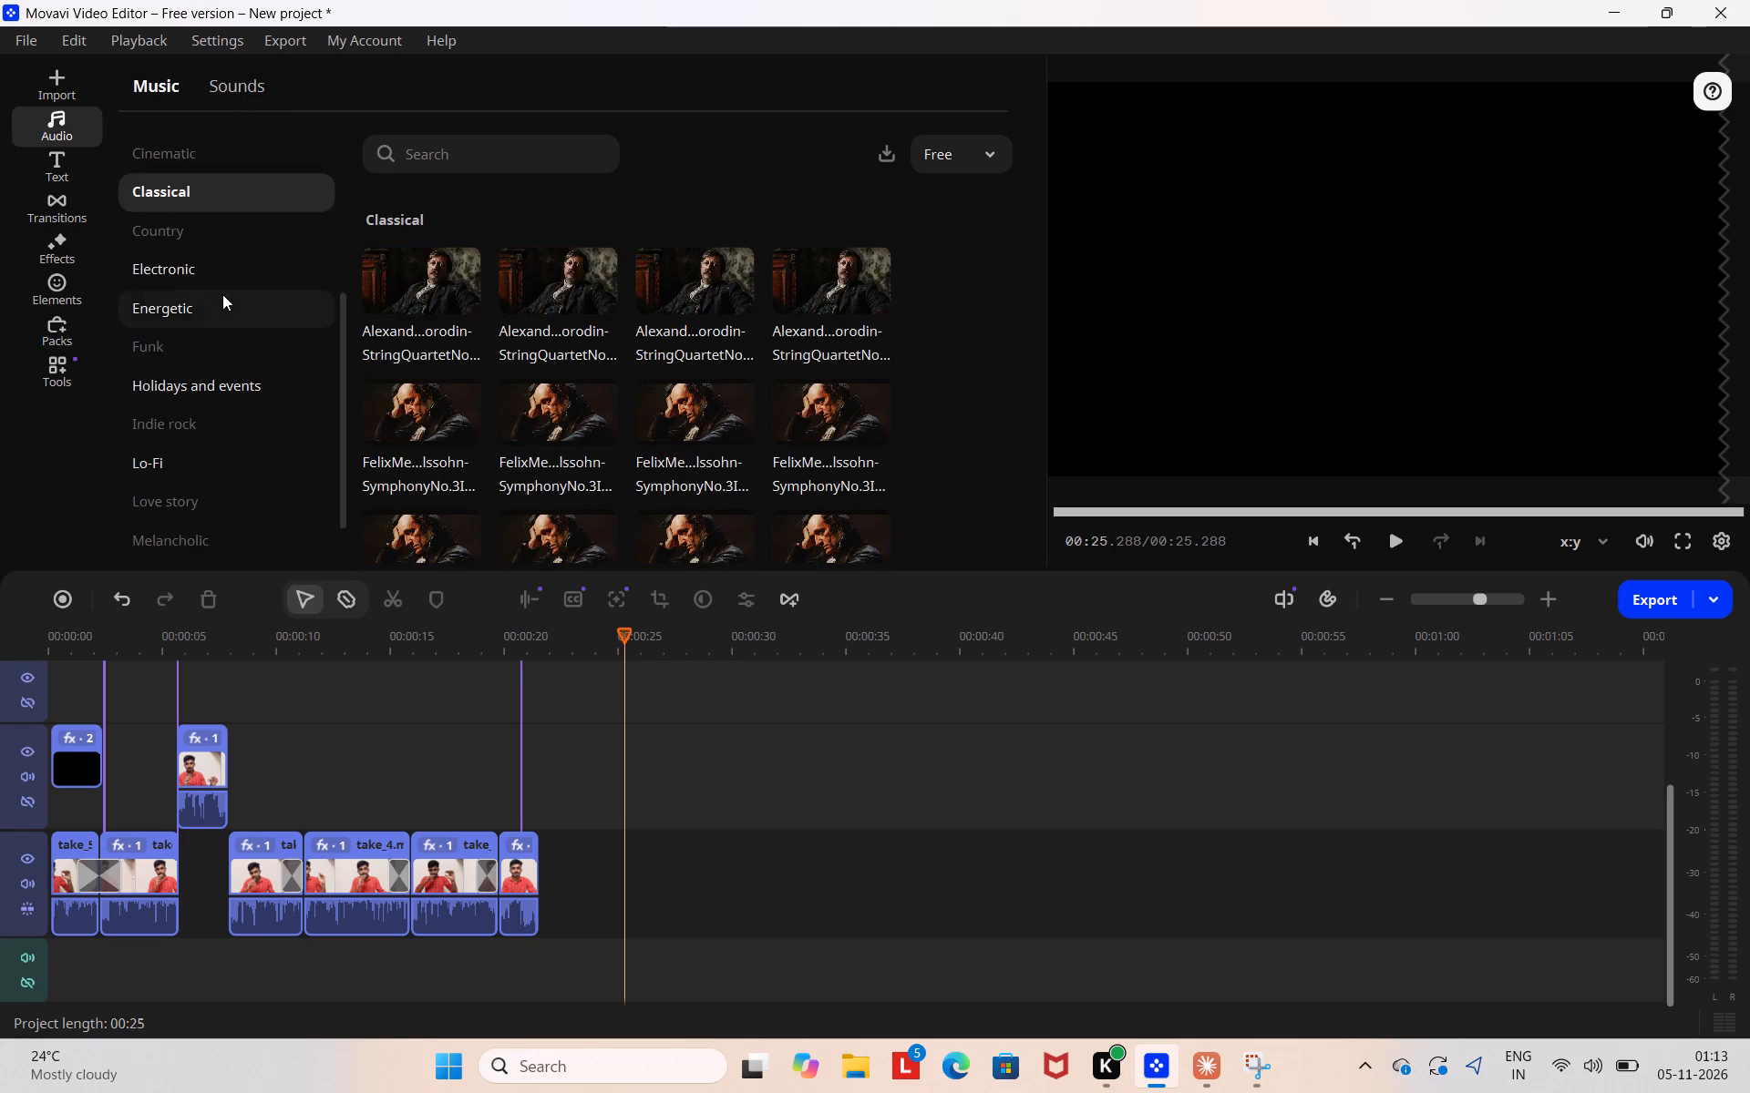
pyautogui.scroll(-11, 531, 373)
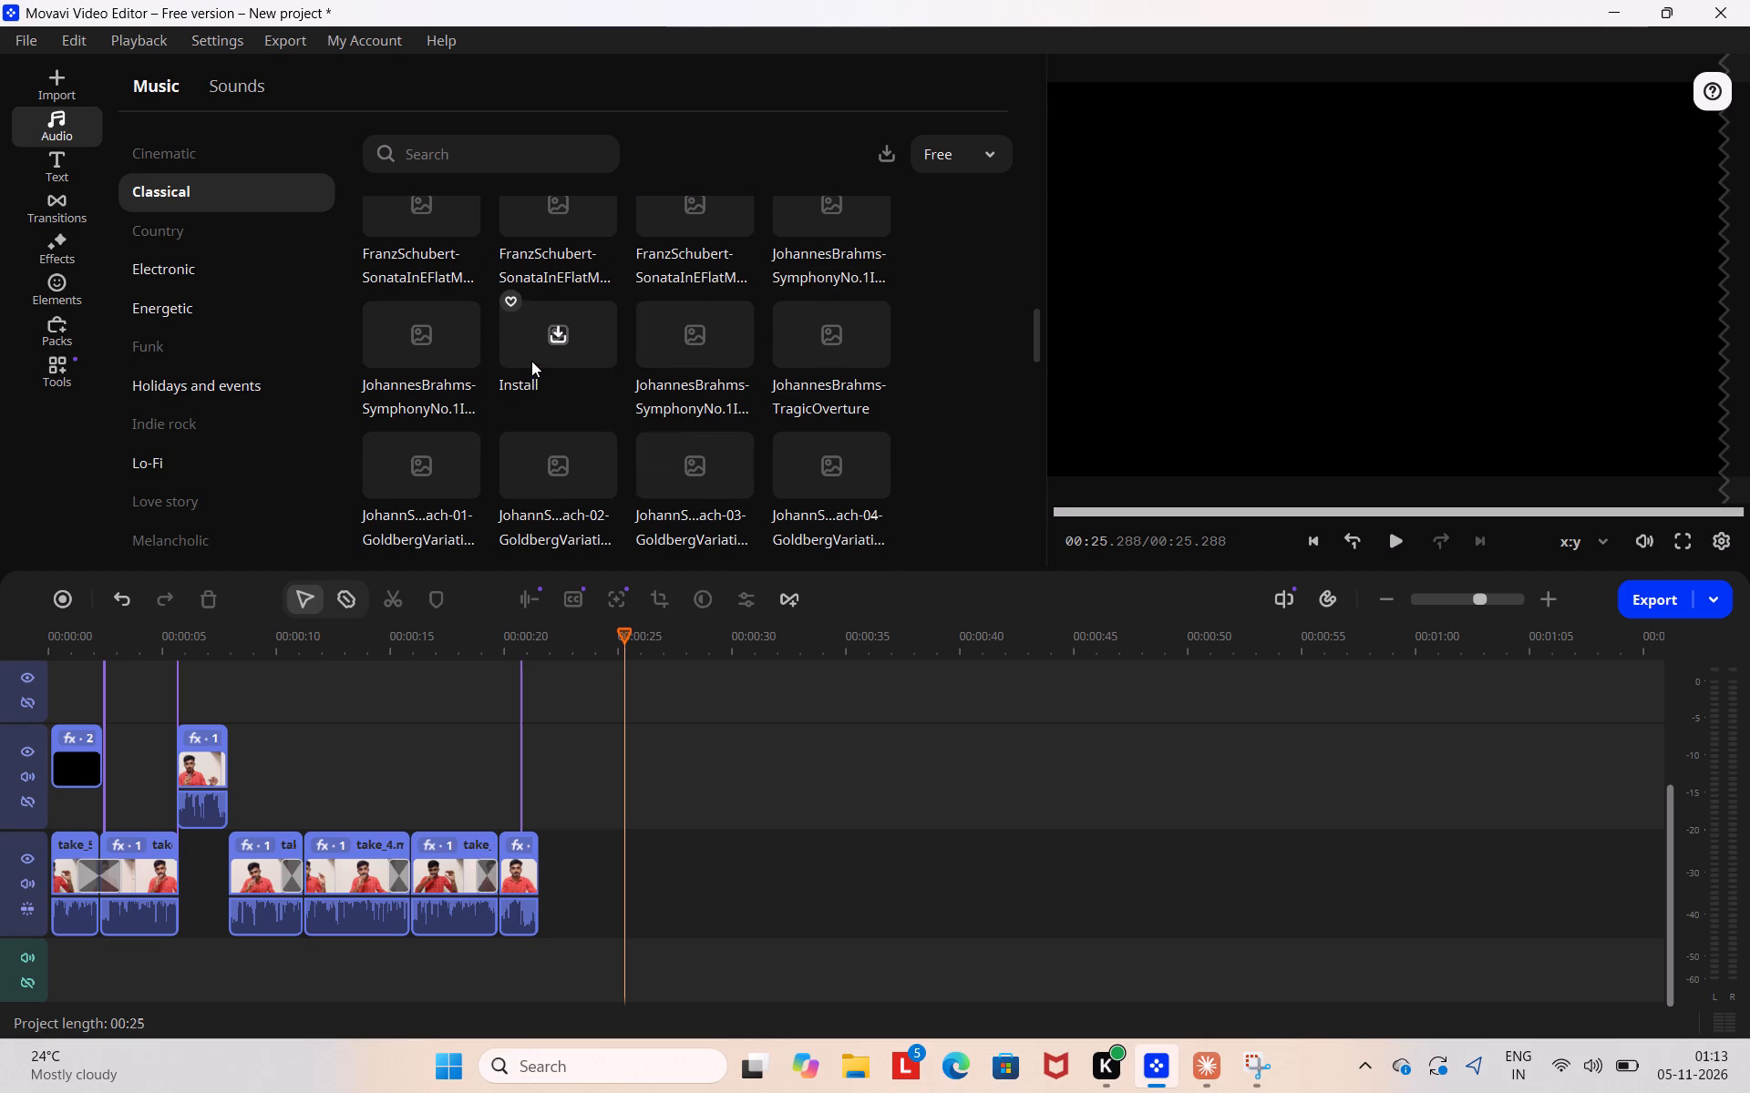
pyautogui.scroll(-20, 574, 343)
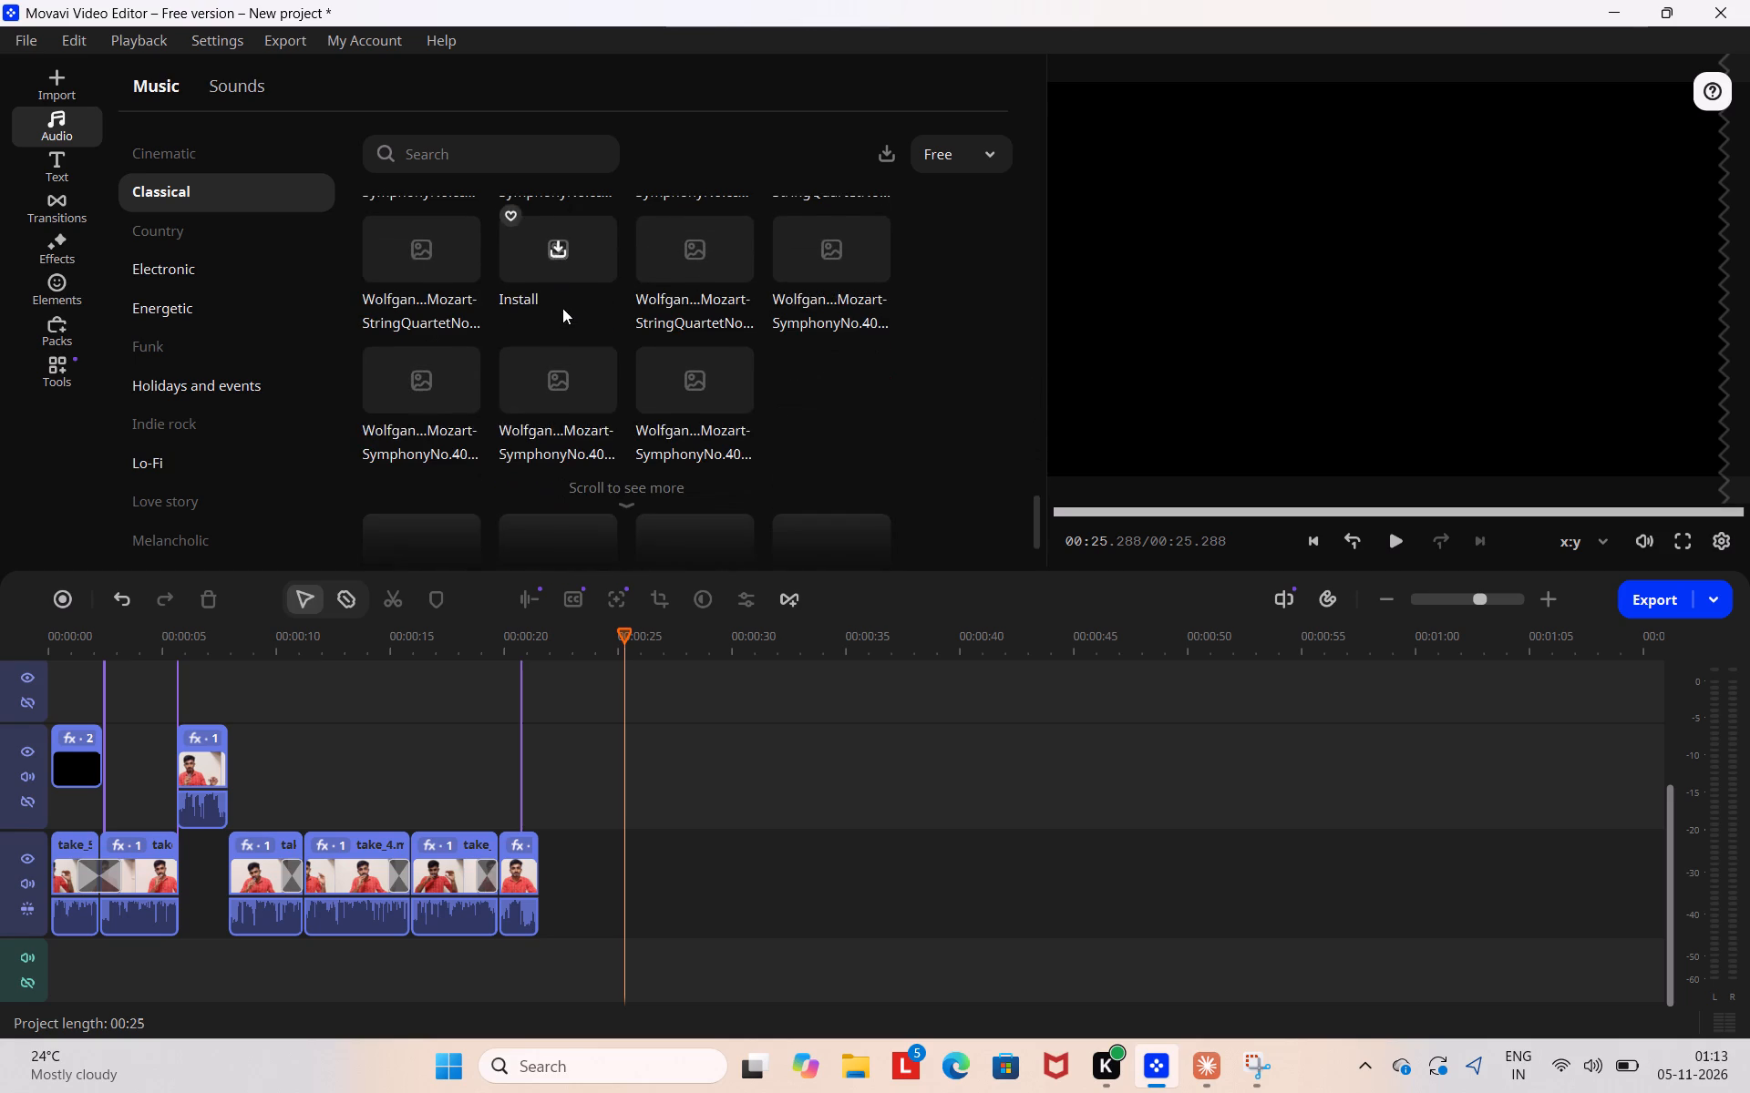
pyautogui.scroll(-4, 202, 395)
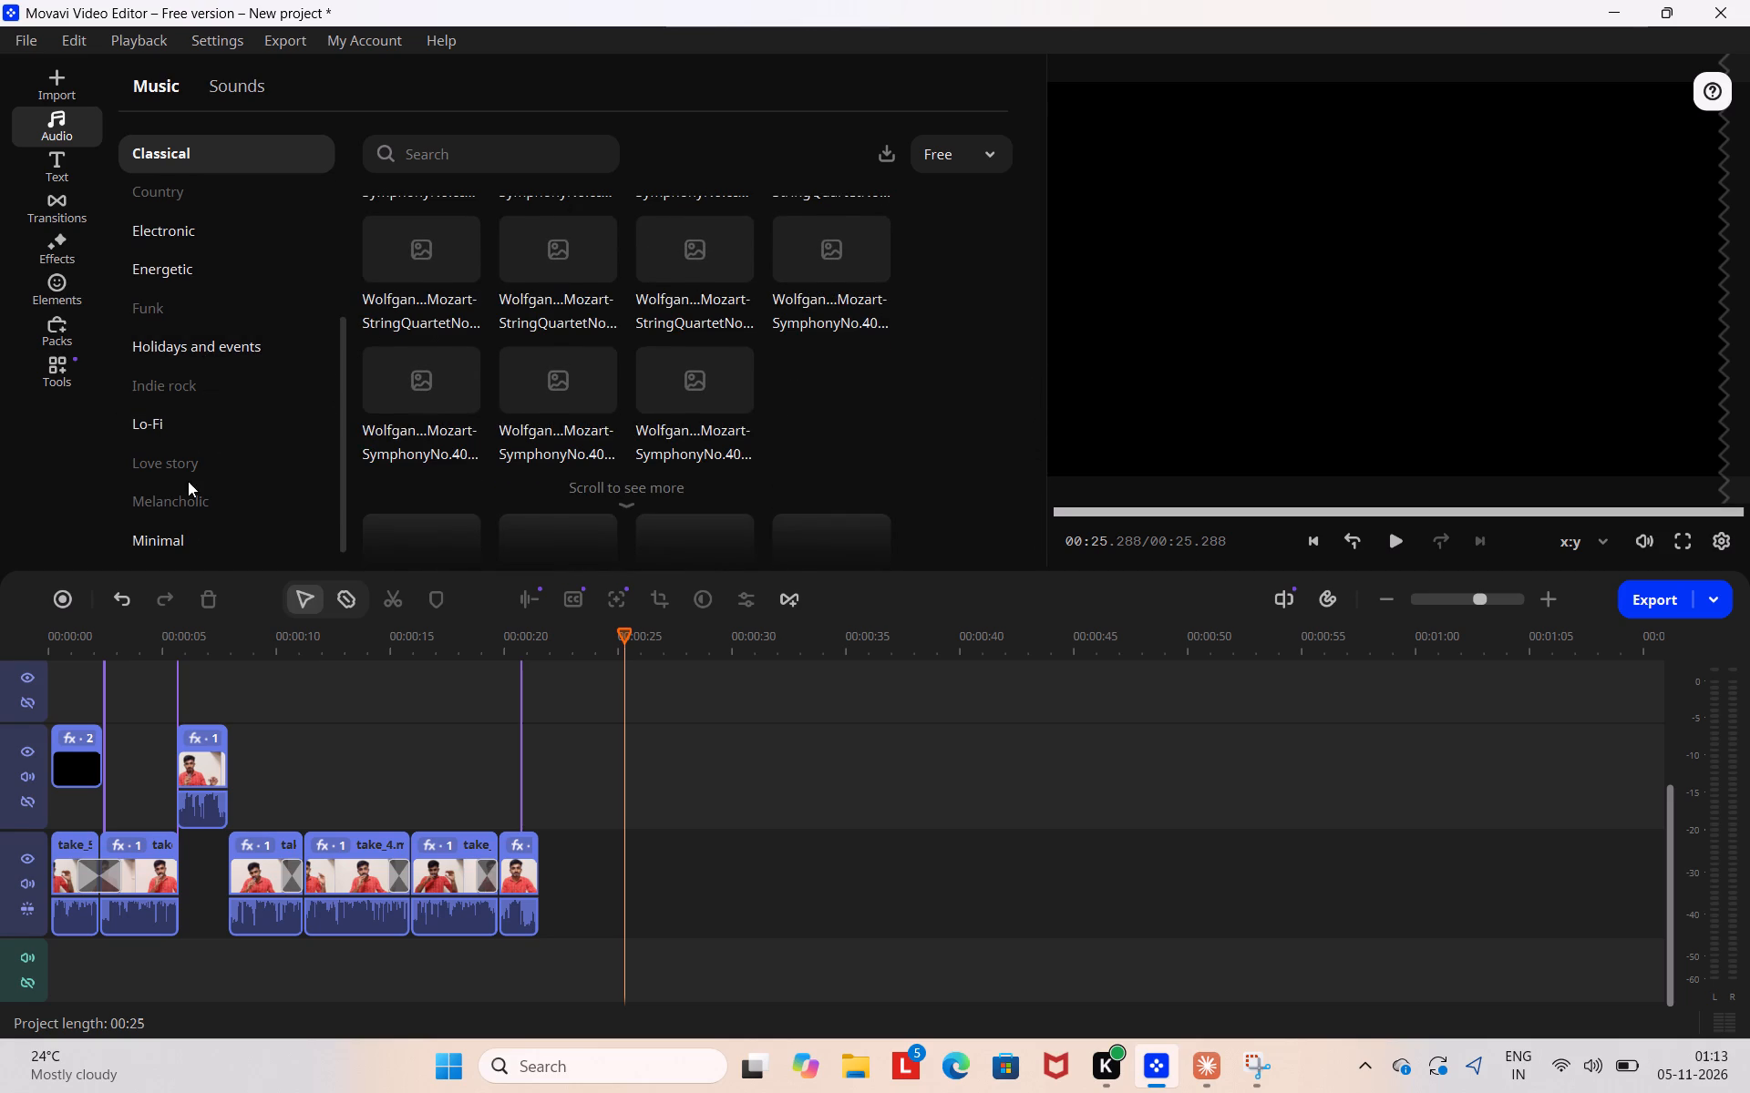
# Examine the free Lo-Fi and Minimal music tracks for a suitable background track.
pyautogui.click(188, 481)
pyautogui.click(181, 461)
pyautogui.click(189, 425)
pyautogui.scroll(-5, 189, 388)
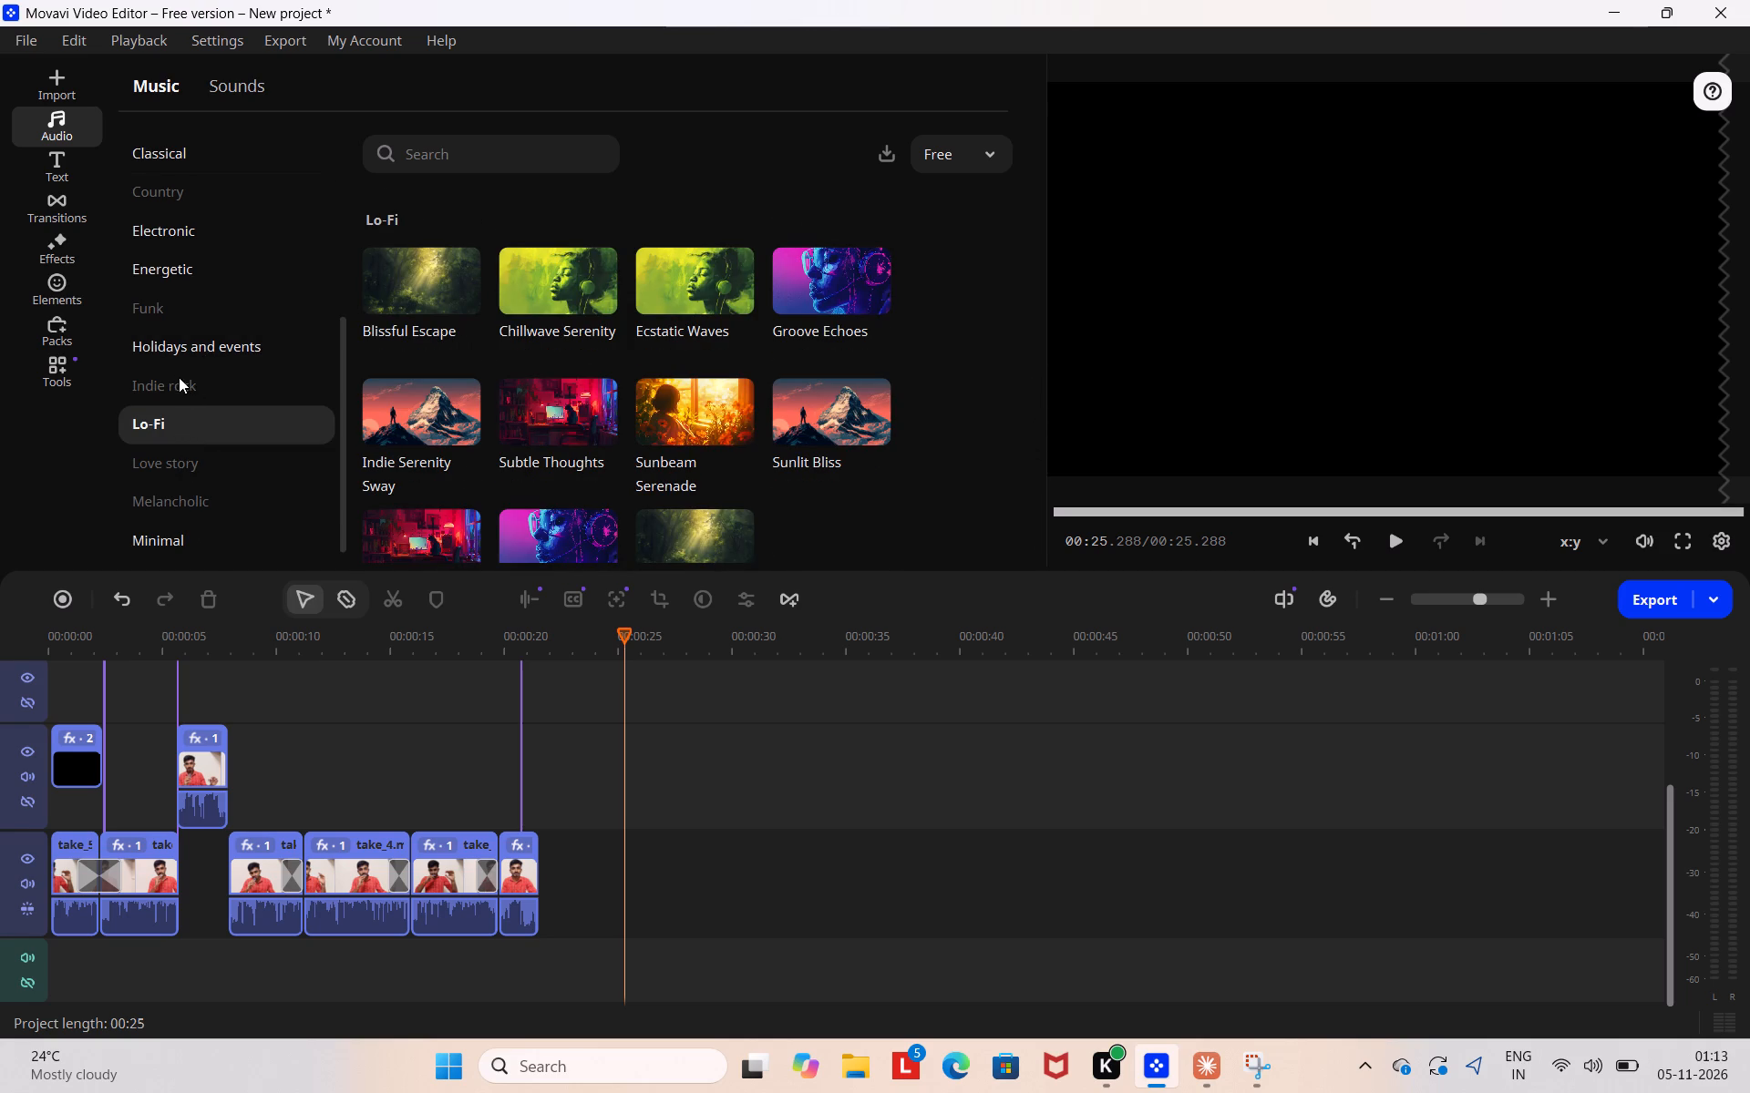
pyautogui.scroll(4, 194, 340)
pyautogui.scroll(-2, 591, 395)
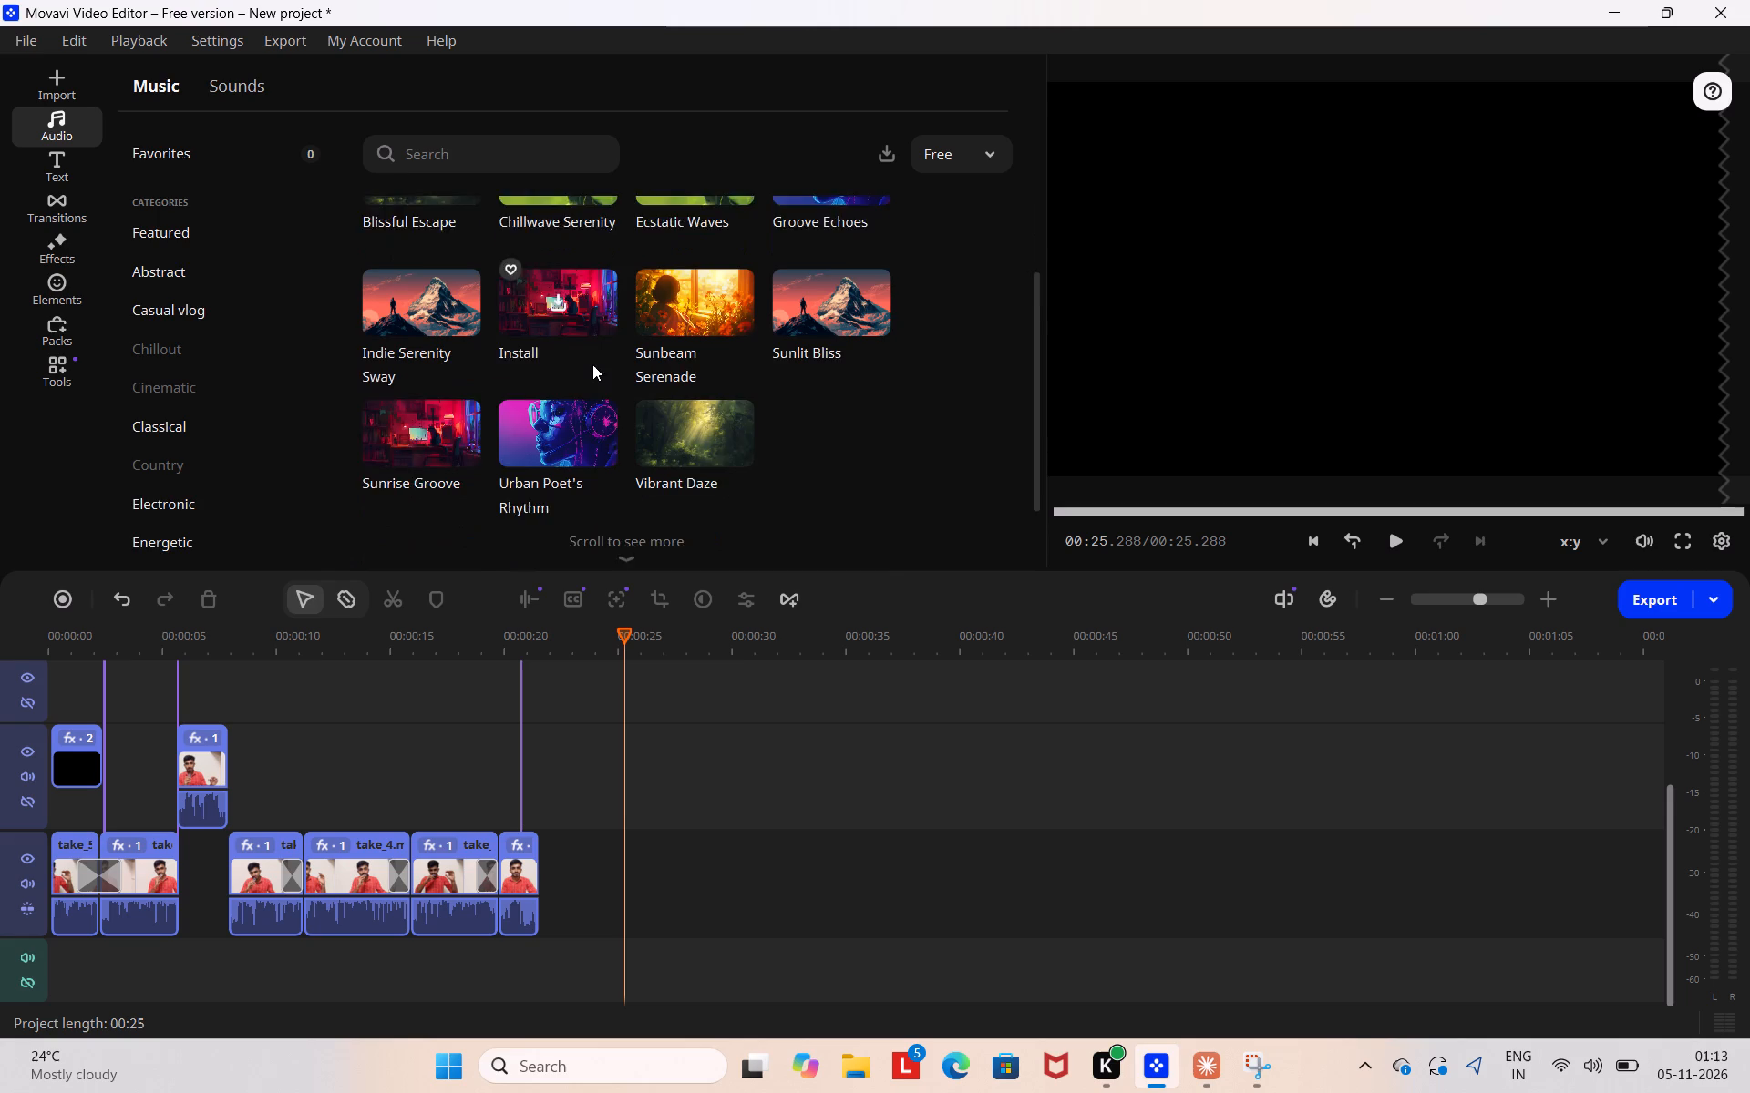
pyautogui.scroll(-8, 592, 364)
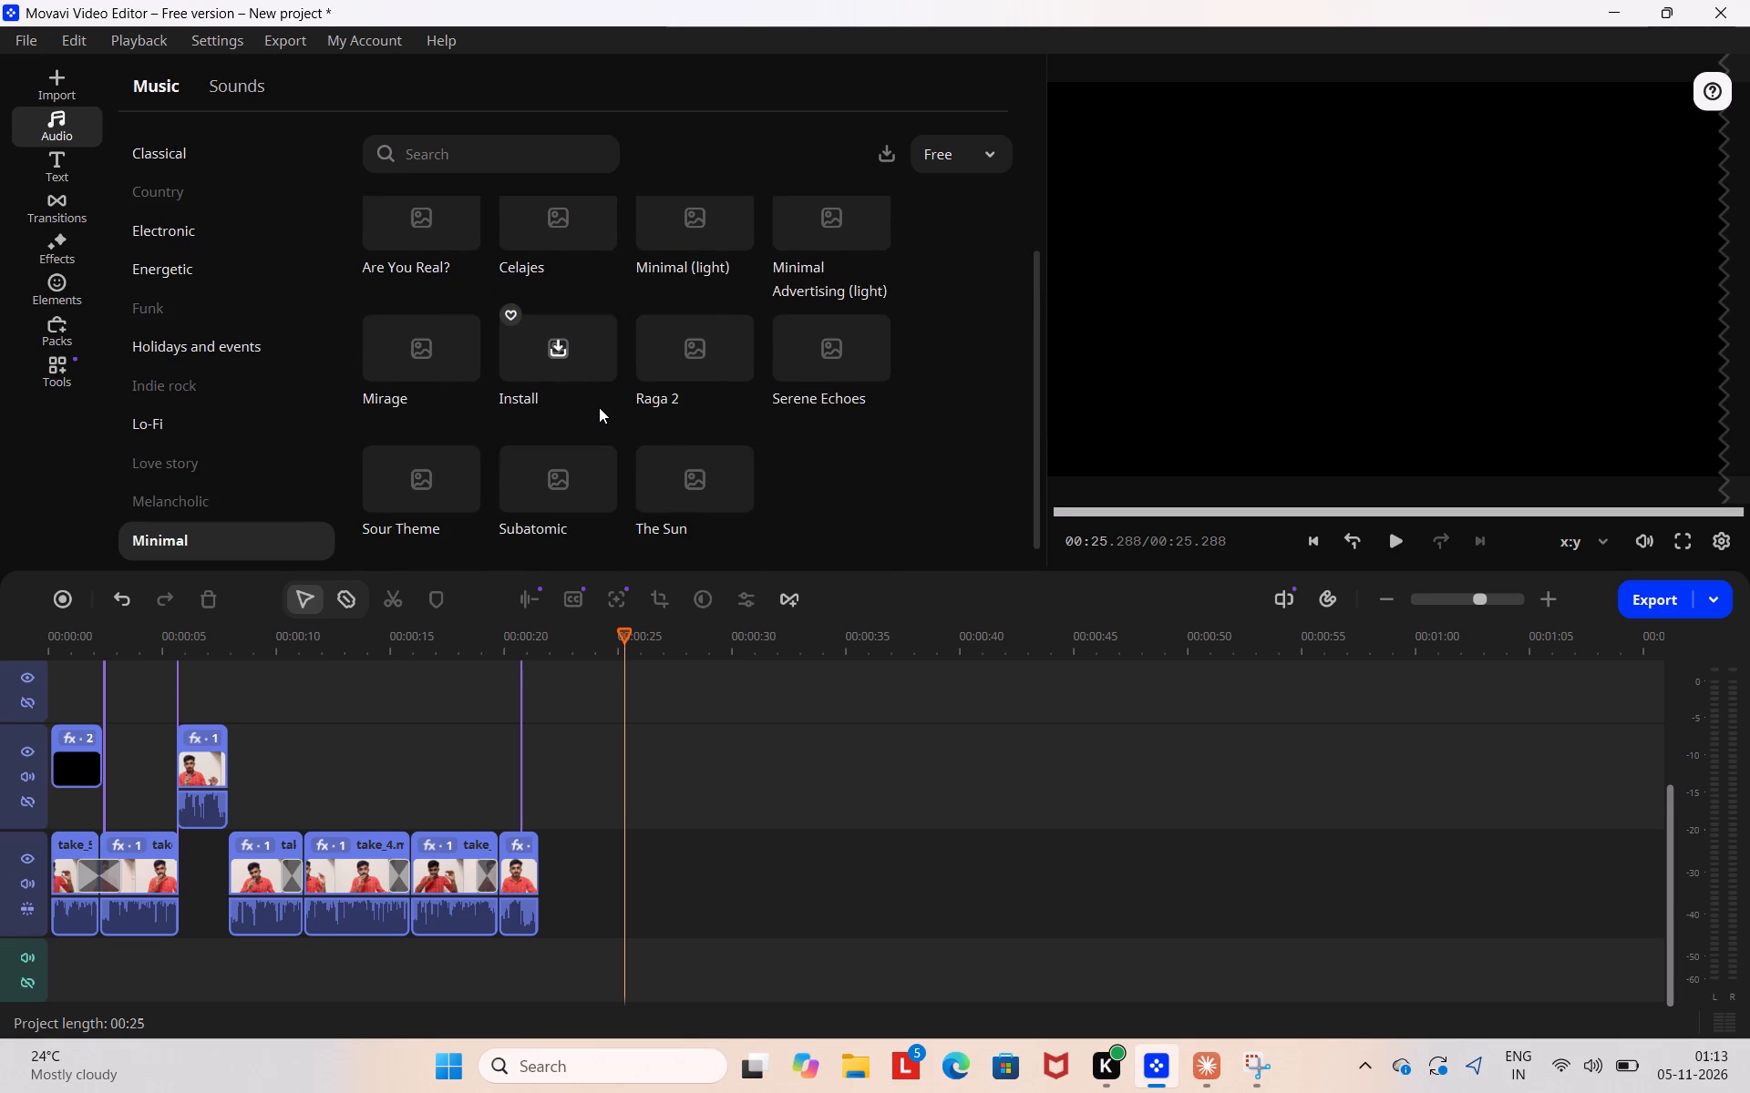
pyautogui.scroll(2, 600, 407)
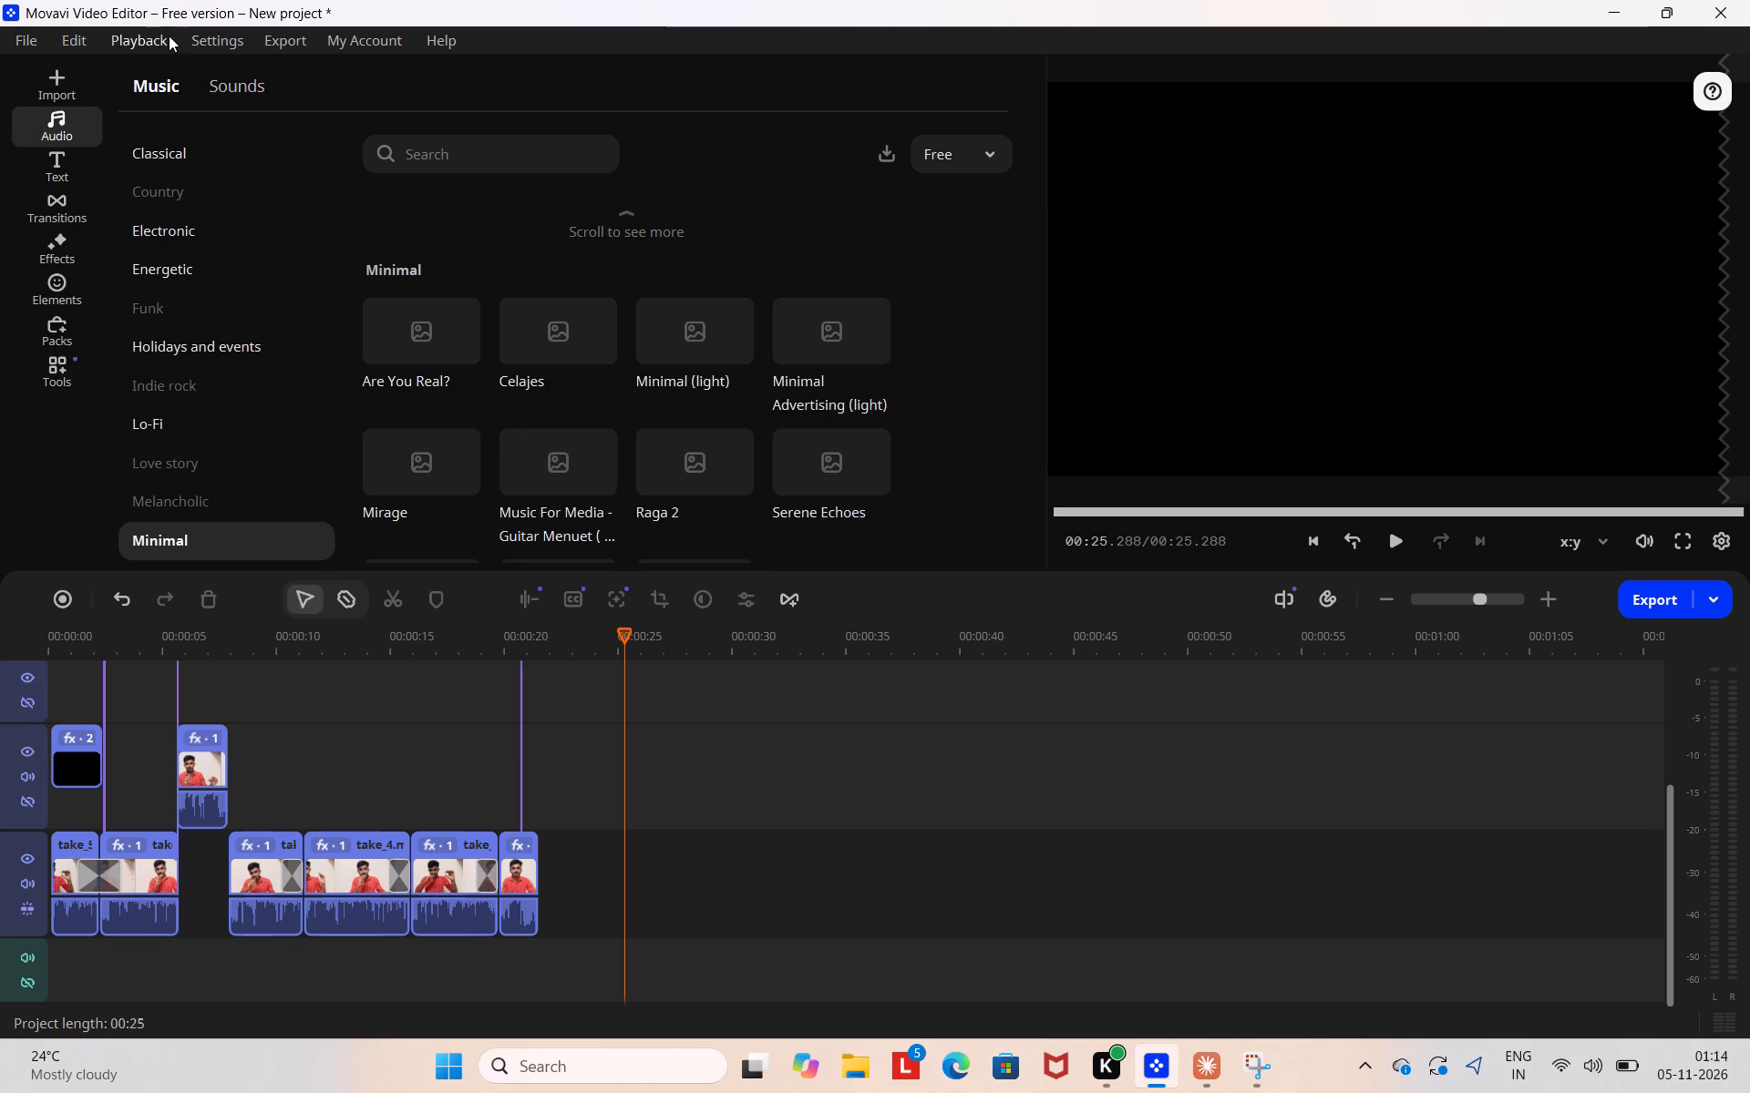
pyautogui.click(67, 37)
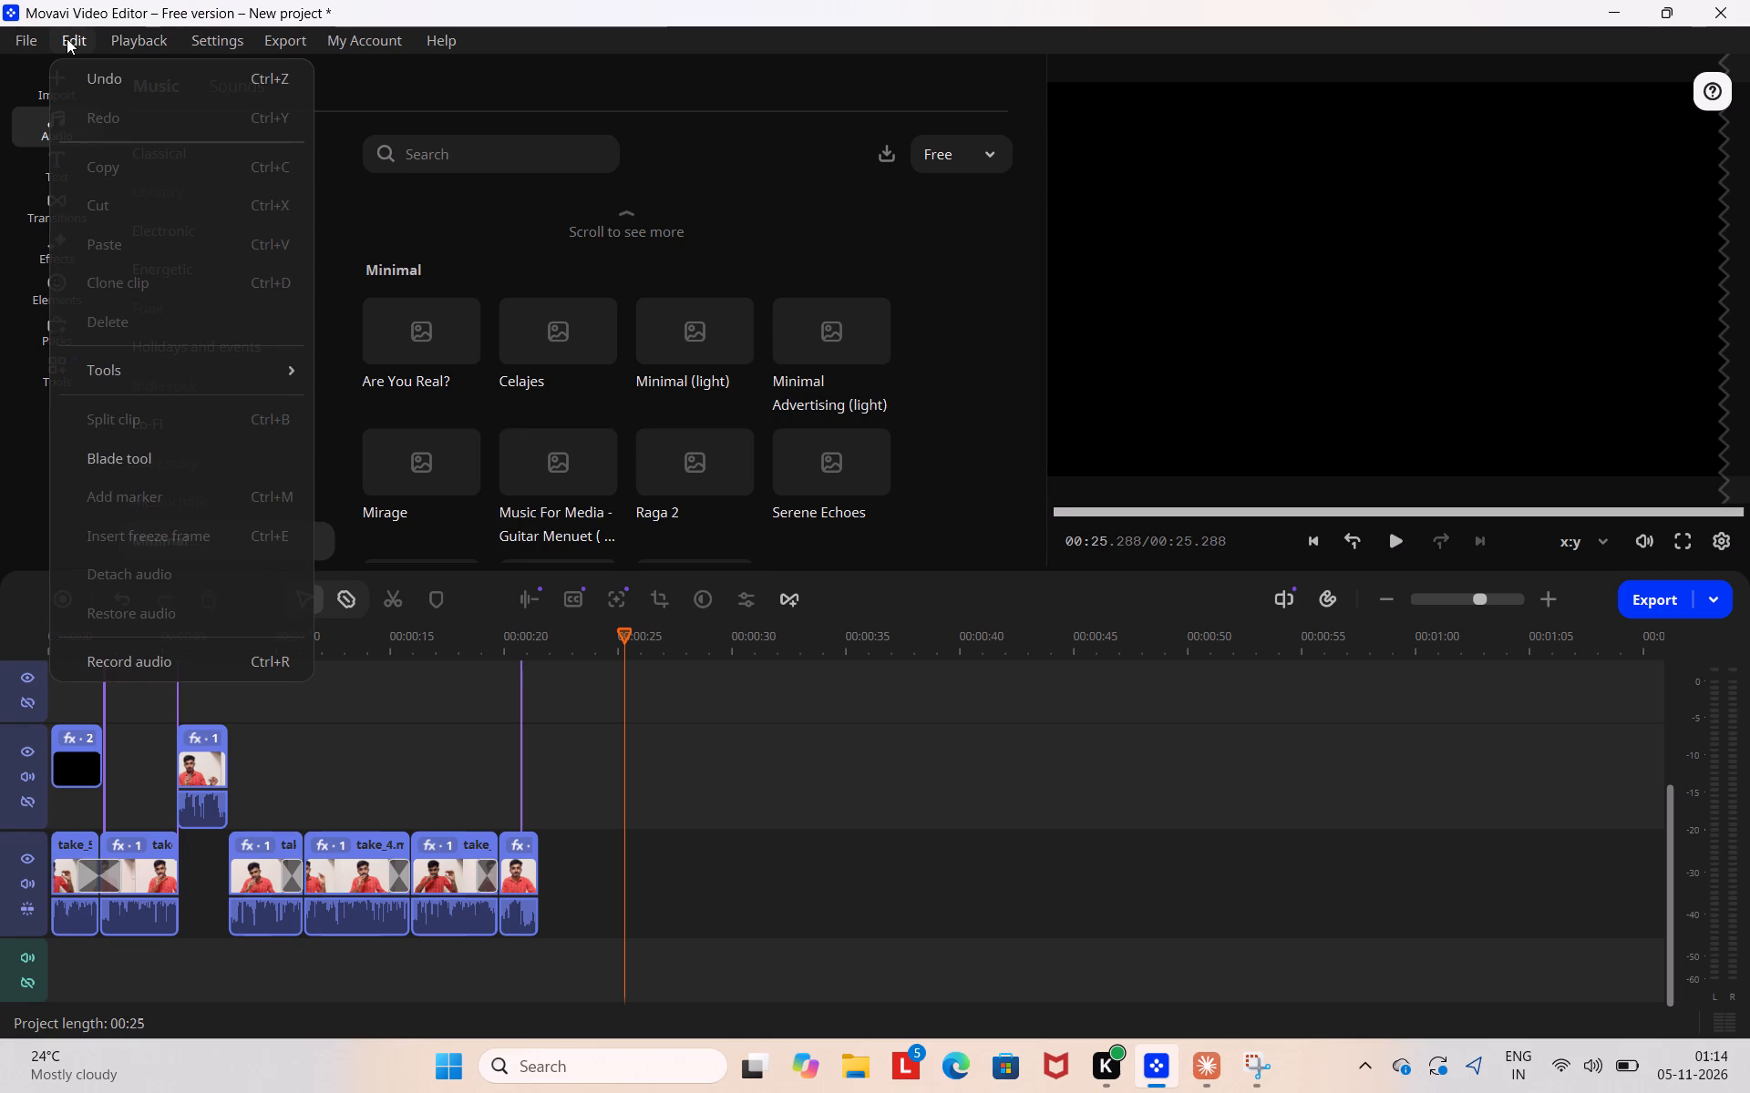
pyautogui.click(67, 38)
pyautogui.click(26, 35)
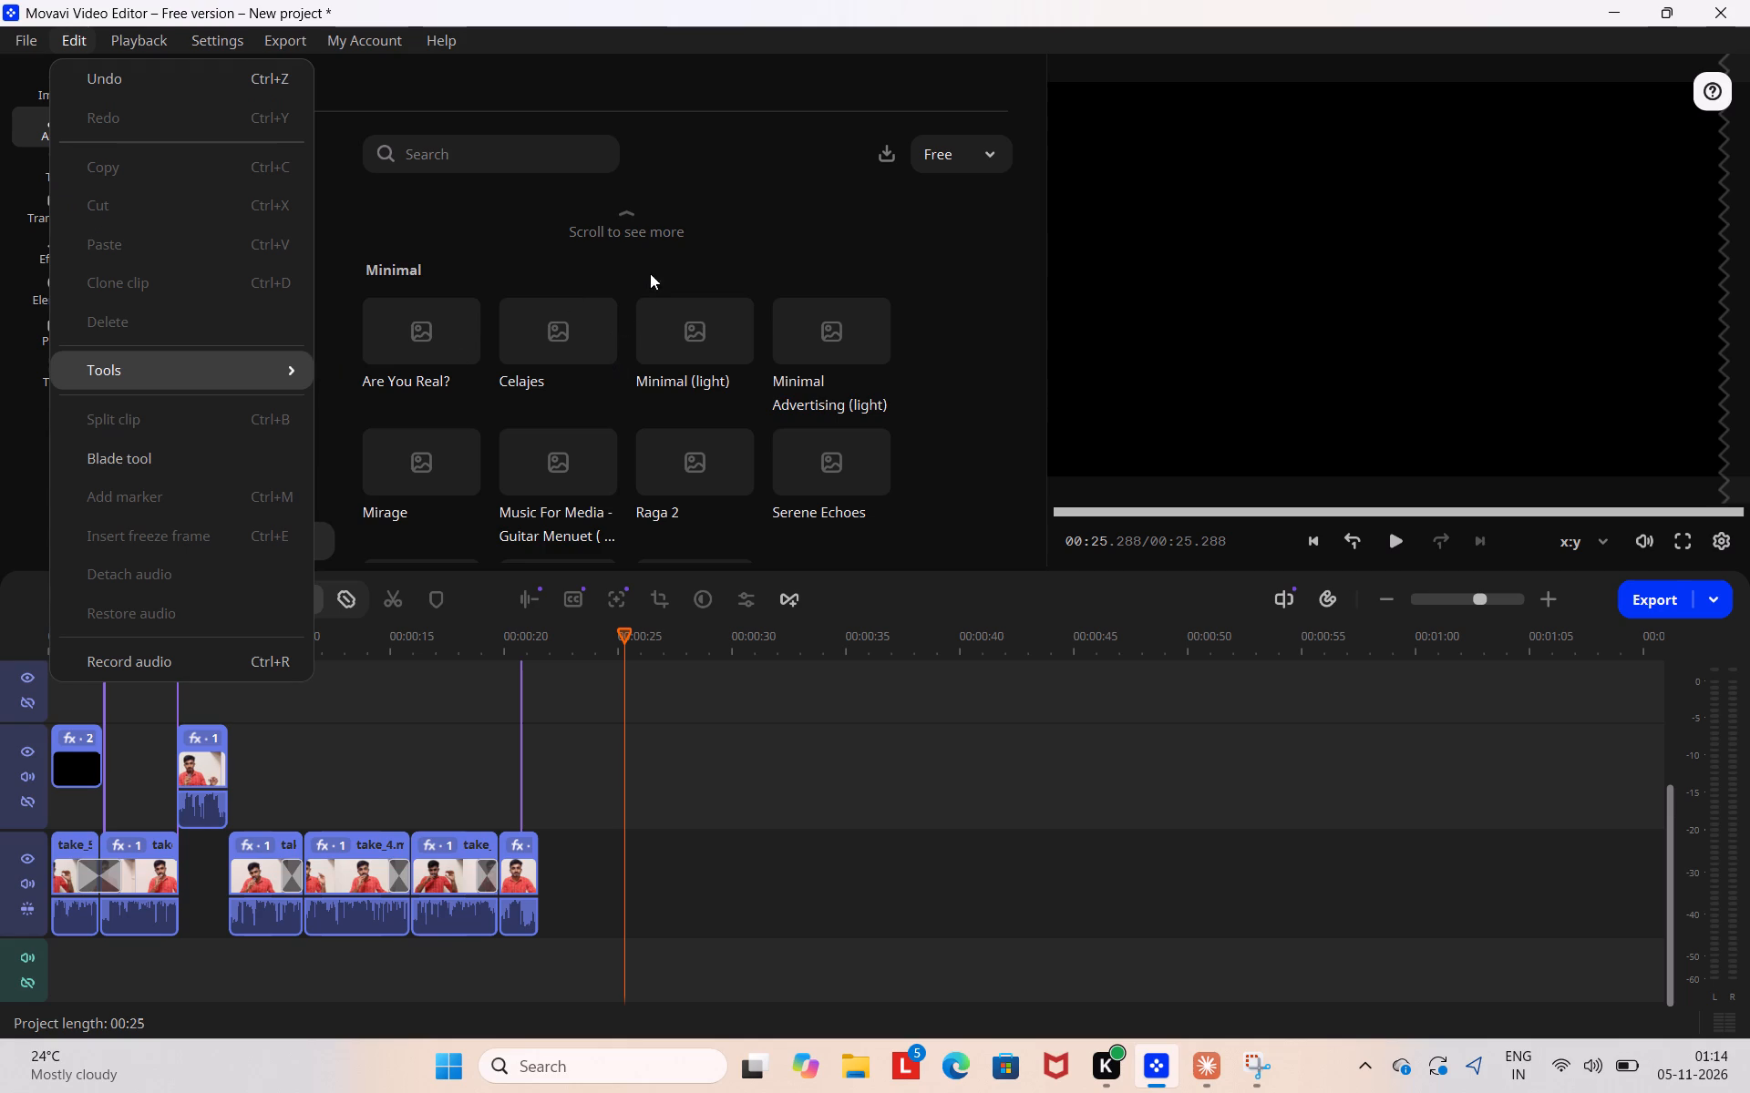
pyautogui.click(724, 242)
# Search the free music library for bgm, then clear the search.
pyautogui.click(180, 171)
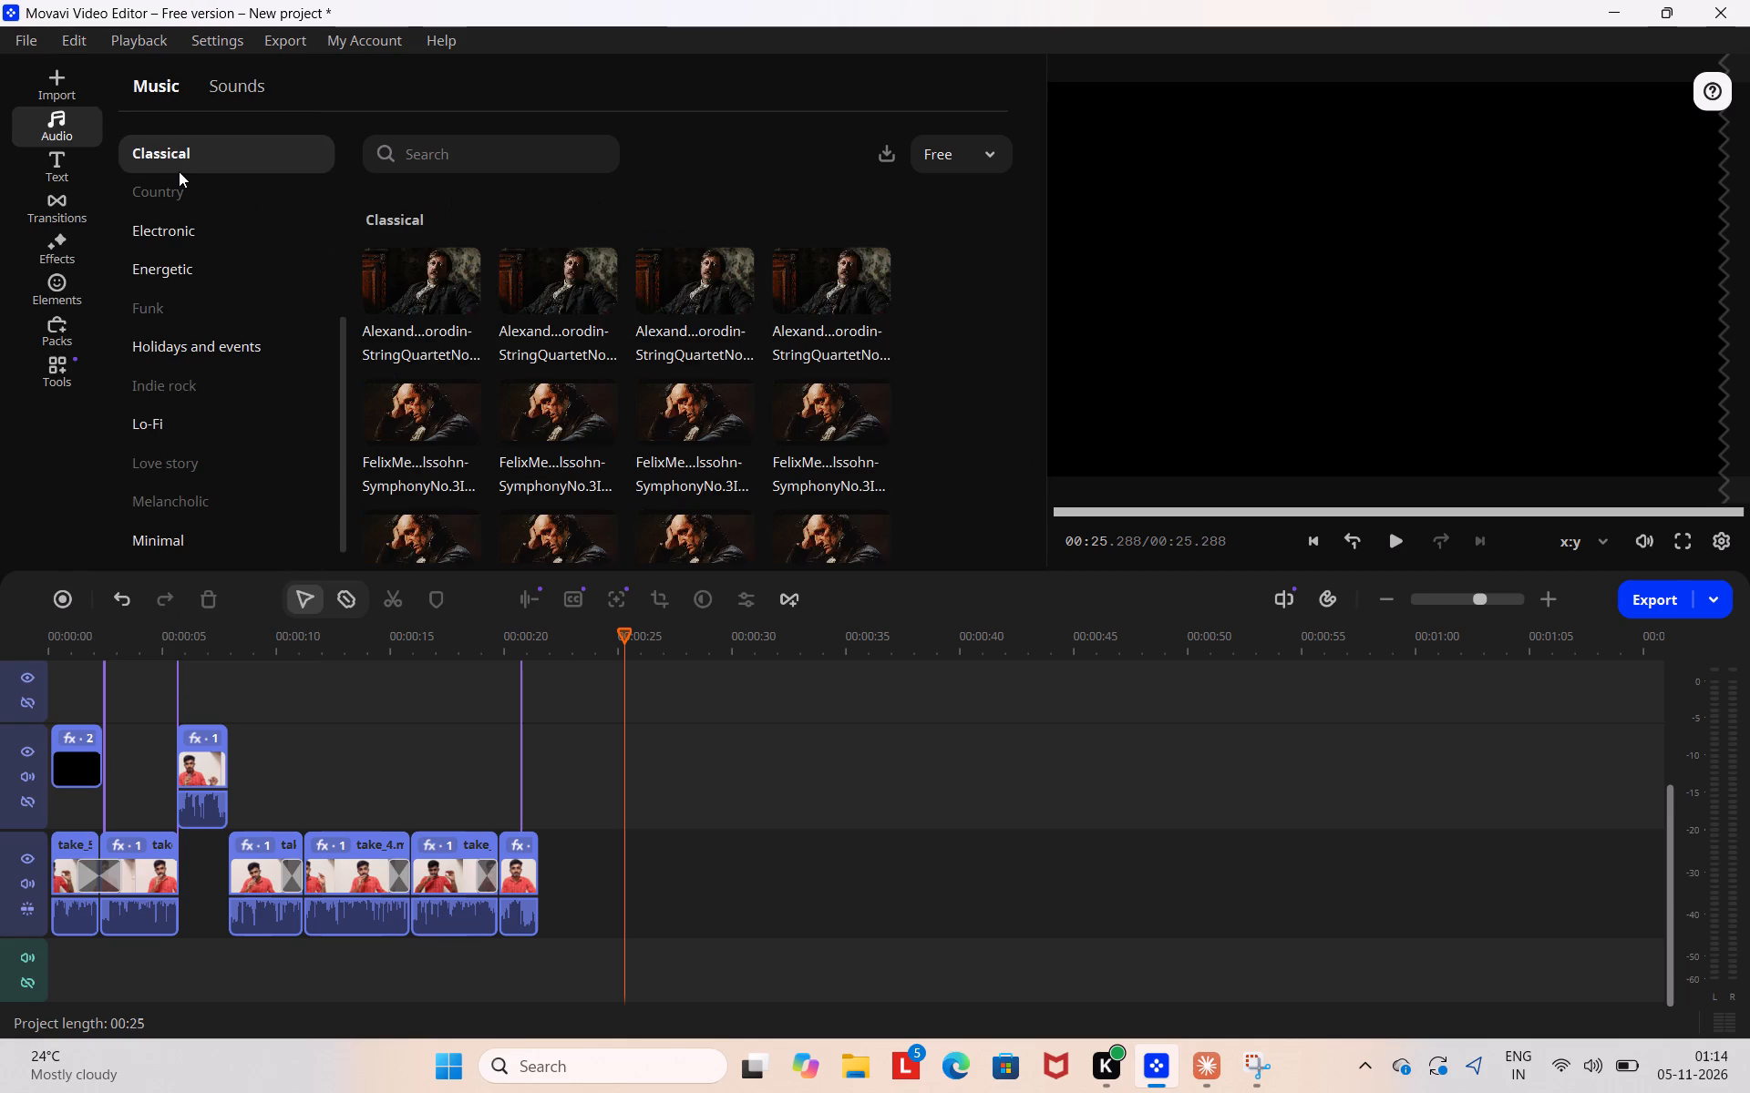
pyautogui.scroll(7, 155, 276)
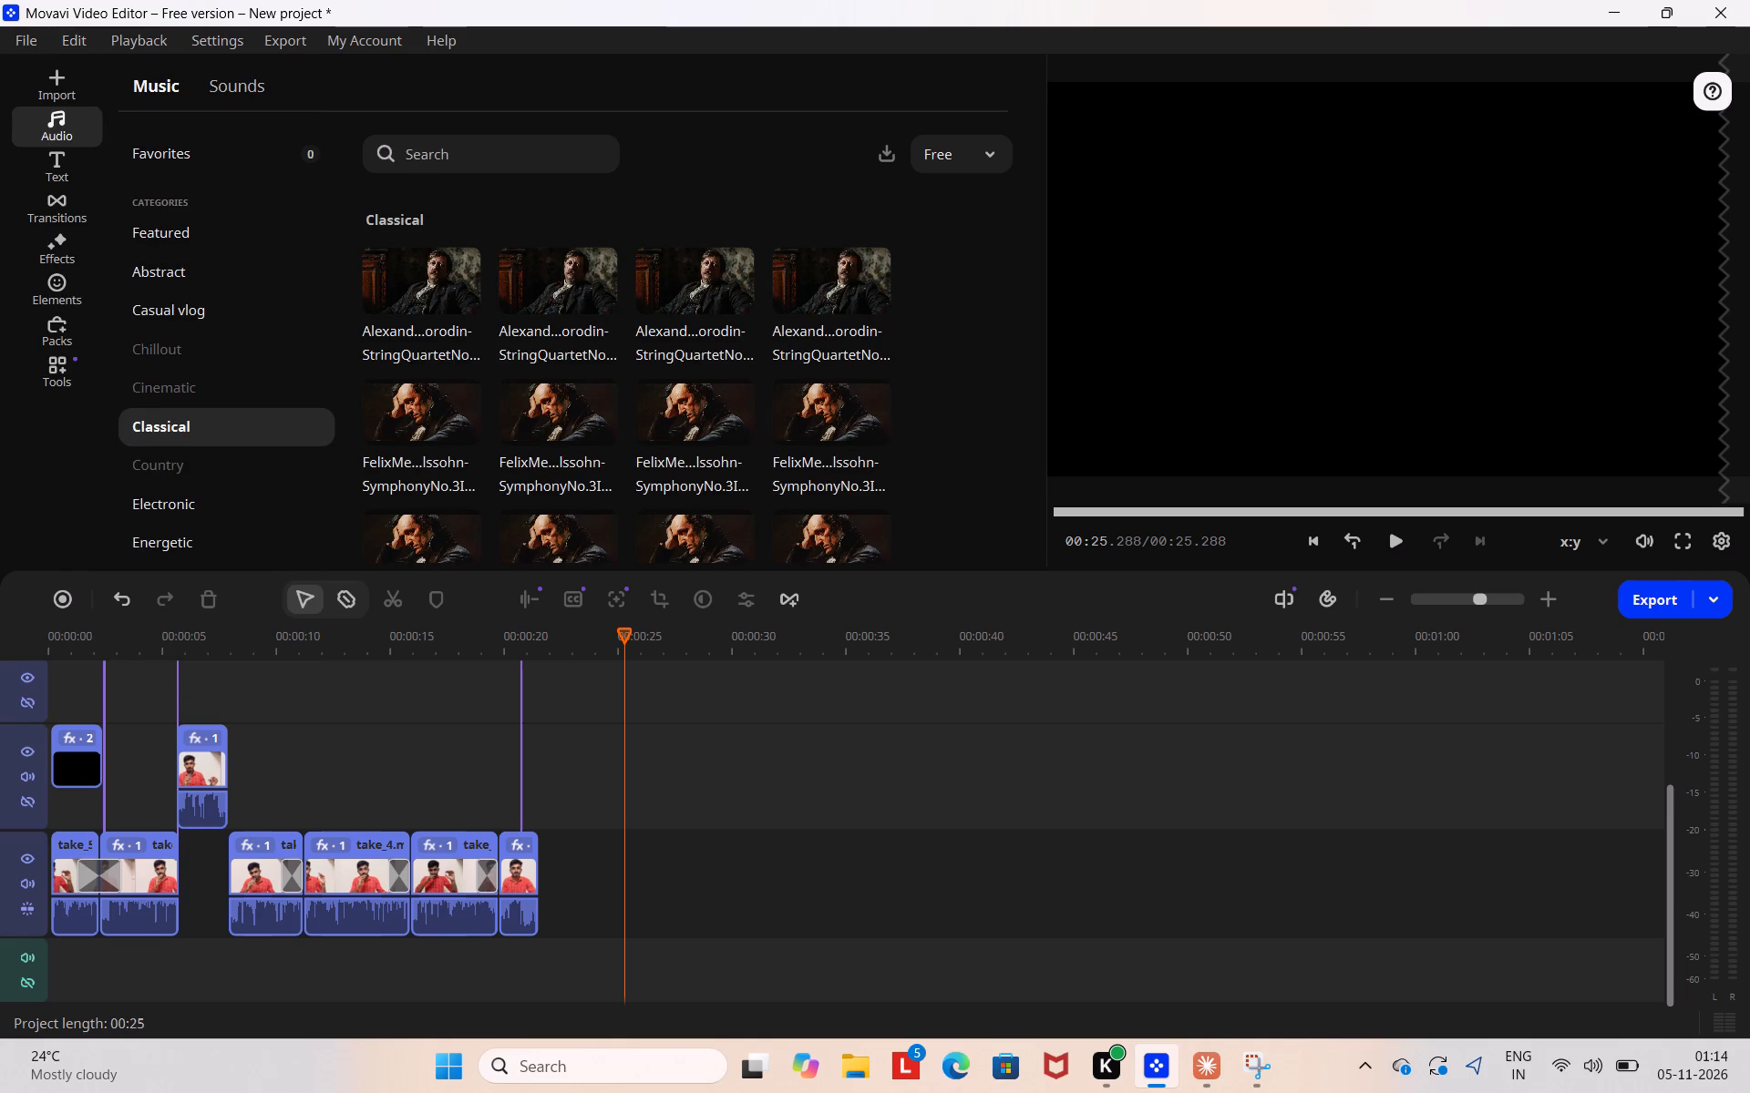
pyautogui.click(439, 146)
pyautogui.click(448, 163)
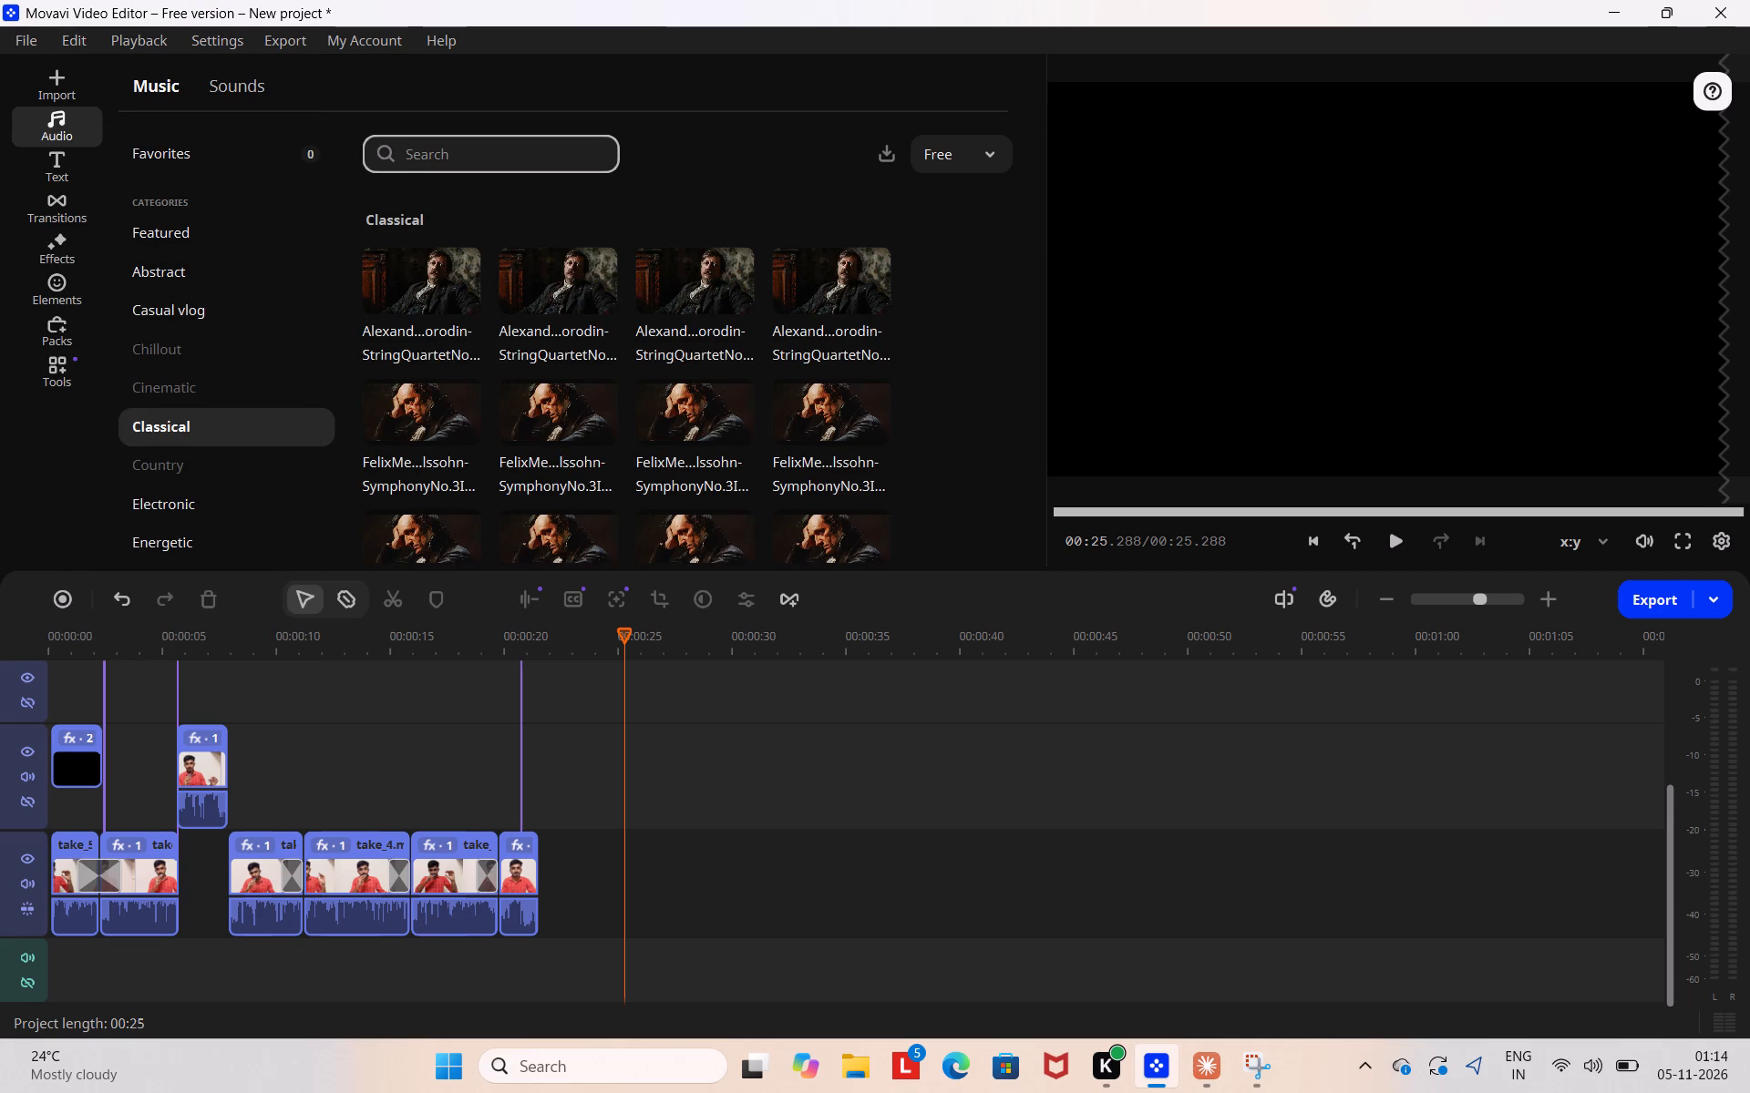
pyautogui.write('gh')
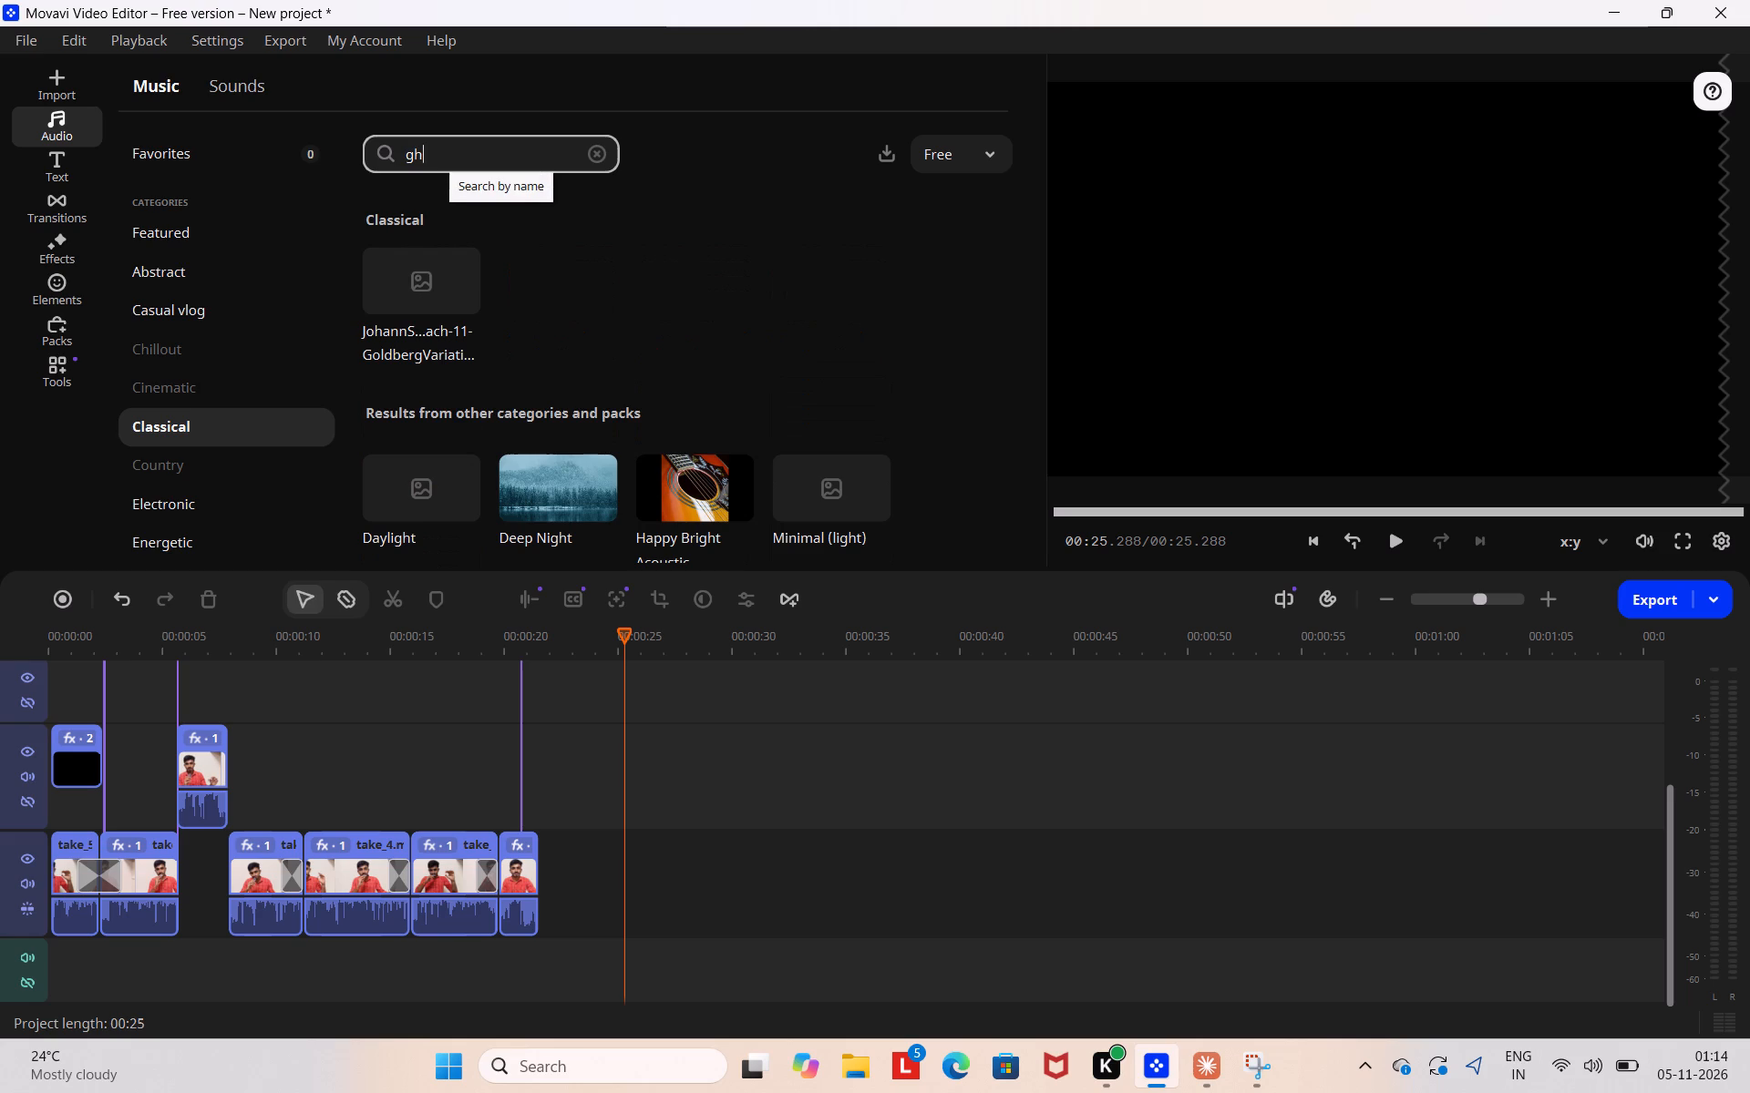
pyautogui.press('BackSpace')
pyautogui.press('BackSpace')
pyautogui.press('BackSpace')
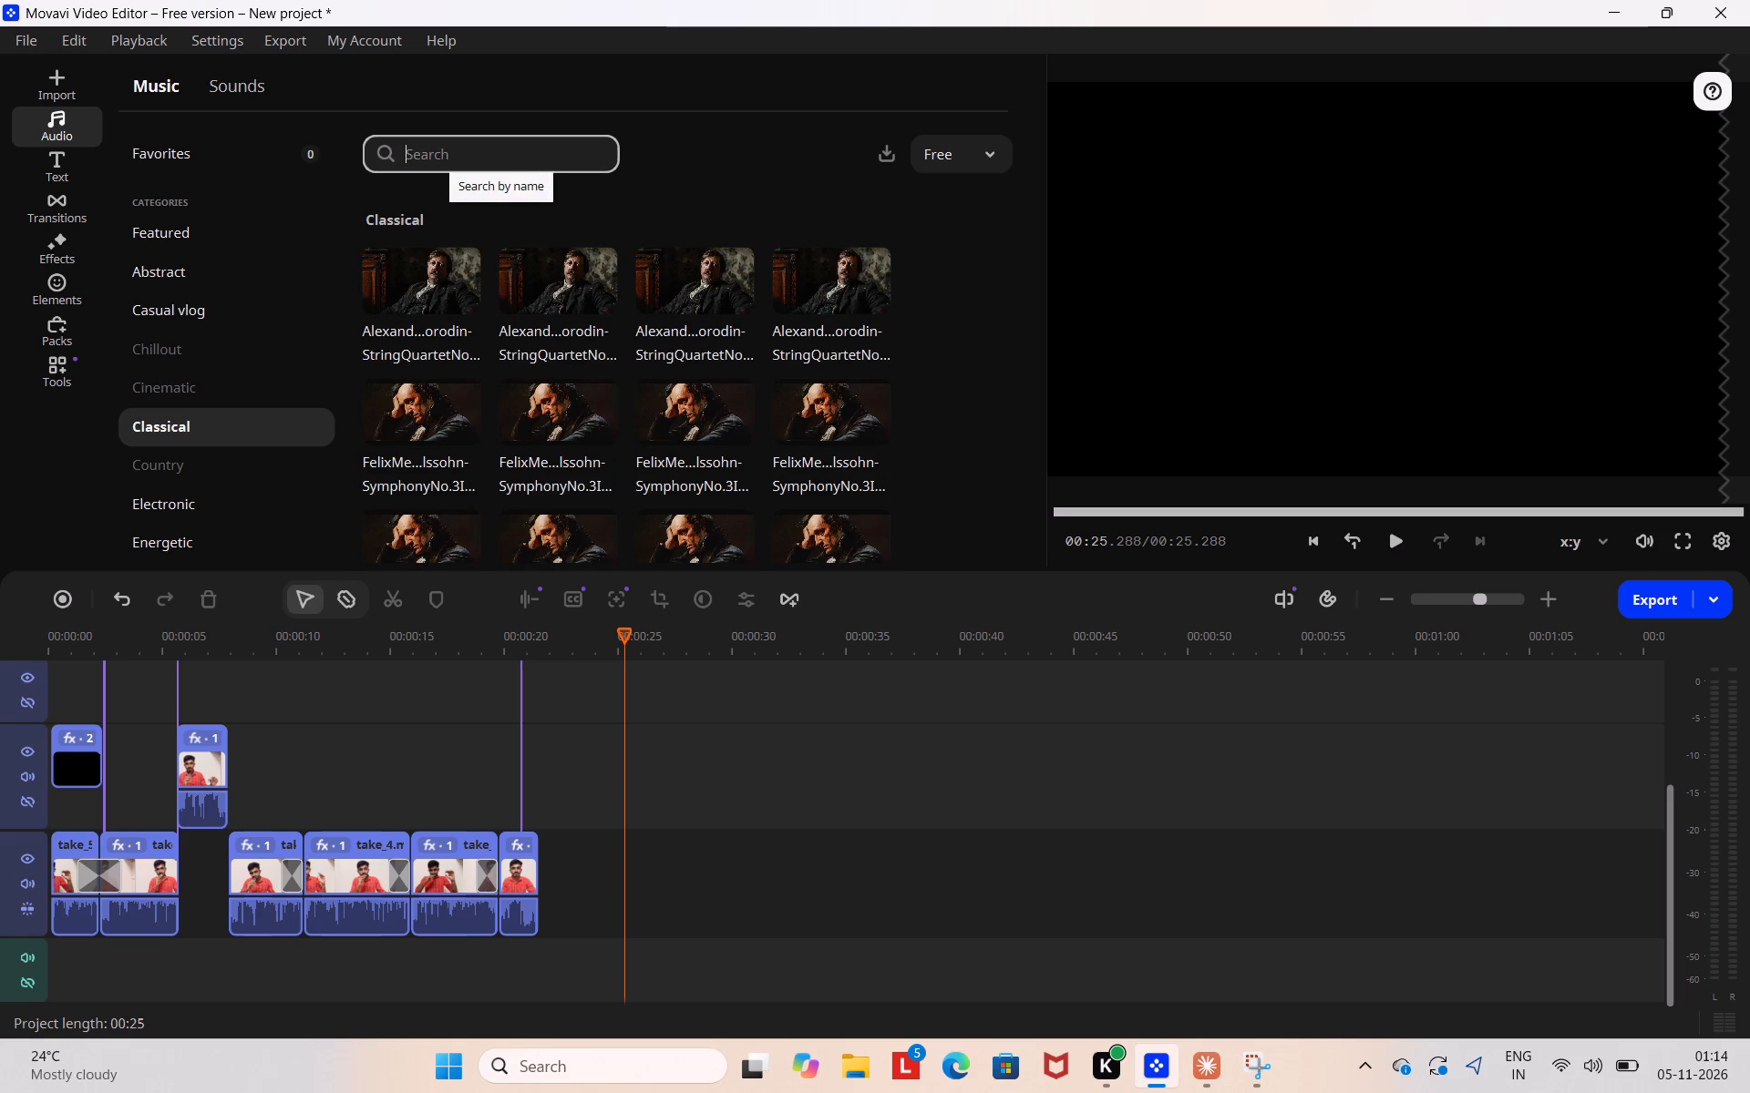
pyautogui.write('bgm')
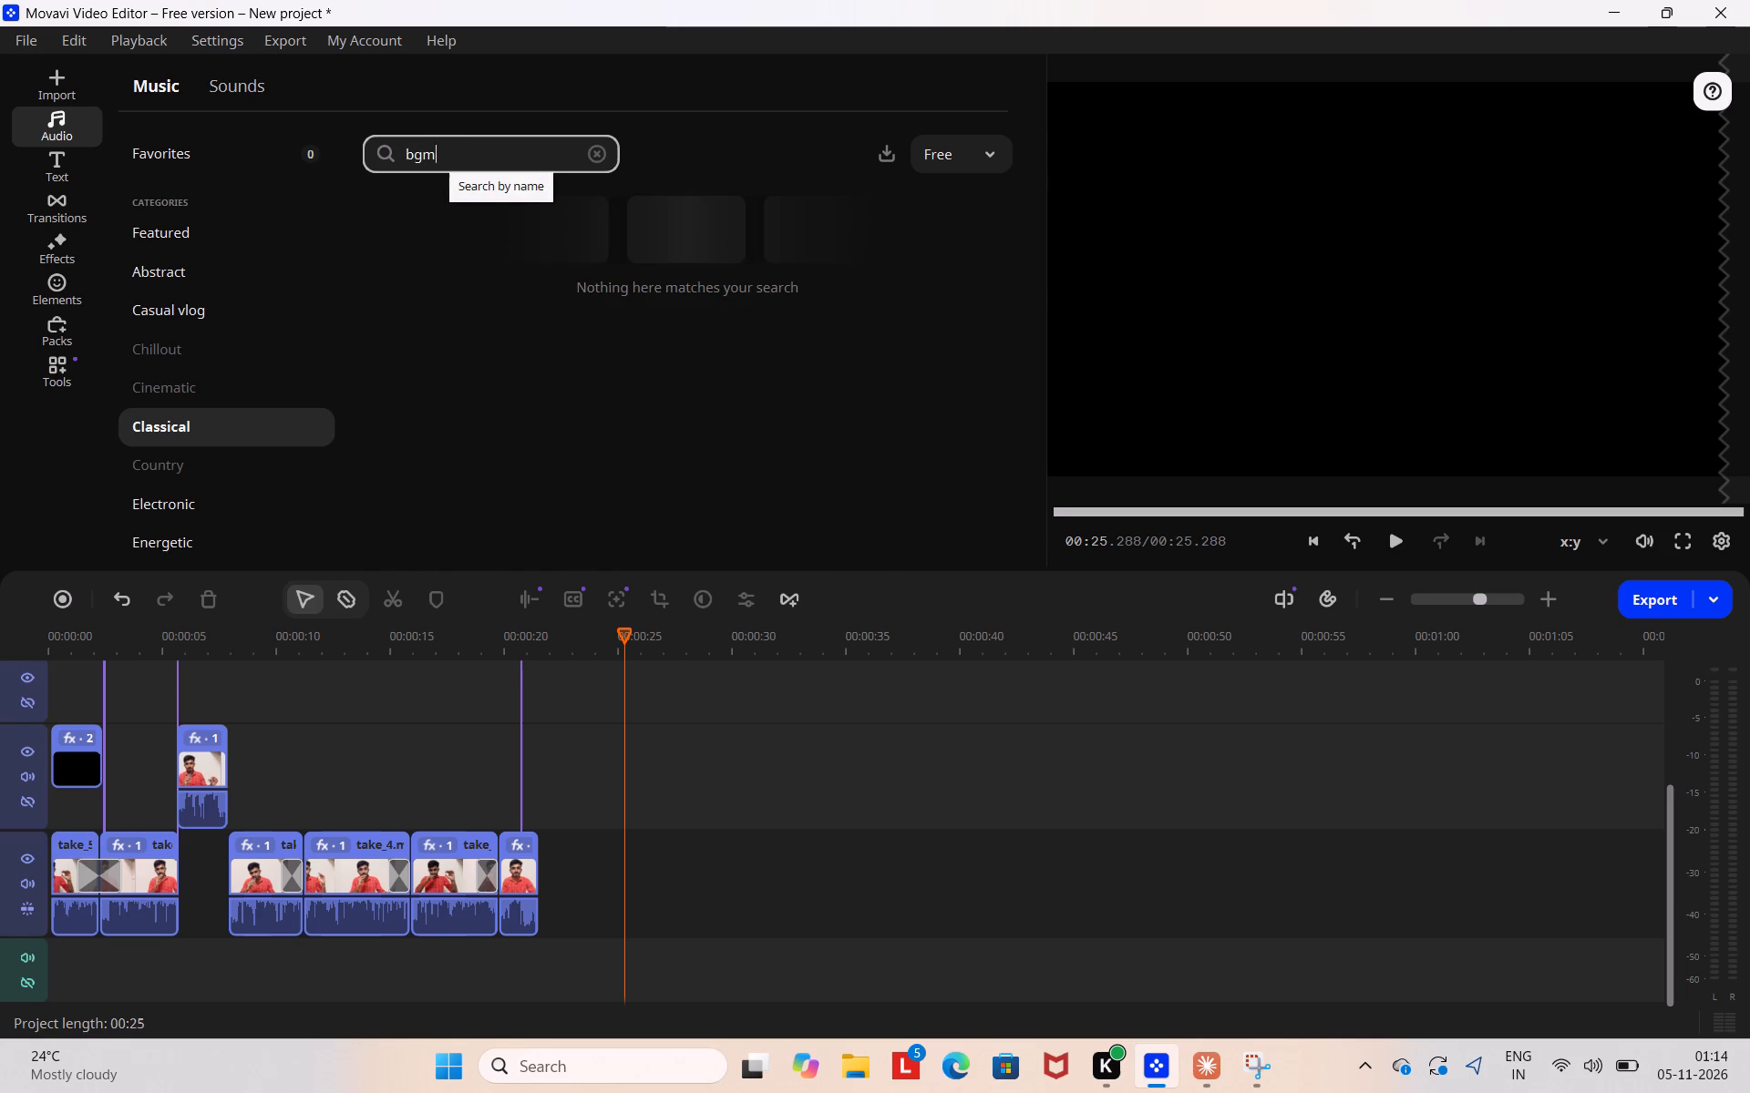
pyautogui.press('BackSpace')
pyautogui.press('BackSpace')
pyautogui.press('BackSpace')
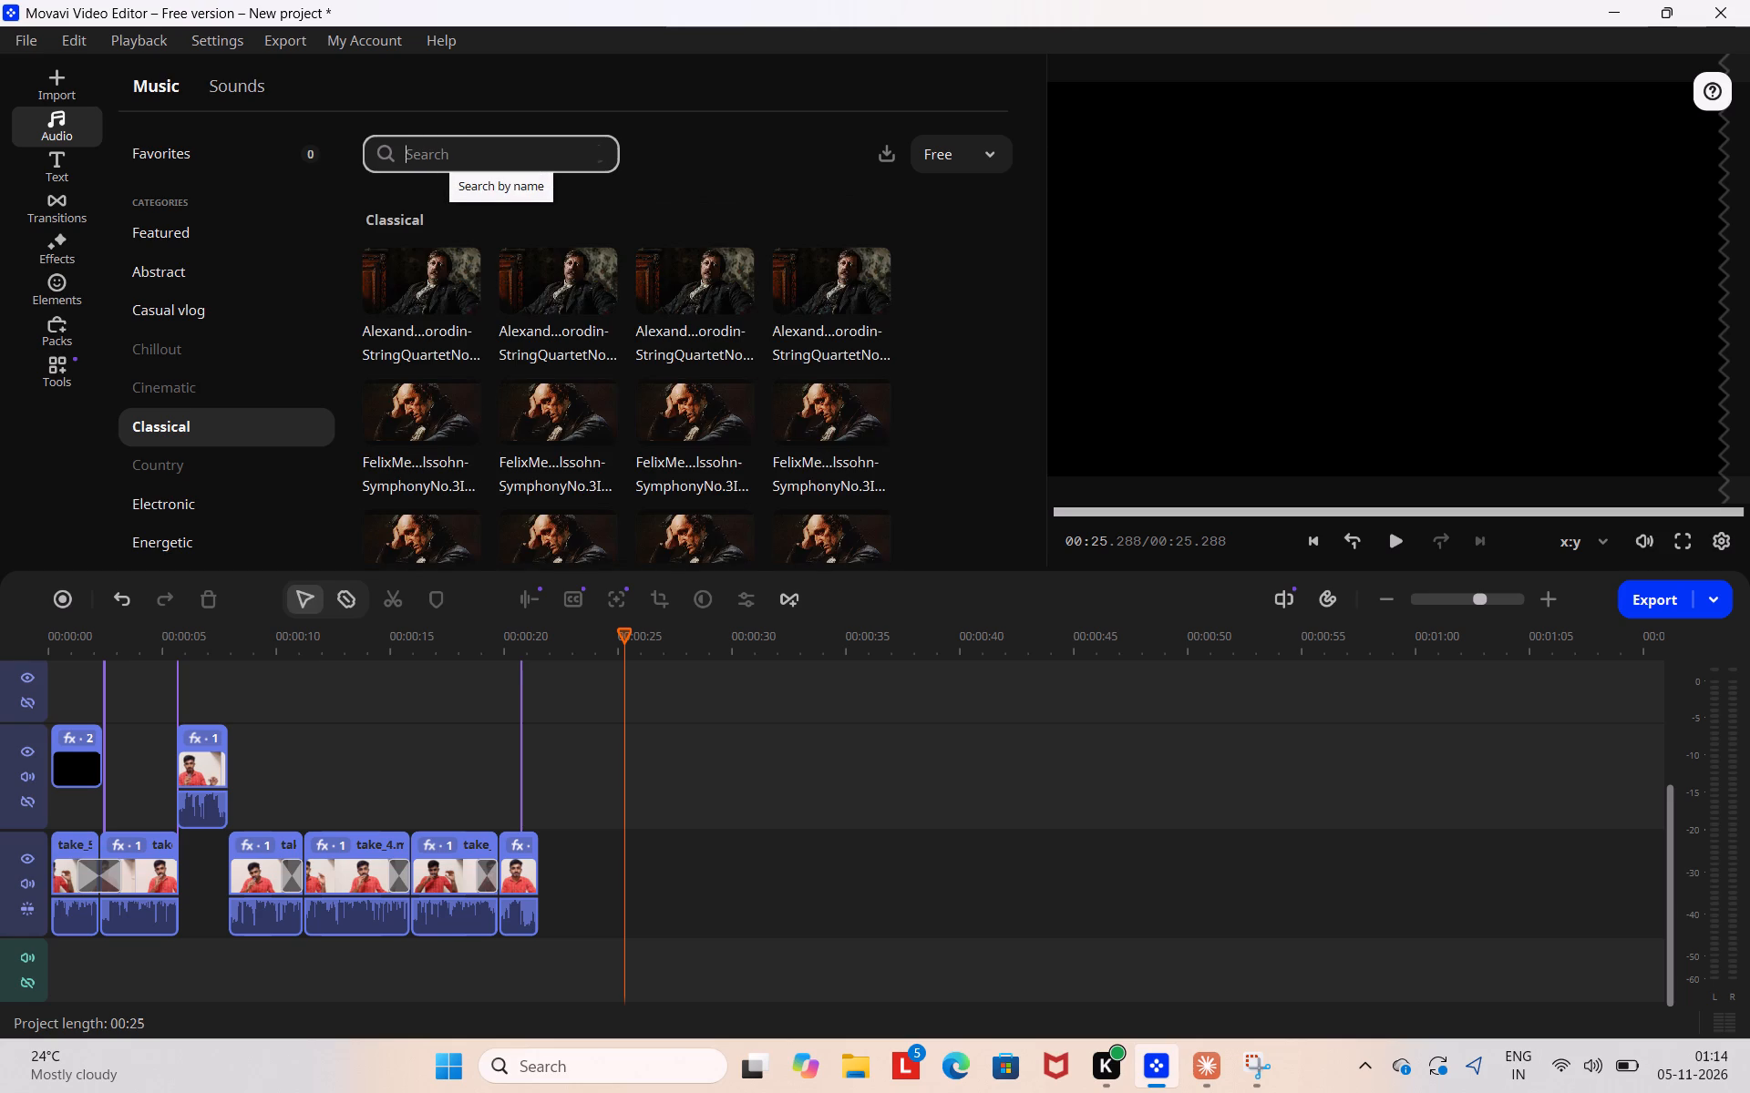
pyautogui.press('BackSpace')
pyautogui.press('BackSpace')
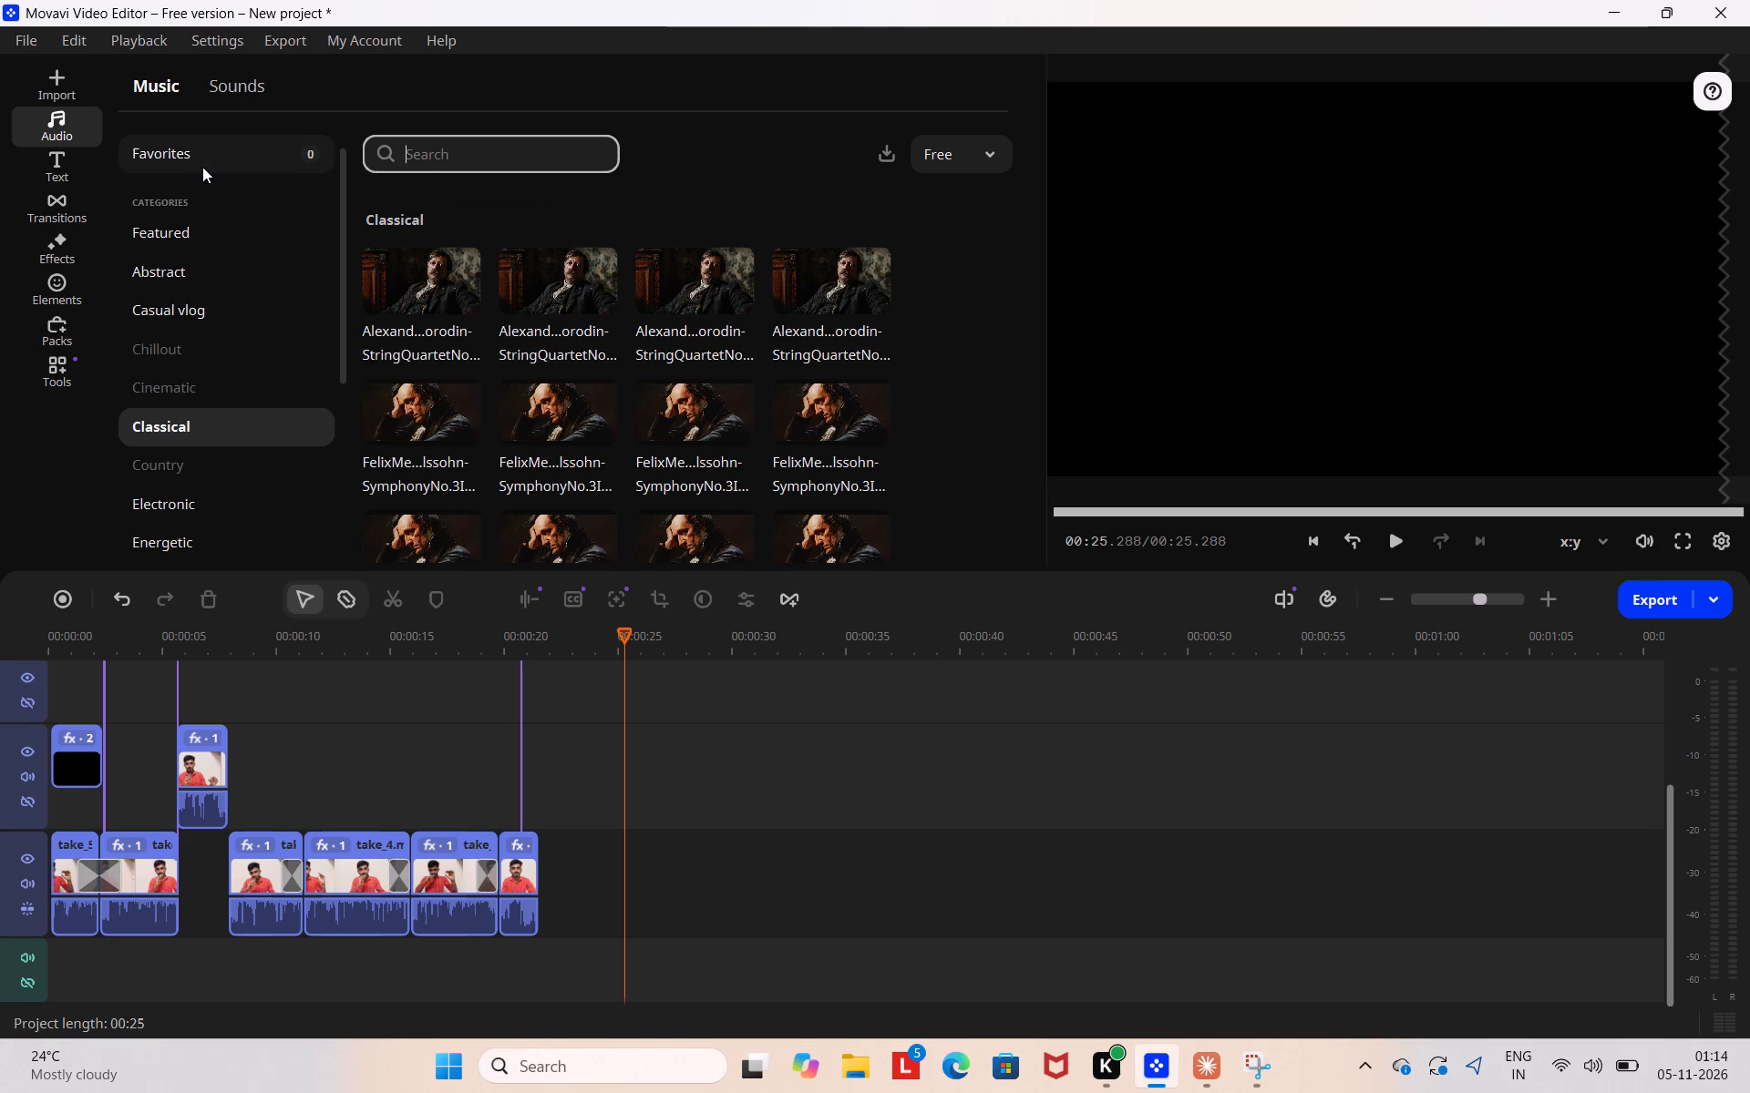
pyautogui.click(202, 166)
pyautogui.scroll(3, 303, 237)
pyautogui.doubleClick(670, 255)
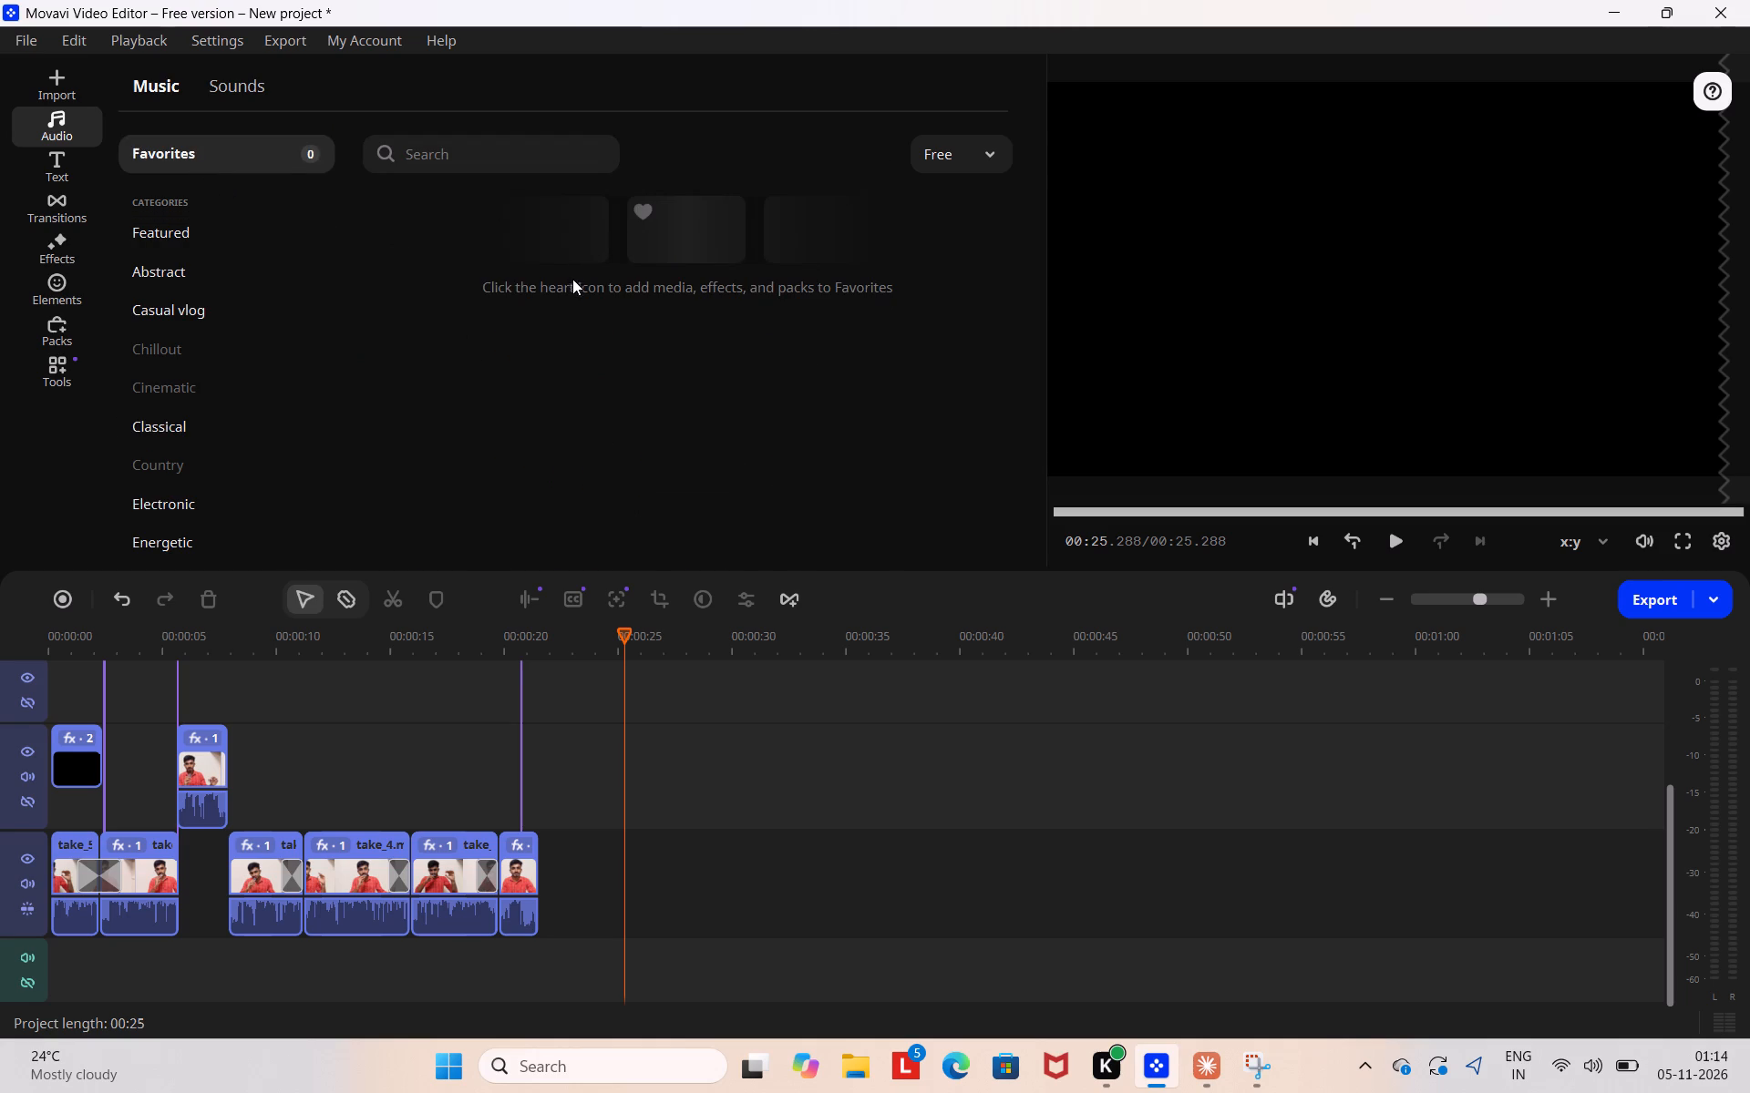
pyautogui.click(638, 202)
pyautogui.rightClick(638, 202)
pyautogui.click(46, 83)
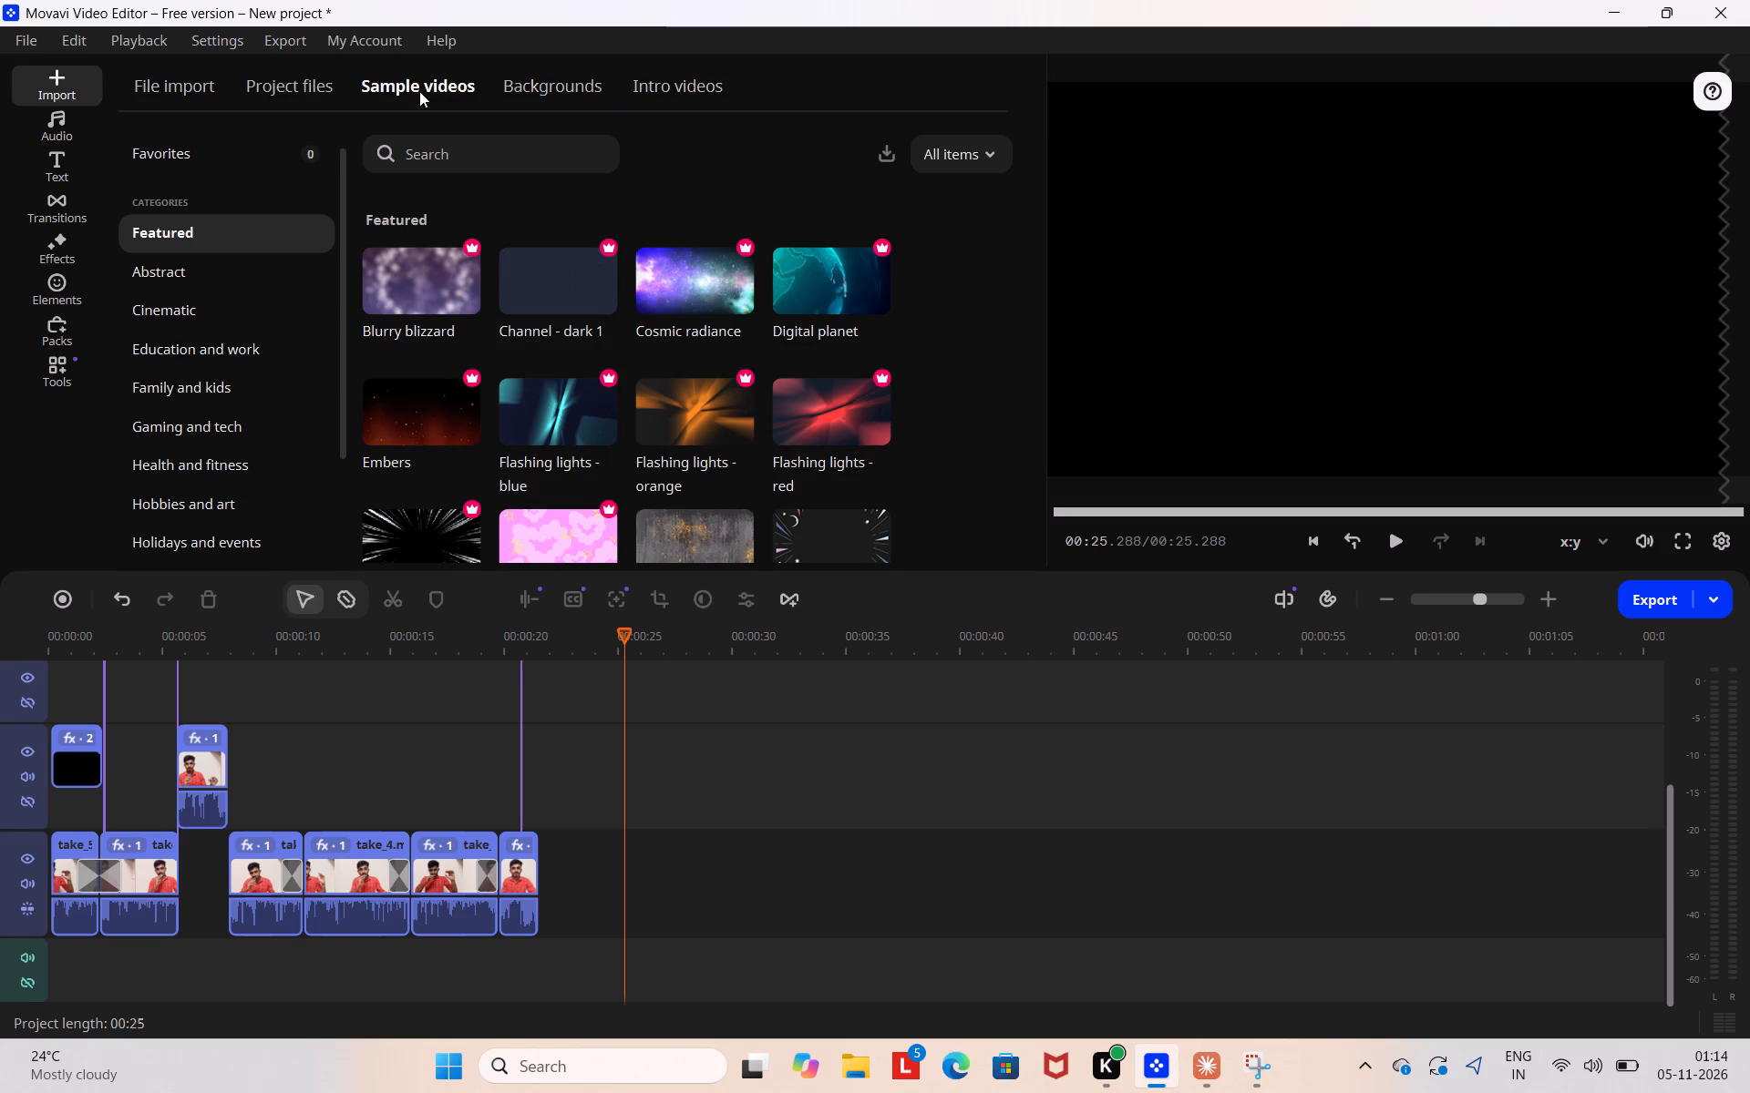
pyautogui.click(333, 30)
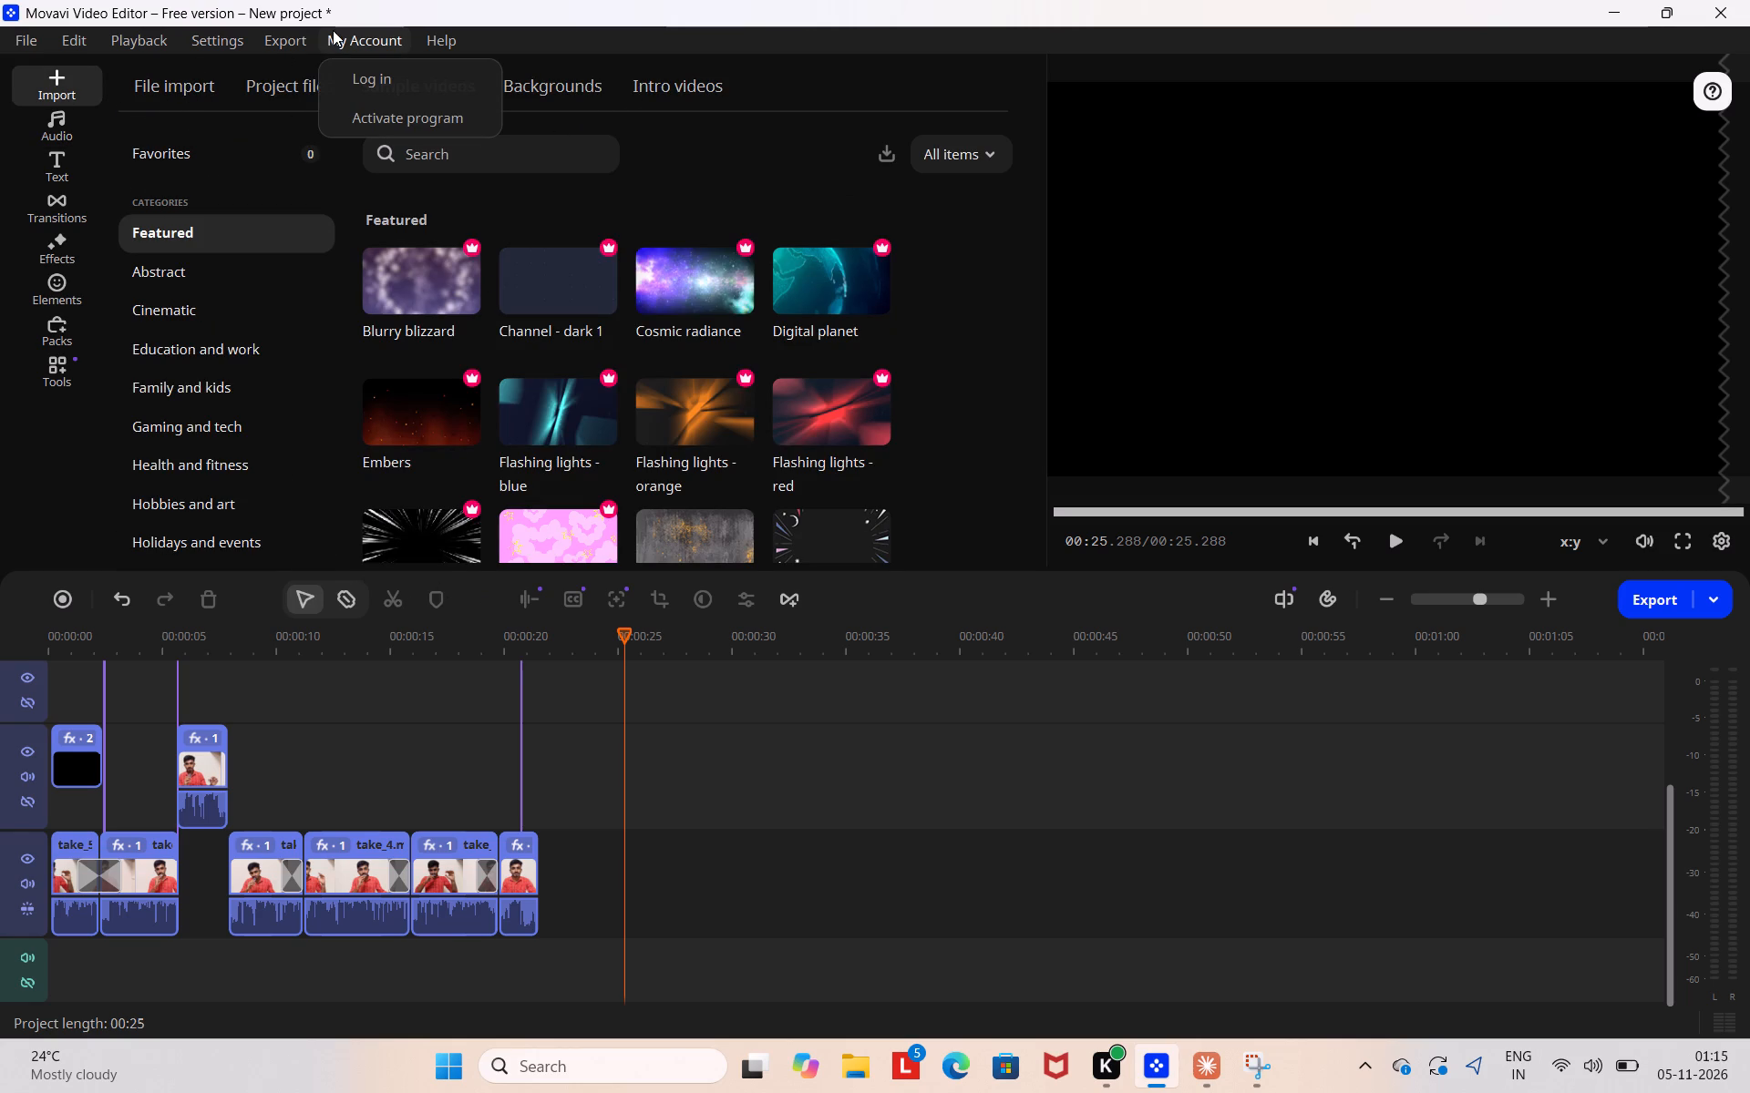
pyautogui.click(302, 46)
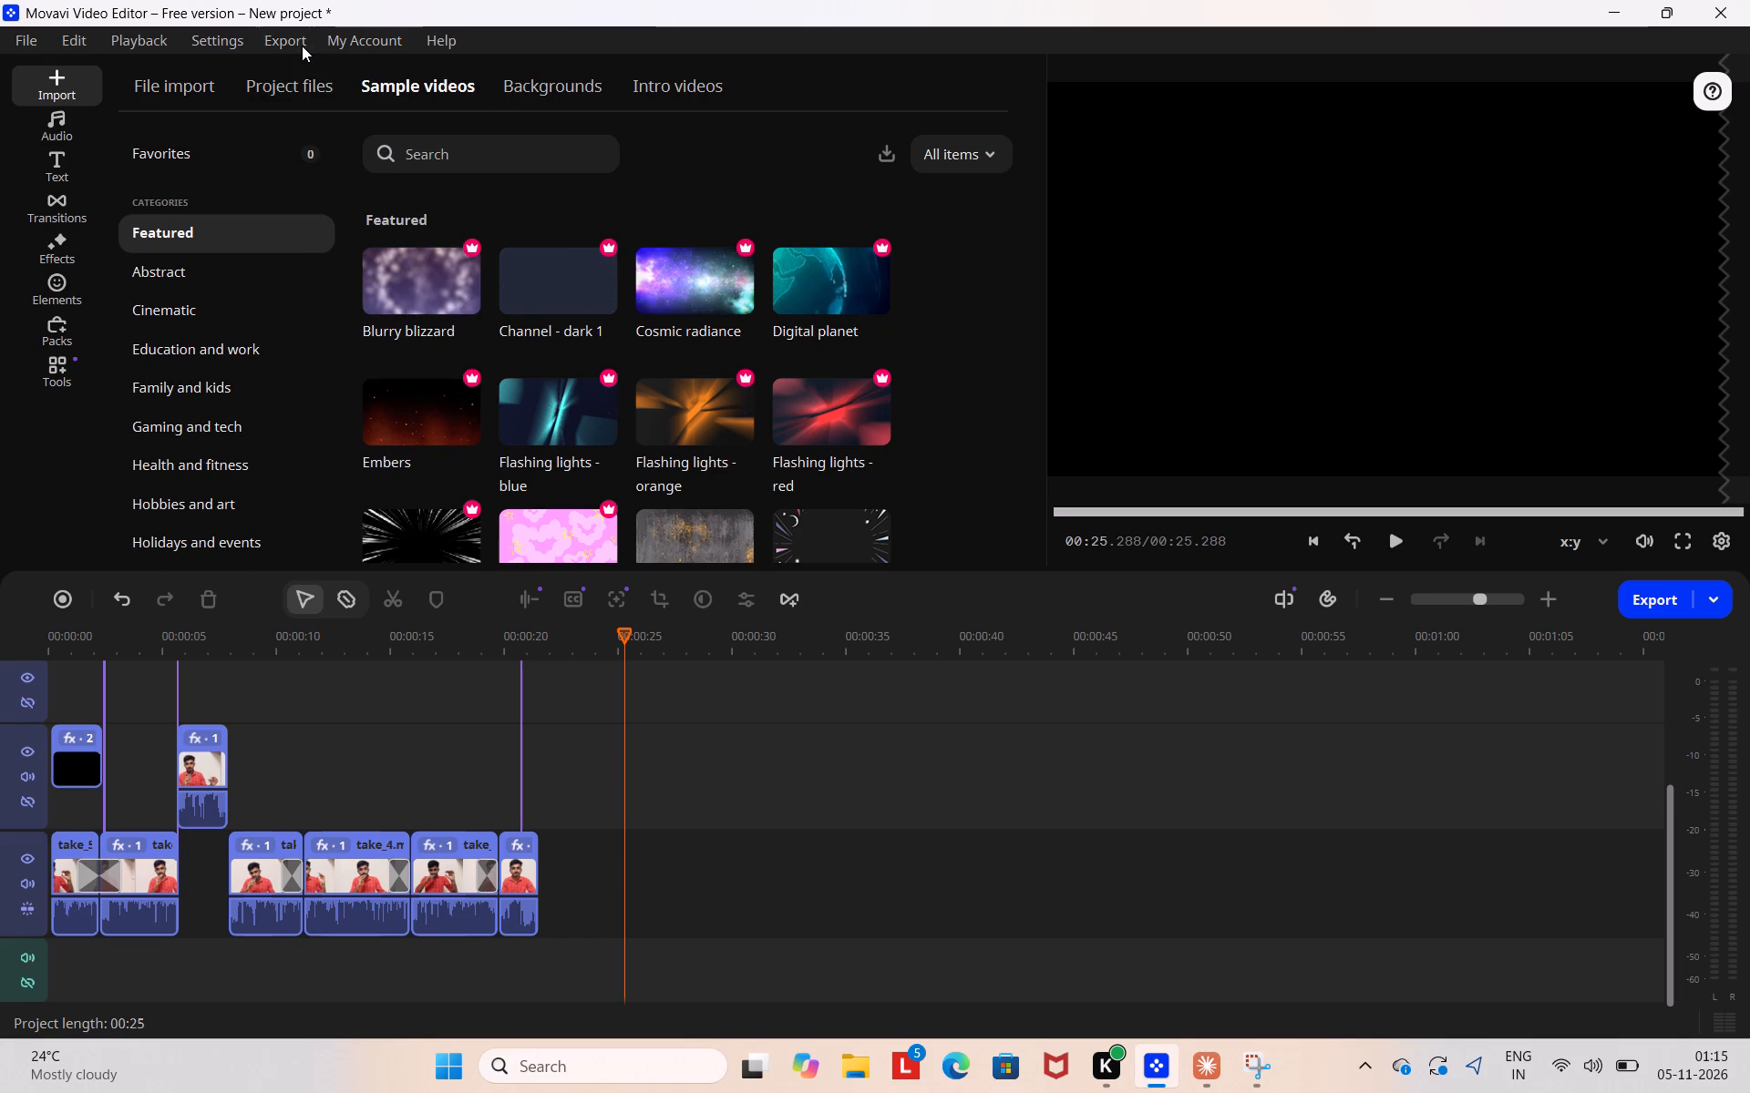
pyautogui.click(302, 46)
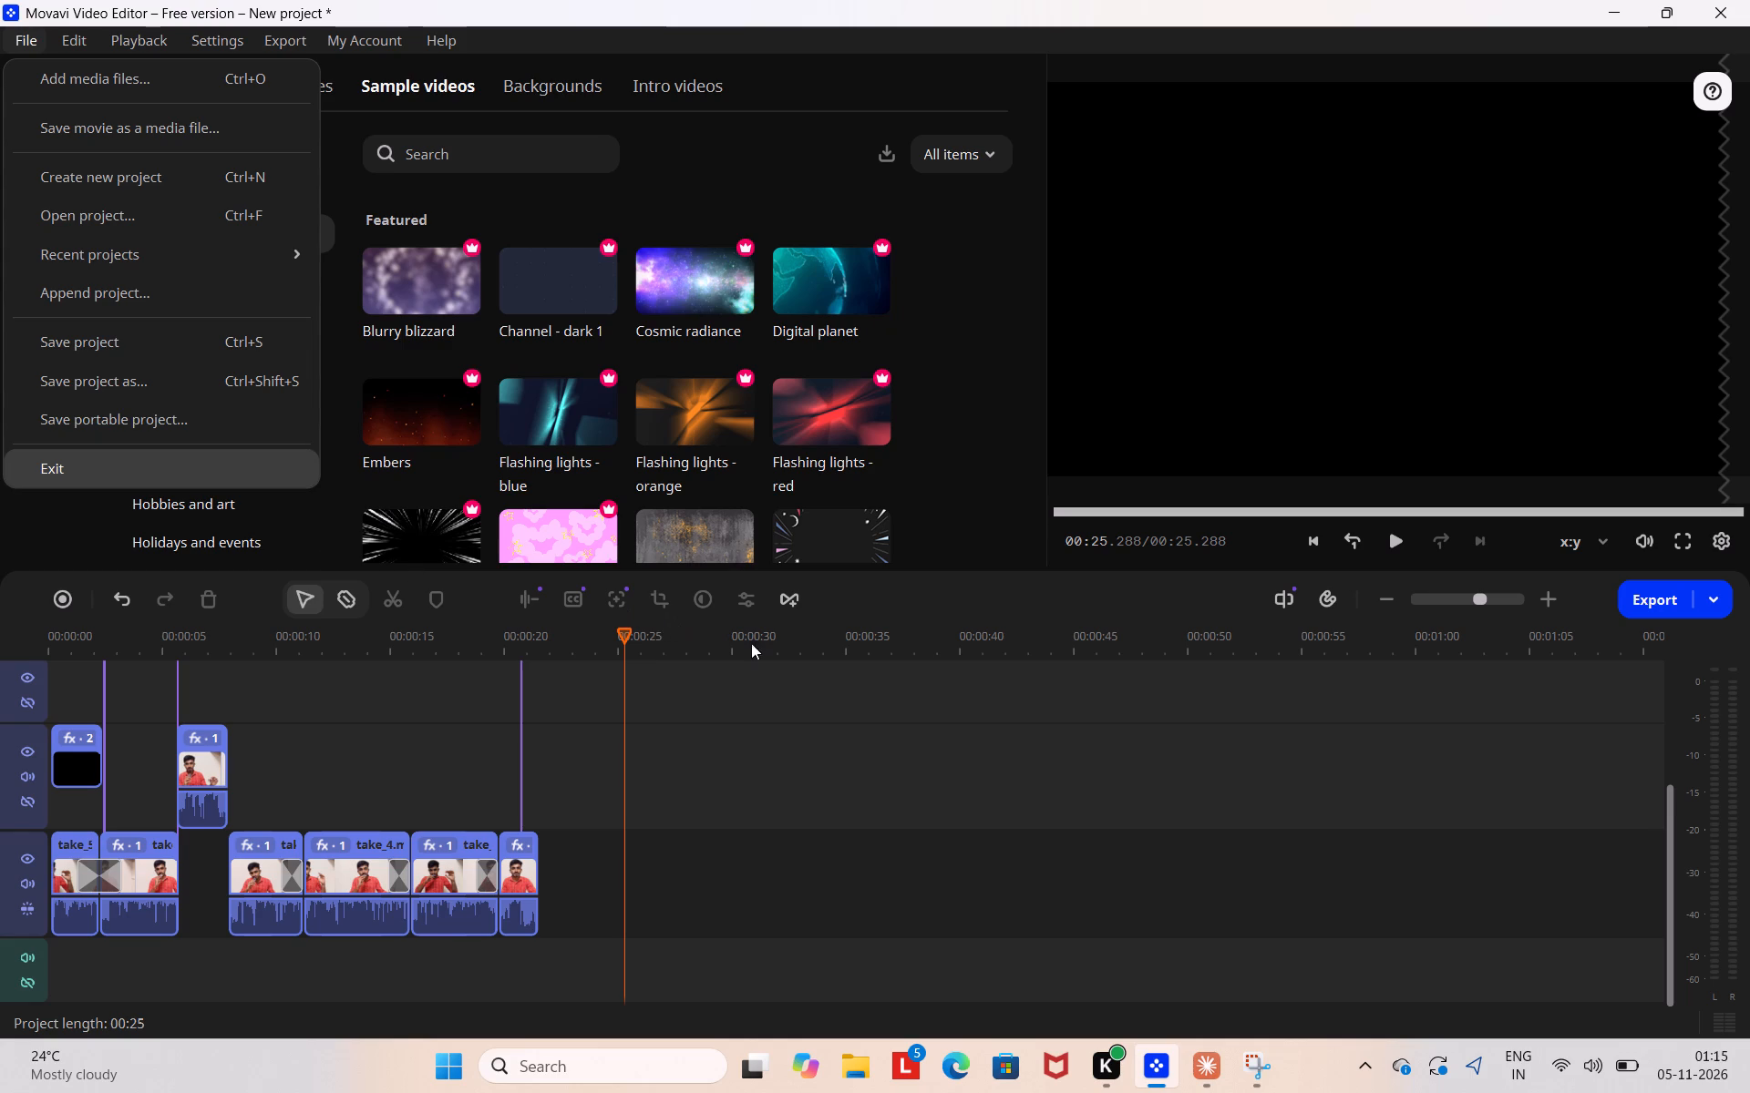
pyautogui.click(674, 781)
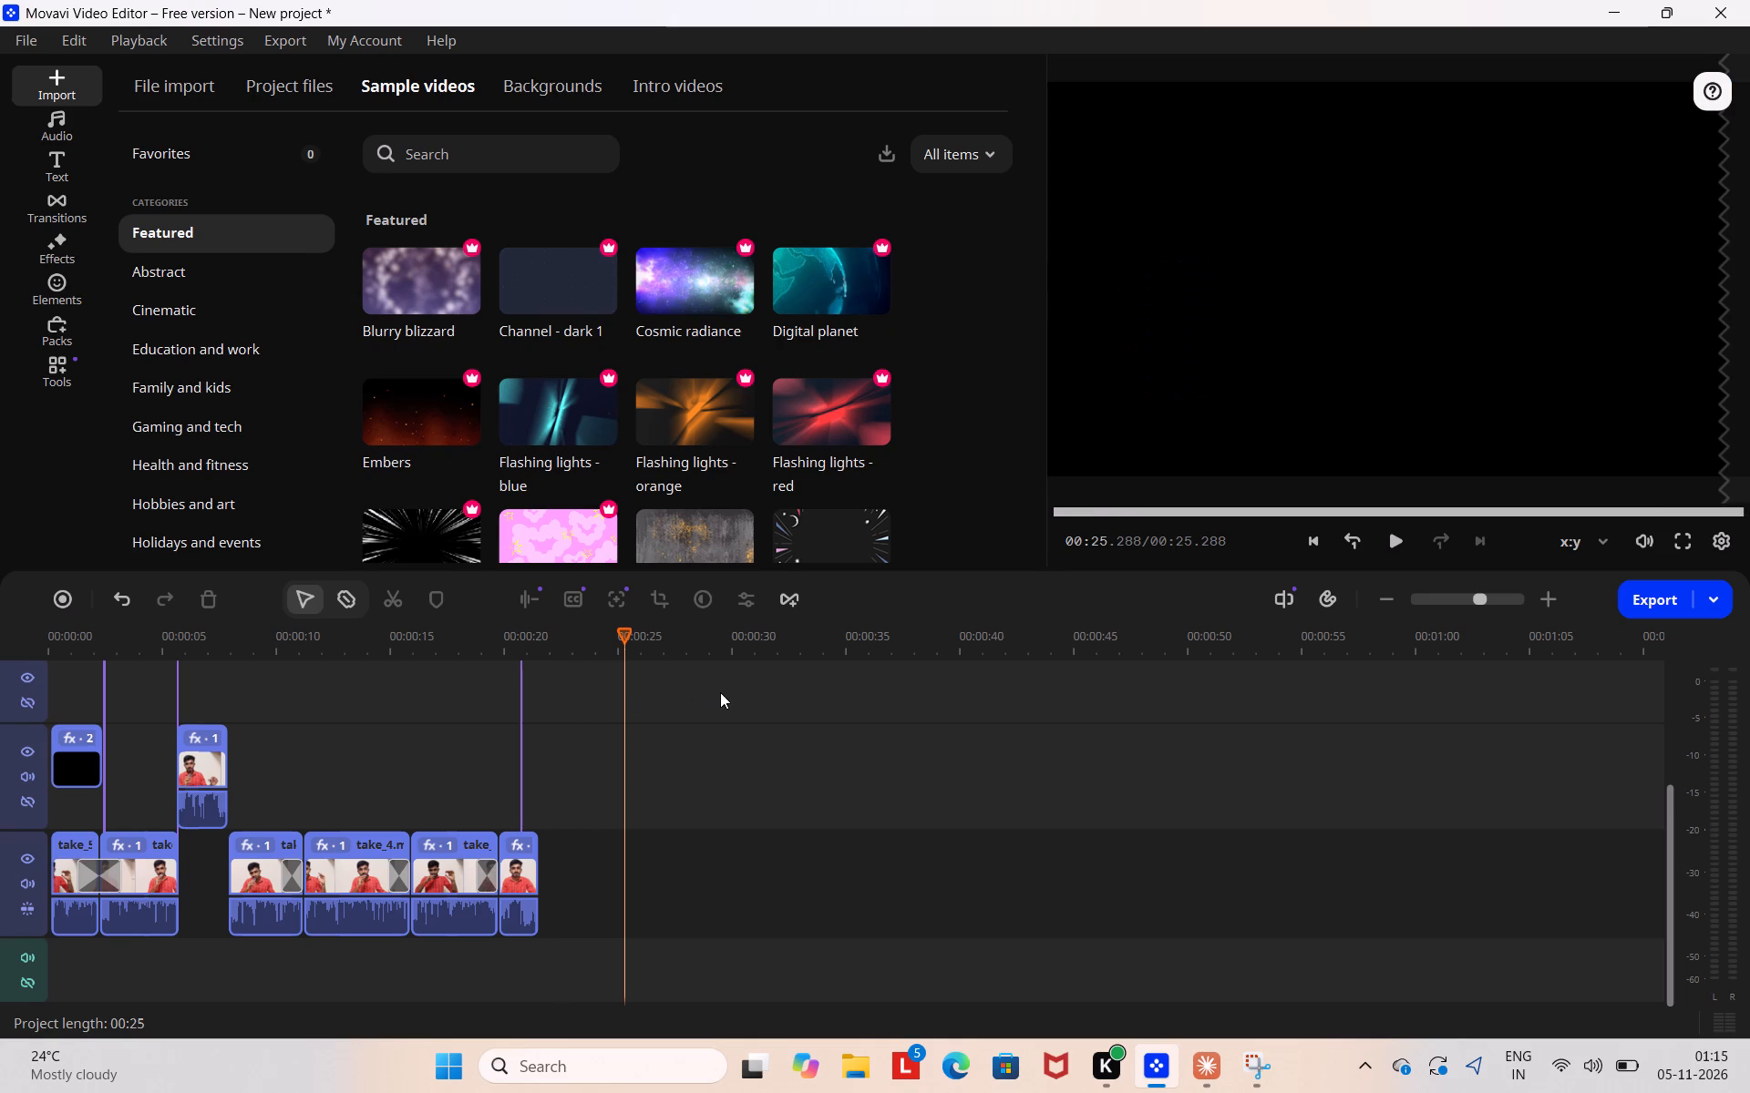
# Play the whole video in full screen from the beginning to review the edit.
pyautogui.click(328, 868)
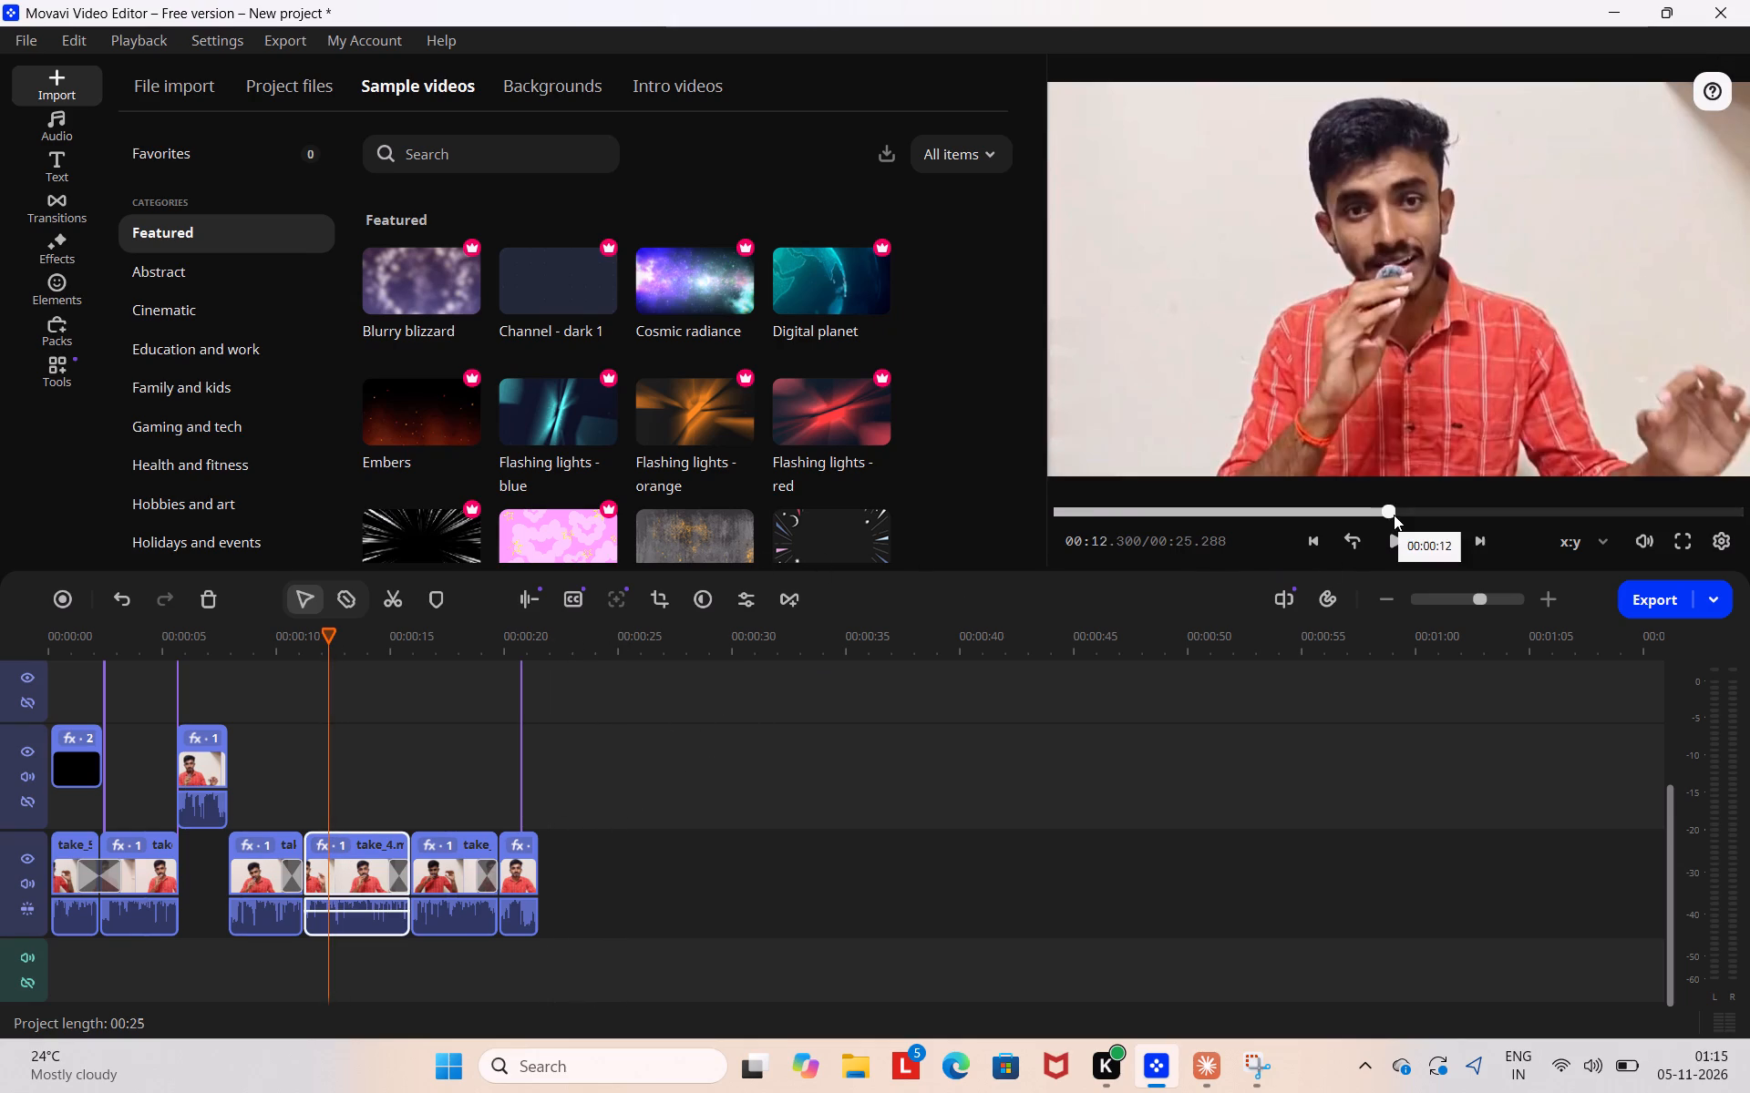
pyautogui.moveTo(1385, 511); pyautogui.dragTo(1003, 505)
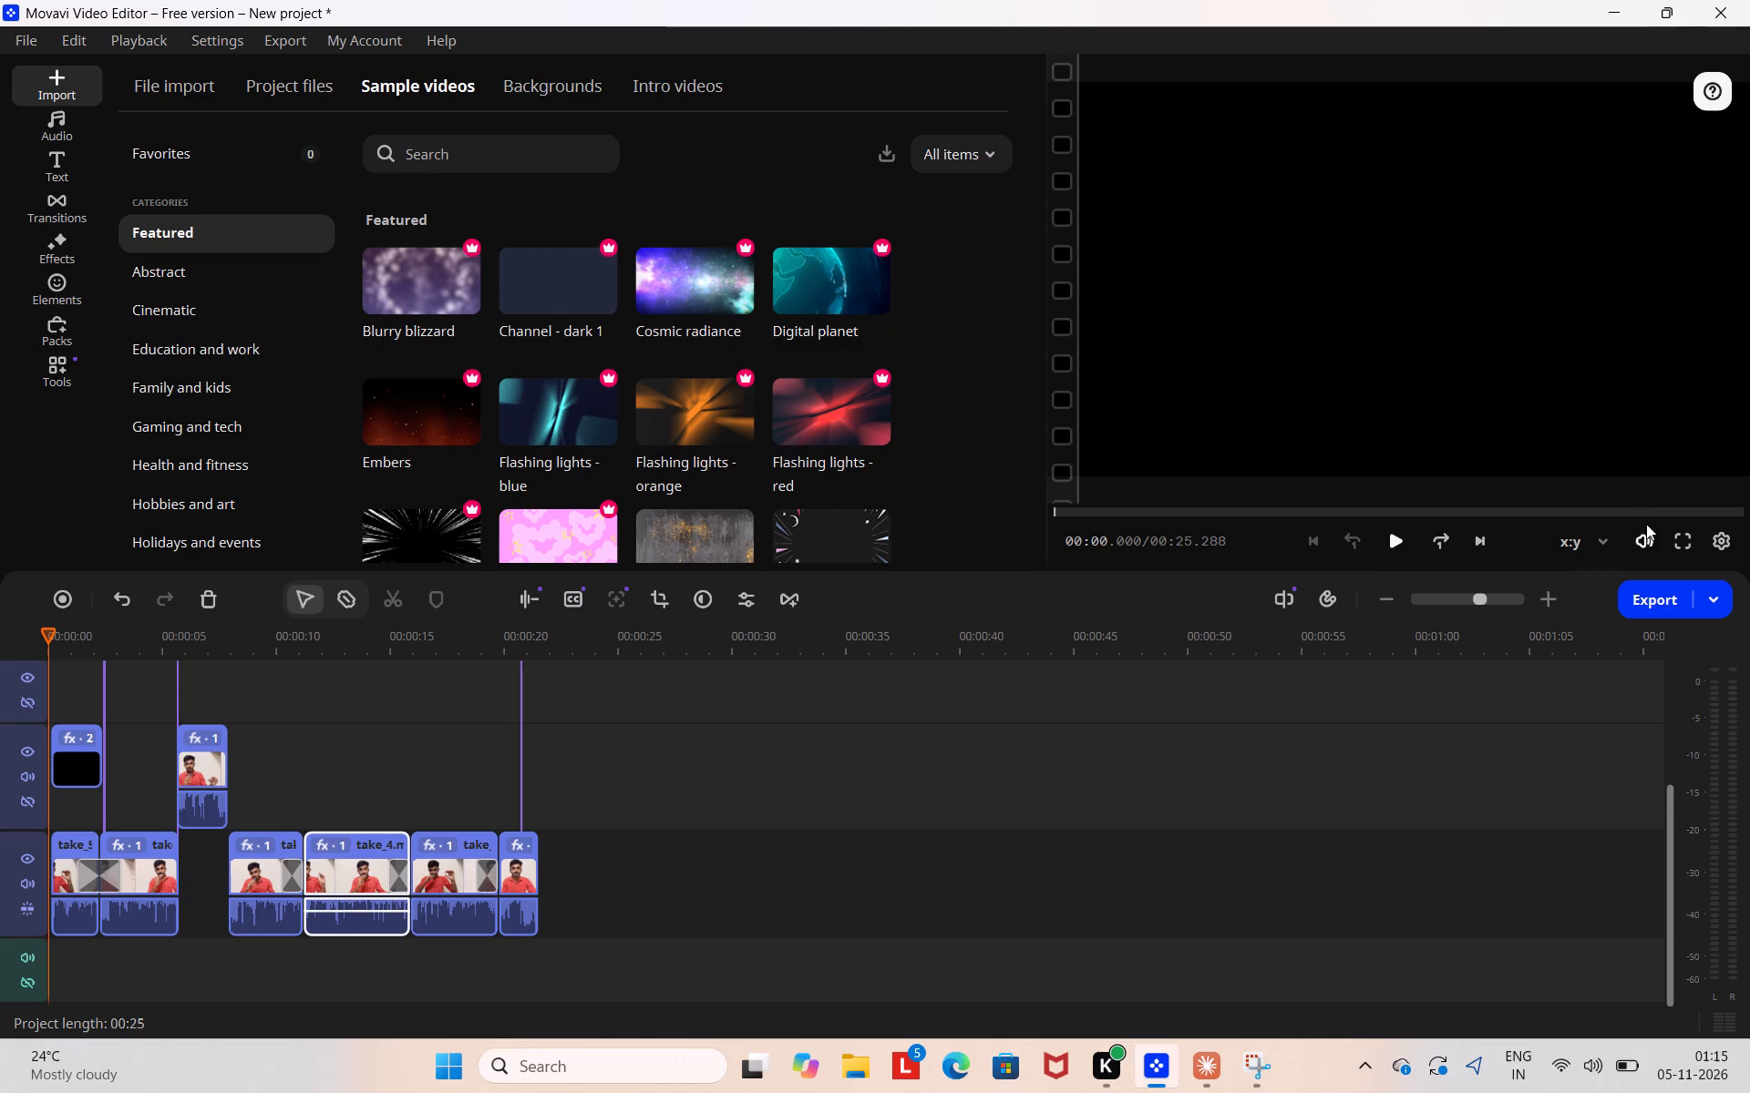
pyautogui.click(1679, 548)
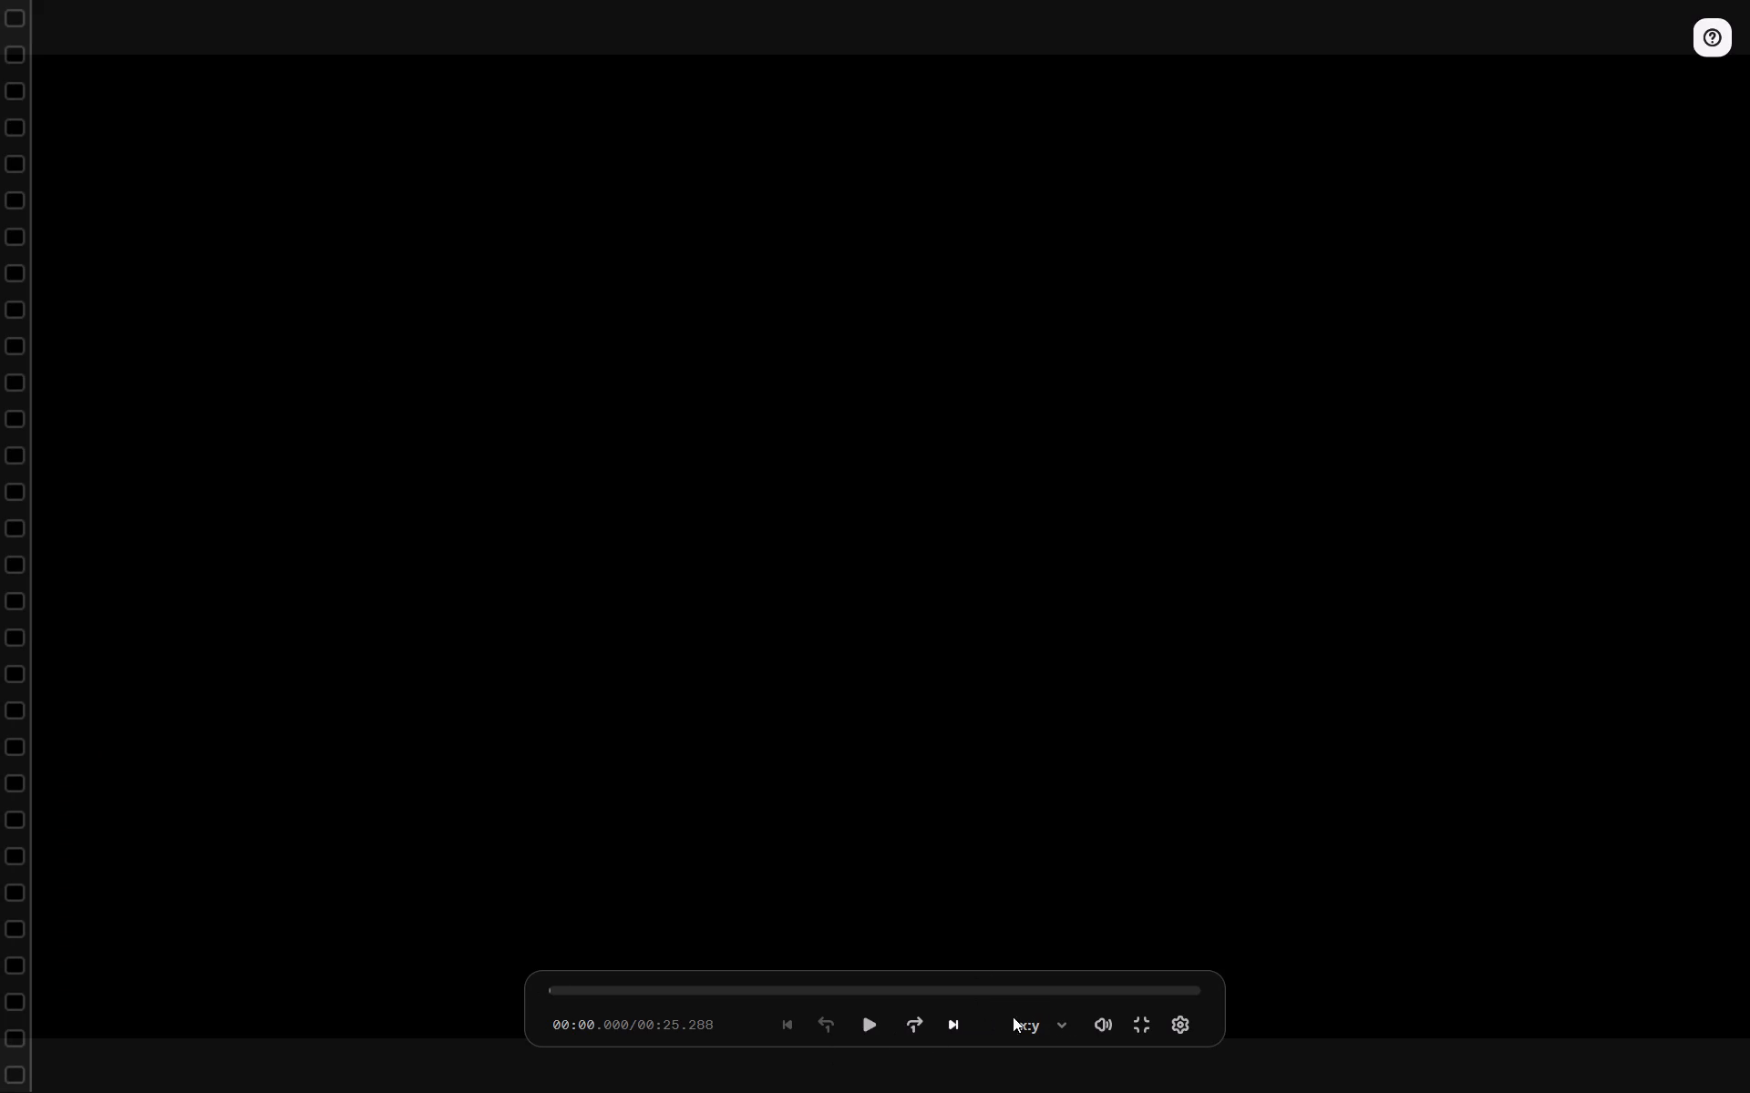
pyautogui.click(860, 1013)
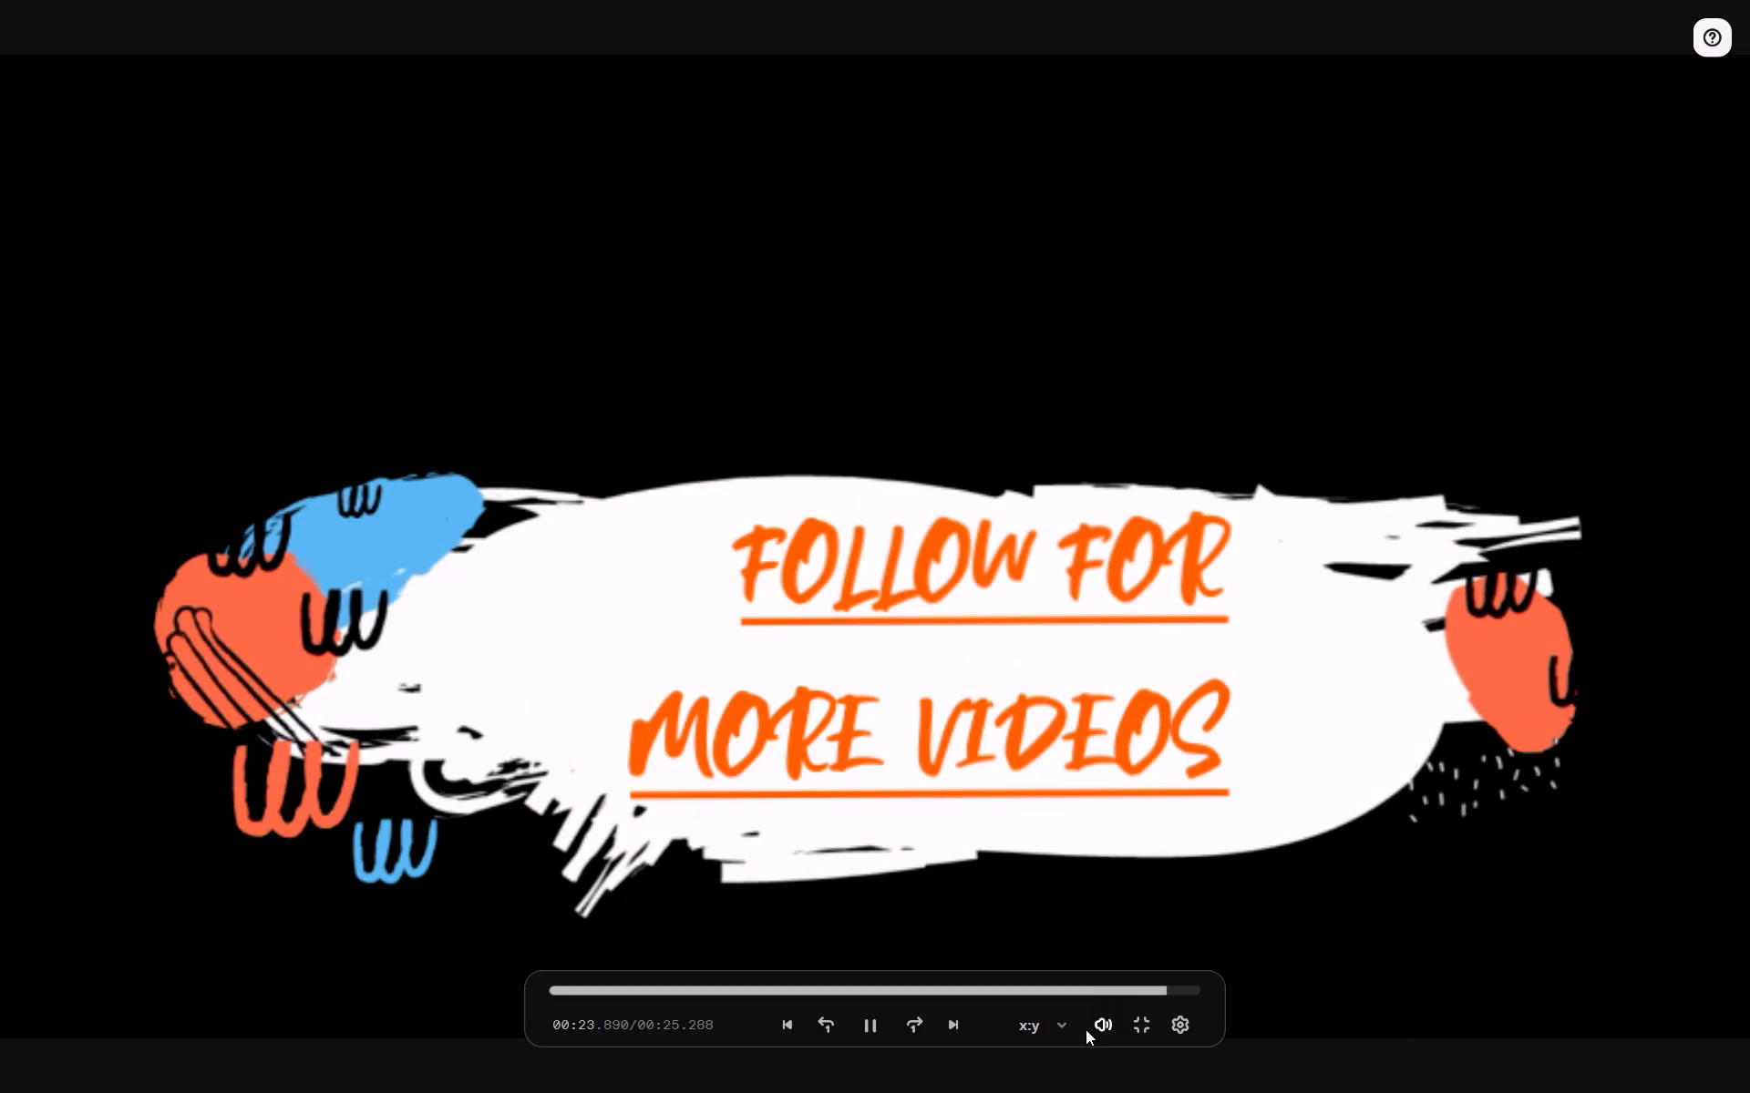
pyautogui.click(1145, 1026)
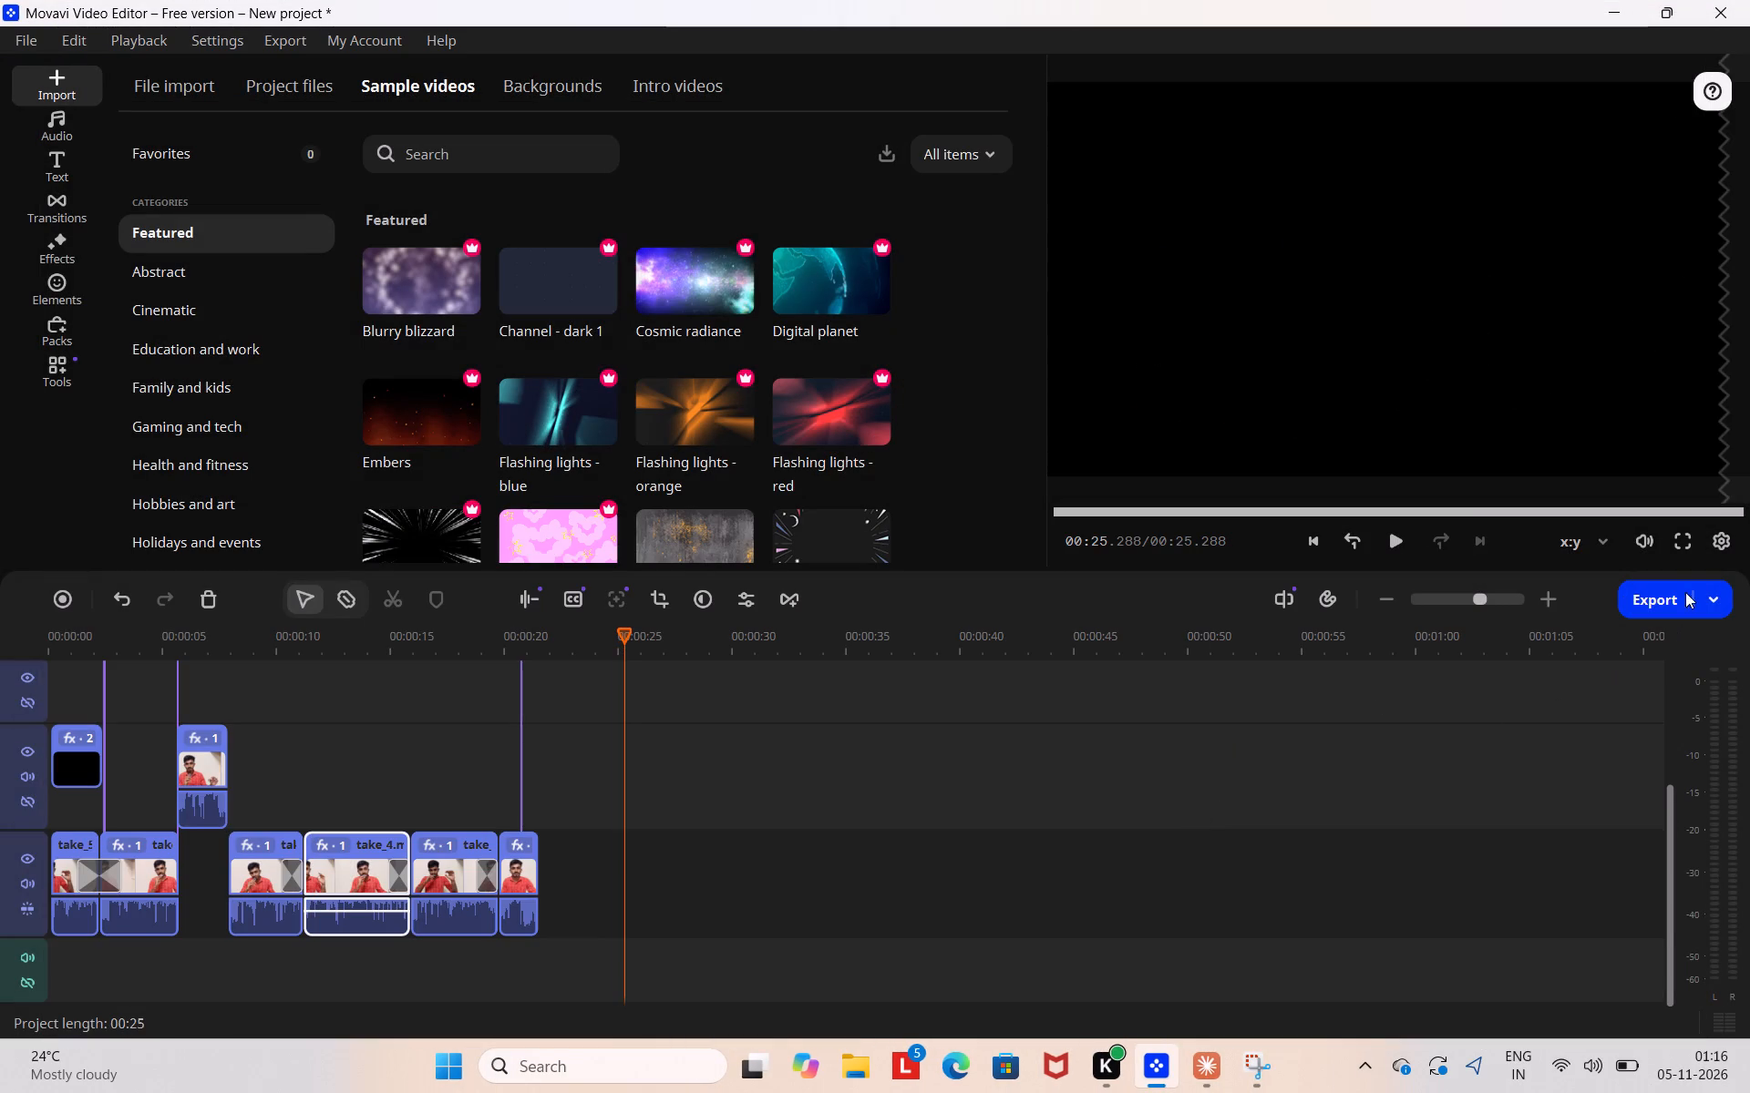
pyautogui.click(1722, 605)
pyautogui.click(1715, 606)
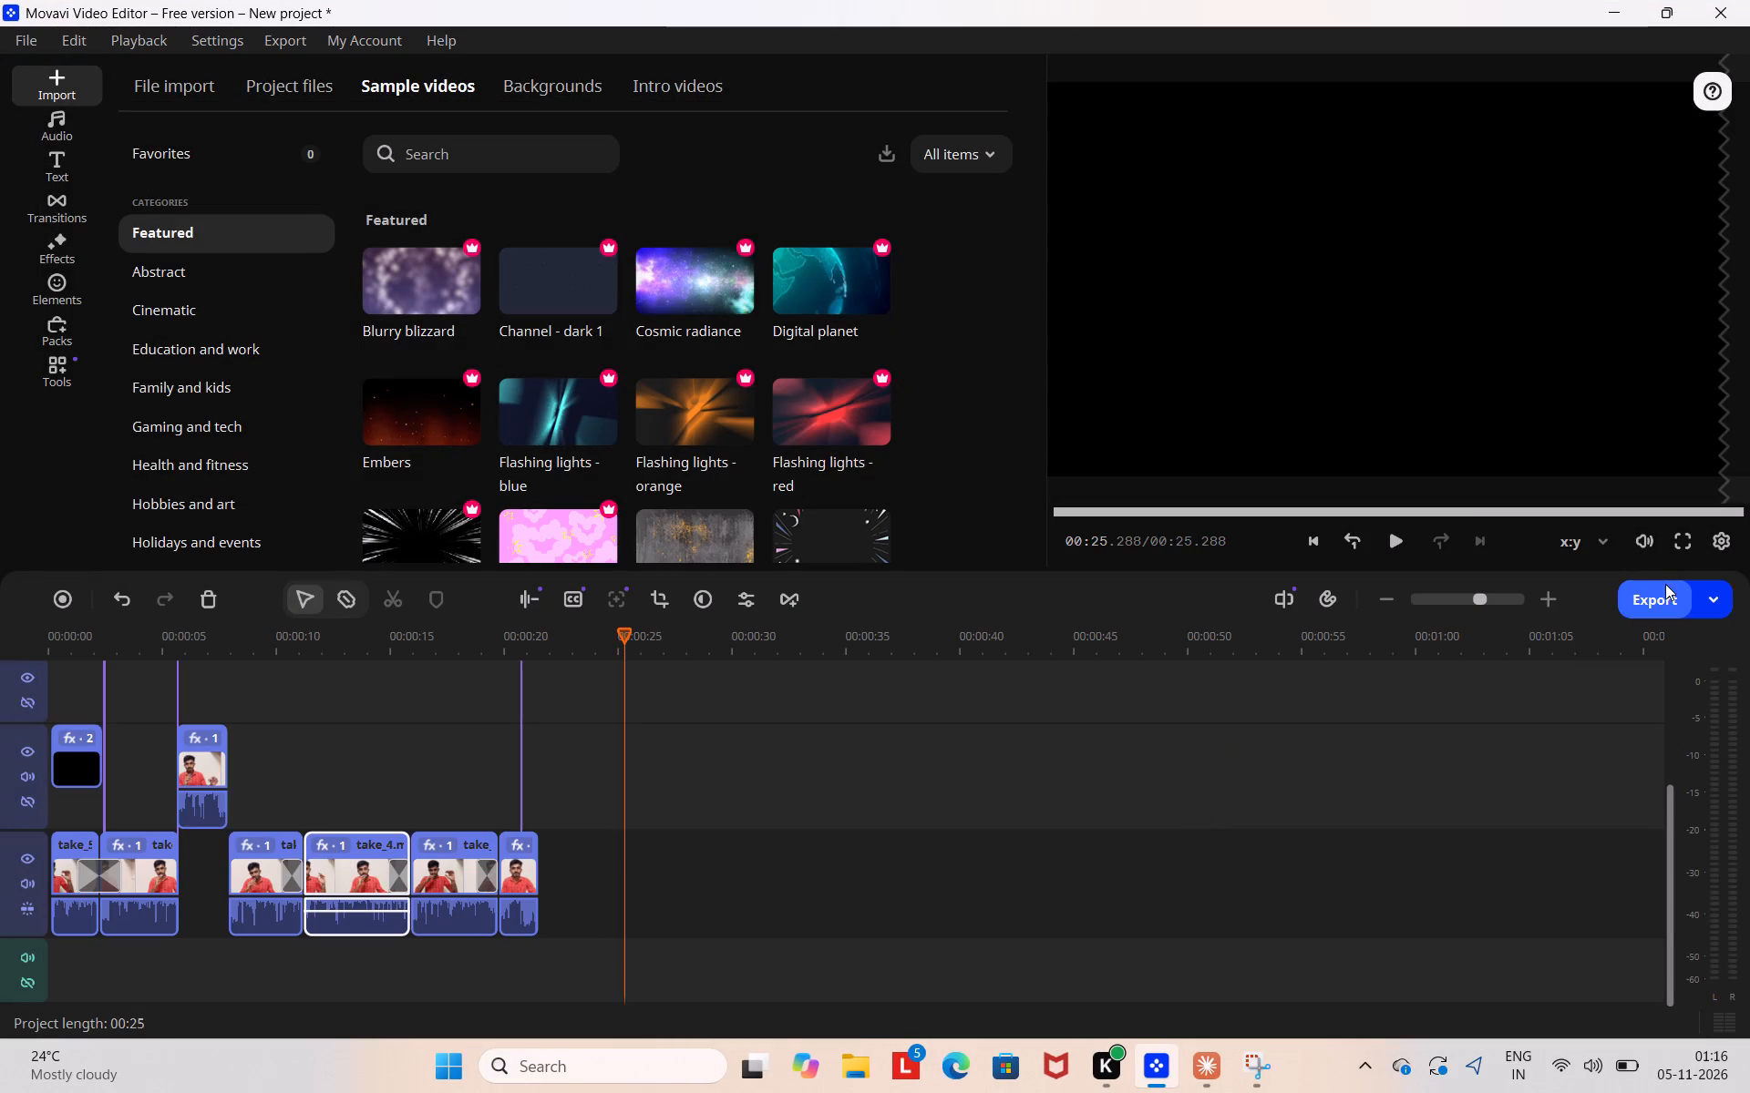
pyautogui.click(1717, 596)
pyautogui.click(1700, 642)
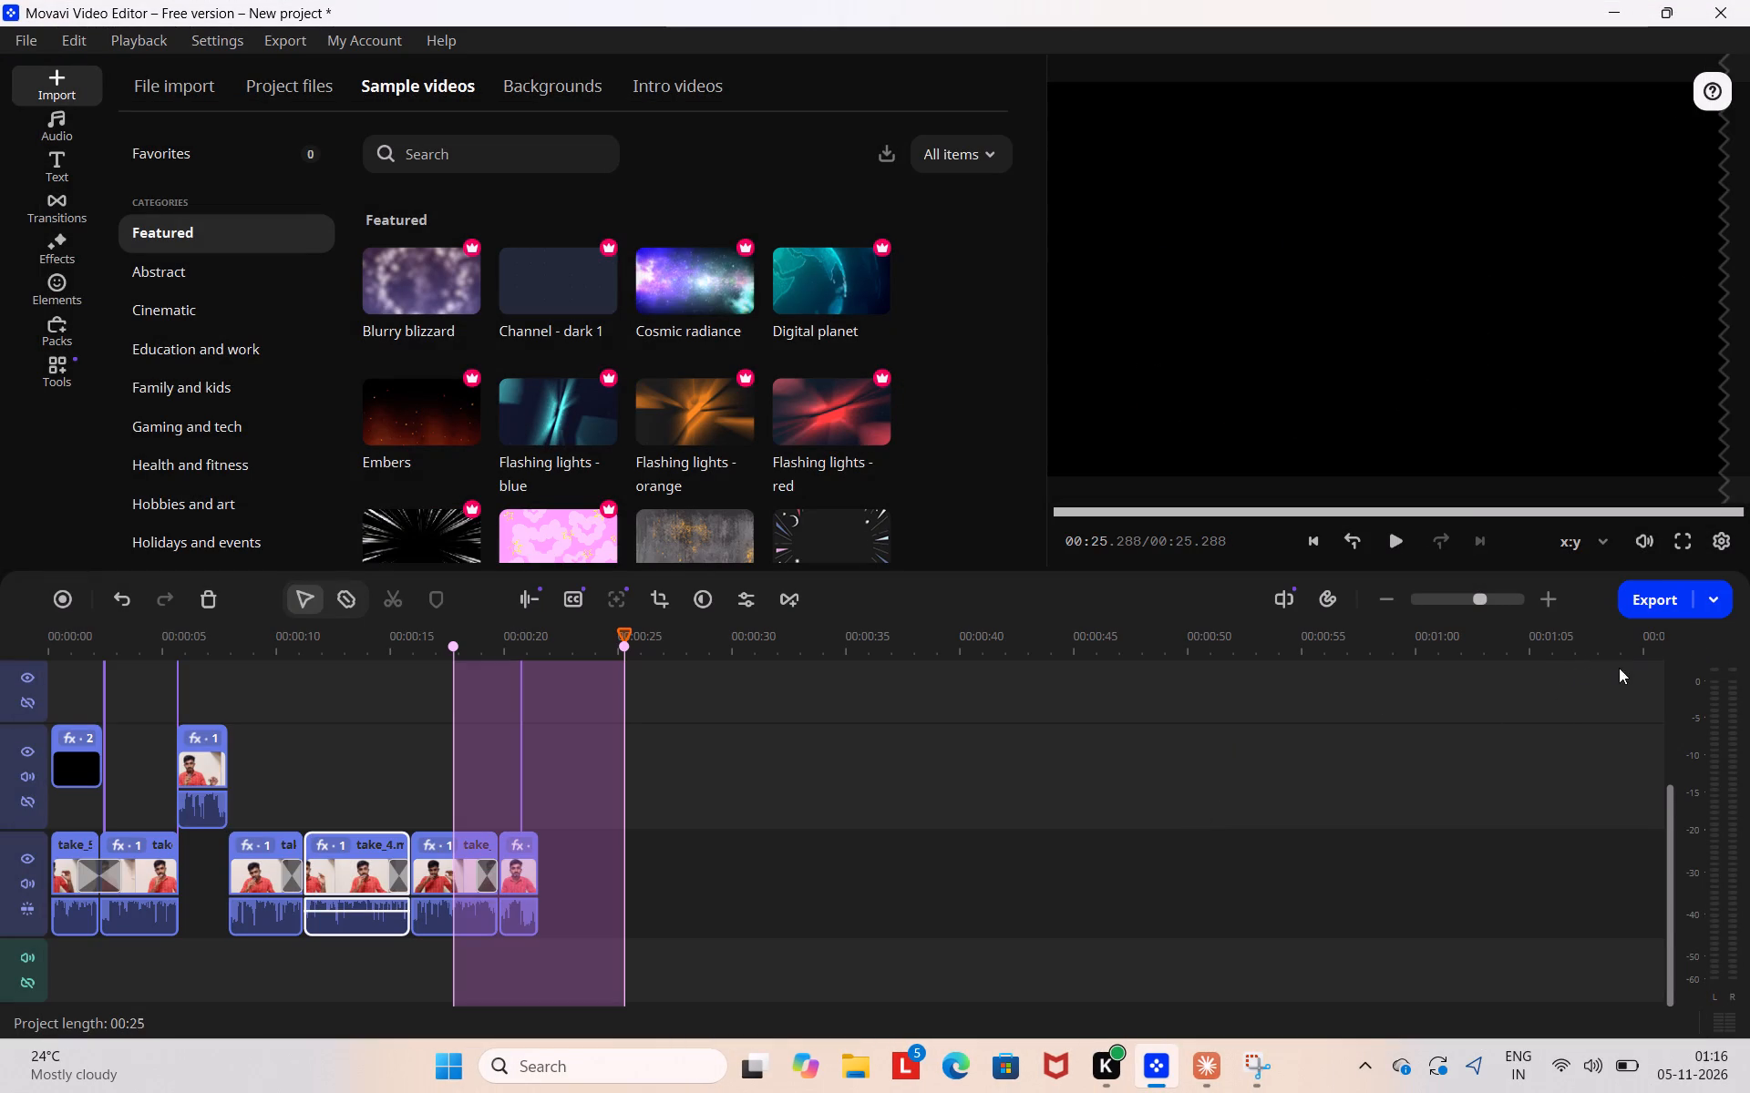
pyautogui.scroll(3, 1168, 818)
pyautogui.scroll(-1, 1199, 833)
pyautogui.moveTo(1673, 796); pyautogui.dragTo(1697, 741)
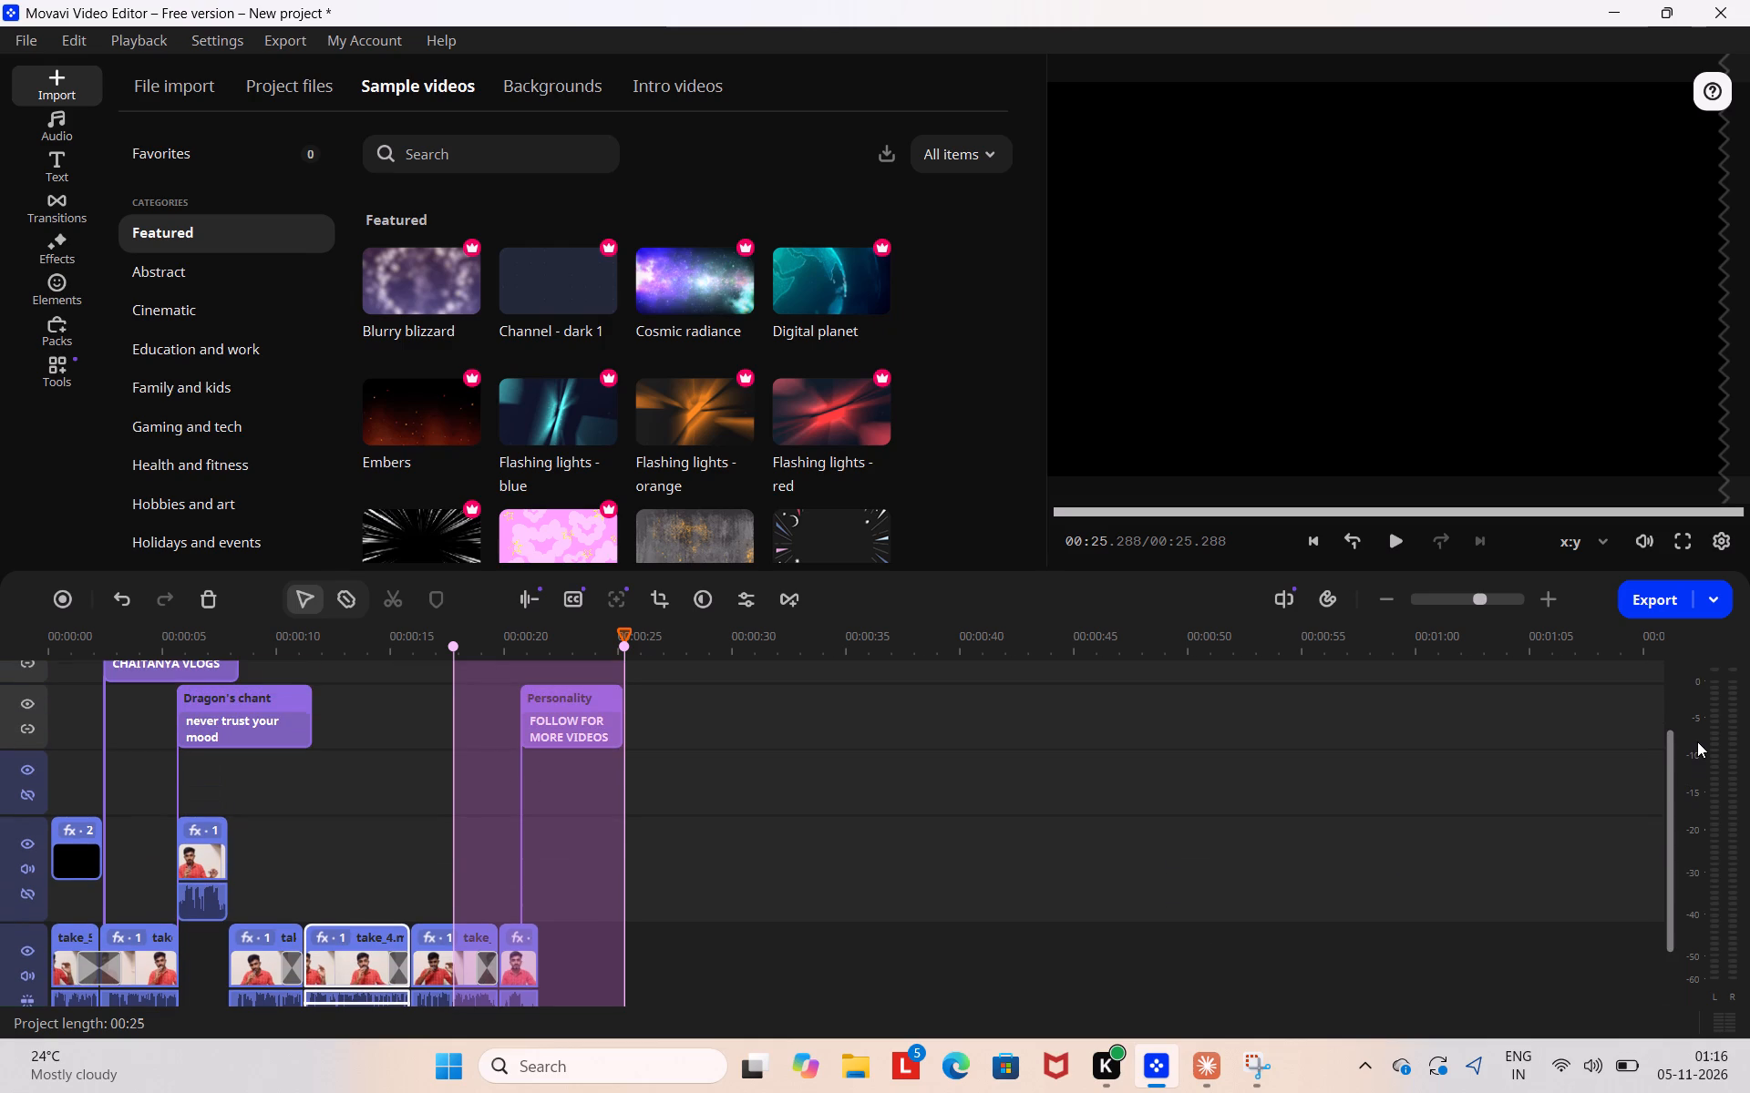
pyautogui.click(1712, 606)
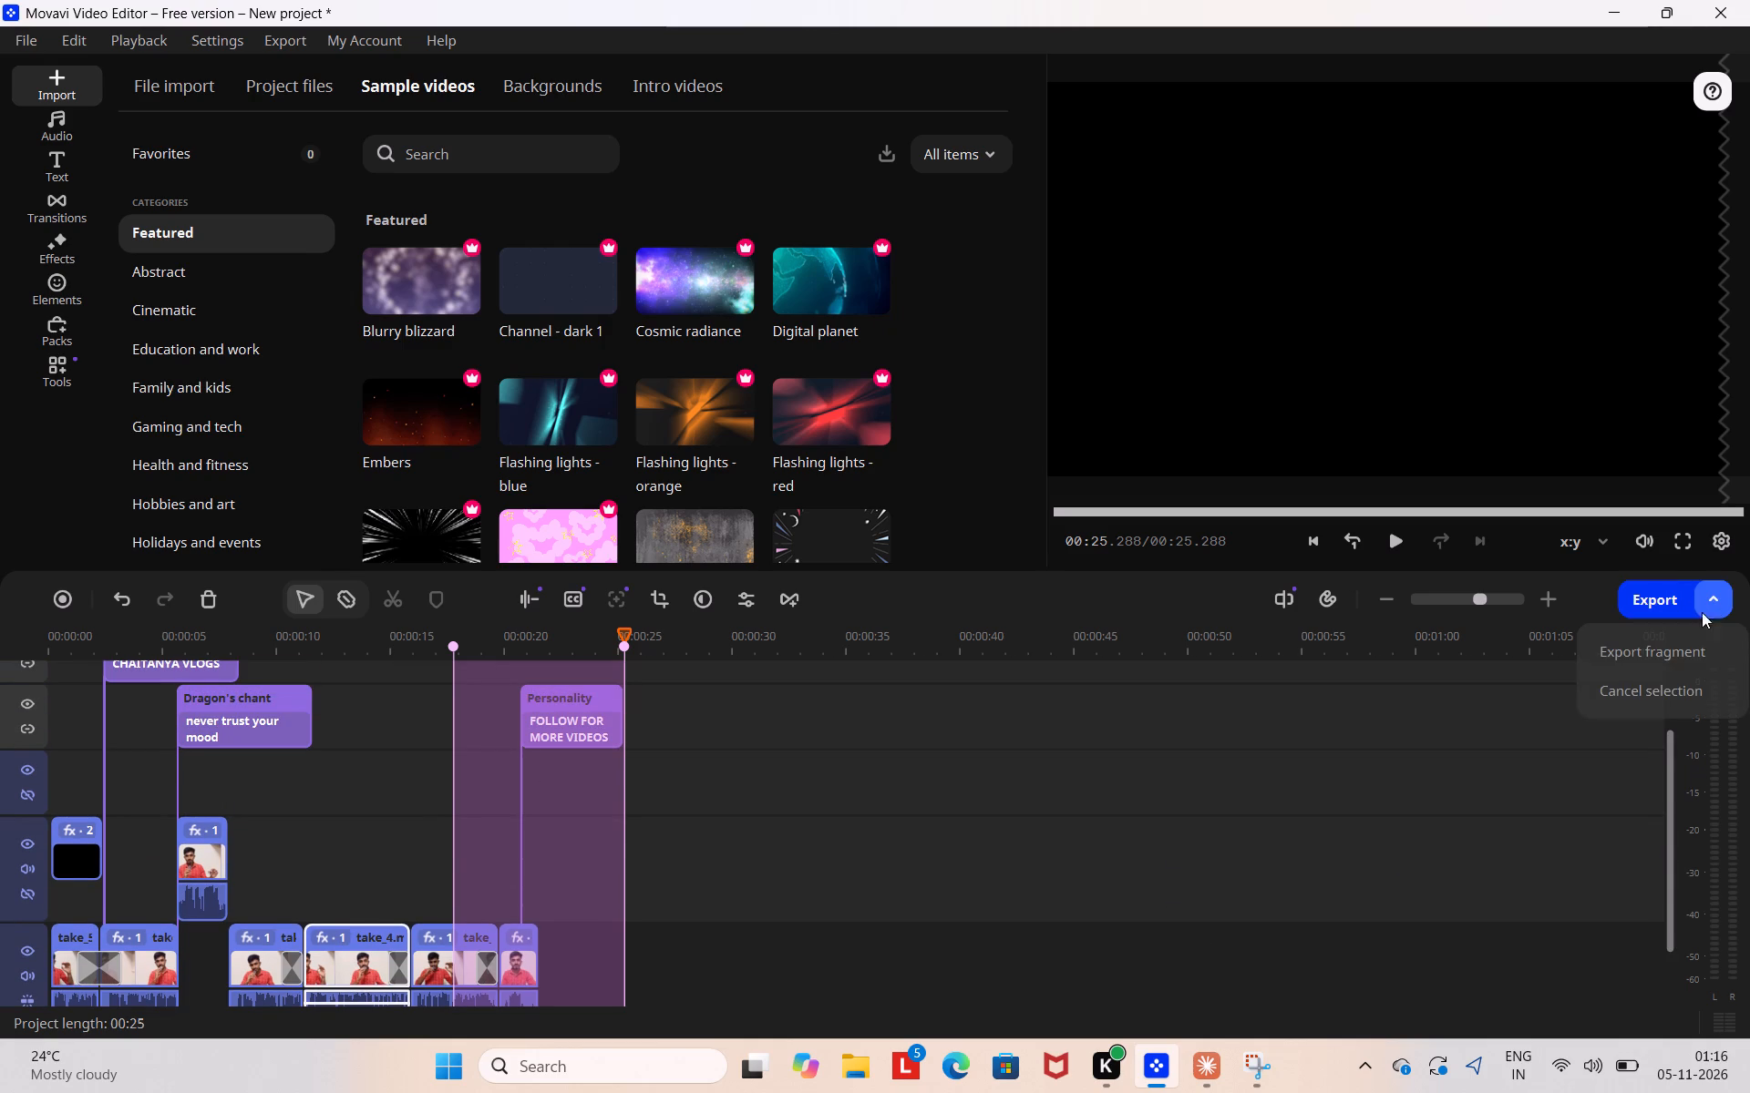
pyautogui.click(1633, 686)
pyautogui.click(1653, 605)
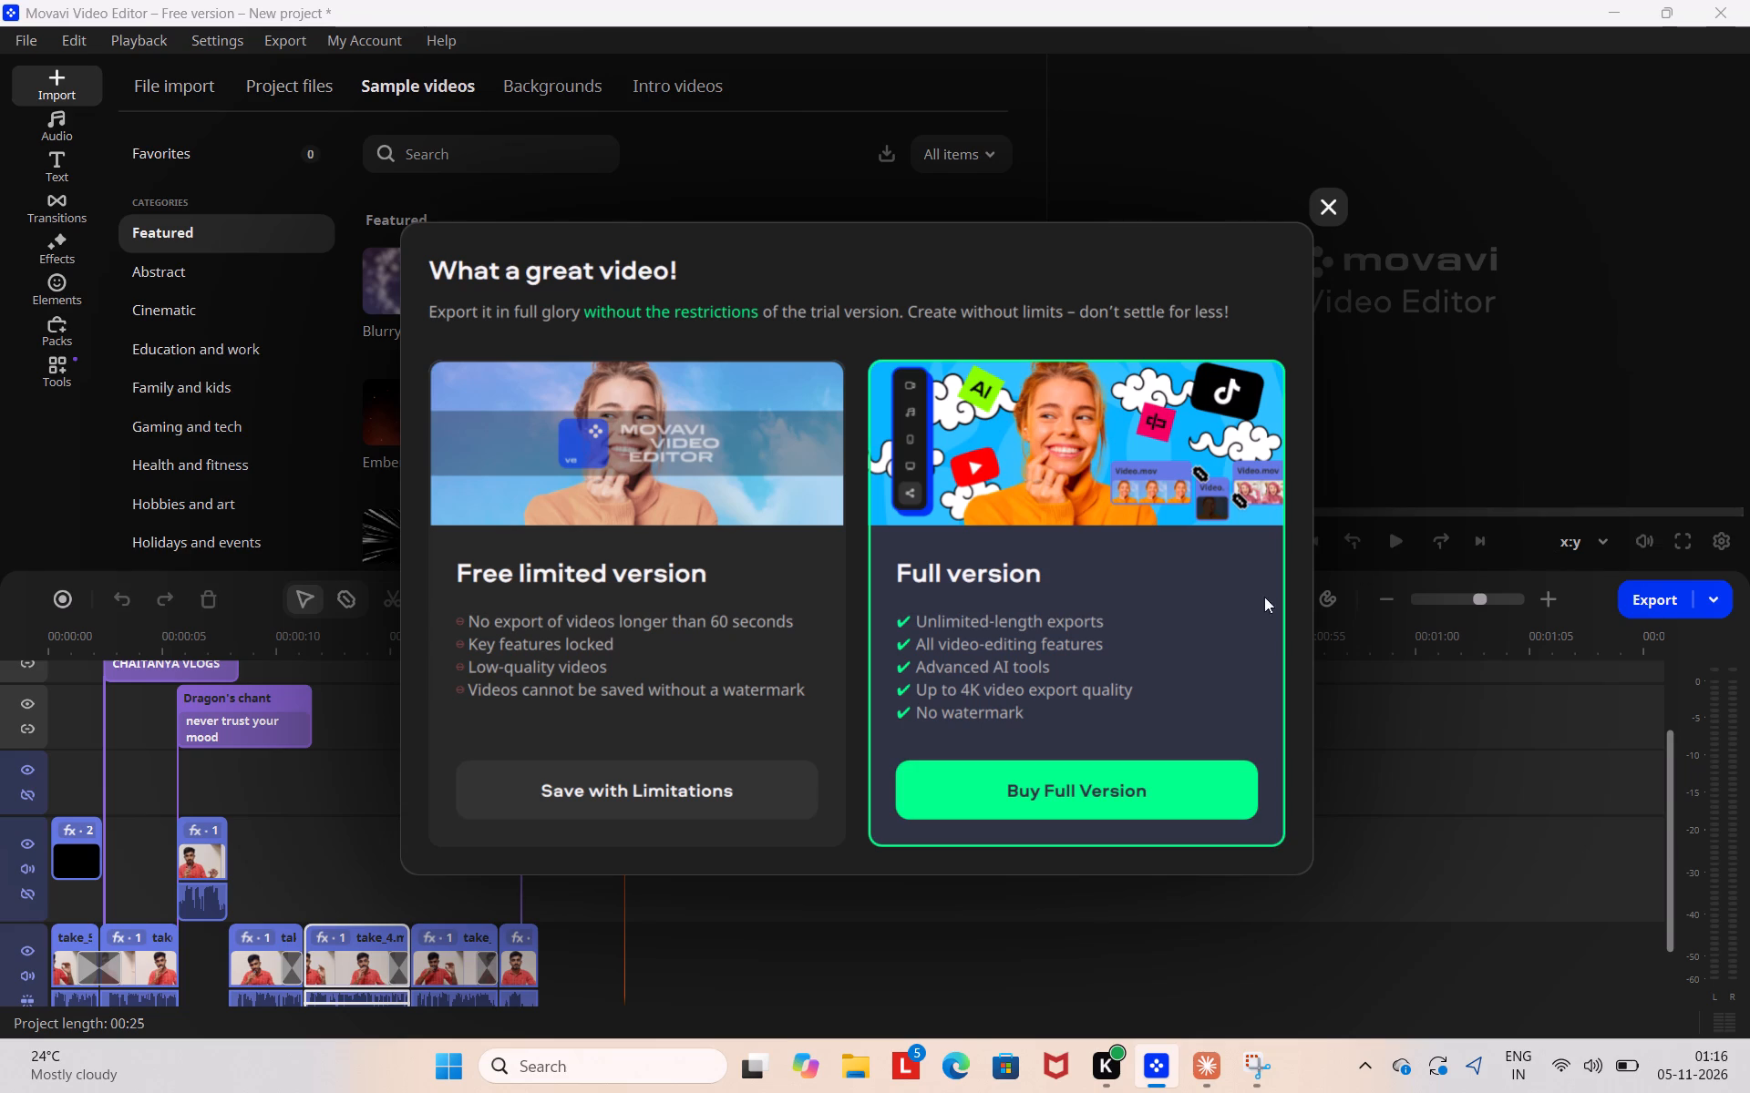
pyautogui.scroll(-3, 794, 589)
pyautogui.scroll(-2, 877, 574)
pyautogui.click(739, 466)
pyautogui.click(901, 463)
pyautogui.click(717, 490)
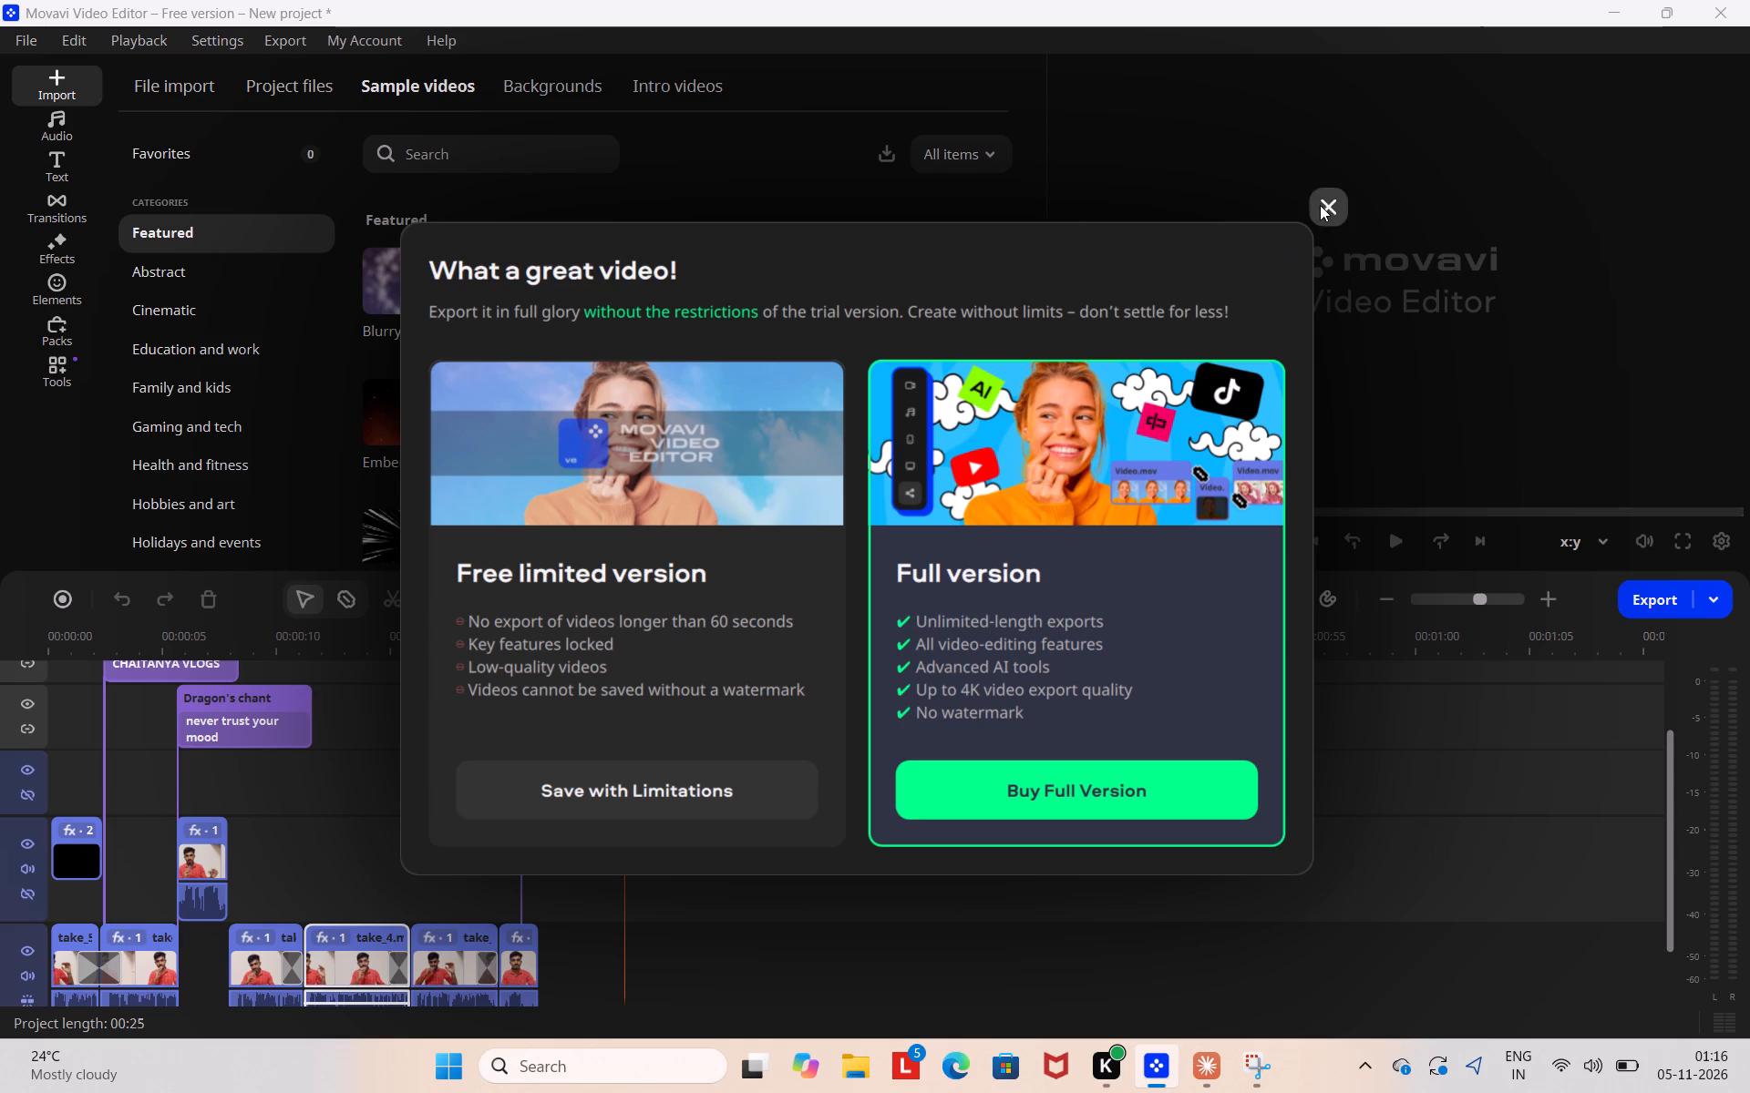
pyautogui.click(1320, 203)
# Start exporting the whole project with the free version's limitations.
pyautogui.click(1639, 596)
pyautogui.click(741, 785)
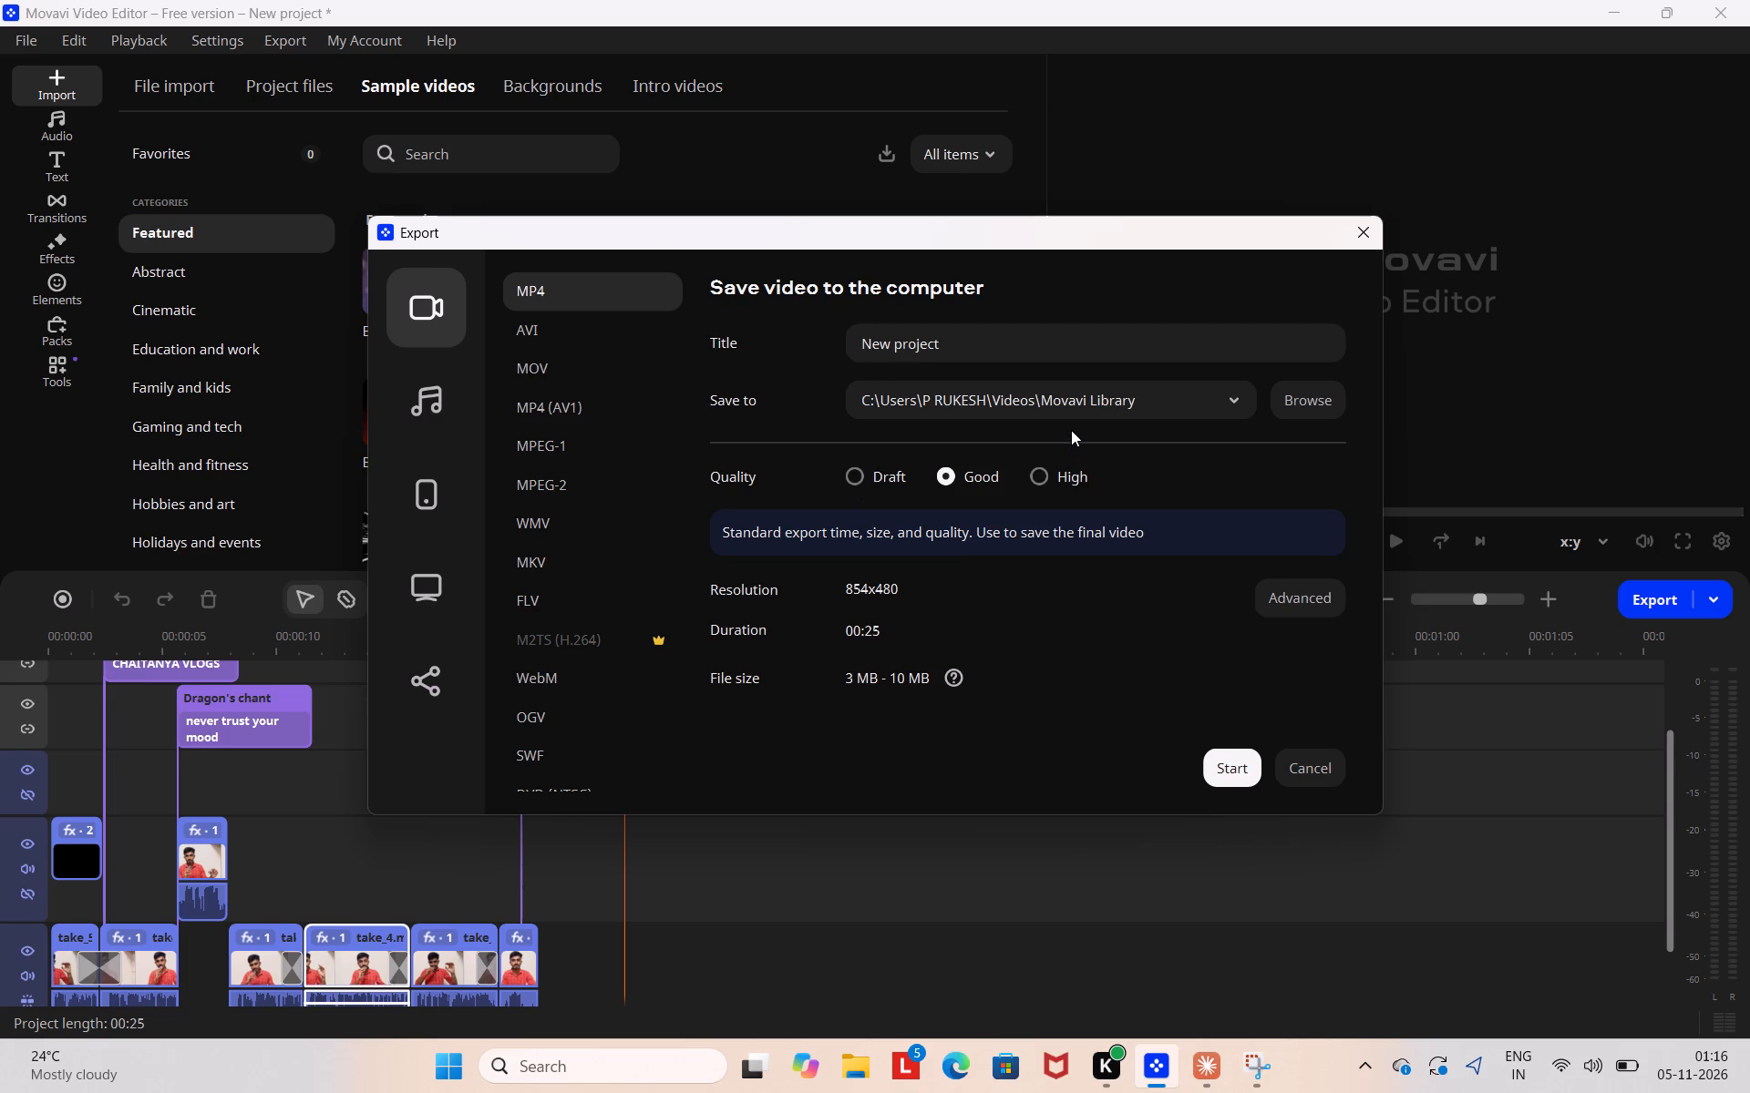
# Set the export destination to the Chaitanya_post folder on the Desktop.
pyautogui.click(1090, 401)
pyautogui.click(1238, 392)
pyautogui.click(1300, 407)
pyautogui.scroll(-2, 503, 529)
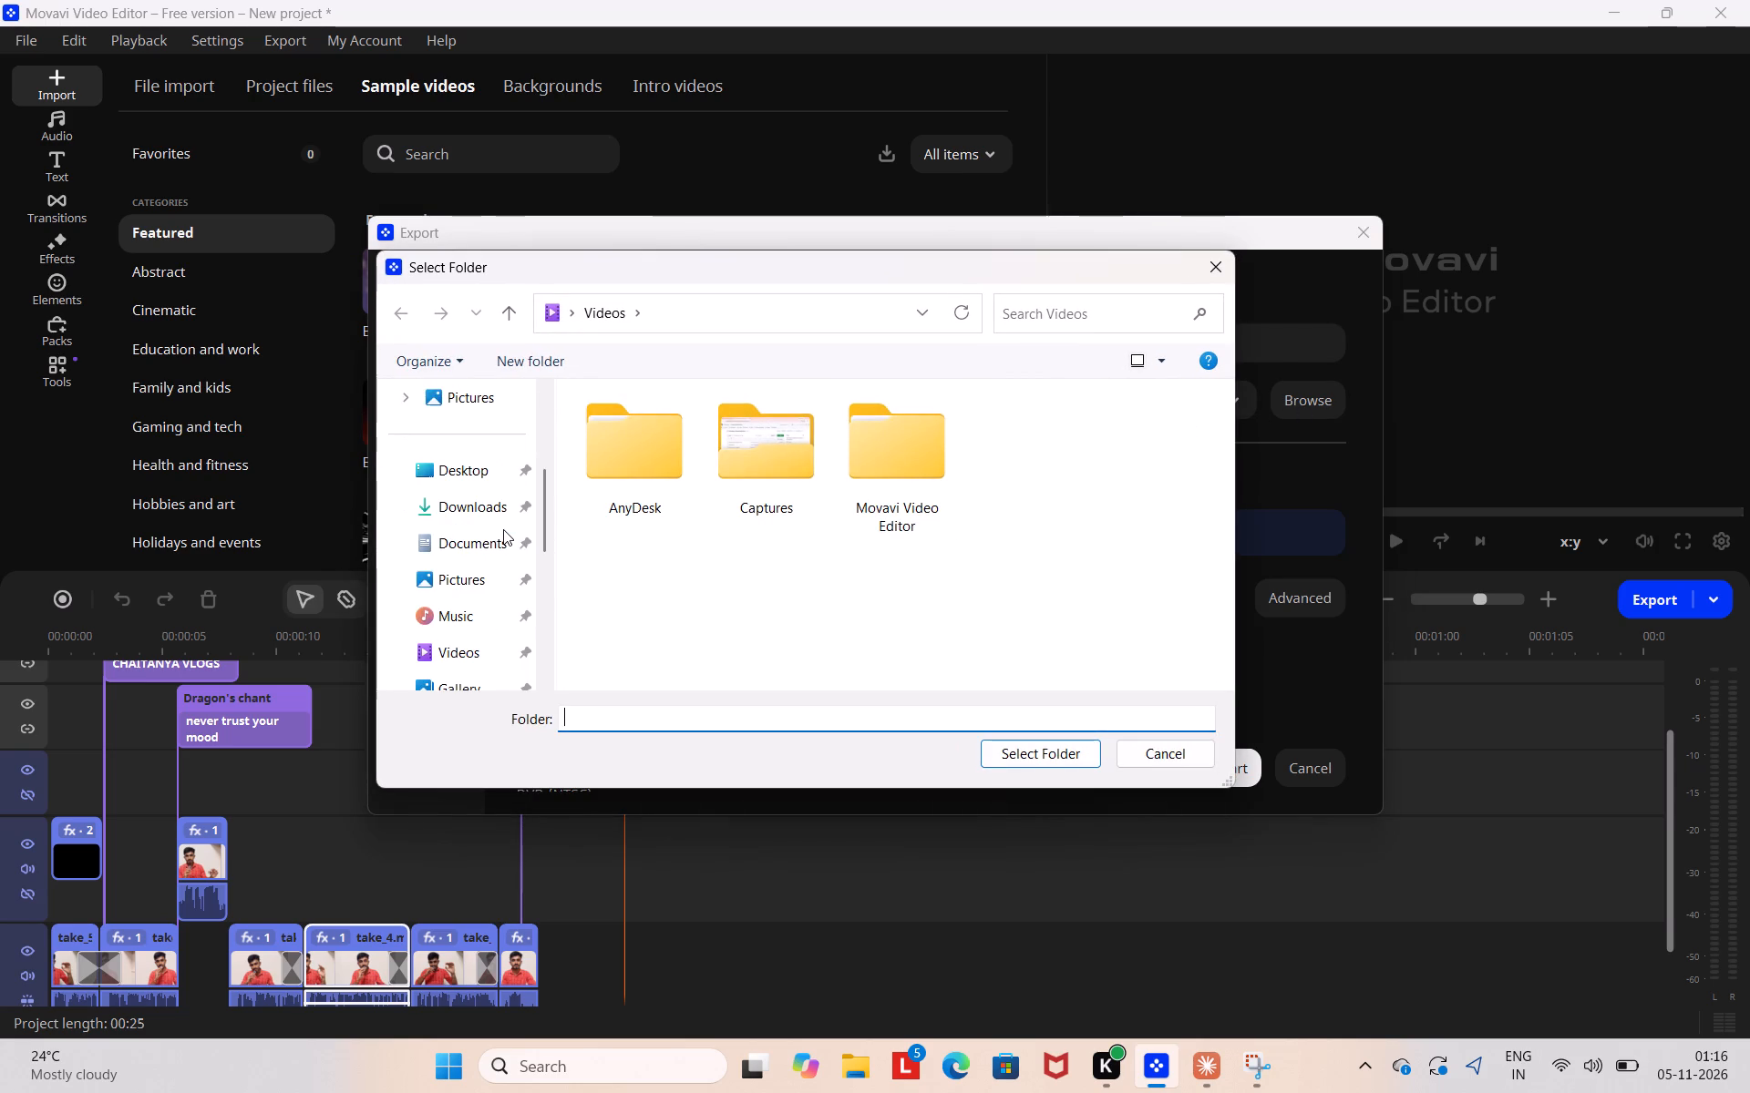
pyautogui.scroll(2, 503, 529)
pyautogui.scroll(-1, 497, 526)
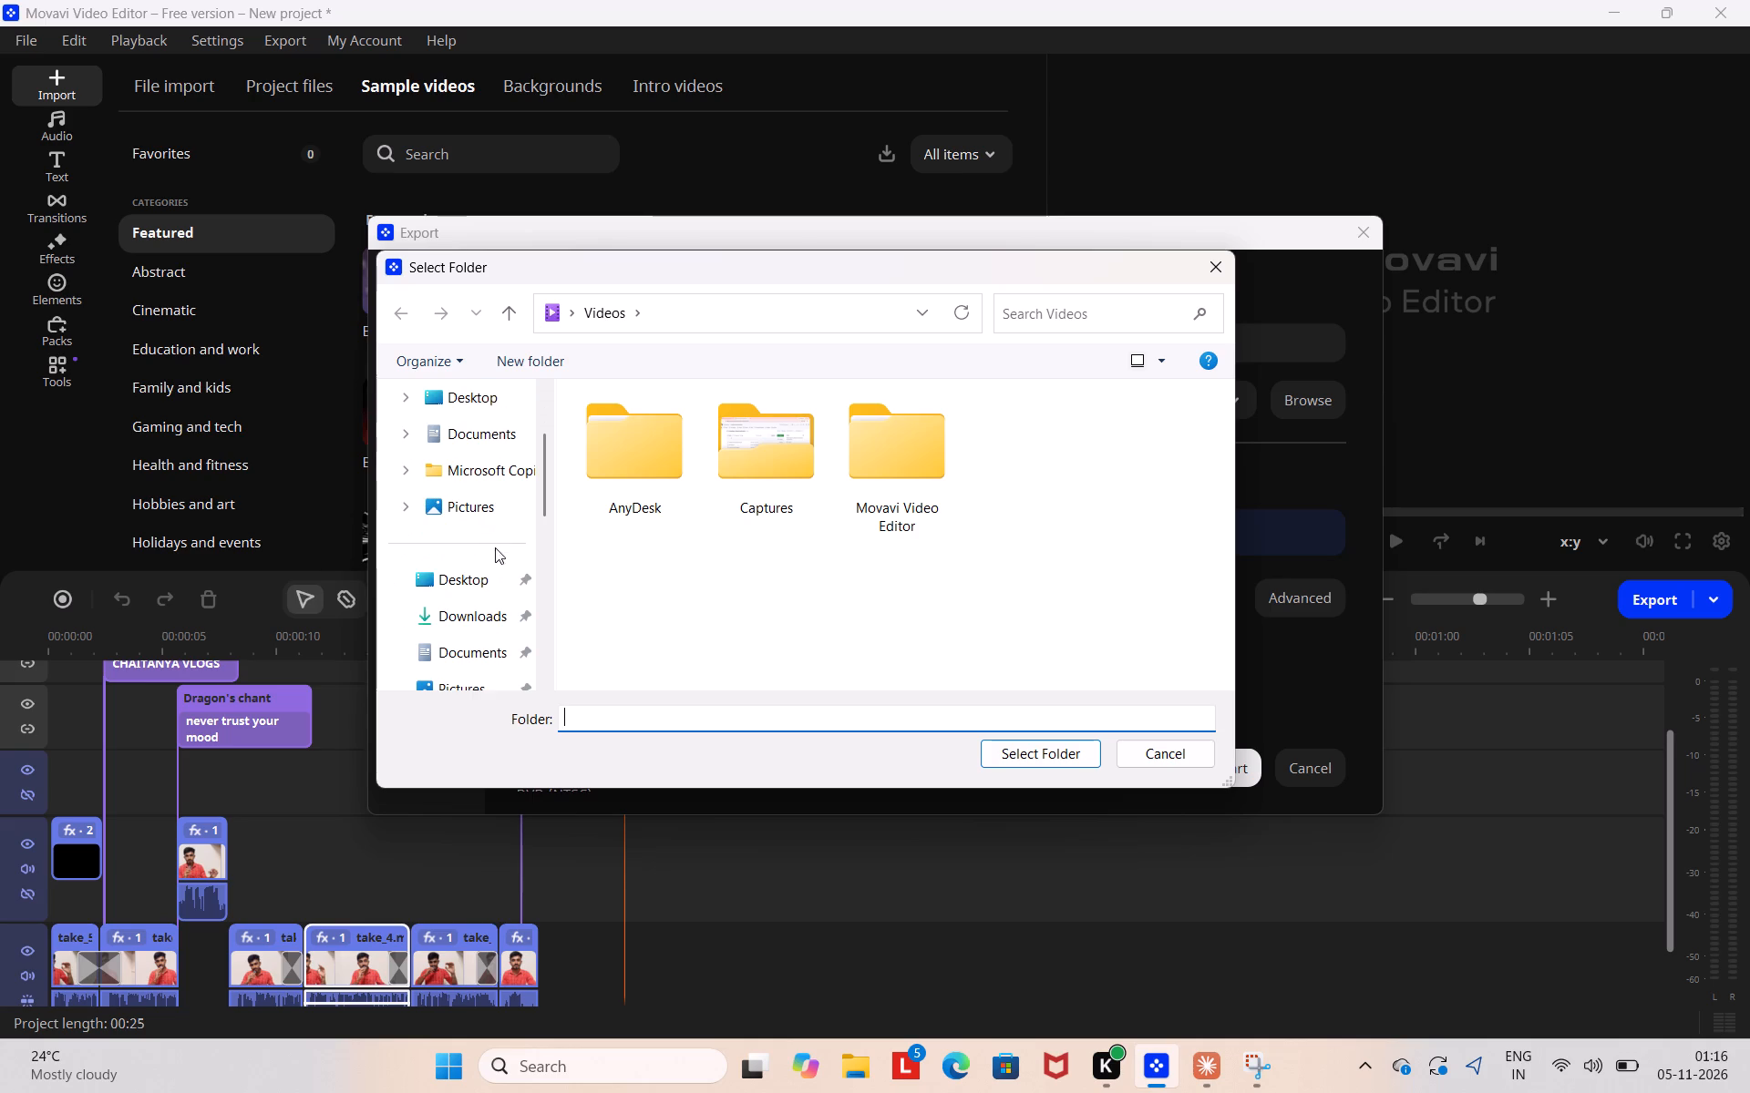
pyautogui.click(489, 608)
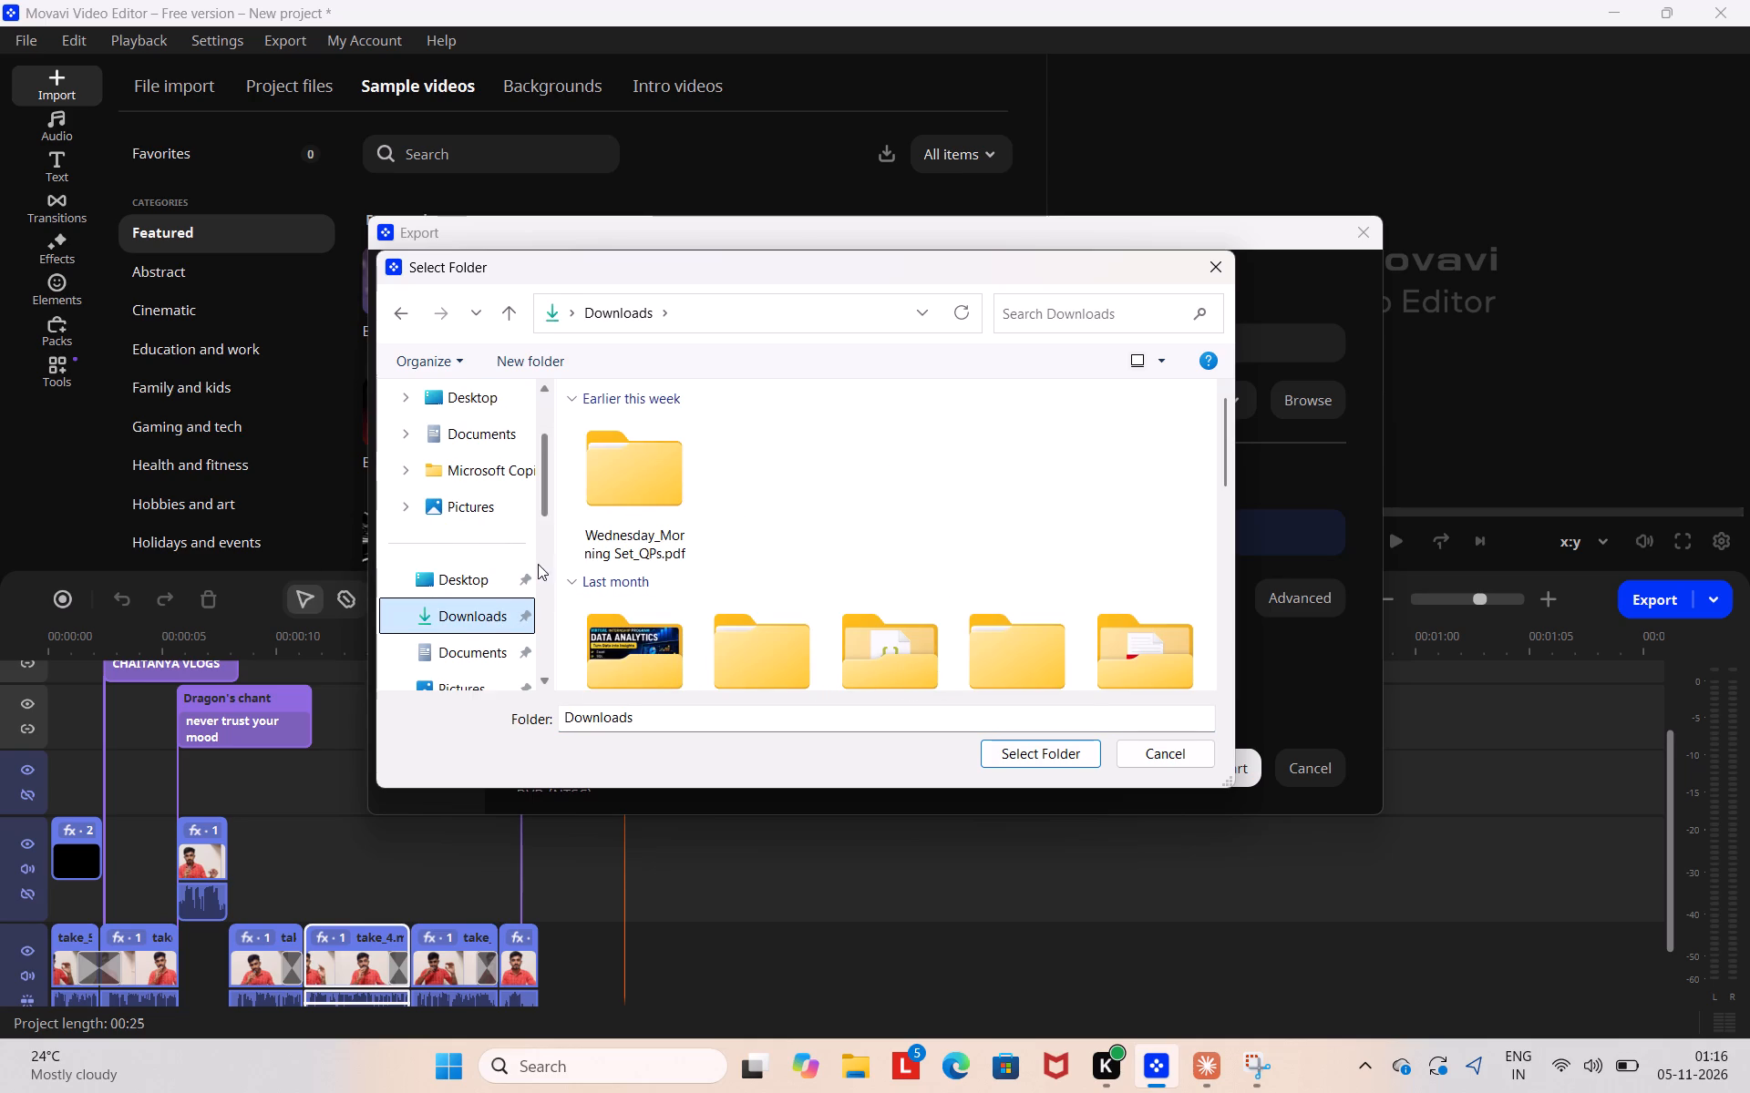
pyautogui.scroll(1, 538, 563)
pyautogui.click(510, 512)
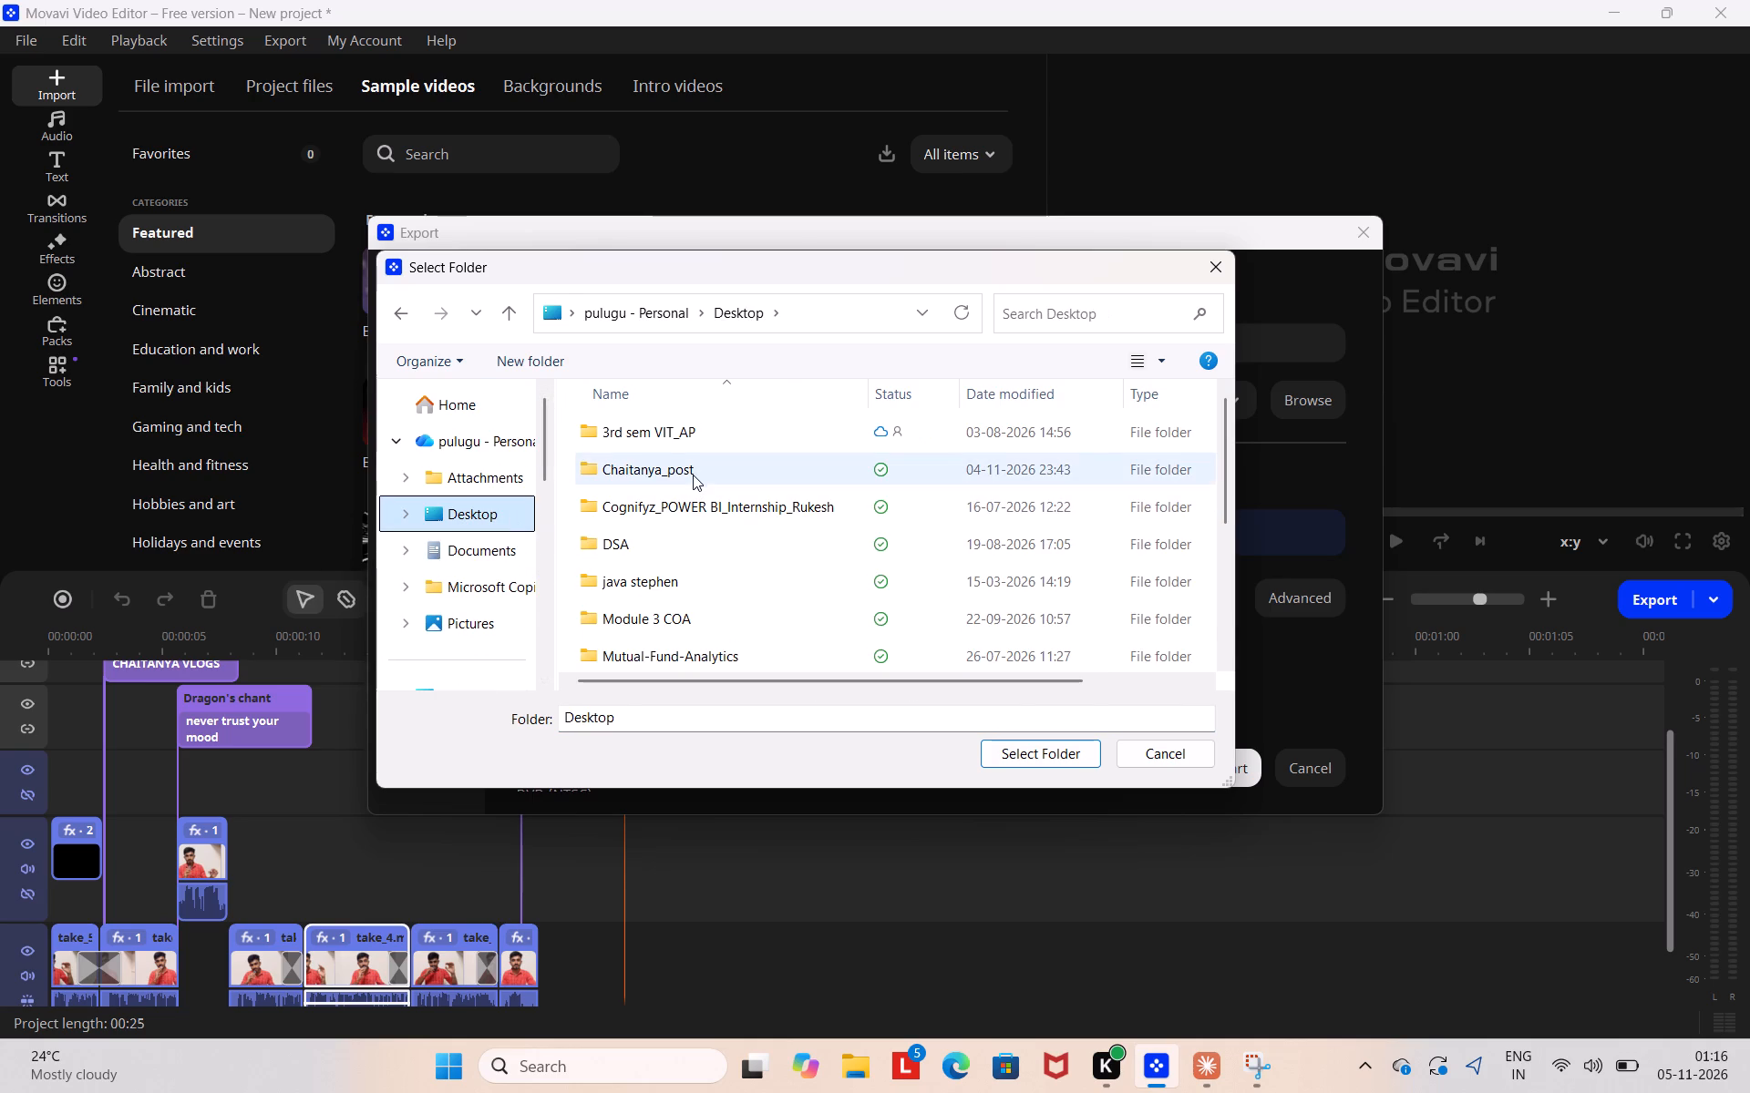
pyautogui.doubleClick(693, 472)
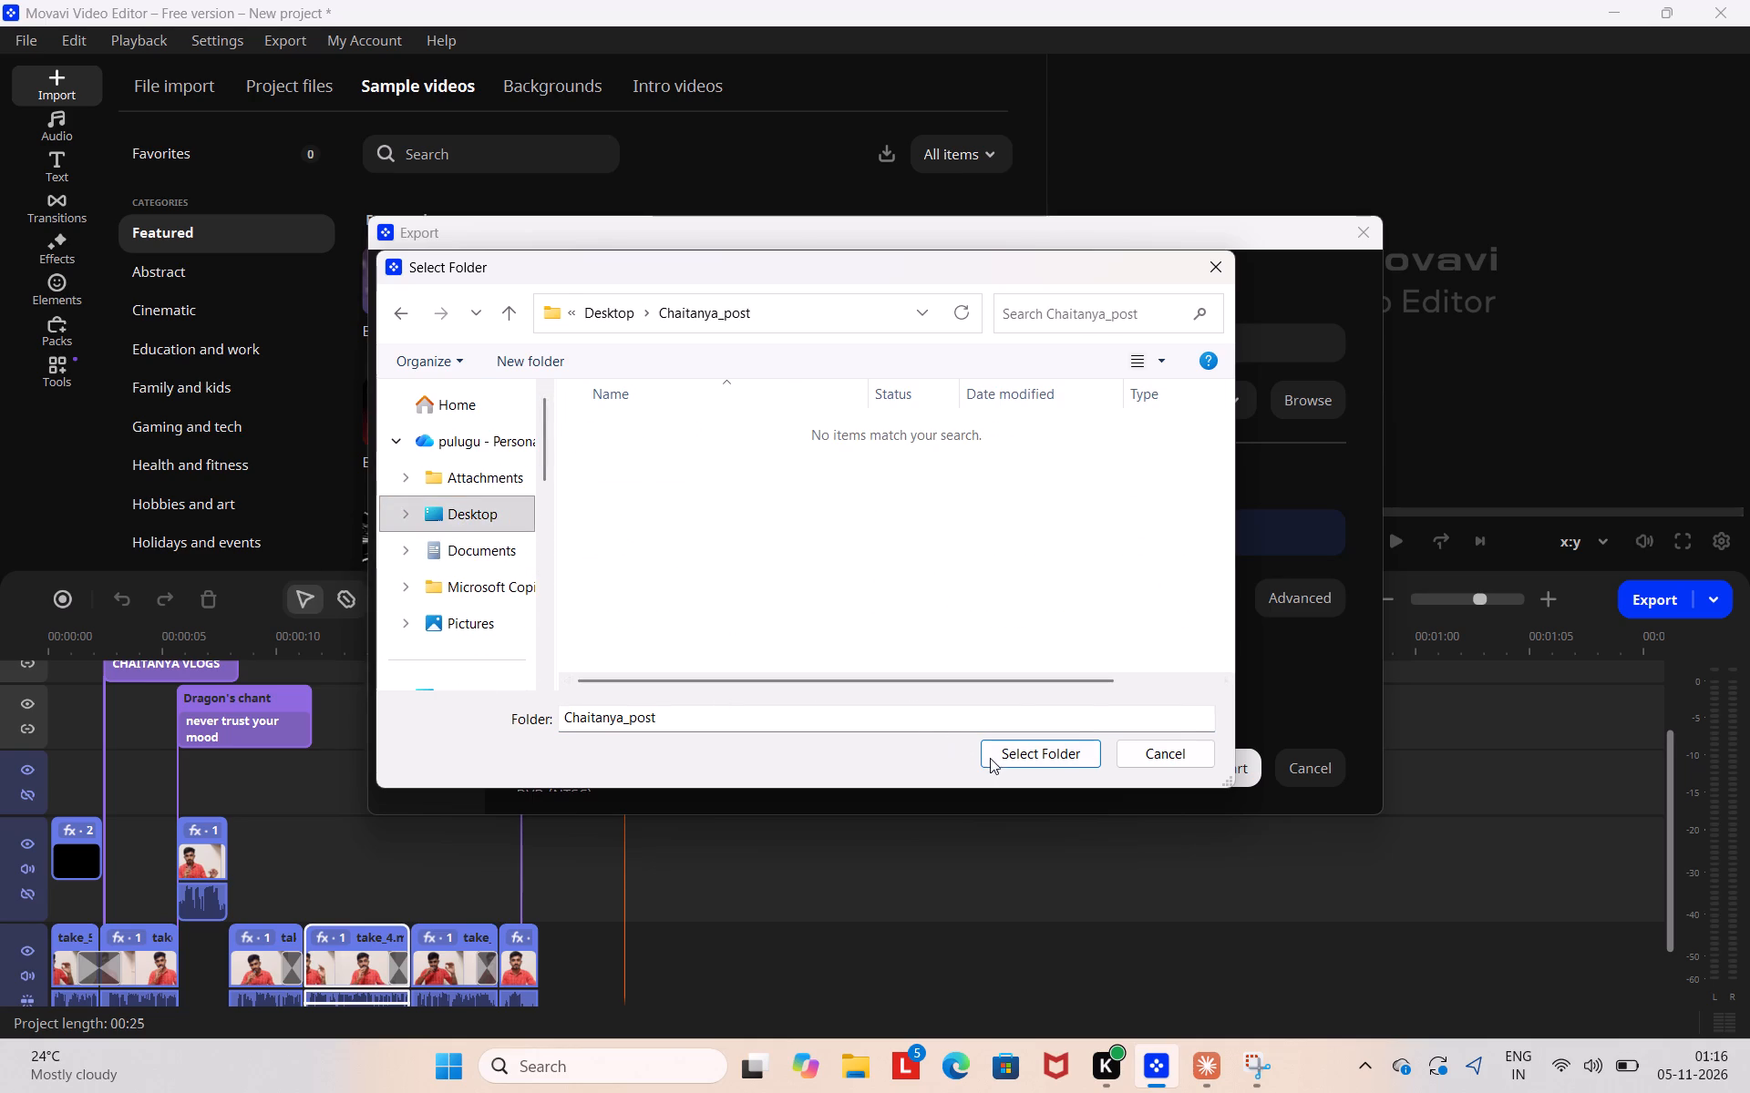
pyautogui.moveTo(1002, 755); pyautogui.dragTo(1010, 756)
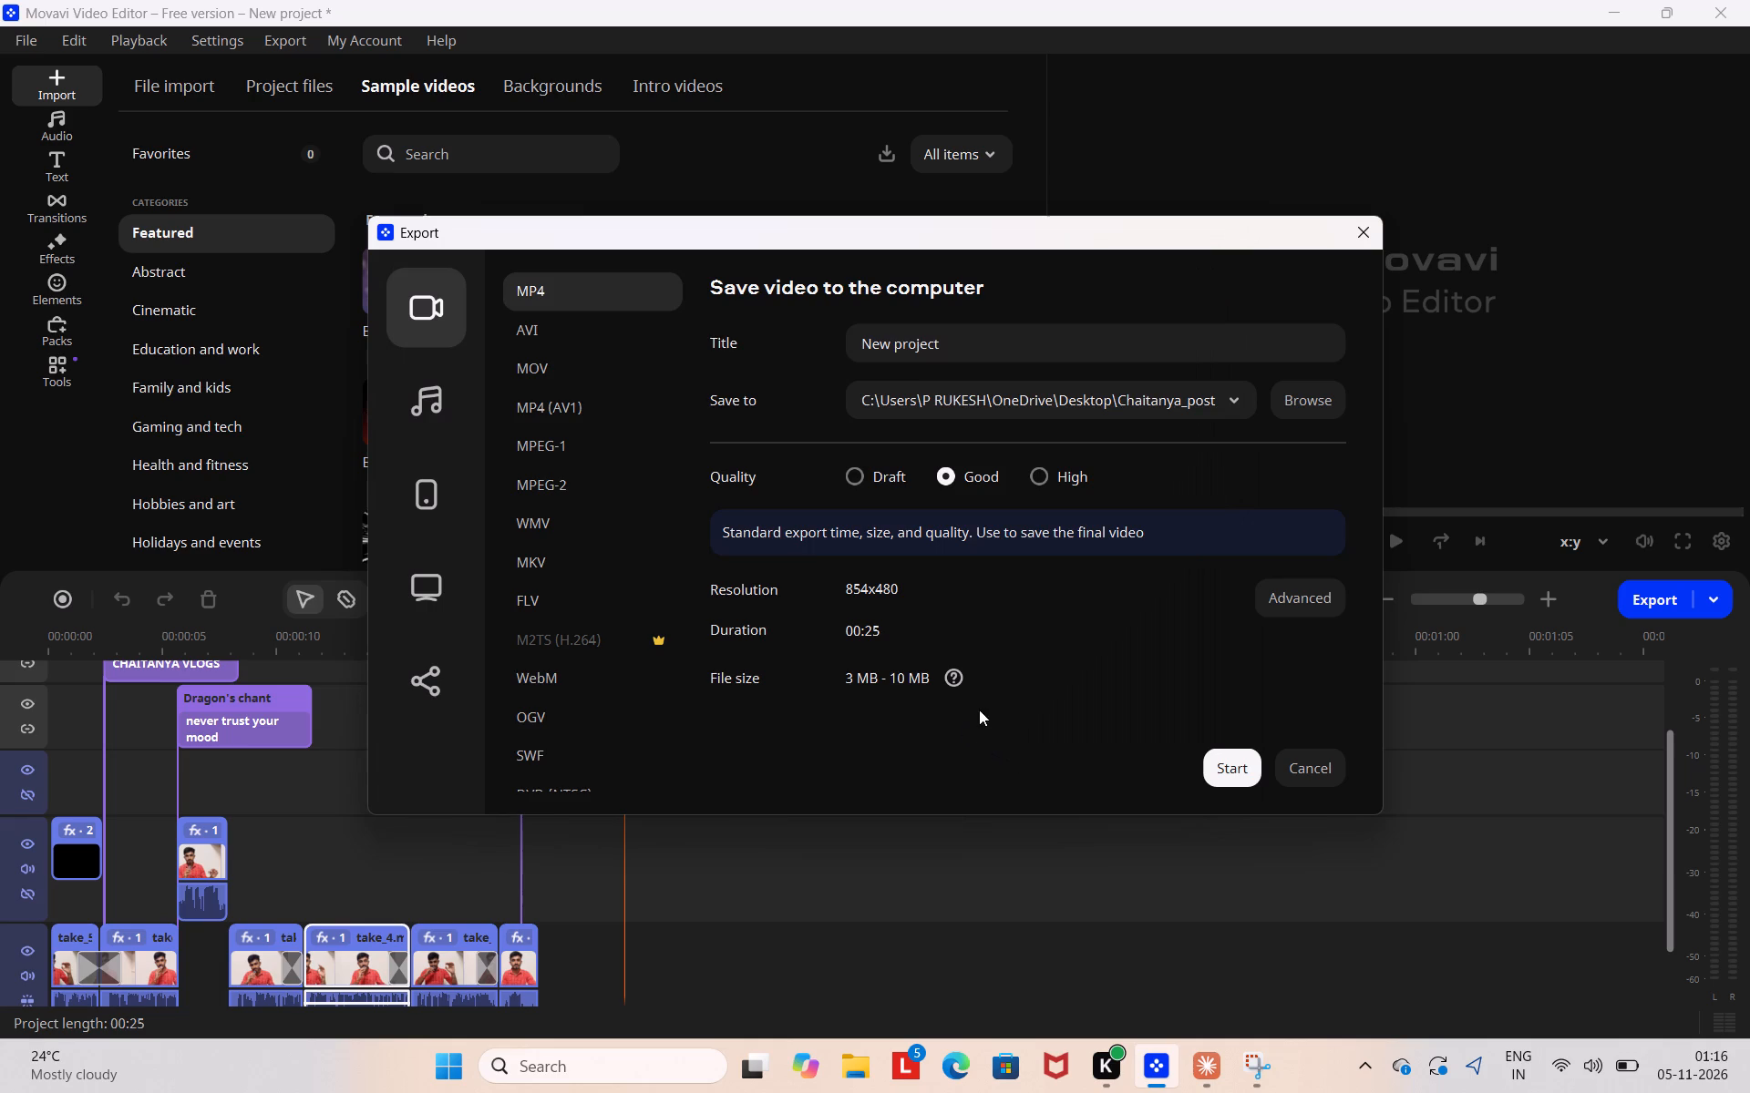
pyautogui.click(1028, 479)
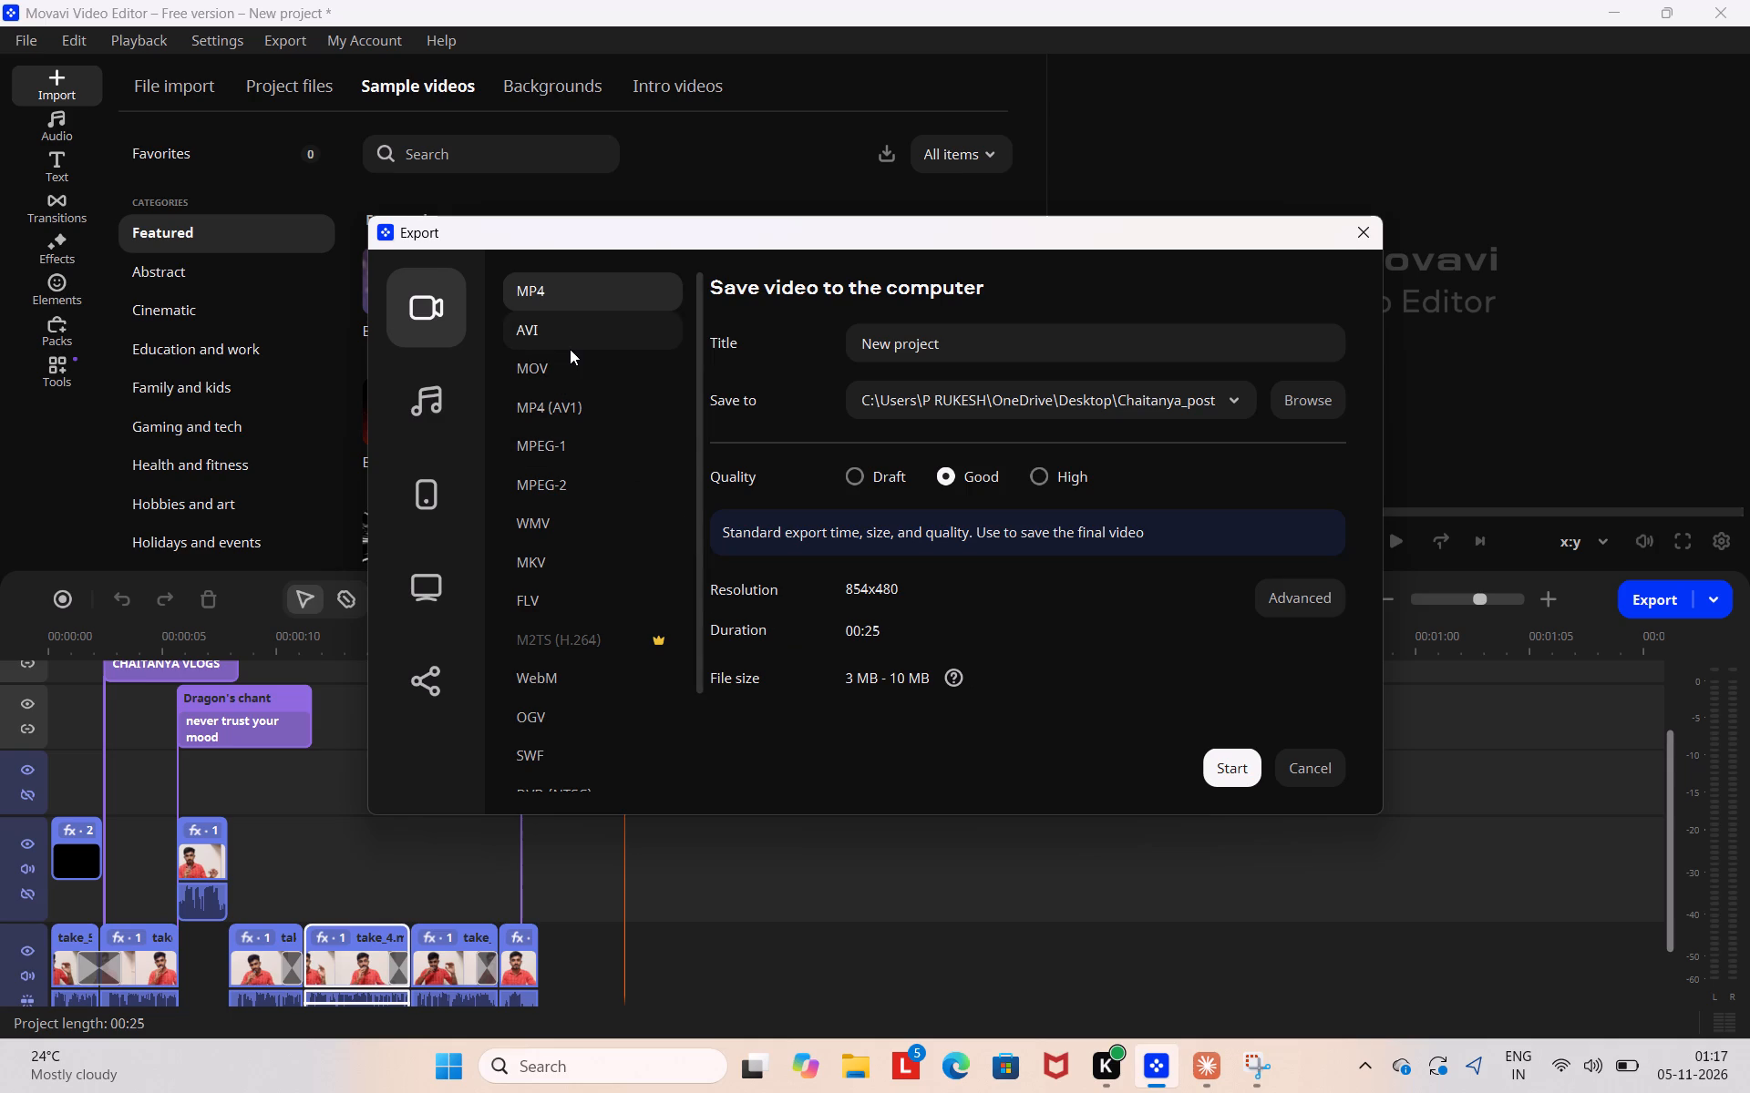
# Title the exported video "chaitanya edited video".
pyautogui.click(1065, 343)
pyautogui.press('BackSpace')
pyautogui.press('BackSpace')
pyautogui.press('BackSpace')
pyautogui.press('BackSpace')
pyautogui.press('BackSpace')
pyautogui.press('BackSpace')
pyautogui.press('BackSpace')
pyautogui.press('BackSpace')
pyautogui.press('BackSpace')
pyautogui.press('BackSpace')
pyautogui.press('BackSpace')
pyautogui.press('BackSpace')
pyautogui.press('BackSpace')
pyautogui.press('BackSpace')
pyautogui.press('BackSpace')
pyautogui.press('BackSpace')
pyautogui.press('BackSpace')
pyautogui.press('BackSpace')
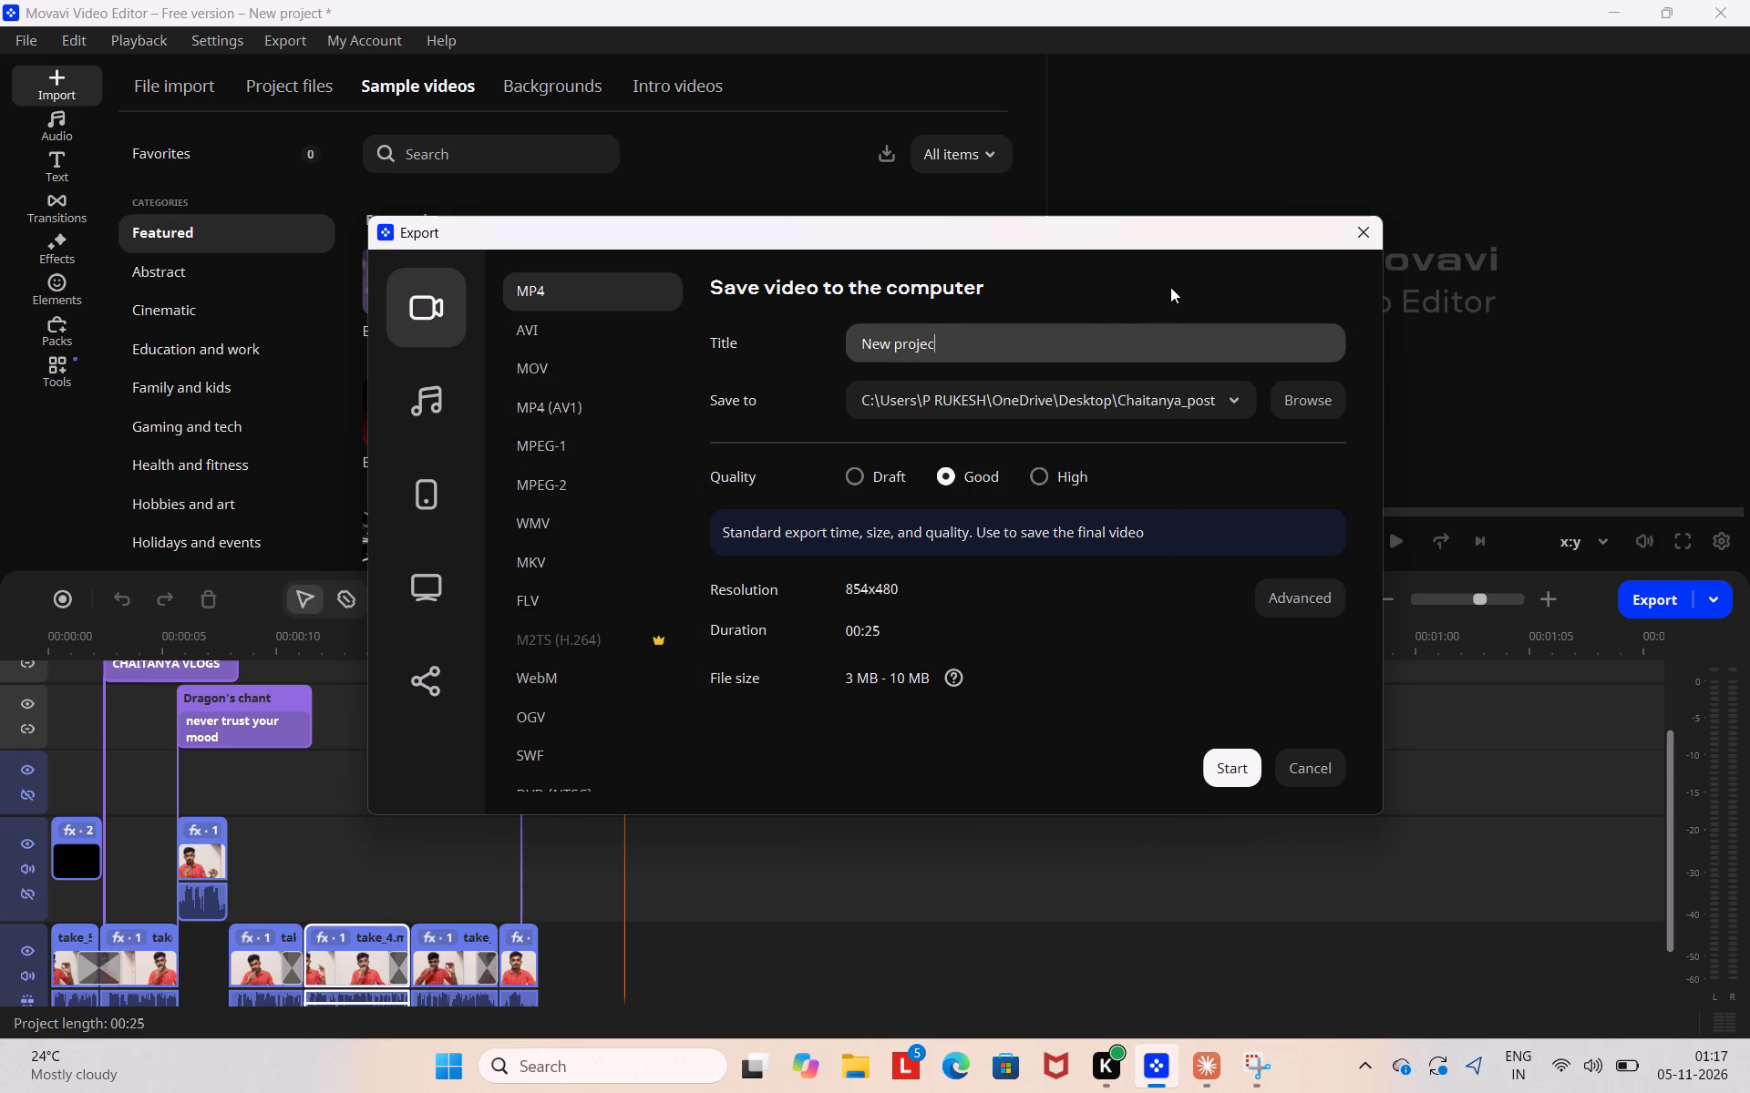
pyautogui.write('chai')
pyautogui.write('tanya edited video')
# Review the advanced video and audio export settings and accept them as they are.
pyautogui.click(1284, 603)
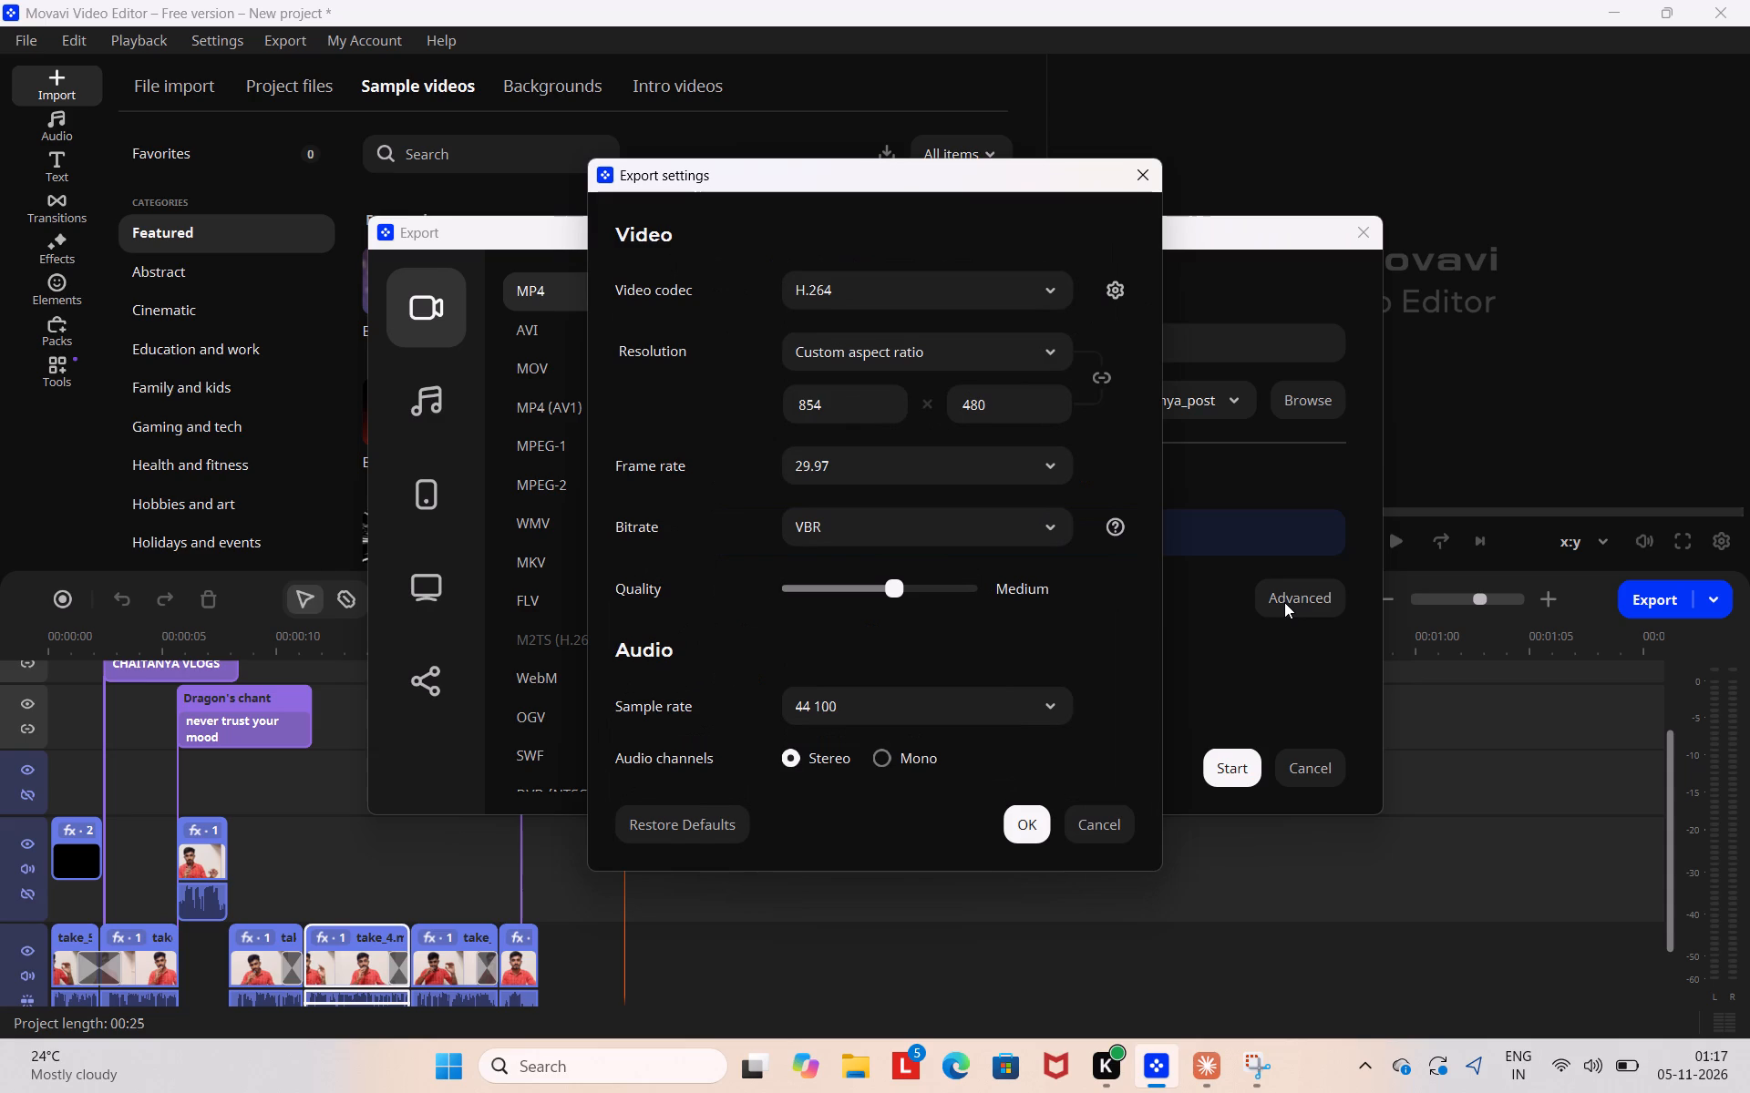
pyautogui.click(1284, 602)
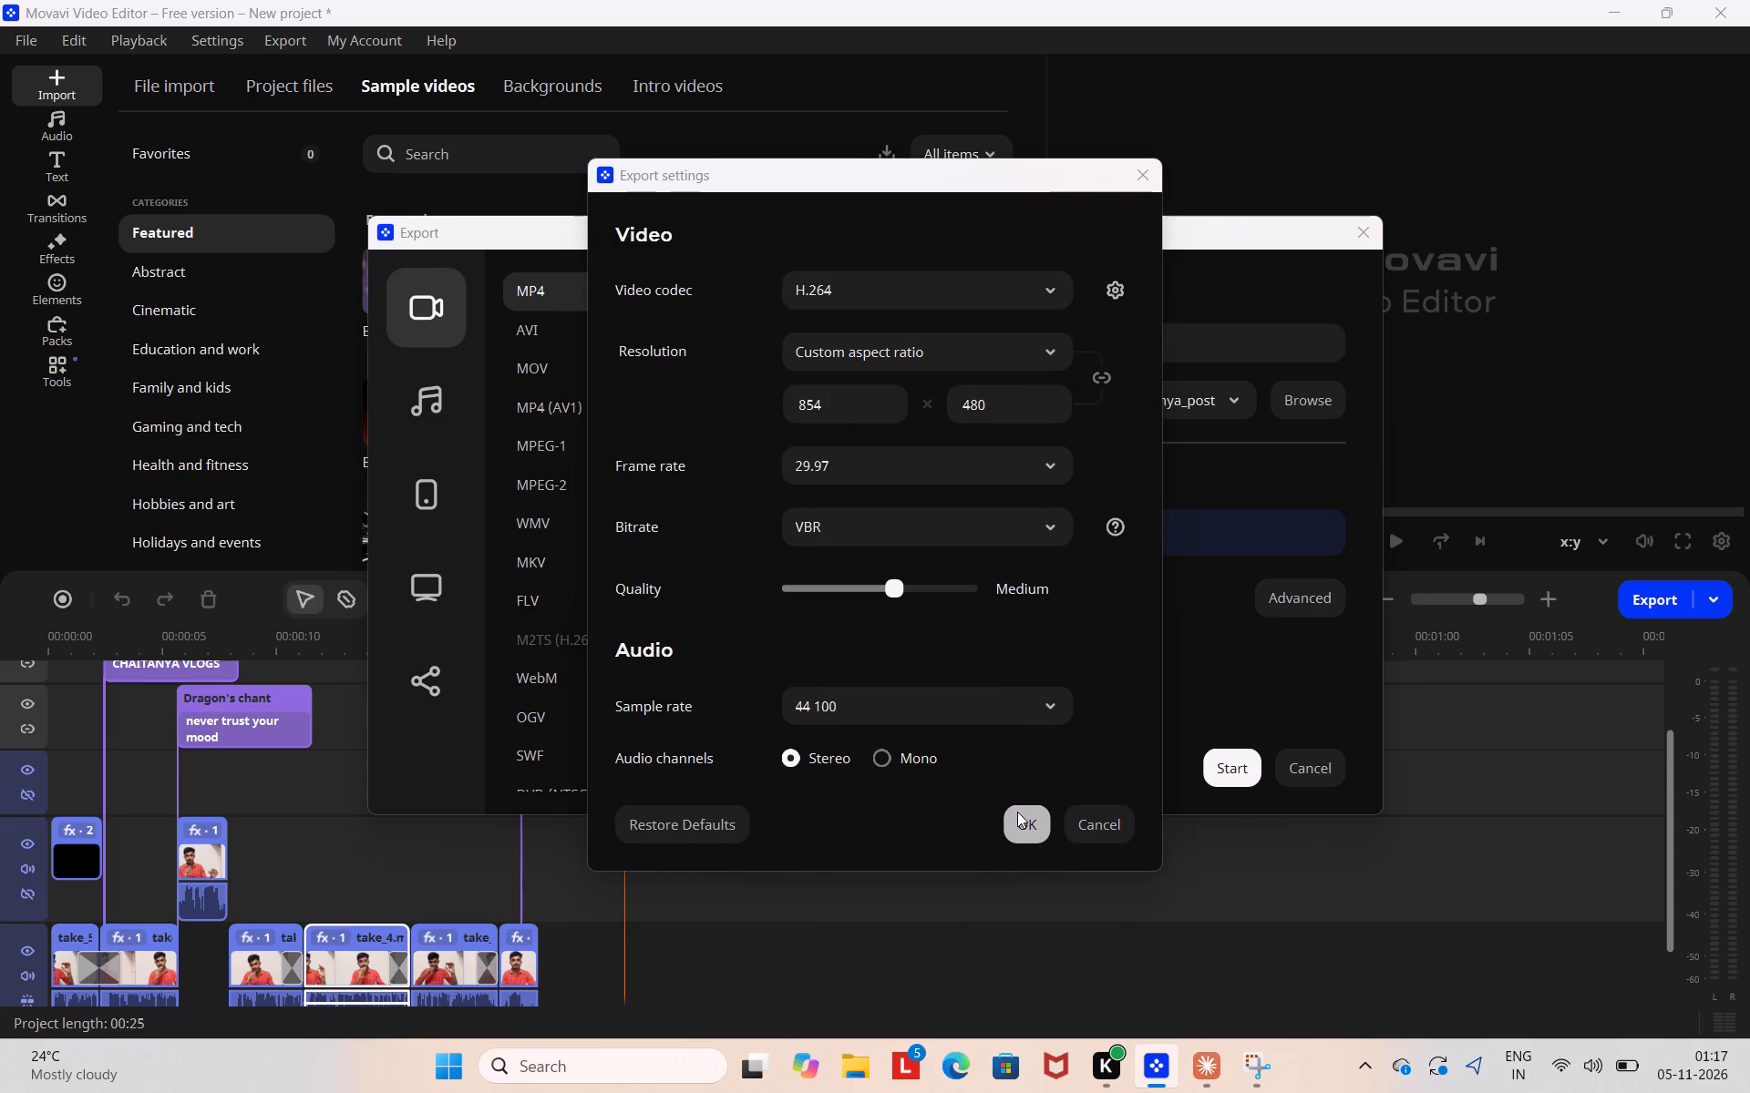
pyautogui.click(1017, 812)
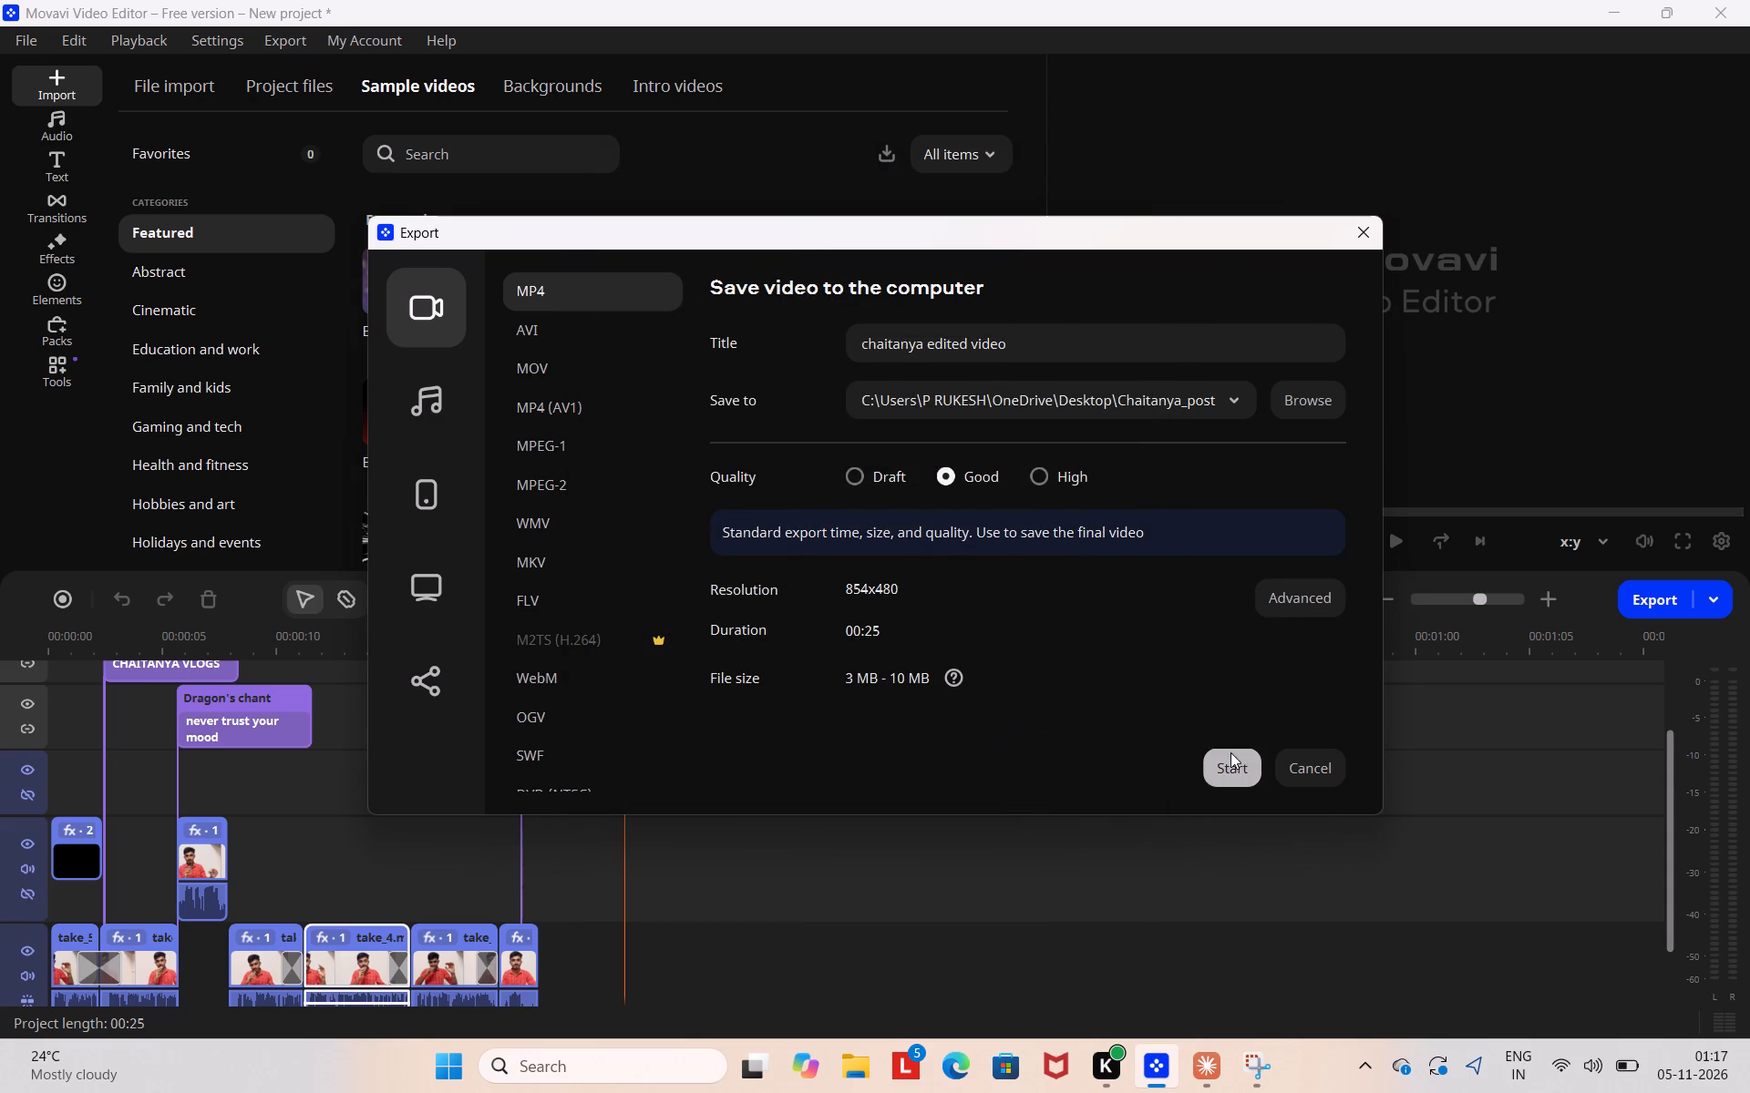
# Export the video as MP4 at High quality and open its output folder.
pyautogui.click(1041, 482)
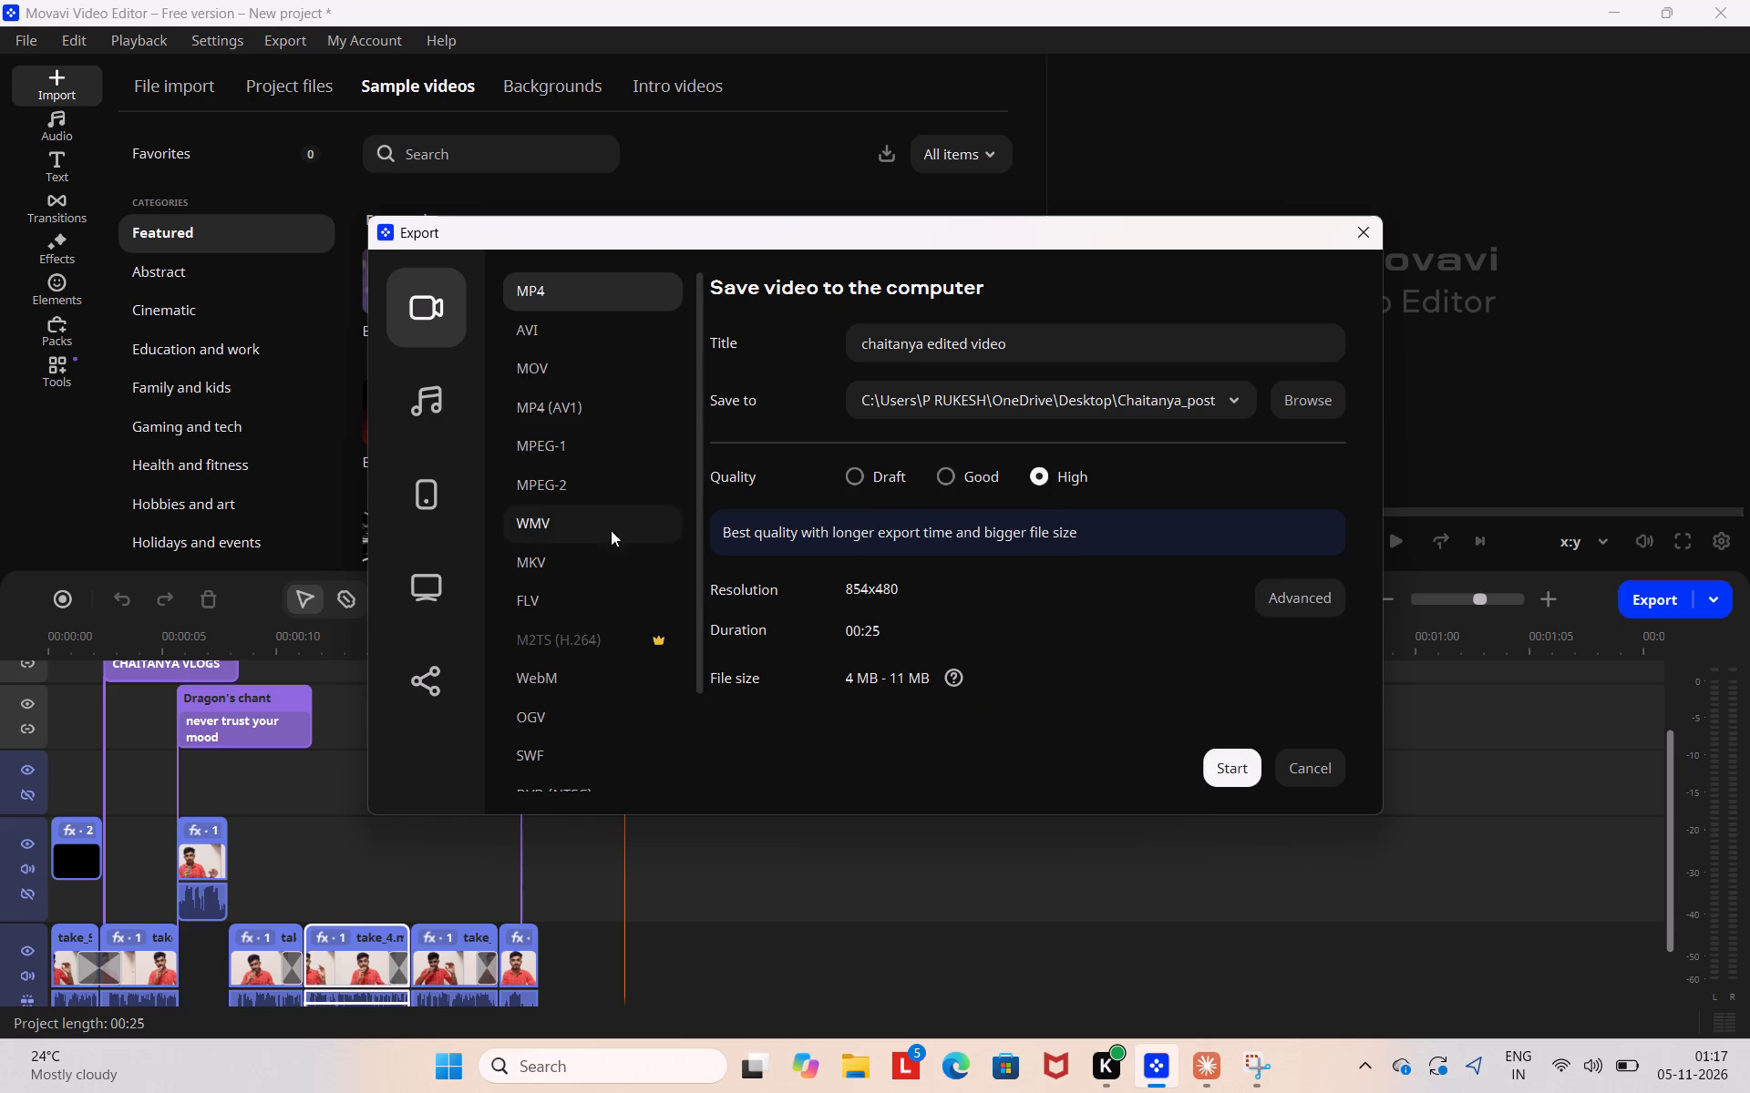
pyautogui.click(417, 416)
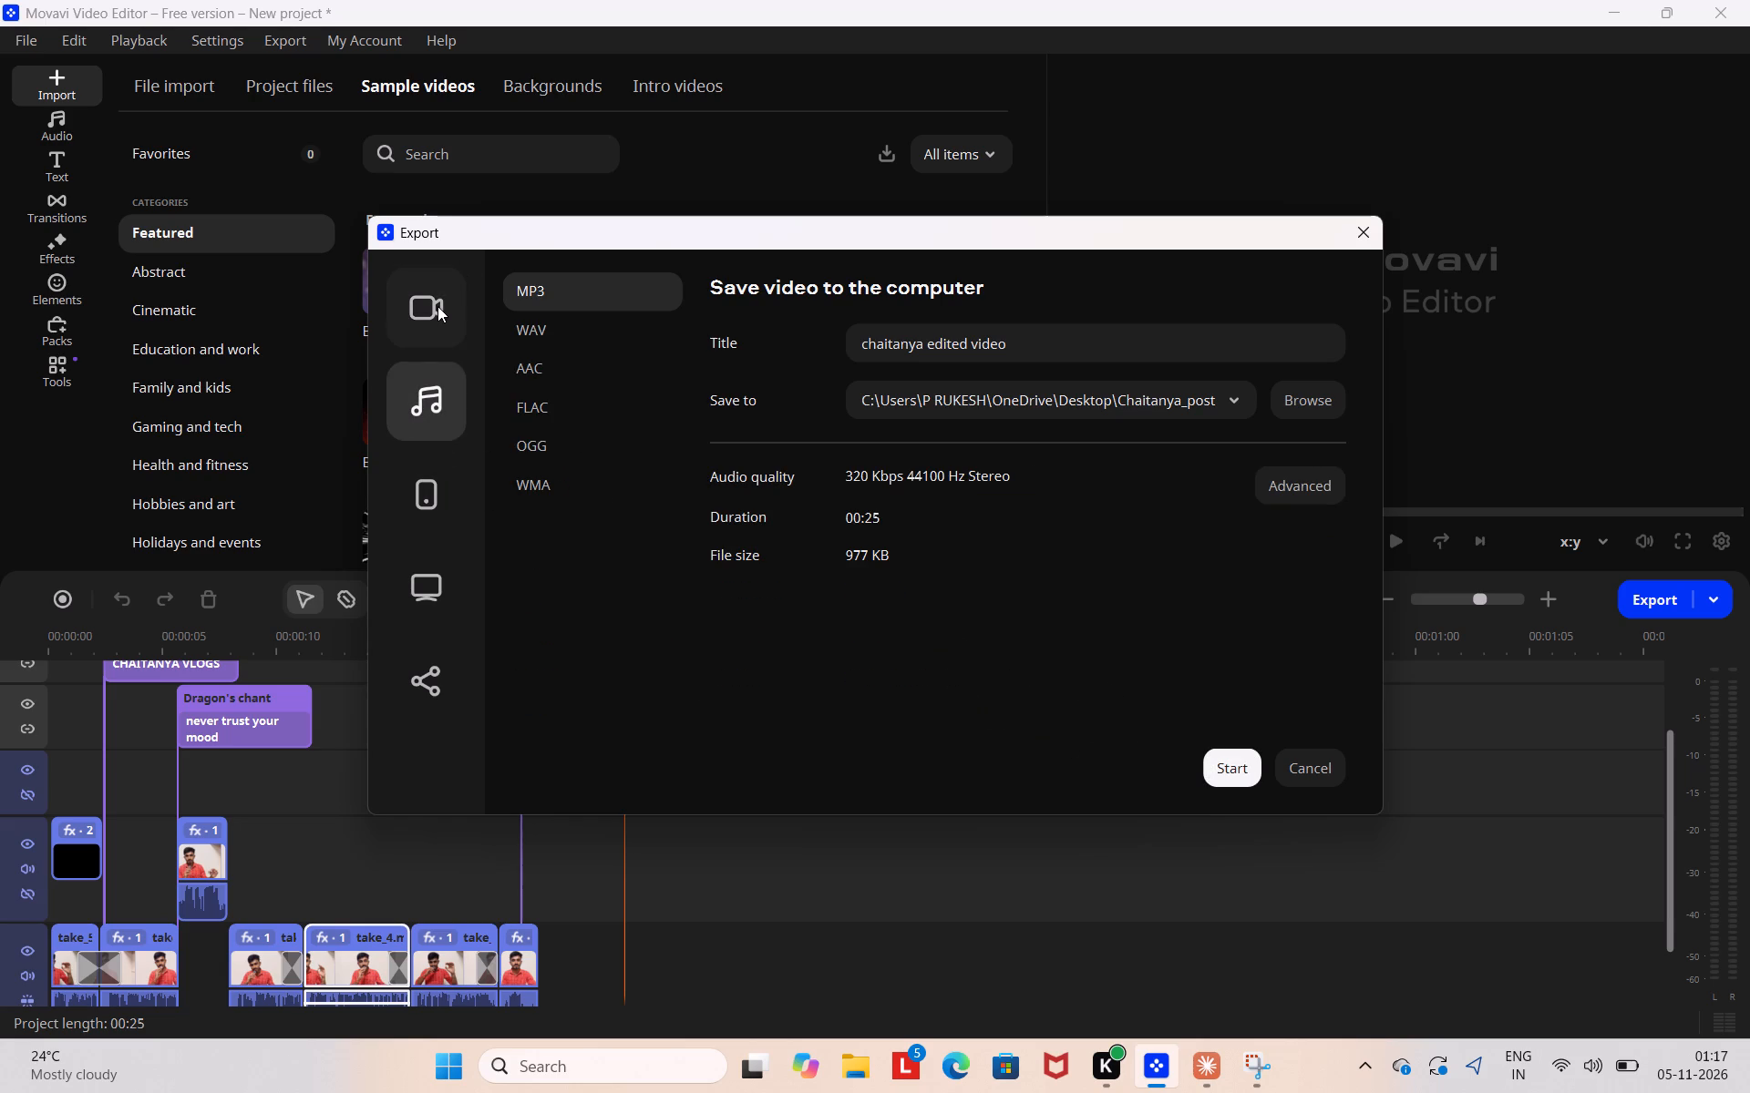
pyautogui.click(437, 306)
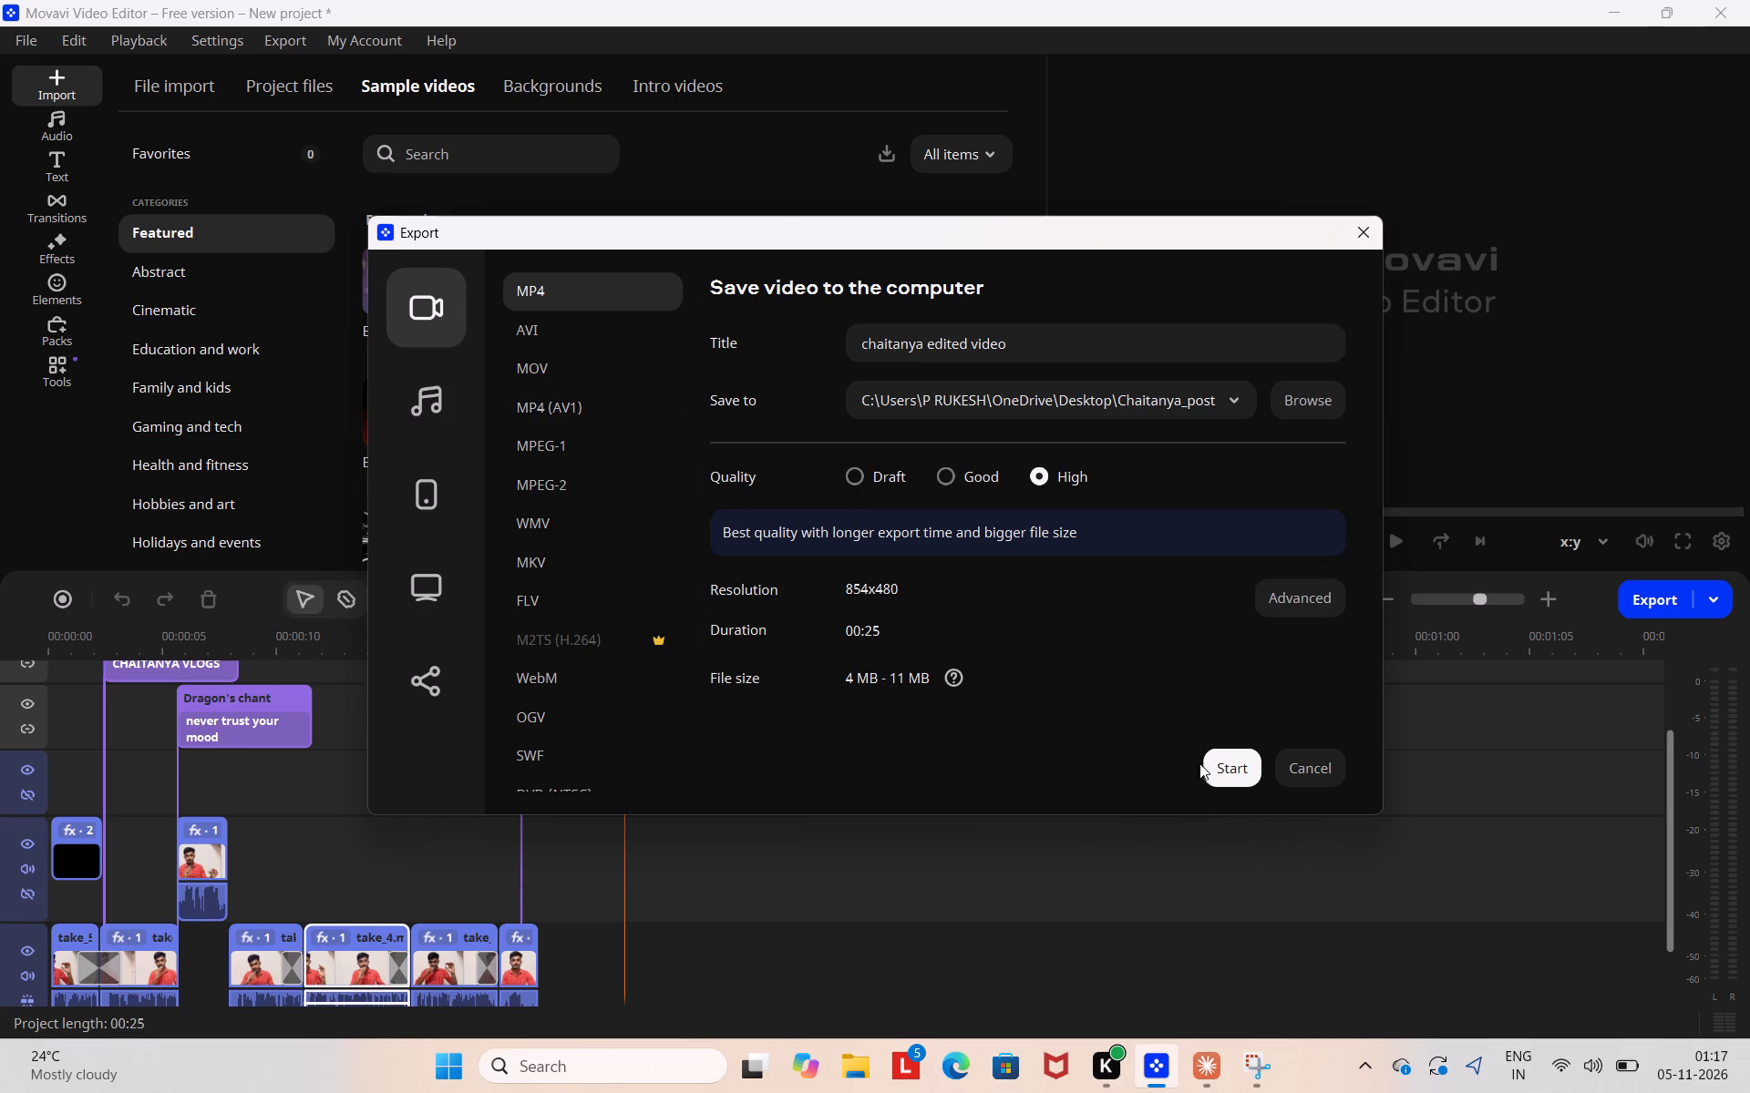
pyautogui.click(1222, 764)
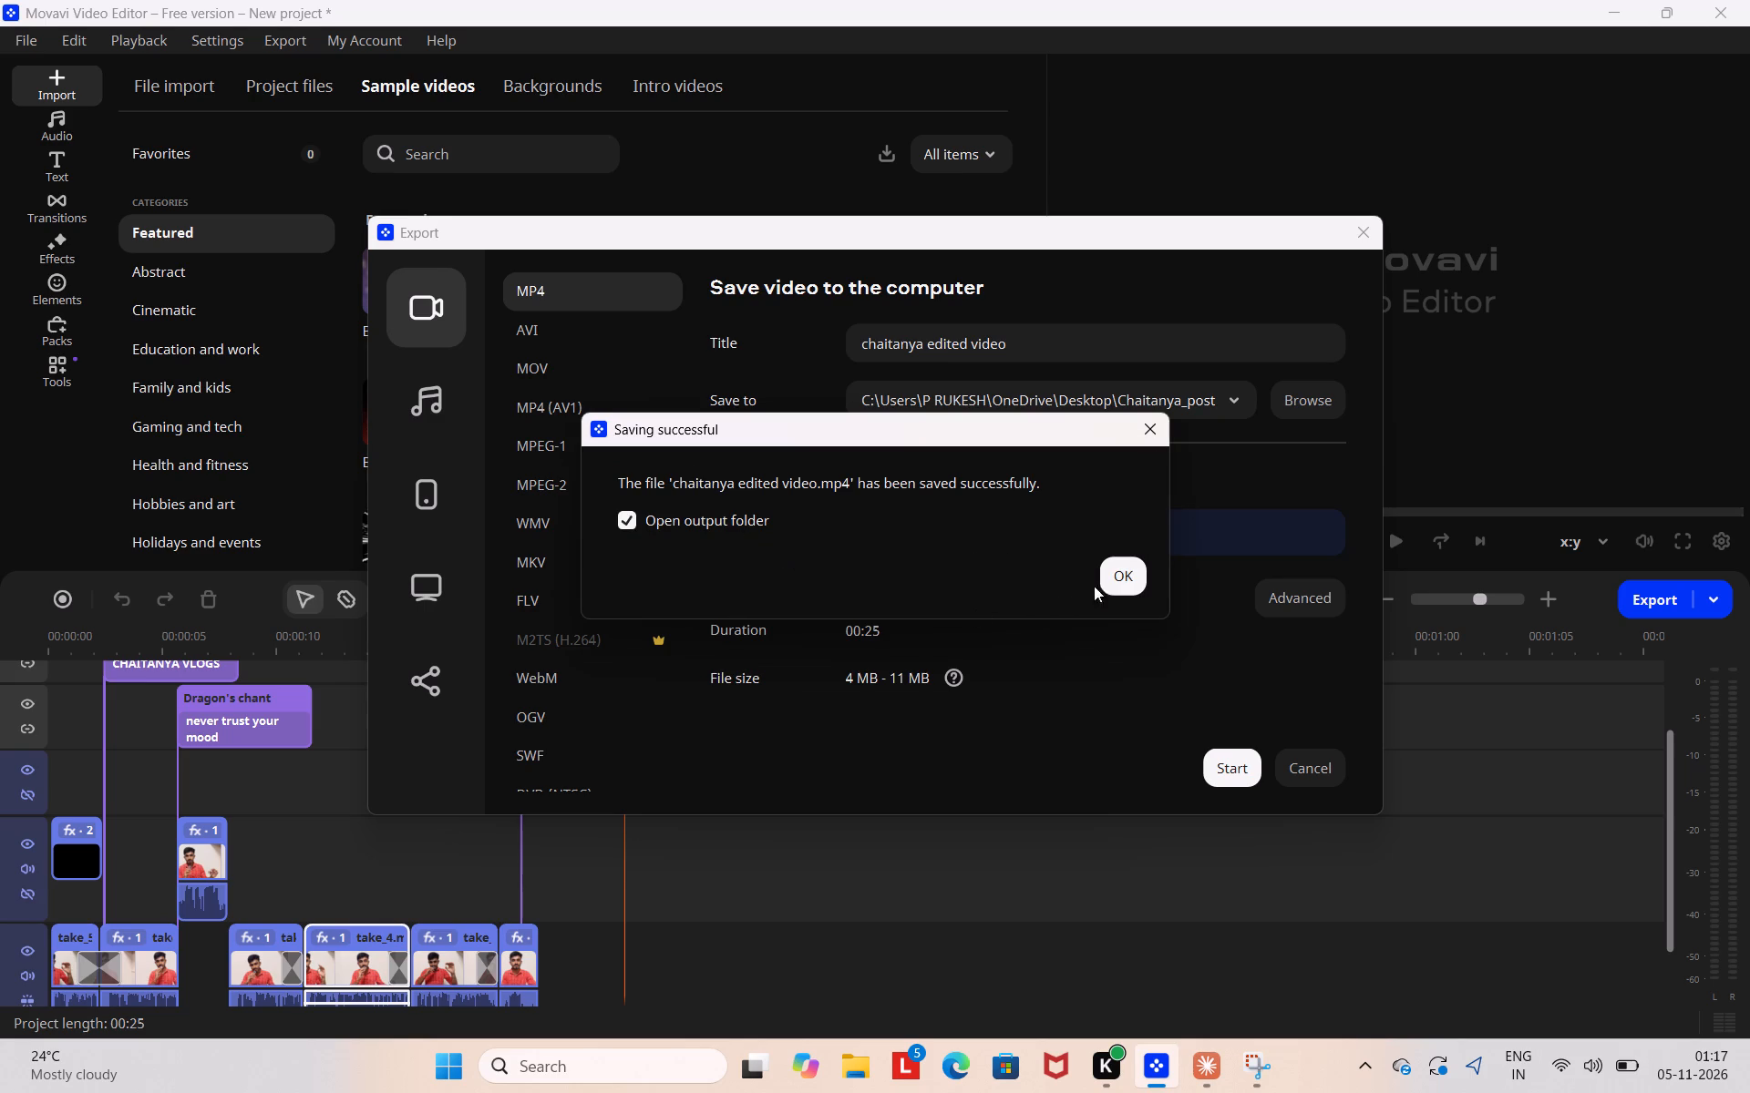
pyautogui.click(1107, 567)
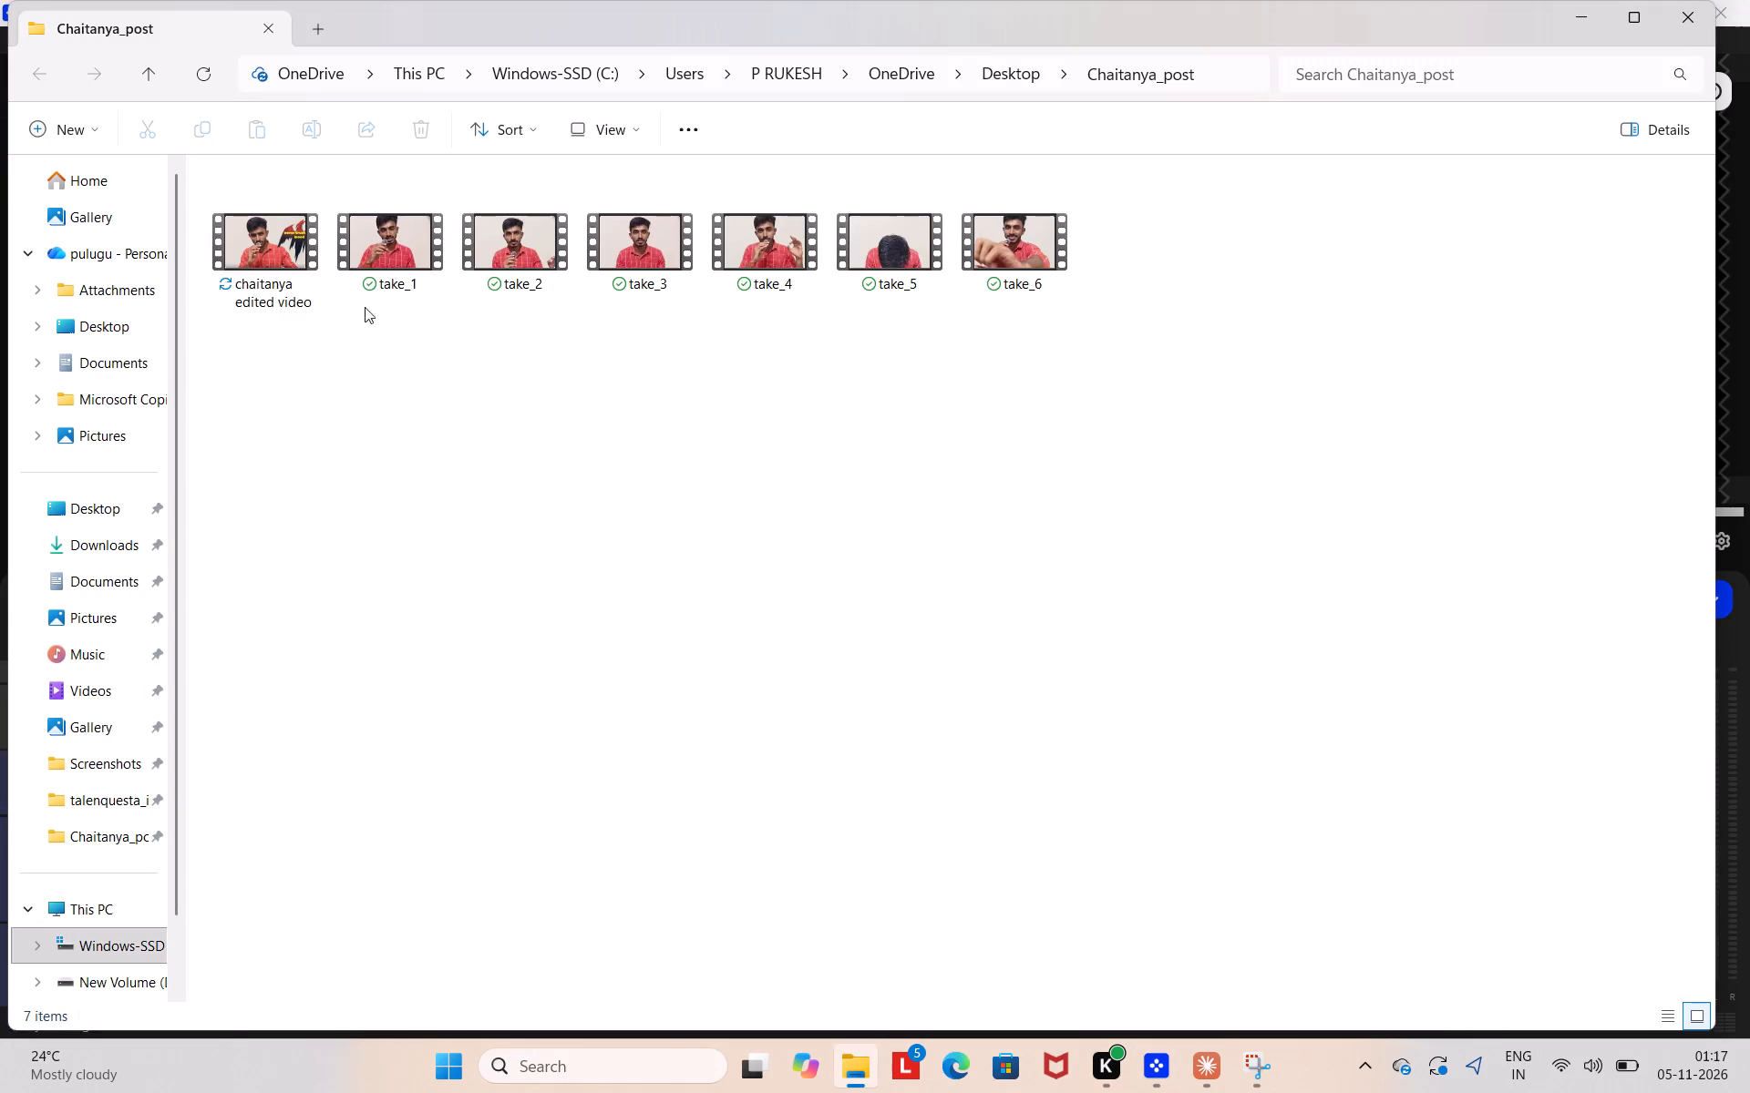
# Play the exported video from the Chaitanya_post folder in Media Player to check it.
pyautogui.doubleClick(256, 253)
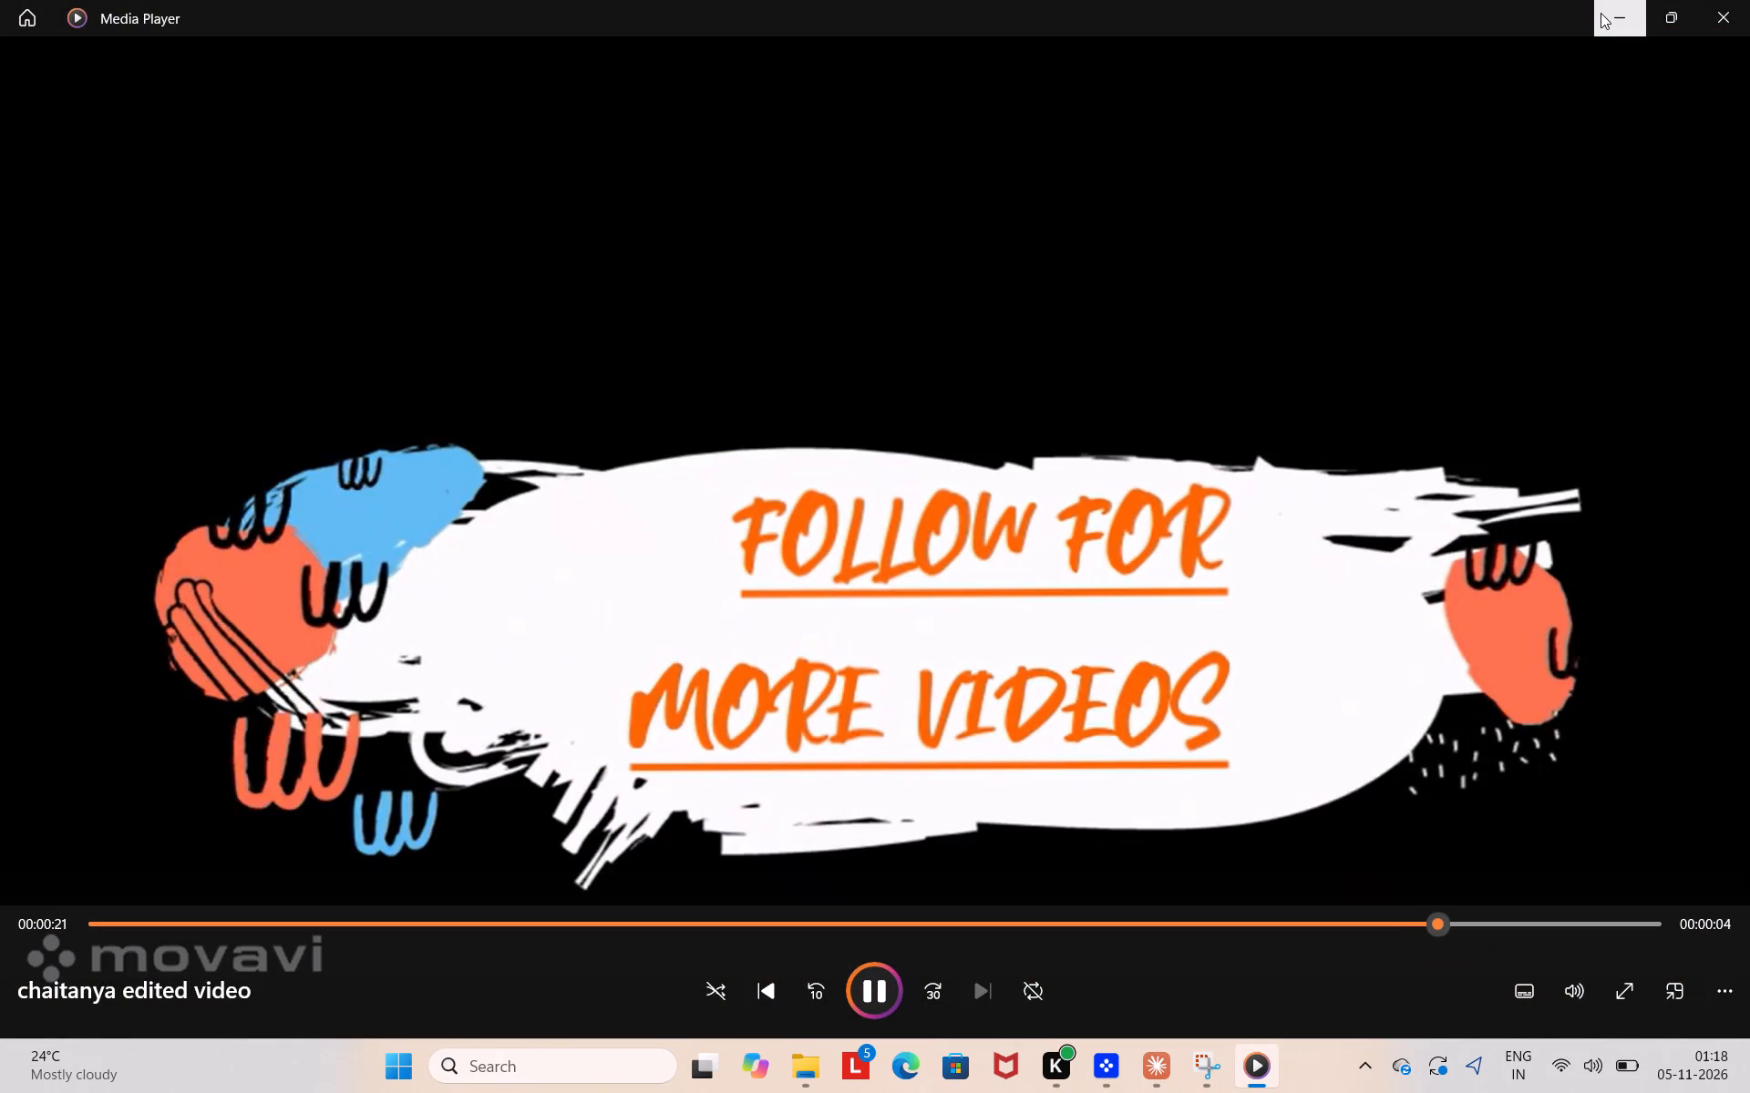
pyautogui.click(1601, 13)
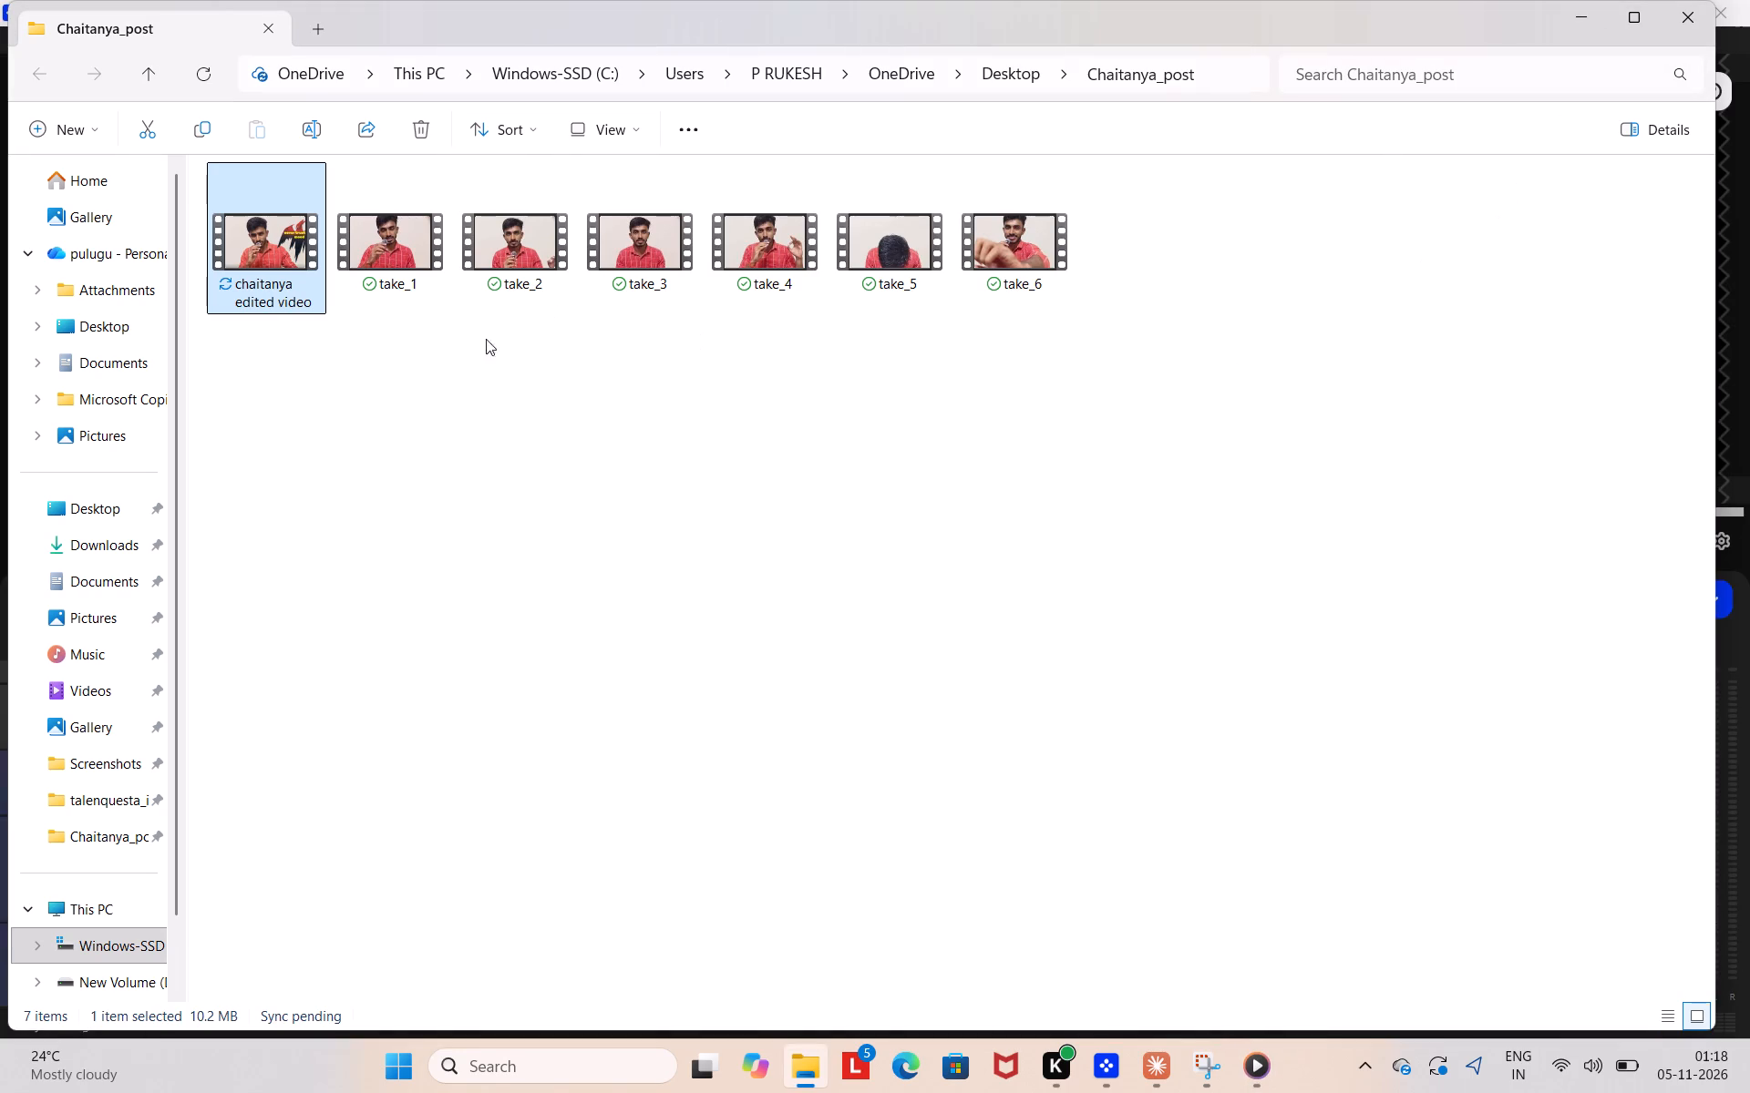
# Return to Movavi Video Editor and examine the other export formats, device targets and online upload options, leaving without exporting.
pyautogui.click(1109, 1091)
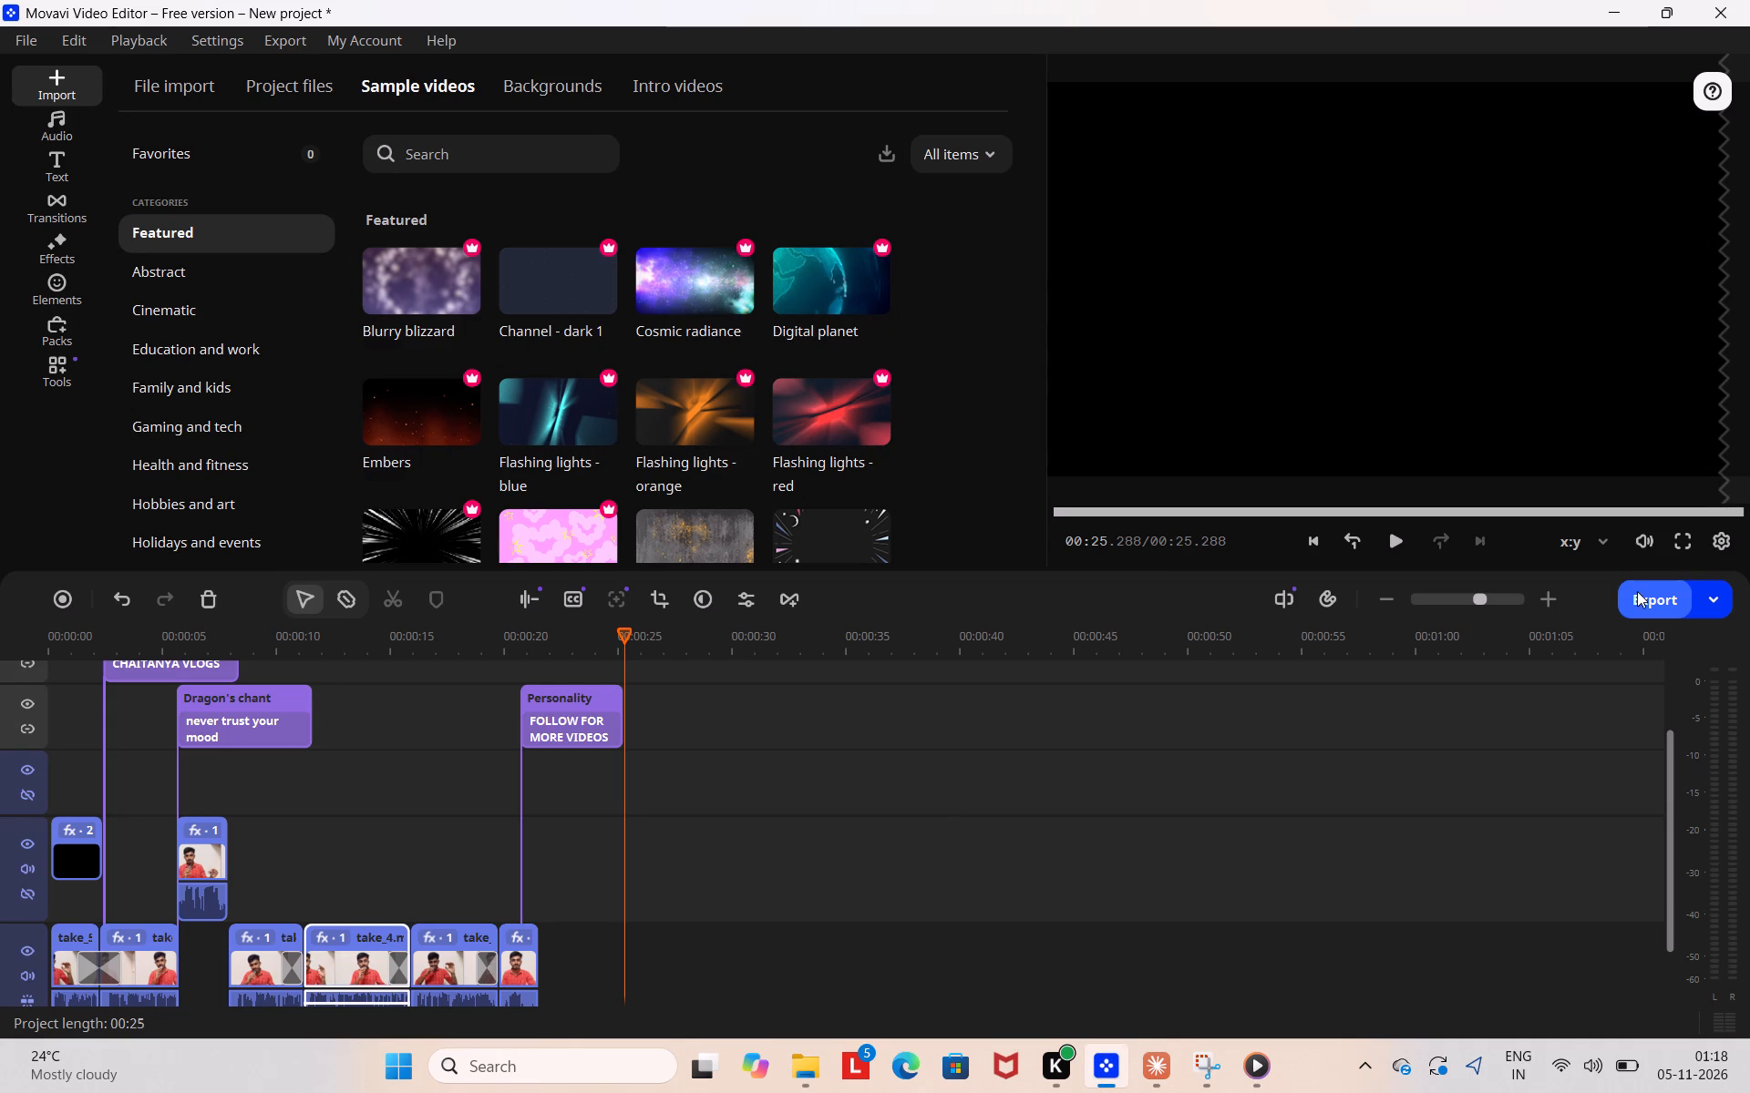
pyautogui.click(1641, 598)
pyautogui.click(652, 812)
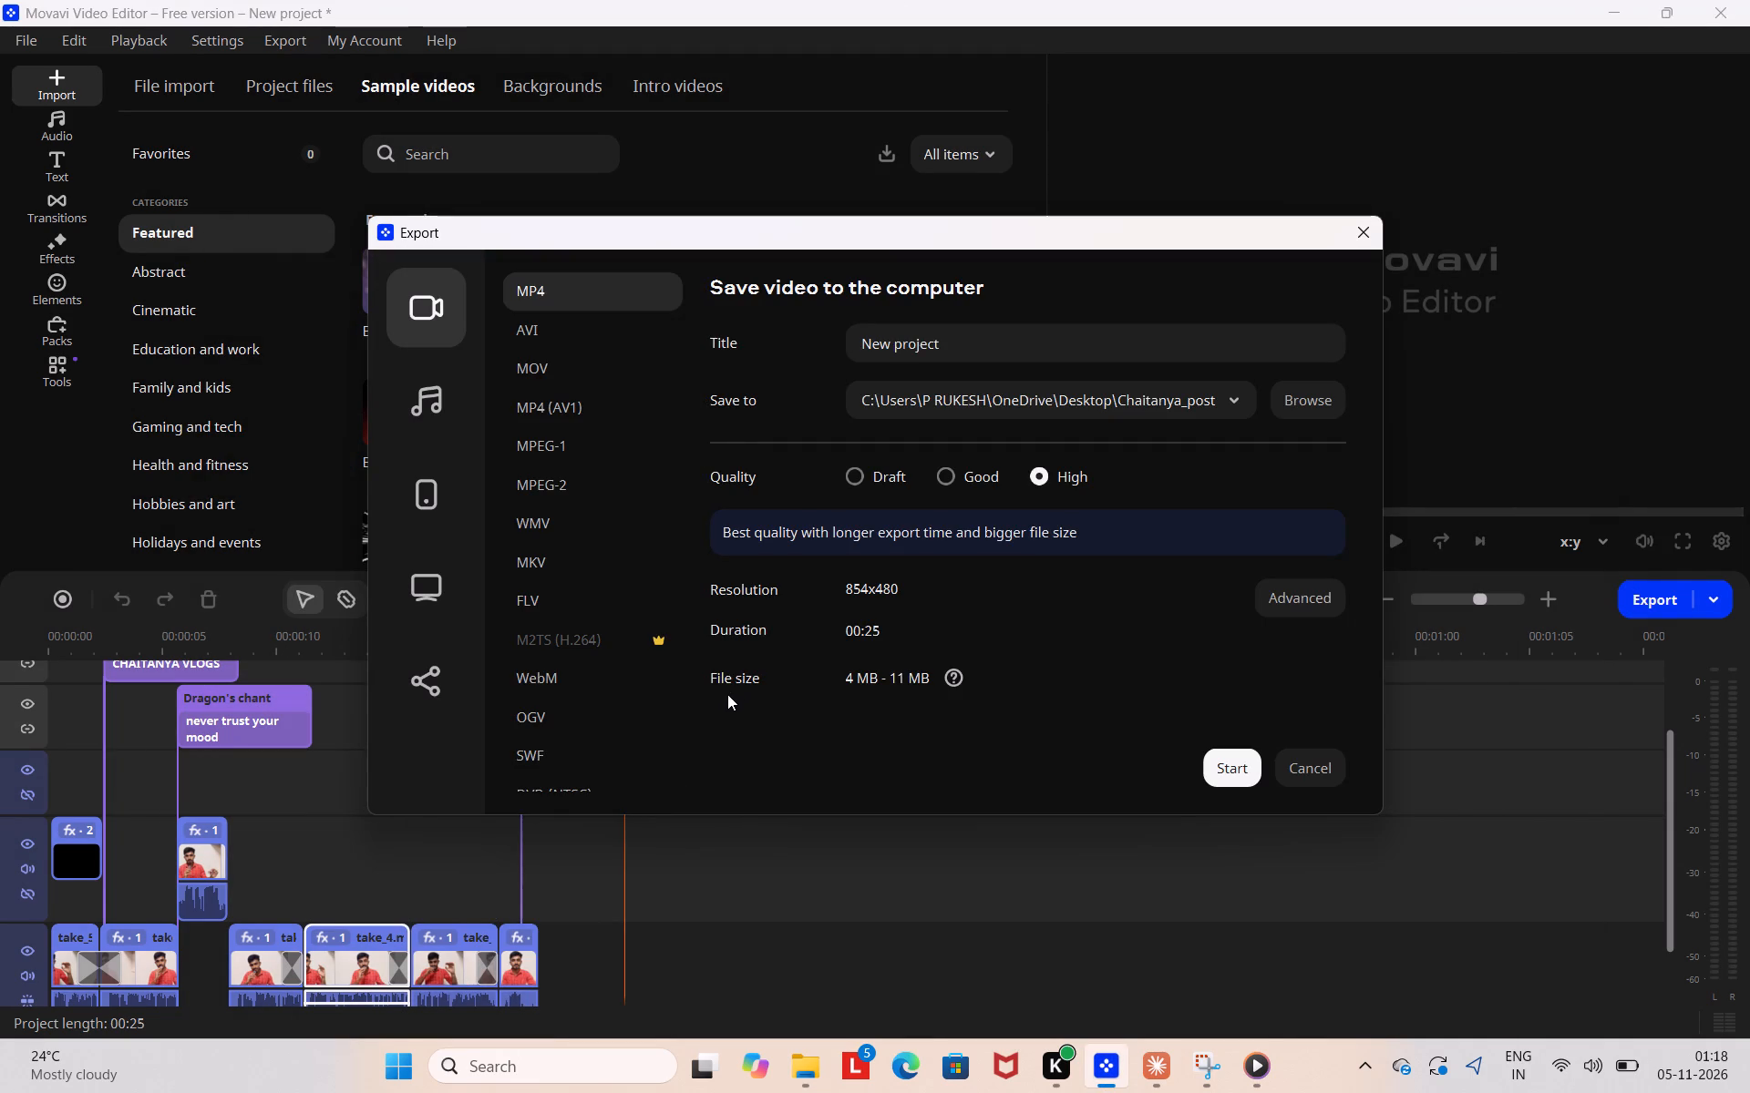
pyautogui.scroll(-3, 613, 607)
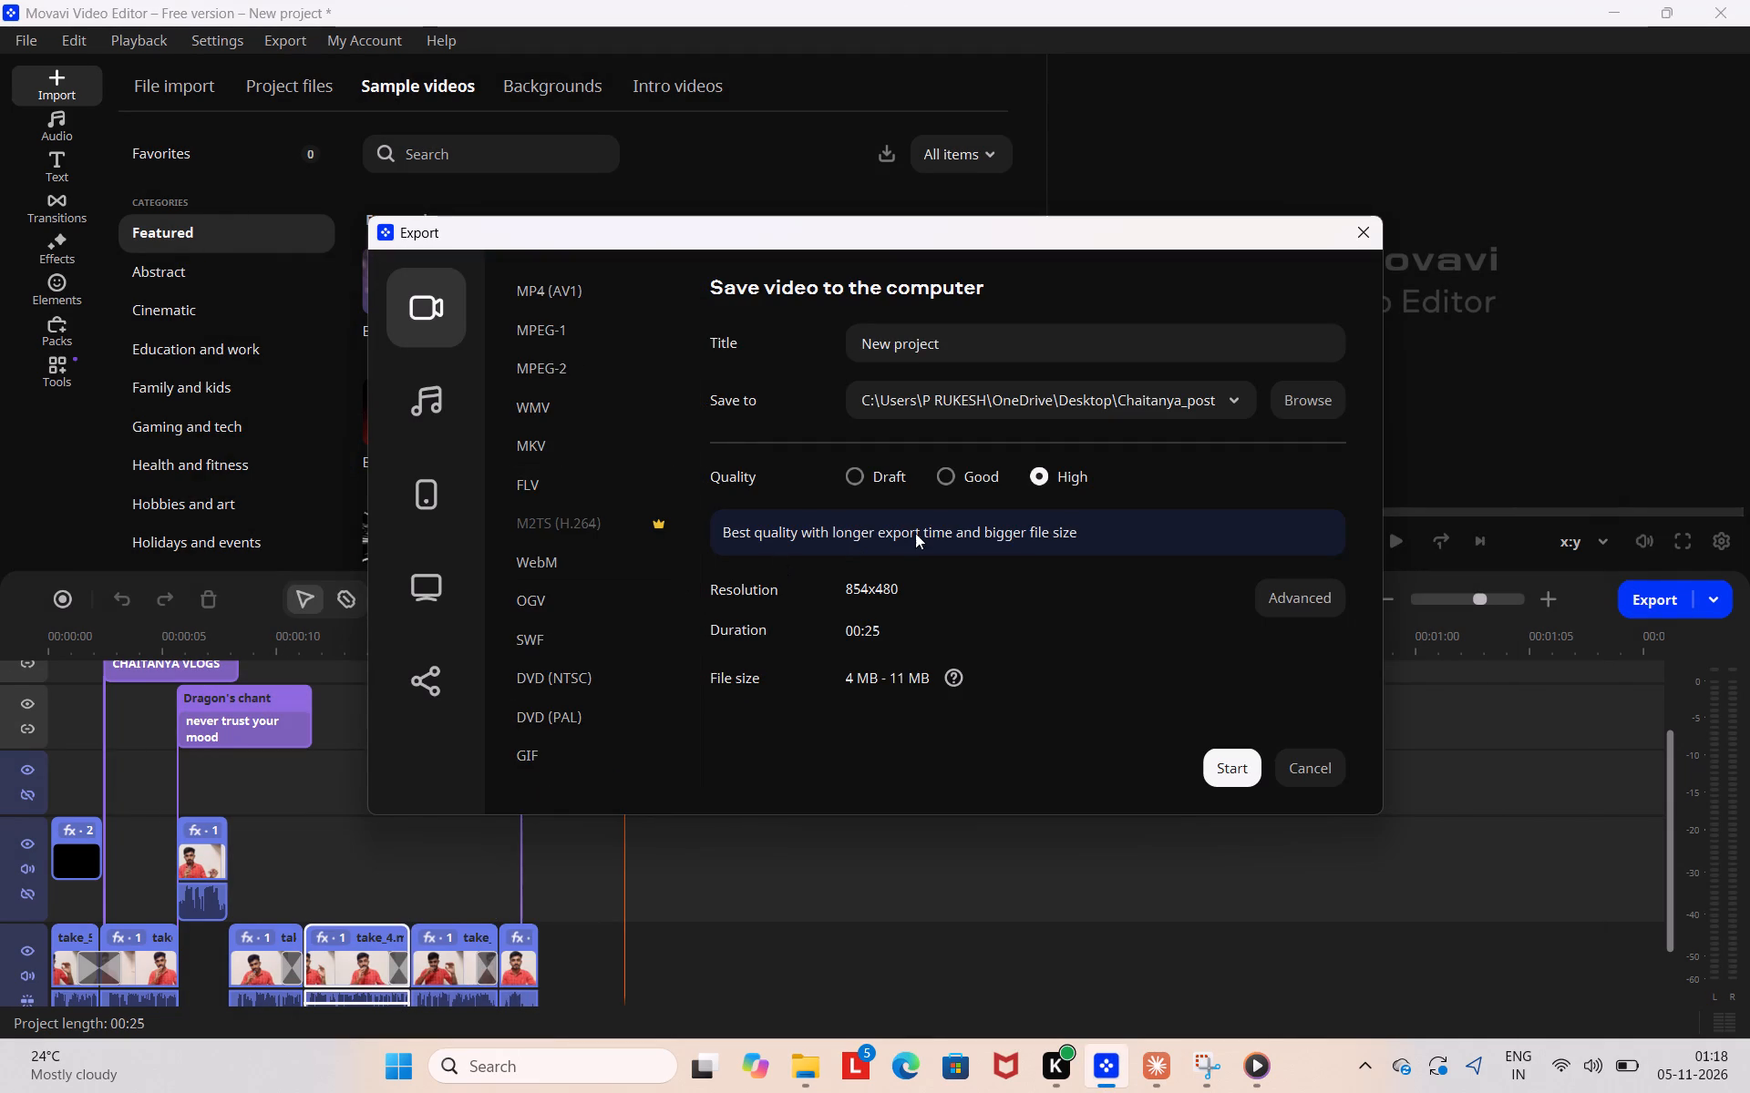
pyautogui.scroll(-4, 926, 535)
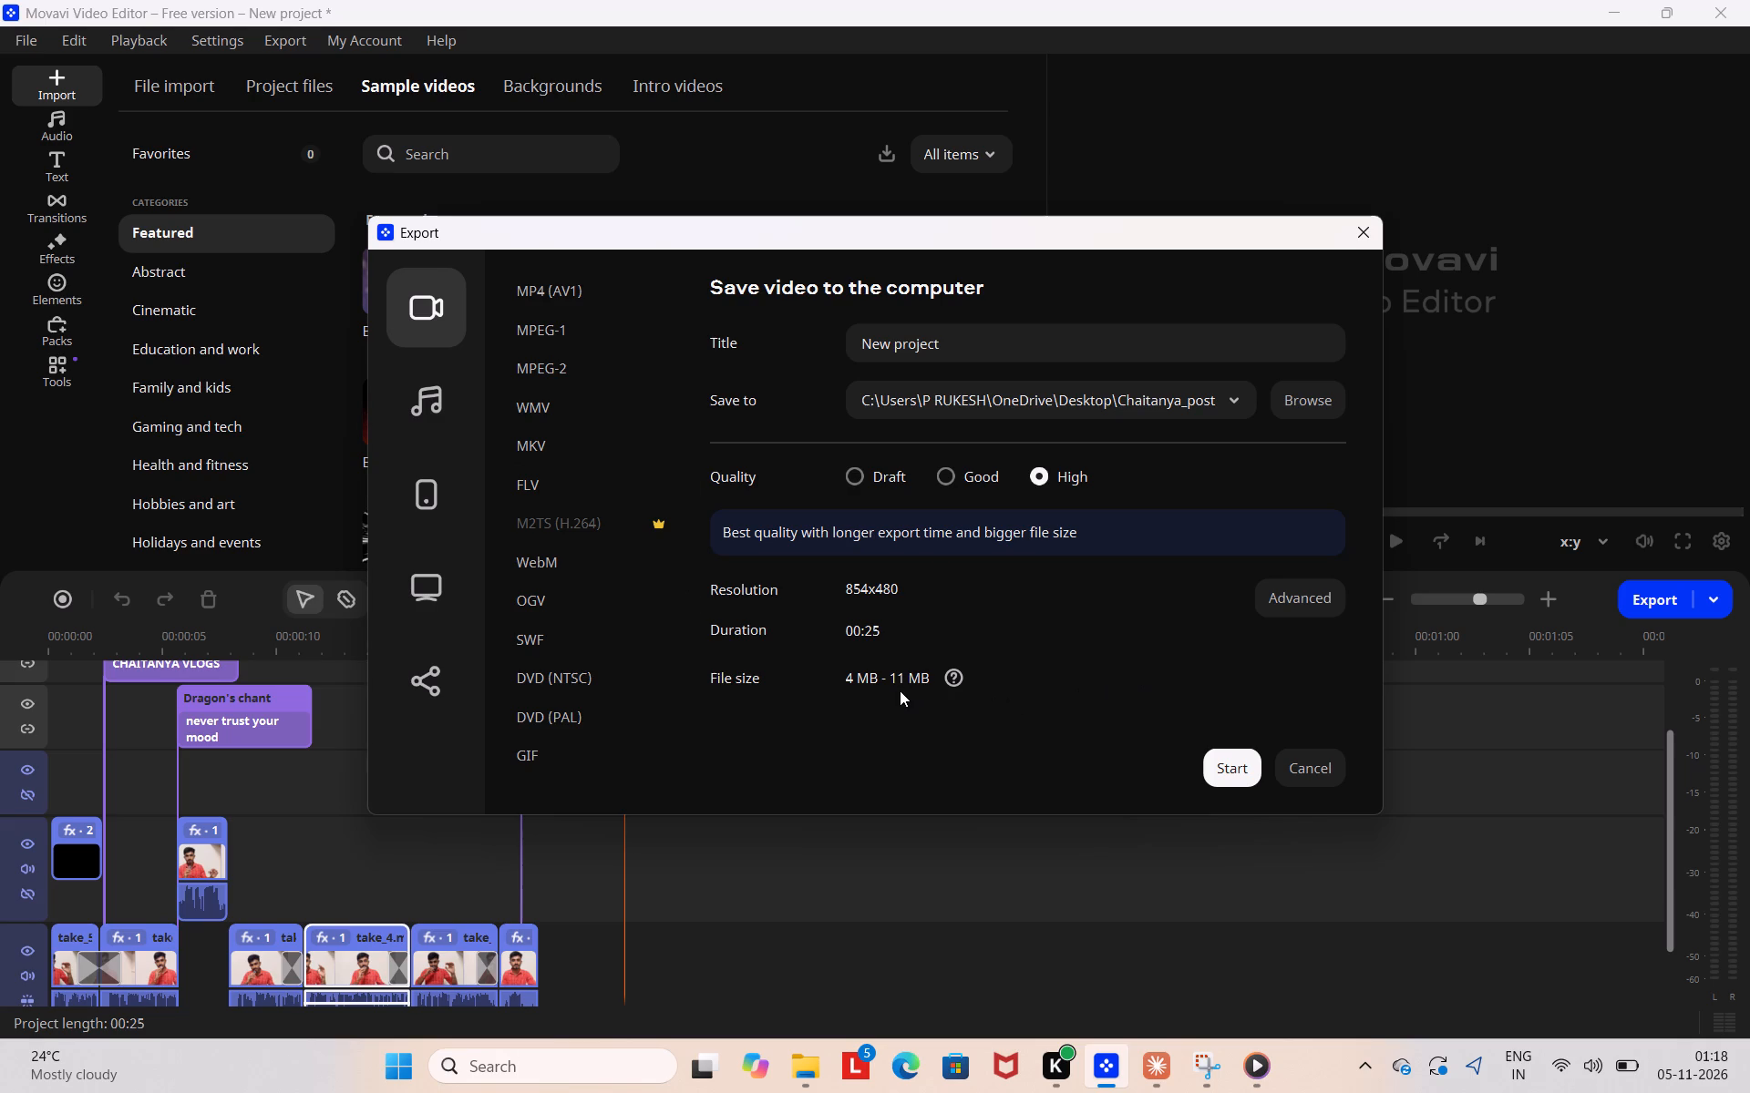
pyautogui.click(415, 426)
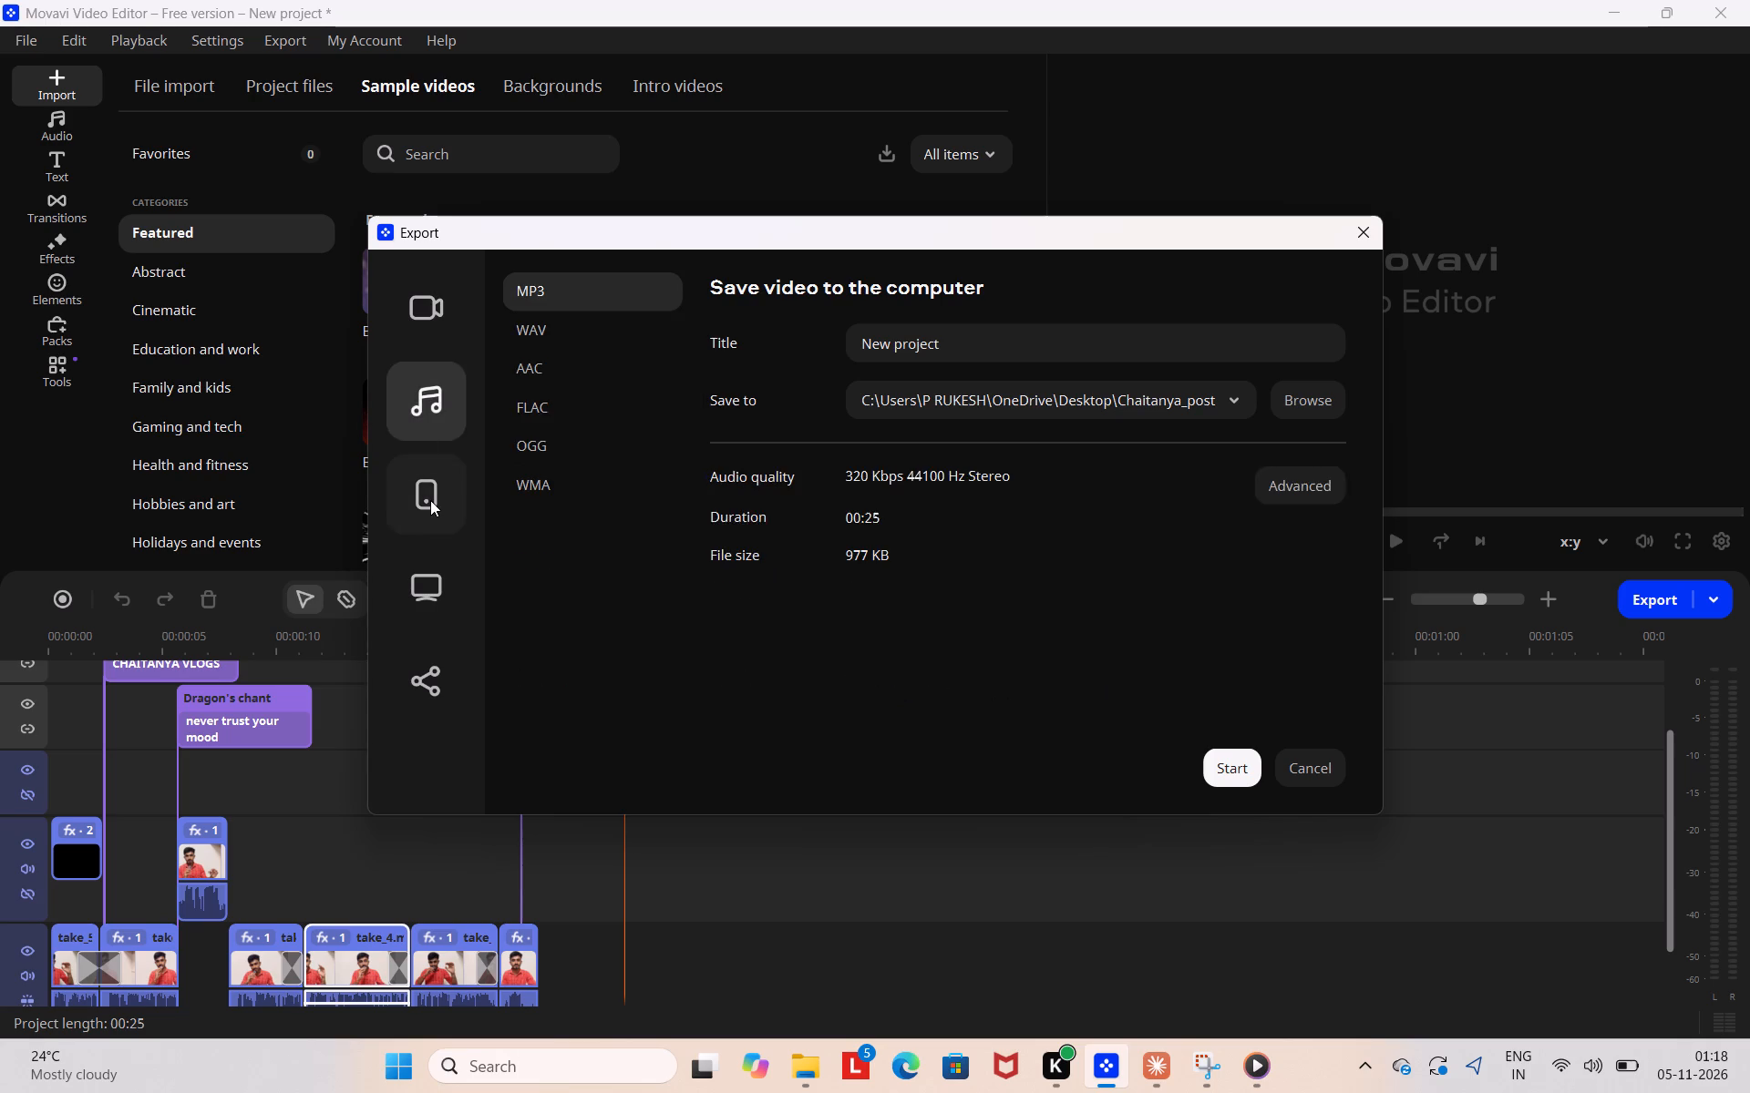
pyautogui.click(430, 500)
pyautogui.click(429, 595)
pyautogui.click(404, 678)
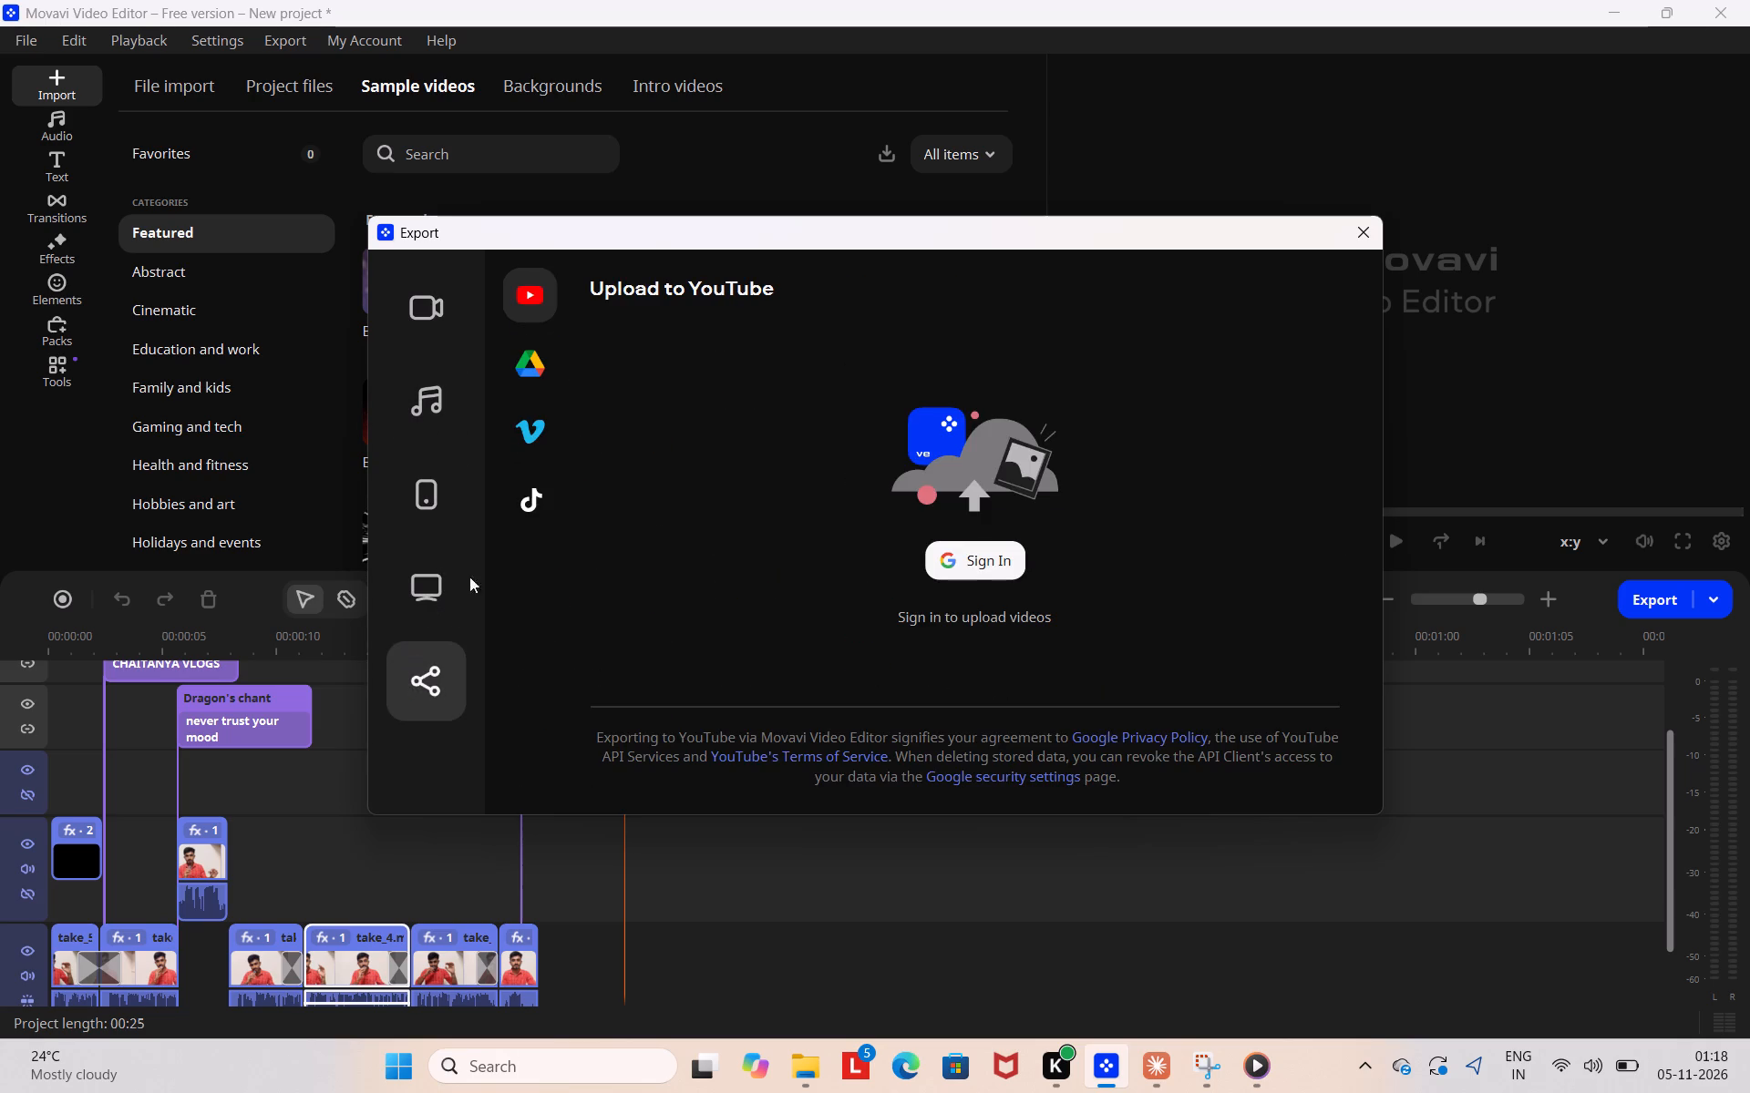
pyautogui.click(442, 328)
pyautogui.scroll(-5, 577, 391)
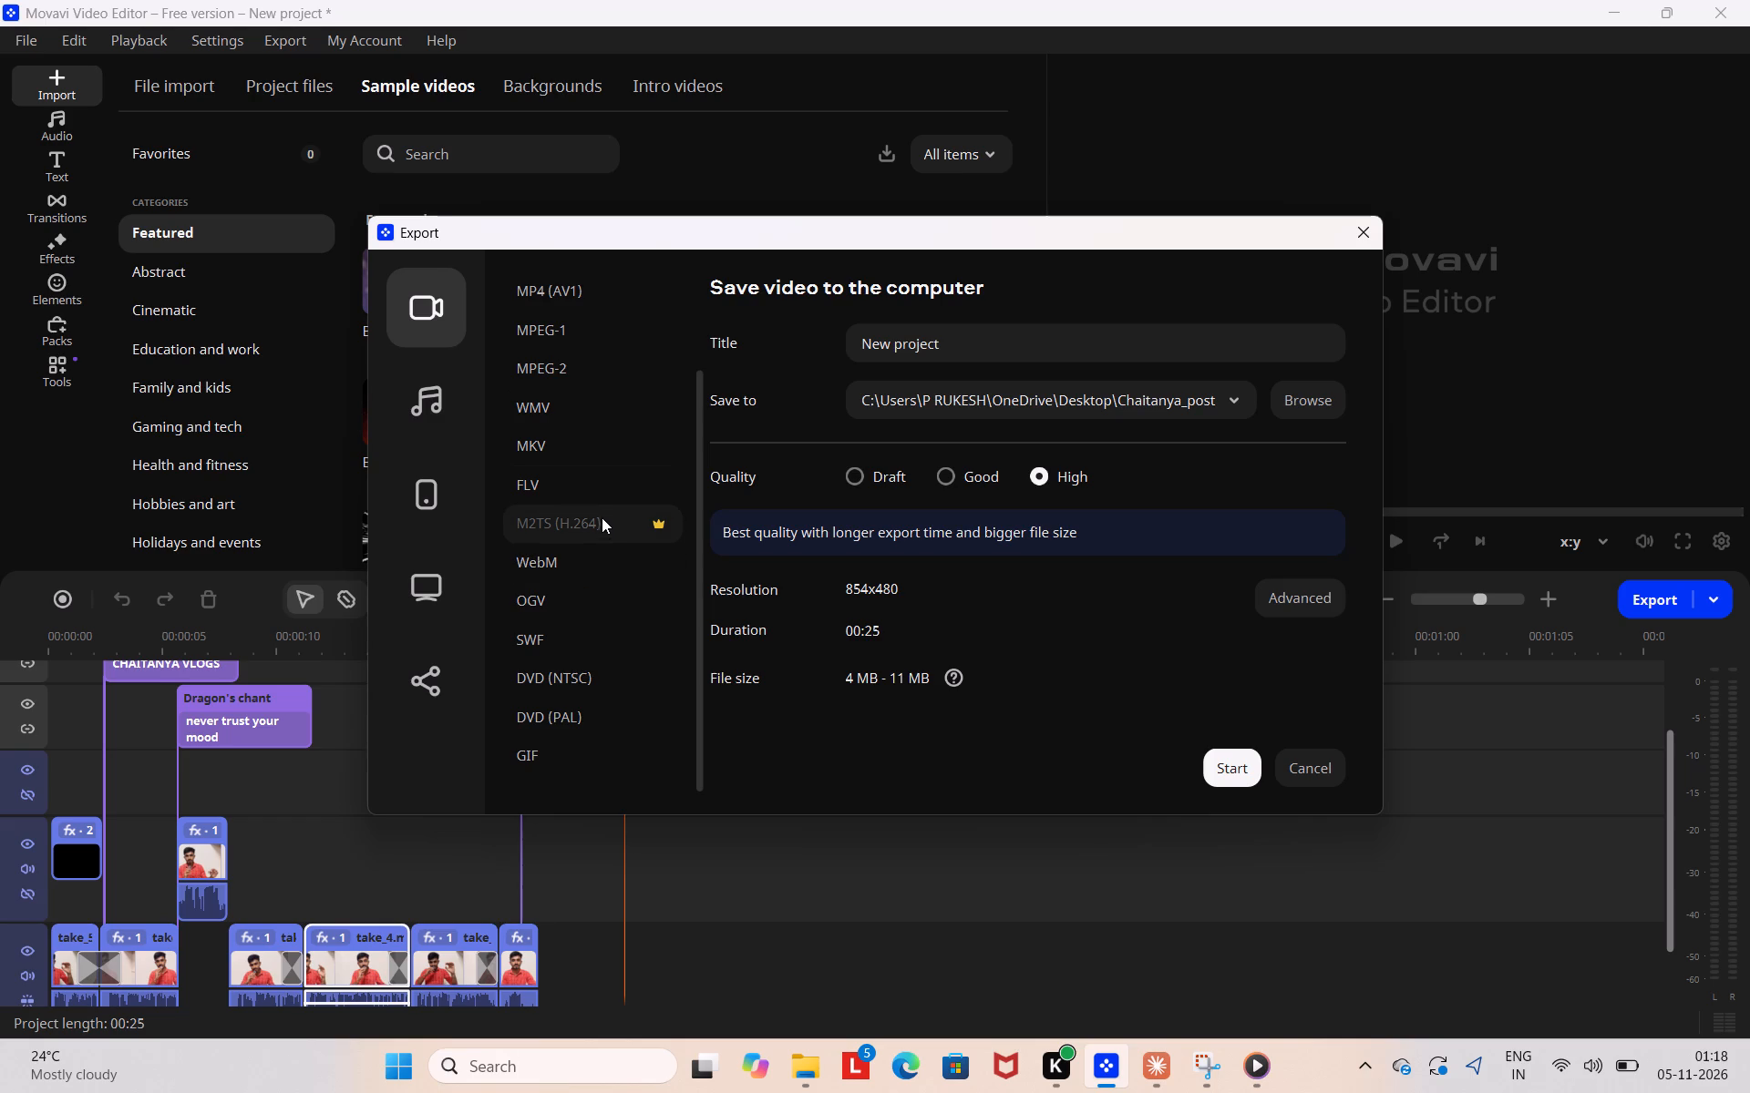
pyautogui.scroll(2, 592, 498)
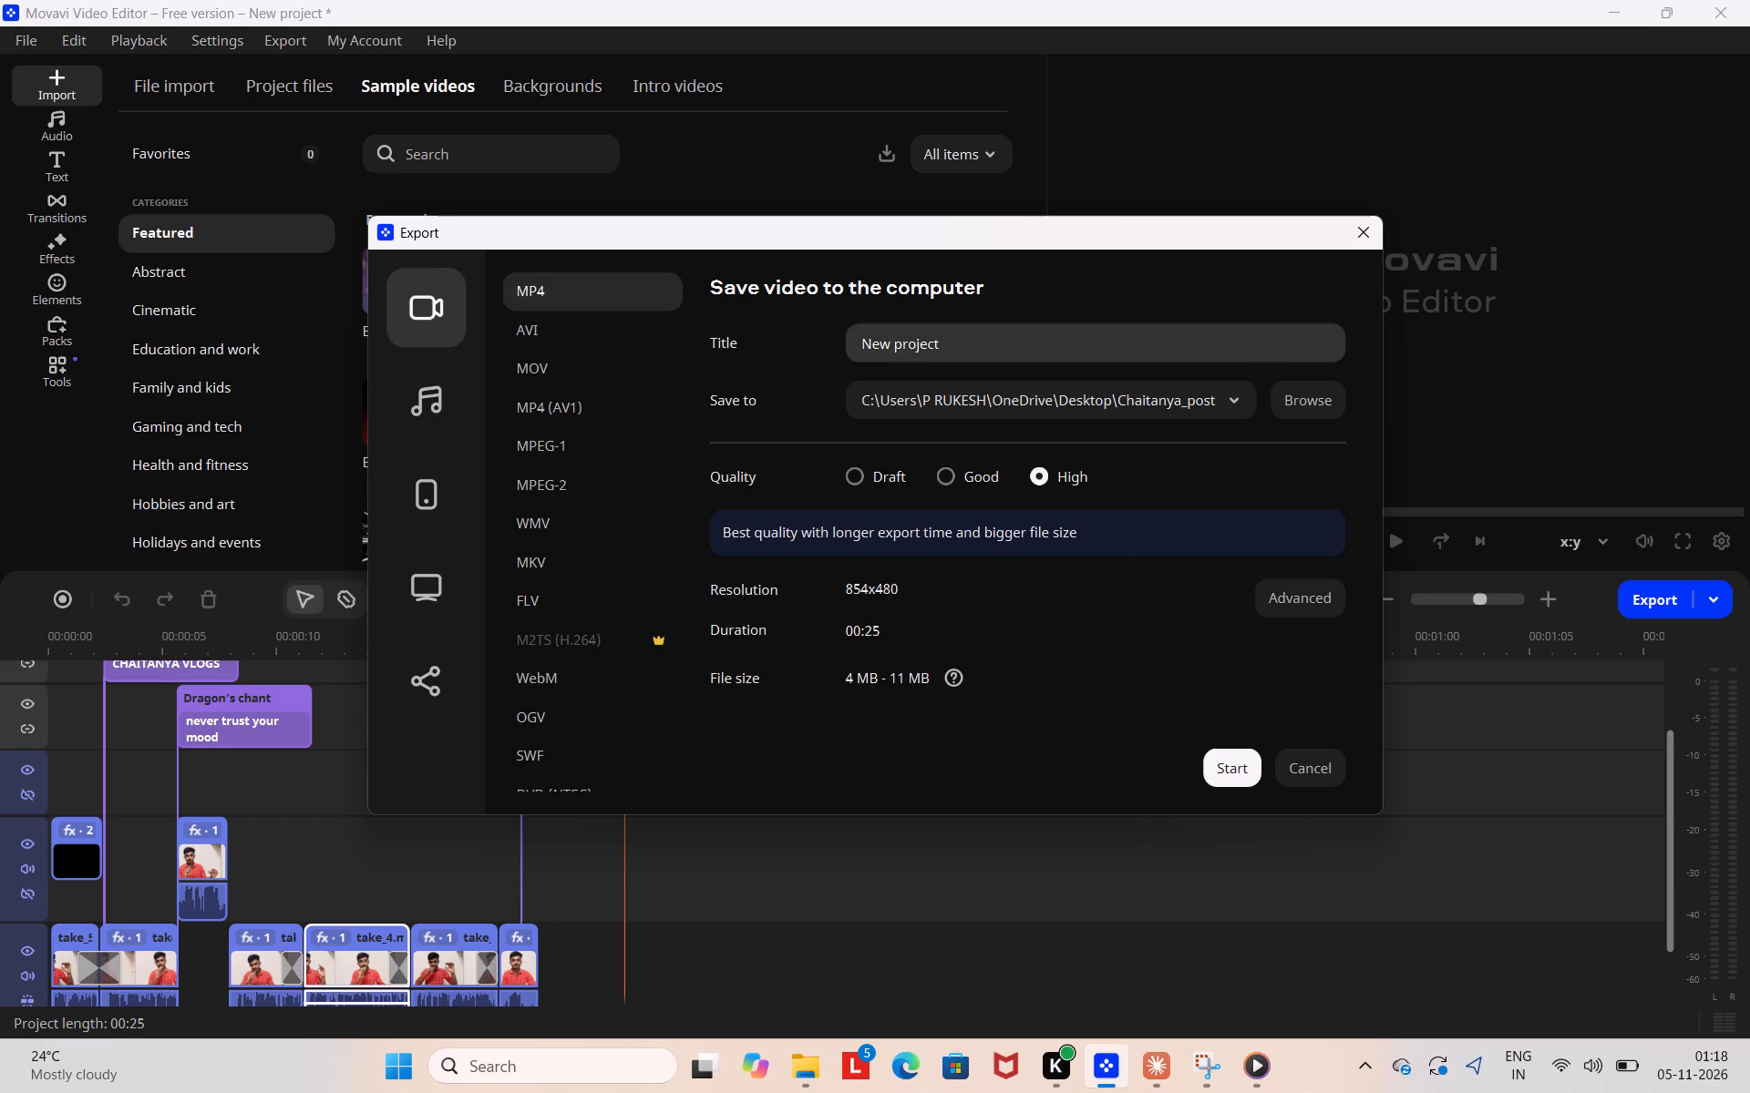
pyautogui.click(1355, 233)
pyautogui.click(1611, 0)
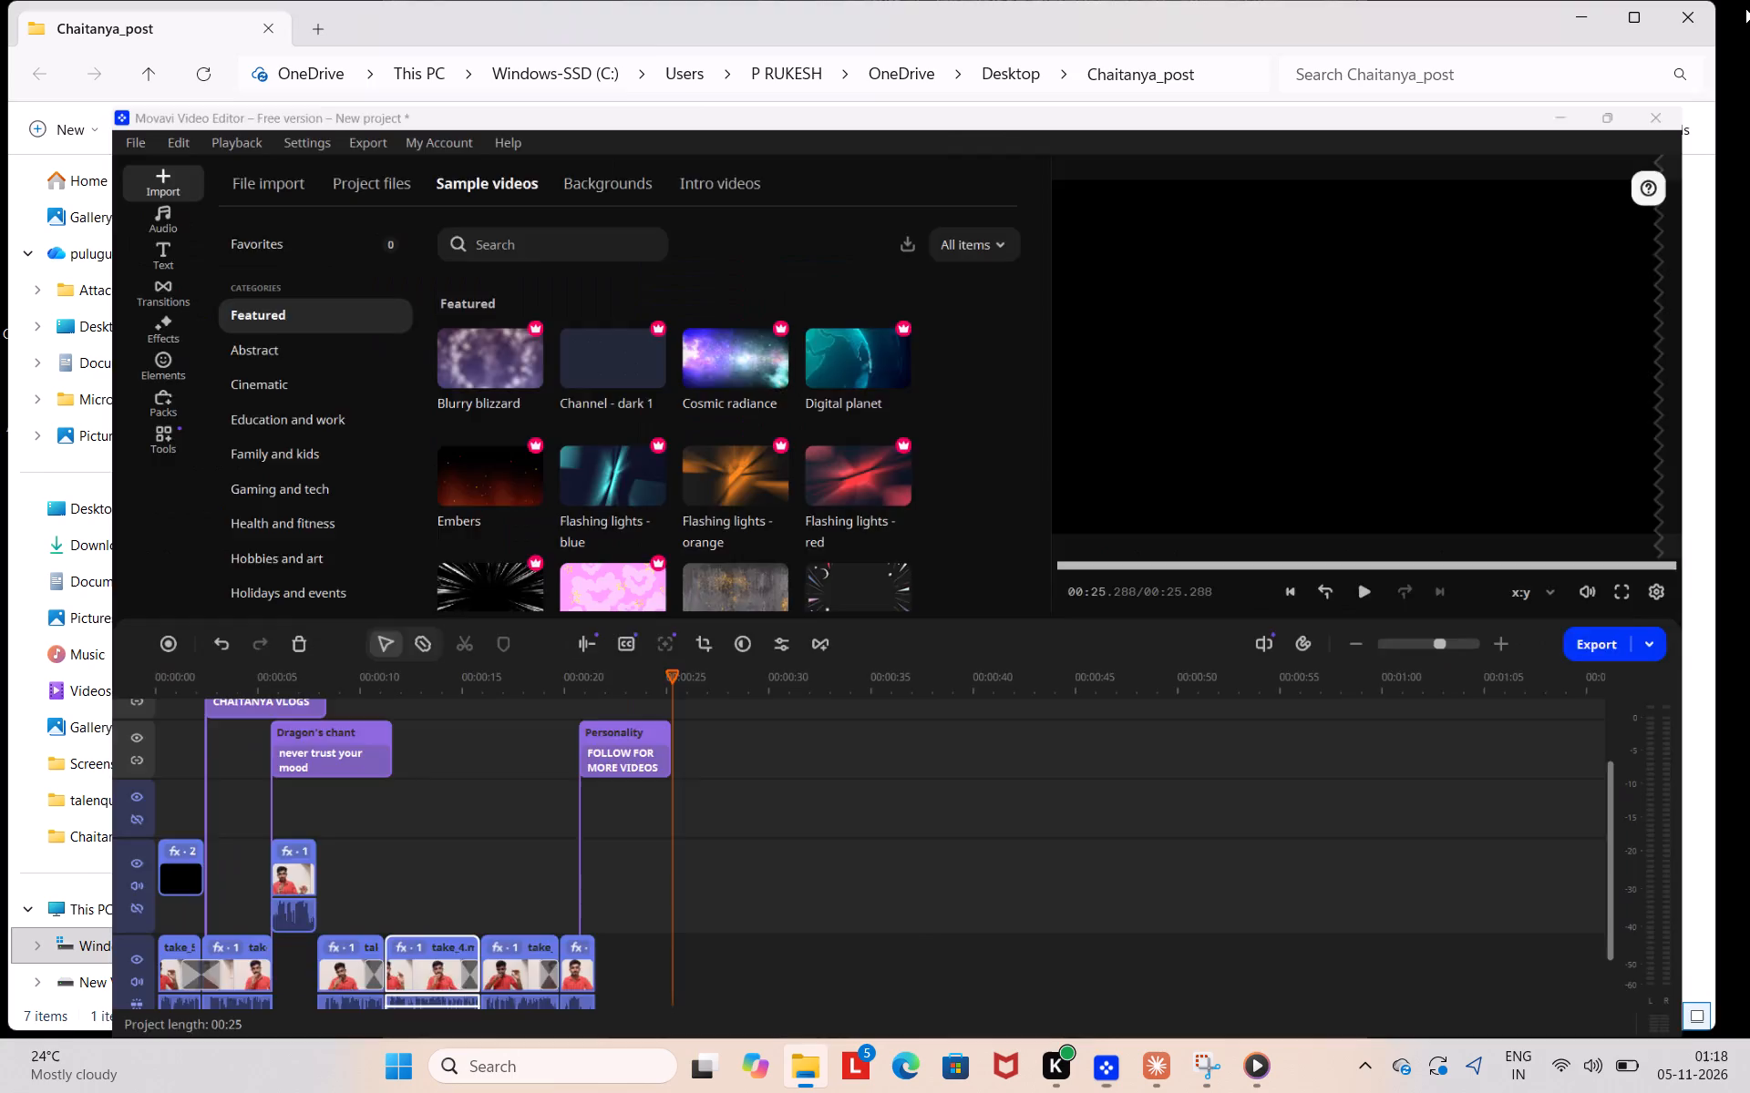